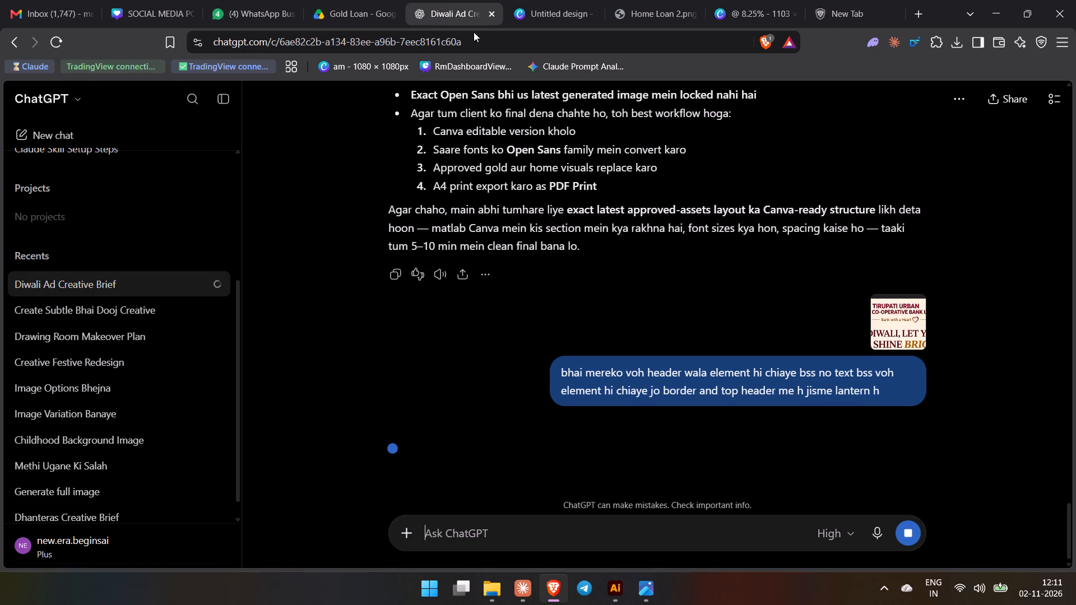
Close the Untitled design tab and the Home Loan 2.png image tab.
left_click(587, 5)
left_click(588, 11)
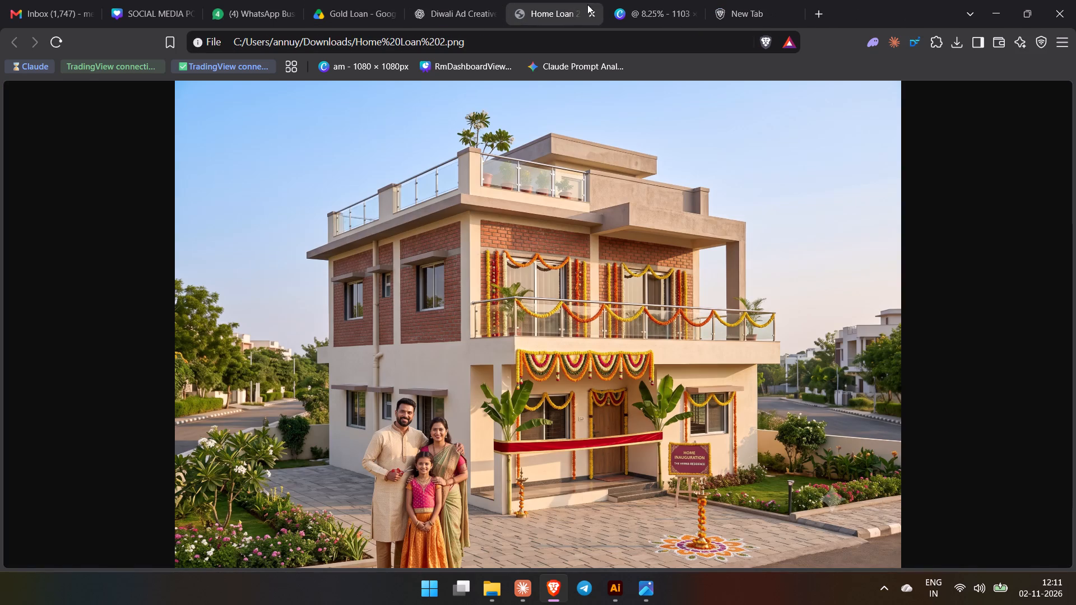
left_click(597, 20)
Load chatgpt.com in the existing empty New Tab.
left_click(643, 9)
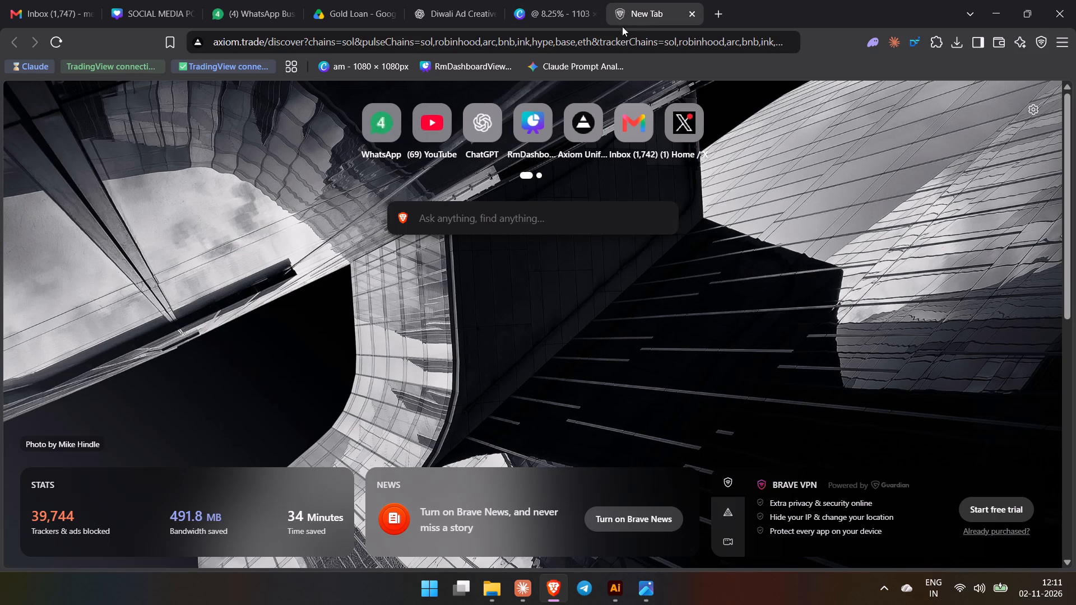
left_click(605, 38)
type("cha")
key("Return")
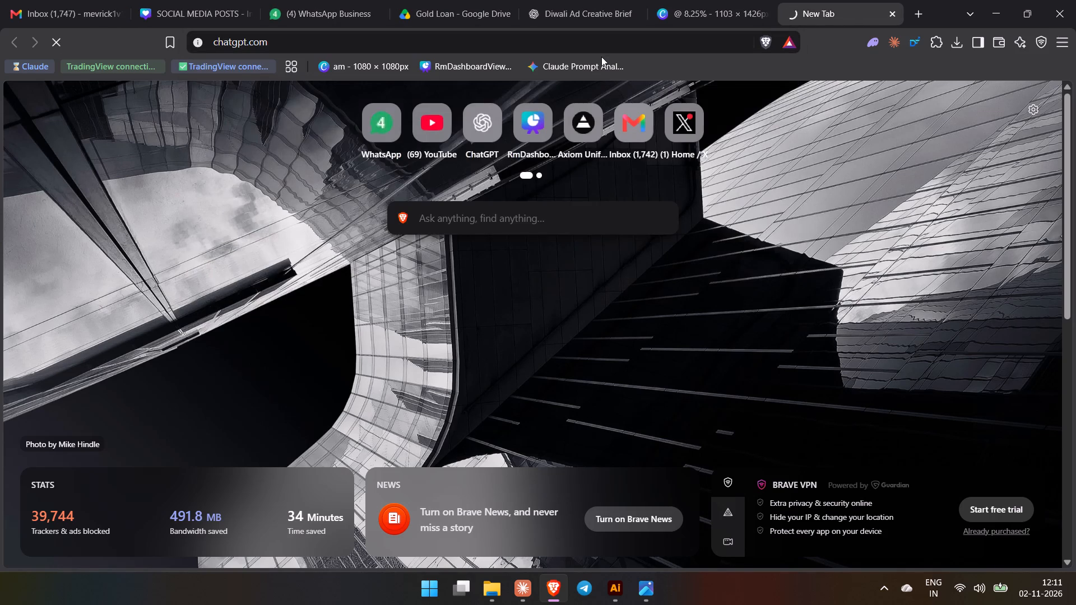
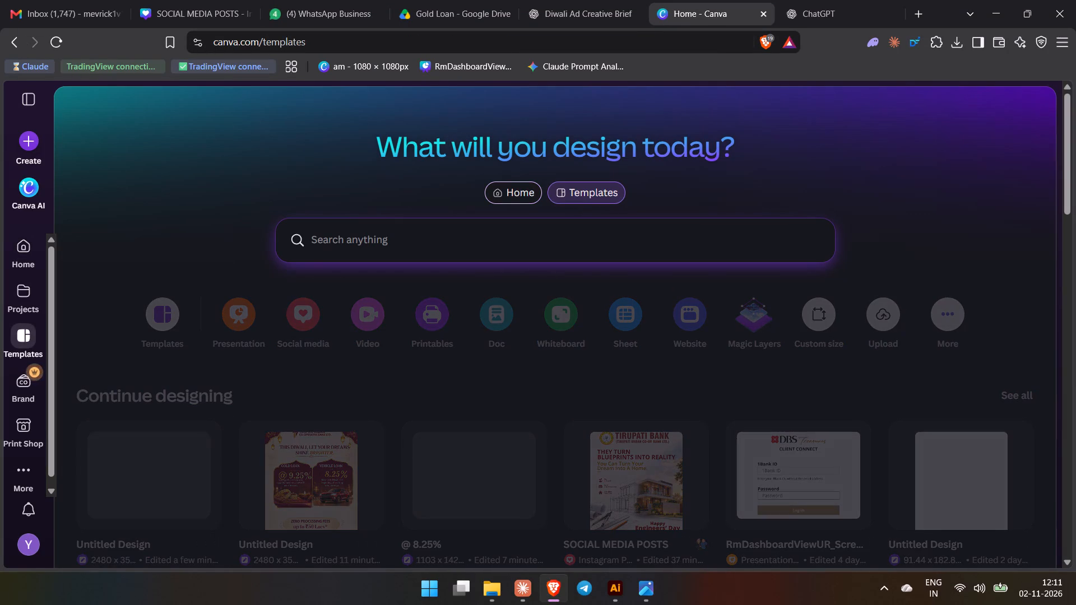
Open the custom-size setup for a new design from the Canva home page.
left_click(517, 192)
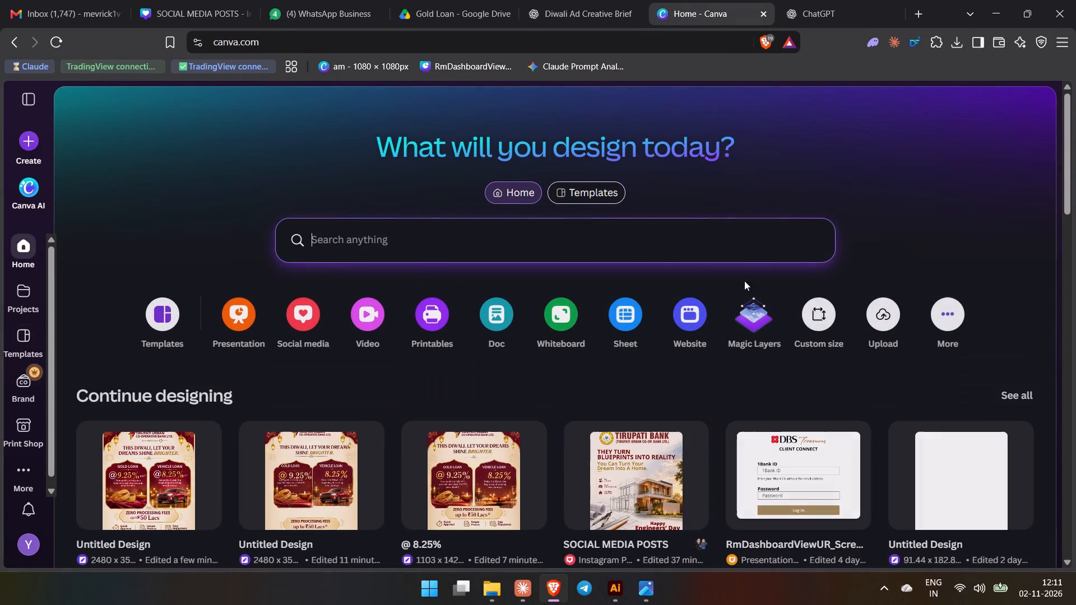
left_click(840, 318)
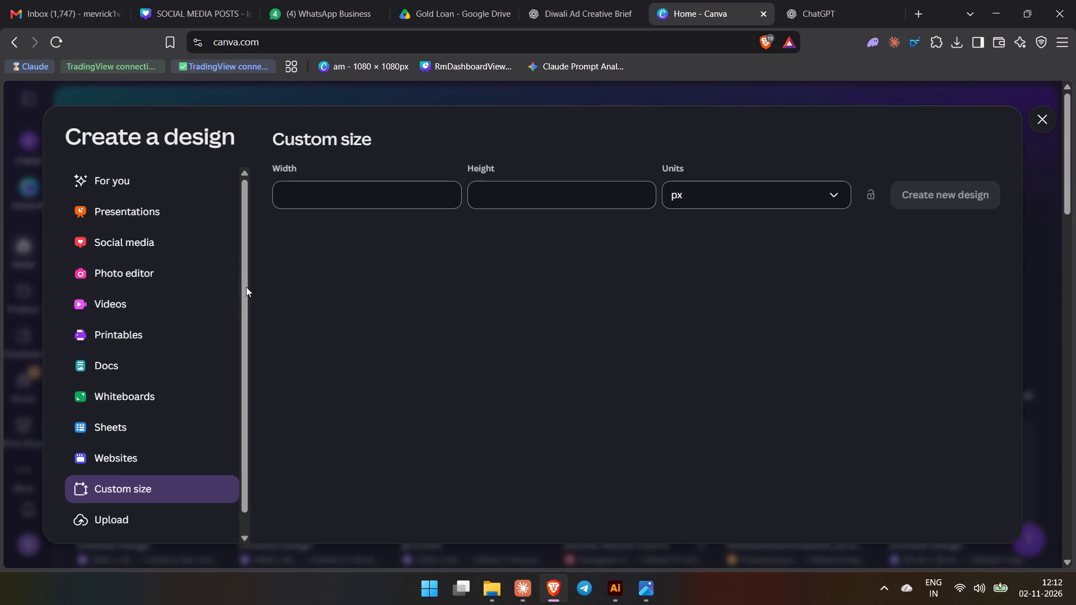
scroll(150, 327, "up", 5)
scroll(152, 326, "down", 6)
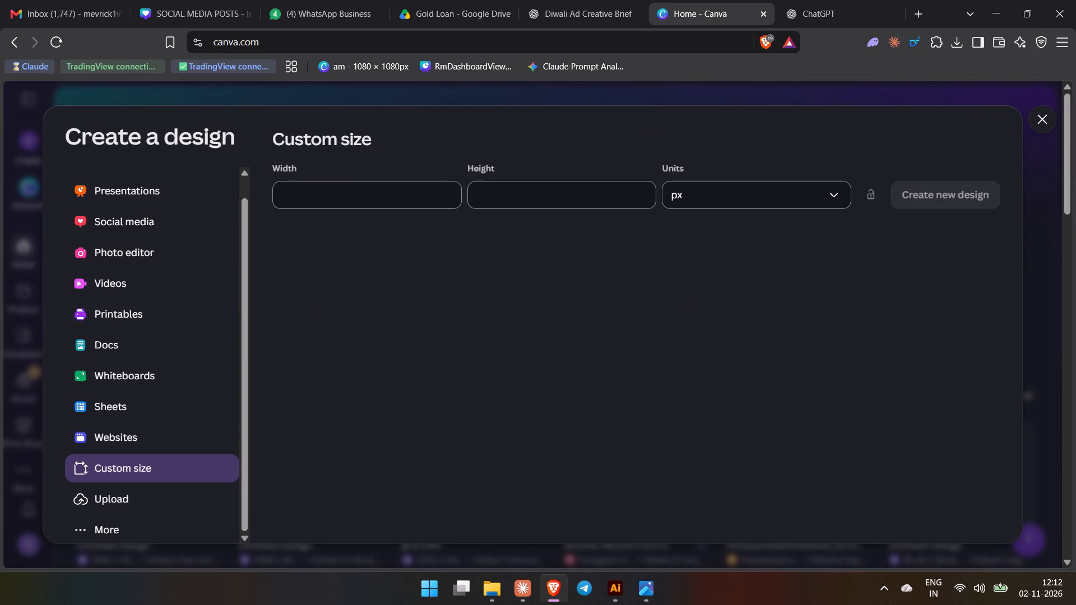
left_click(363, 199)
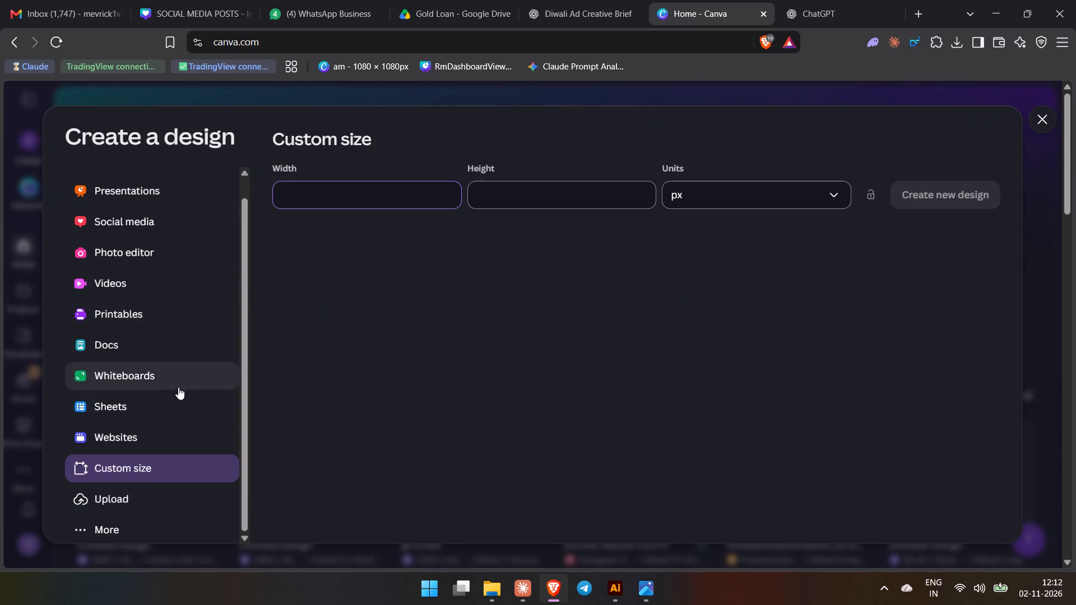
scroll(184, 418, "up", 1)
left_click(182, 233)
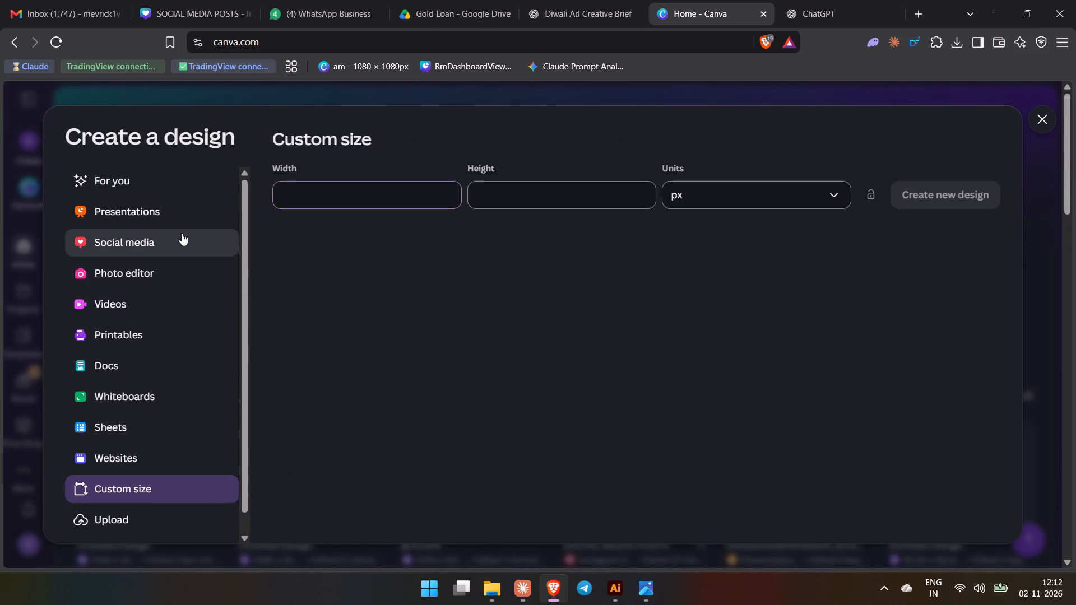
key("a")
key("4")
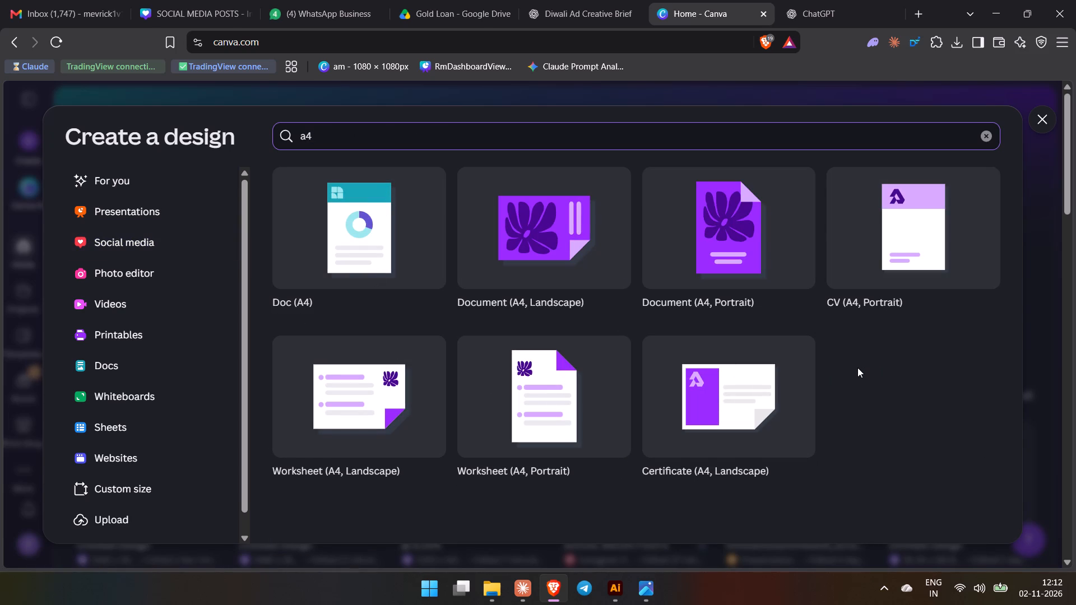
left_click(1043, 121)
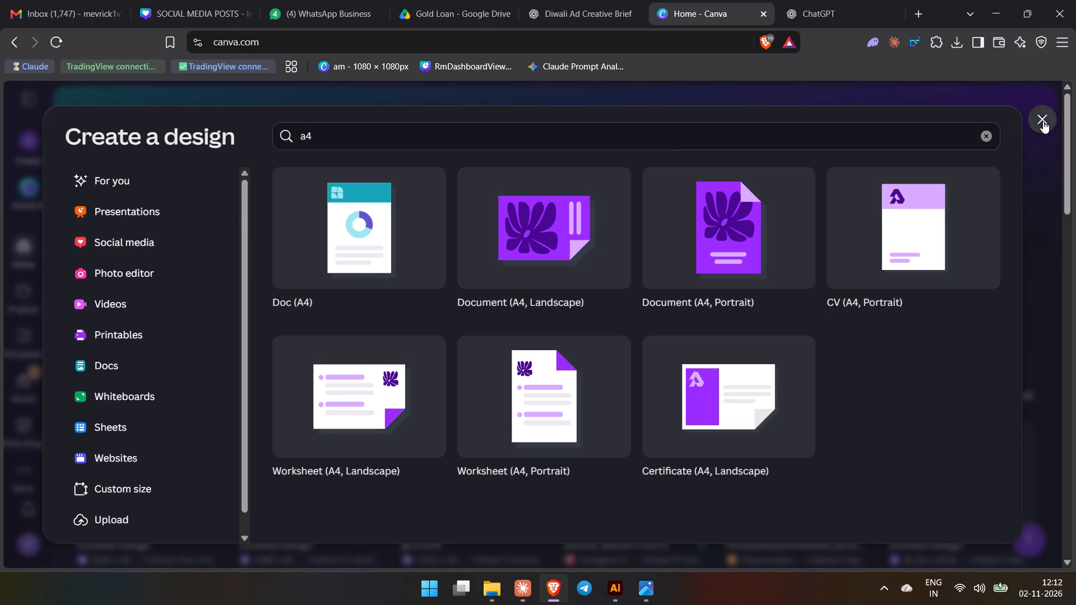
Search Canva's templates for "a4 size page blank" and start a blank Booklet (A4) design from the results.
left_click(594, 189)
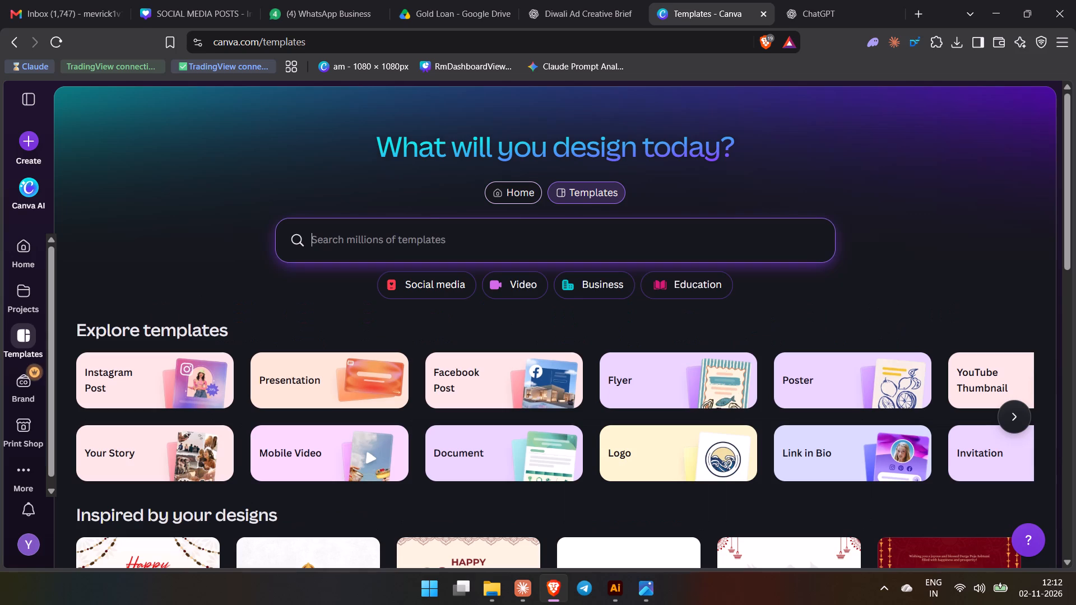
left_click(590, 245)
type("a4")
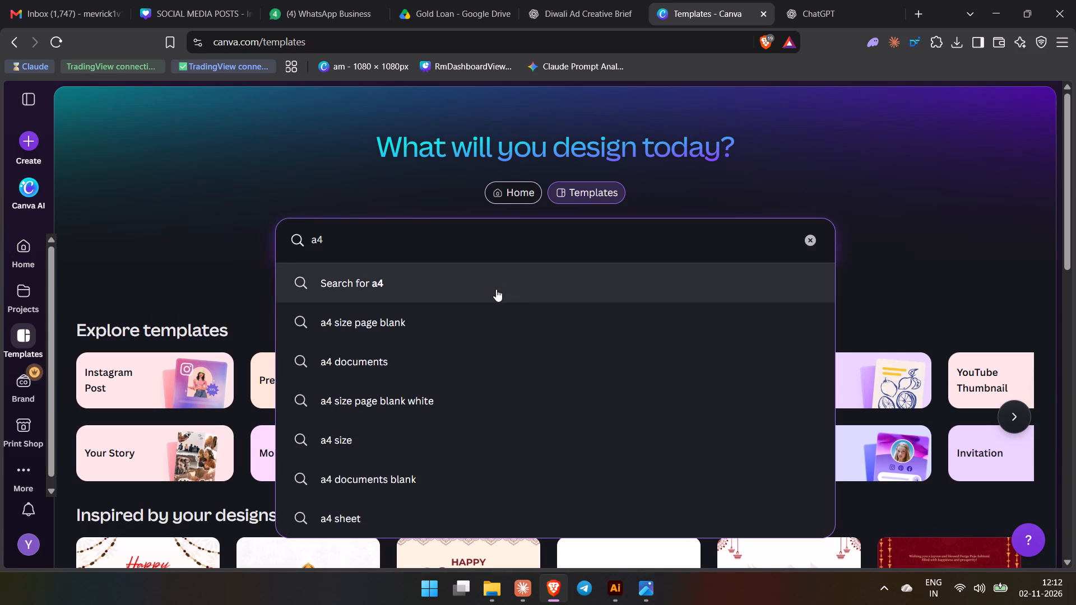
left_click(479, 314)
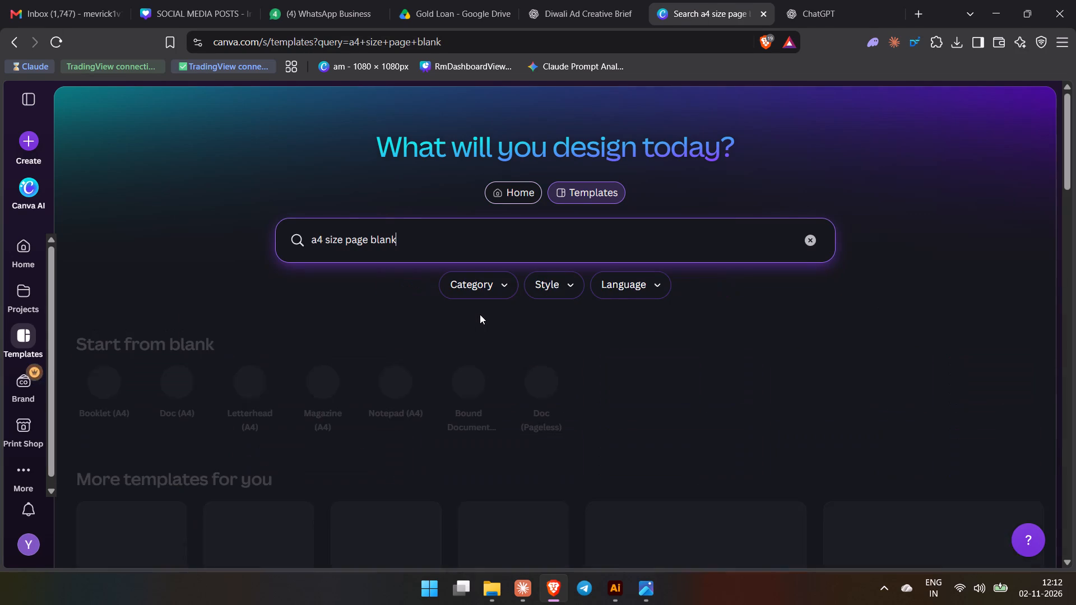
scroll(149, 421, "down", 3)
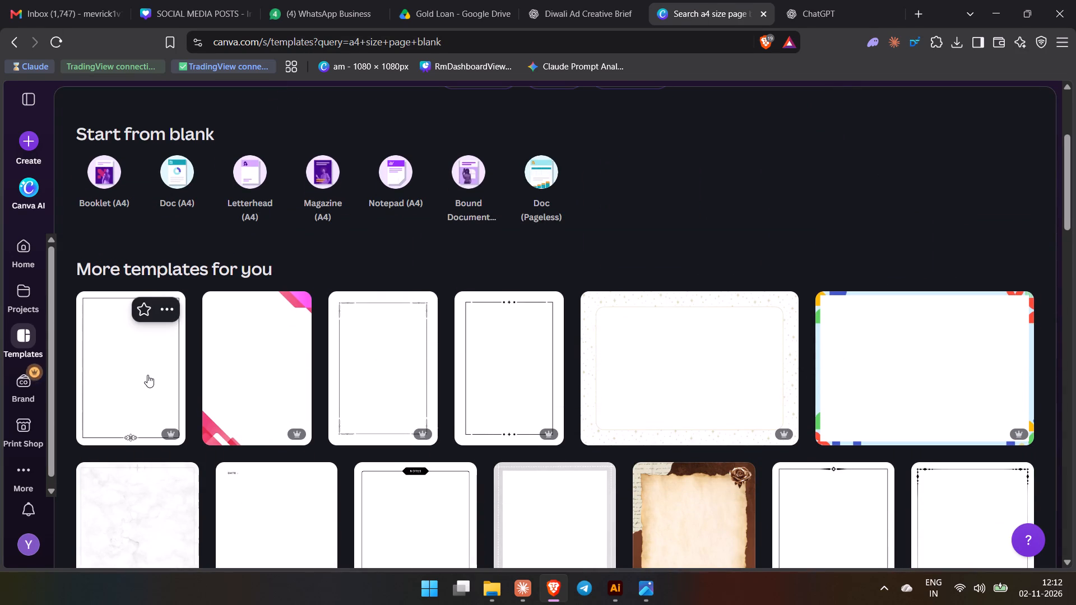
scroll(149, 371, "up", 2)
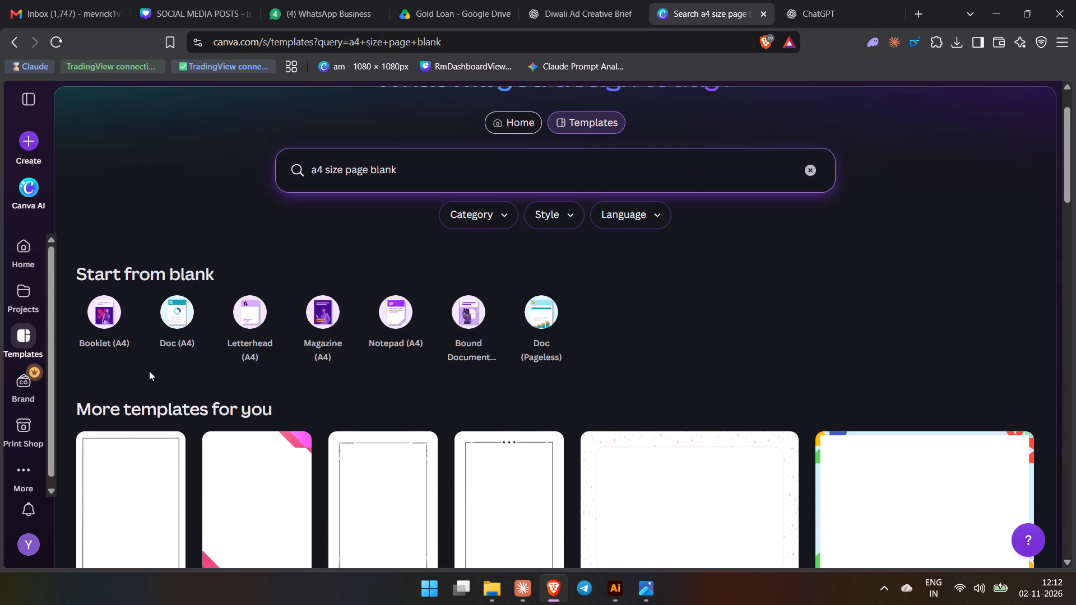
scroll(149, 371, "down", 1)
left_click(136, 411)
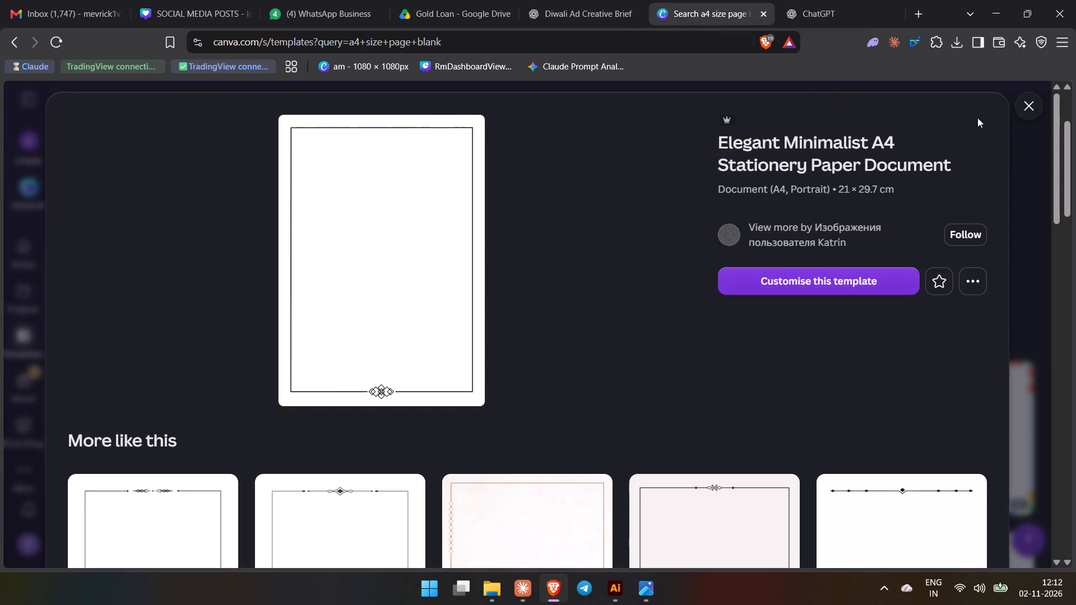
left_click(1051, 99)
left_click(107, 263)
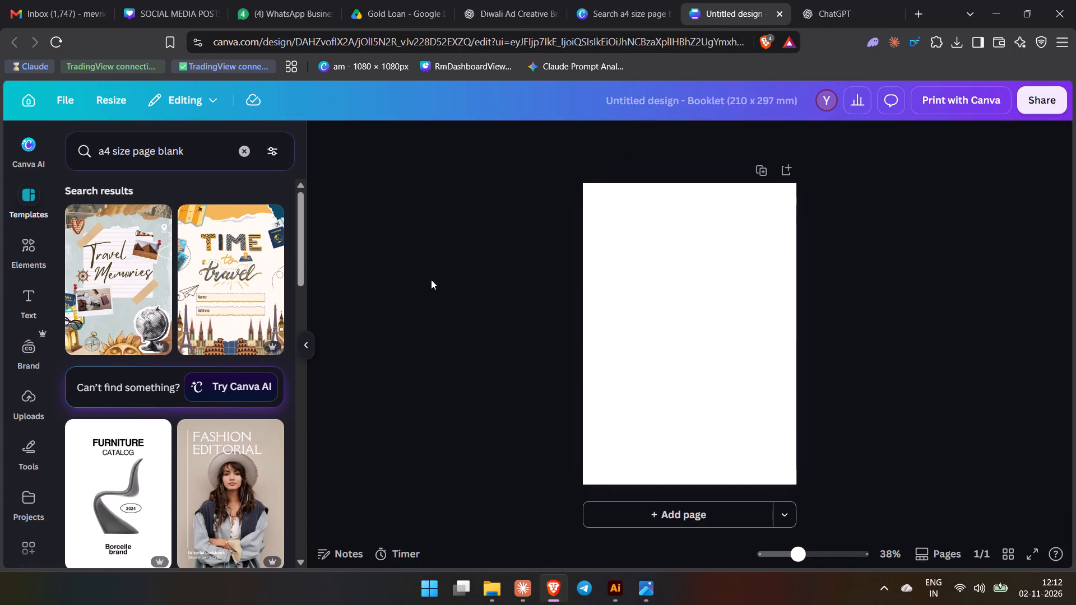
Search the templates inside the new blank booklet design for "diwali magazine bank" and look through the layouts.
left_click(431, 280)
triple_click(196, 157)
double_click(198, 155)
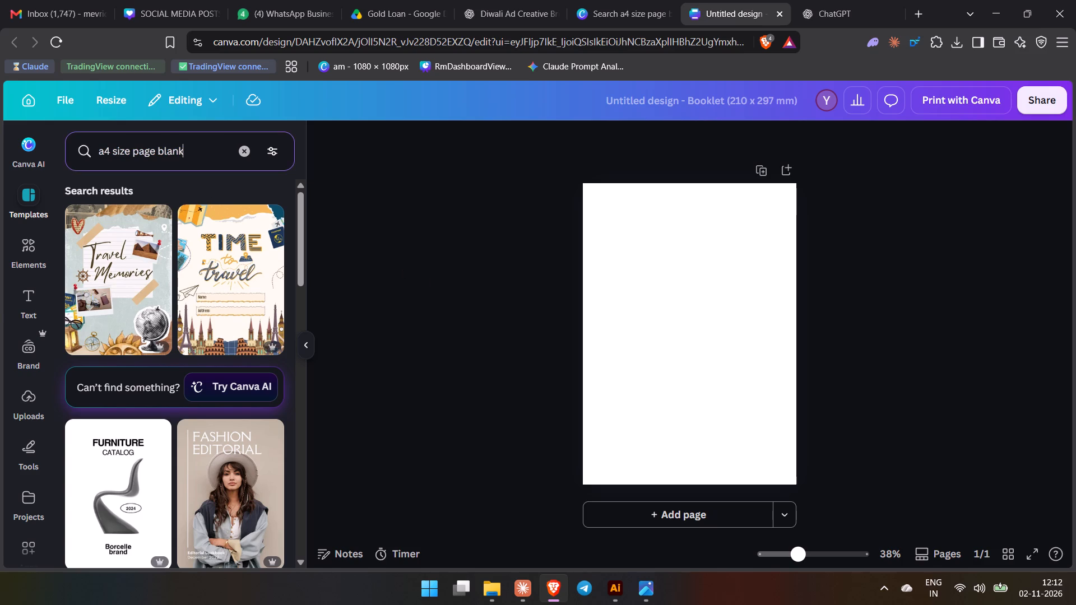
key("BackSpace")
type("diwali")
key("space")
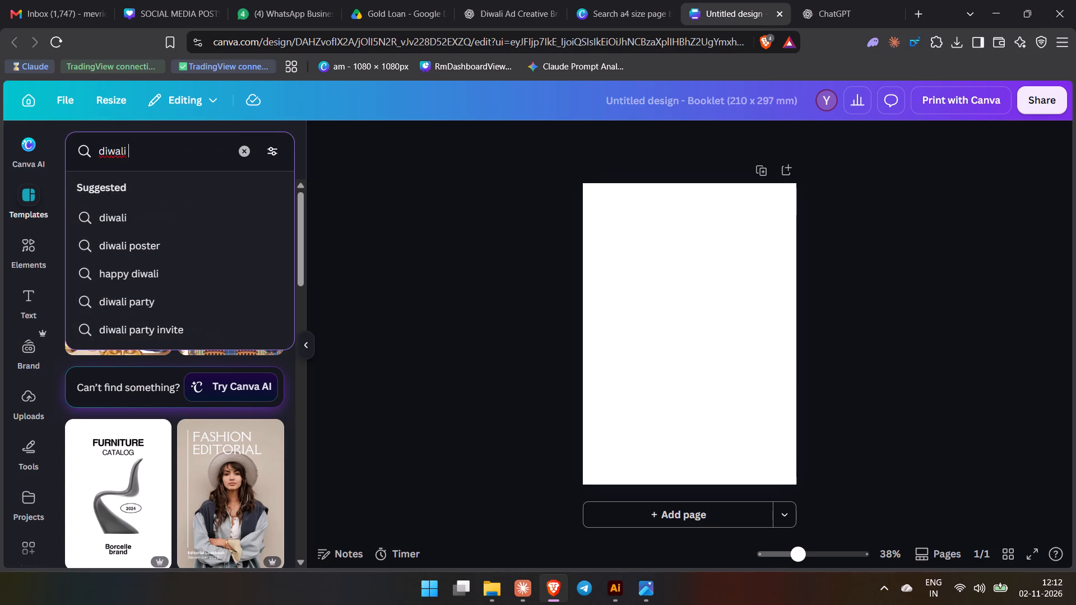
type("magazinne")
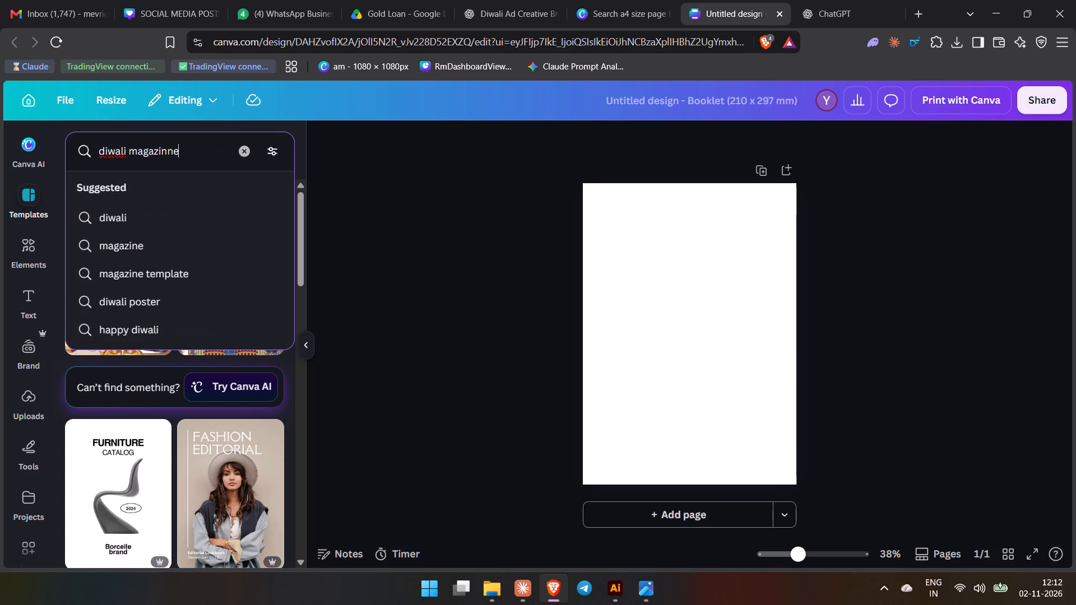
key("BackSpace")
key("BackSpace")
type("e bank")
key("Return")
scroll(202, 322, "down", 4)
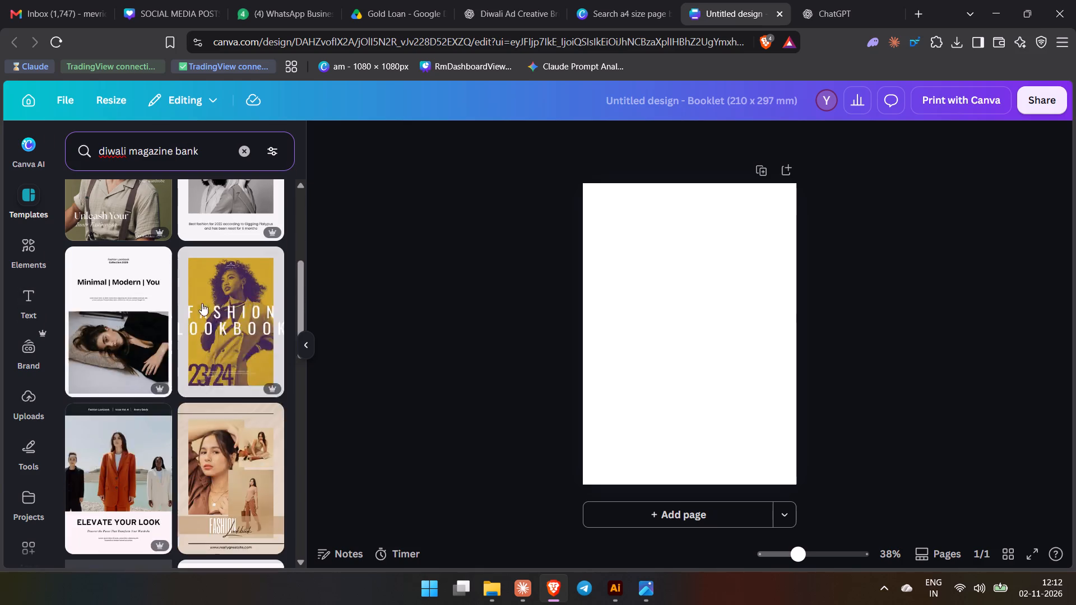
scroll(202, 292, "down", 6)
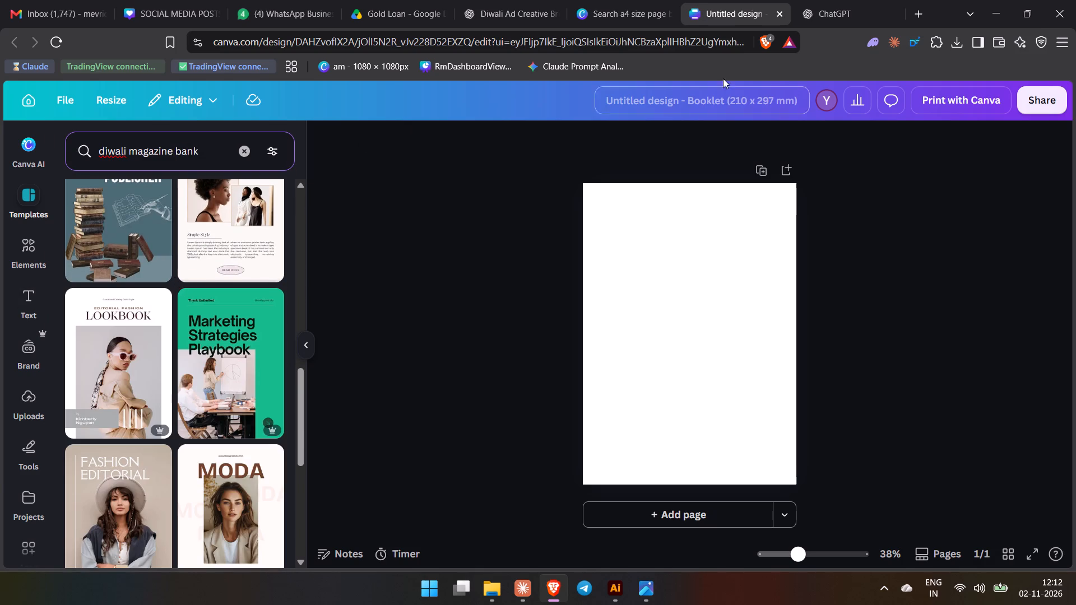
Return to the Canva template library, search for "bank magazine" and look through the suggested designs.
left_click(646, 0)
triple_click(609, 109)
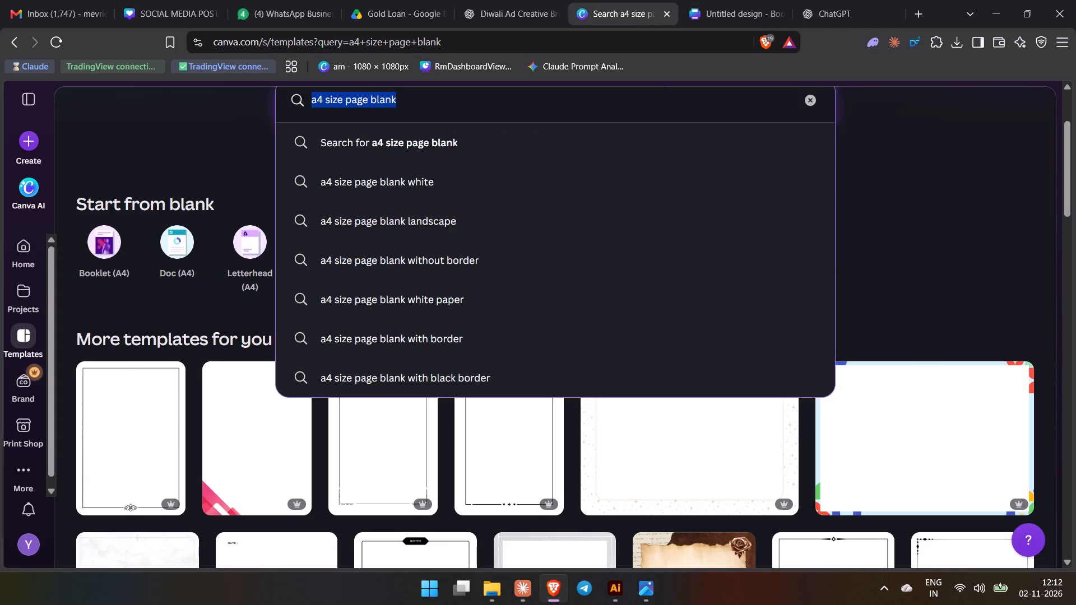
scroll(602, 119, "up", 5)
type("bank g")
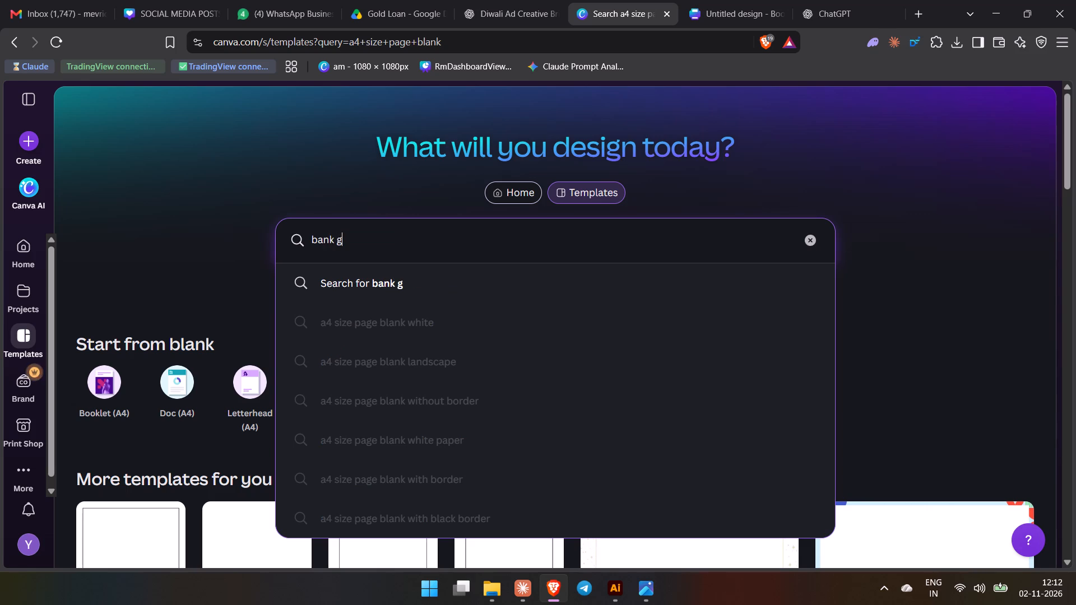
key("BackSpace")
type("magazine")
key("space")
key("Return")
scroll(407, 387, "down", 5)
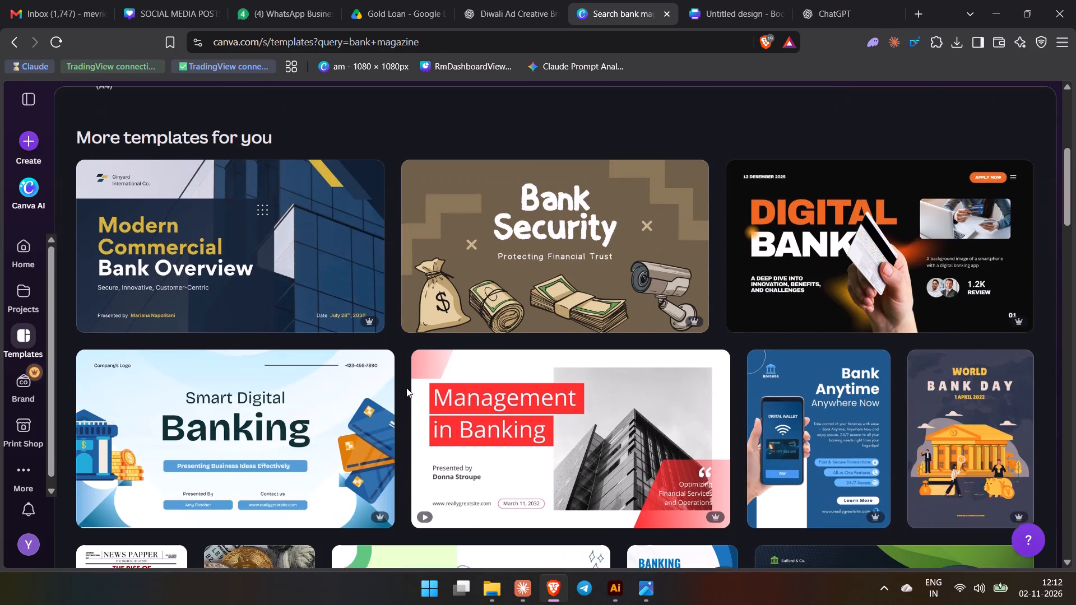
scroll(423, 390, "down", 5)
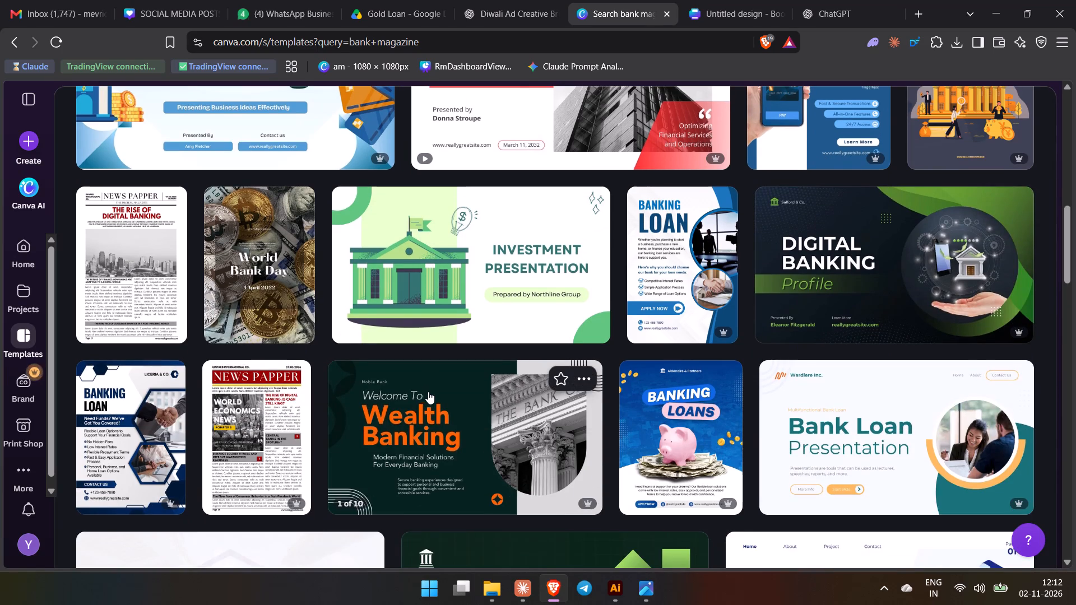
Look through more of the "bank magazine" template results for a suitable bank loan layout.
scroll(712, 448, "down", 8)
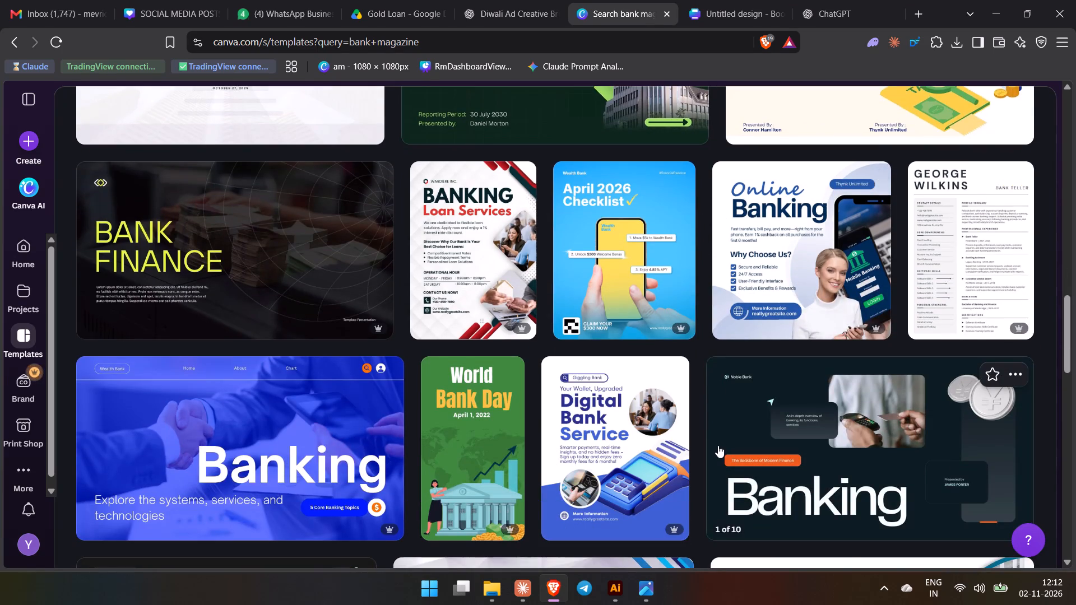
scroll(718, 445, "down", 9)
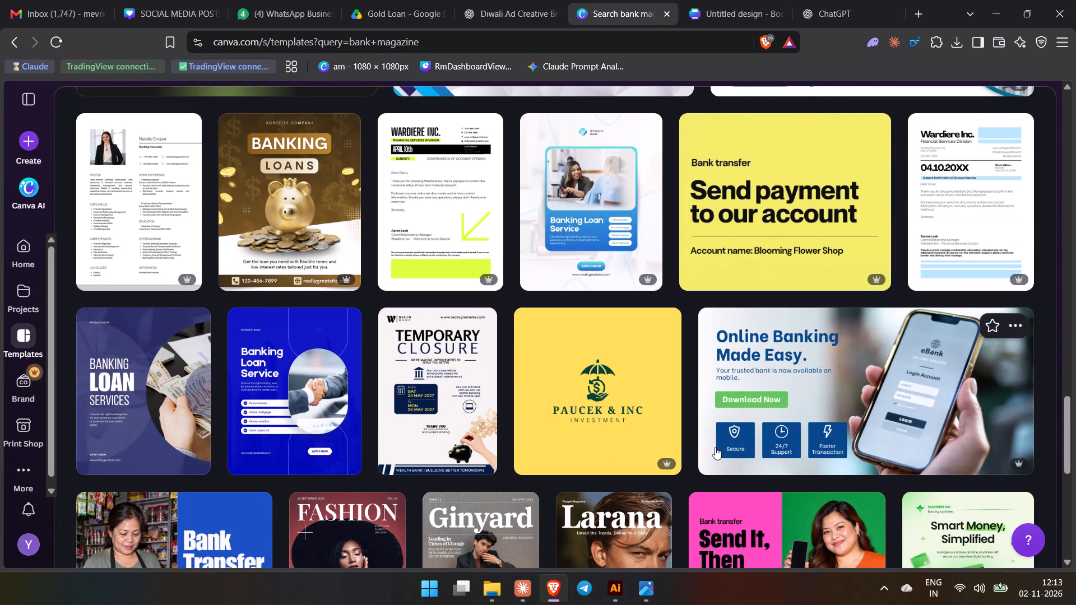
scroll(715, 444, "down", 4)
Search the Canva template library for "diwali" and look through the suggested festive designs.
scroll(706, 438, "up", 4)
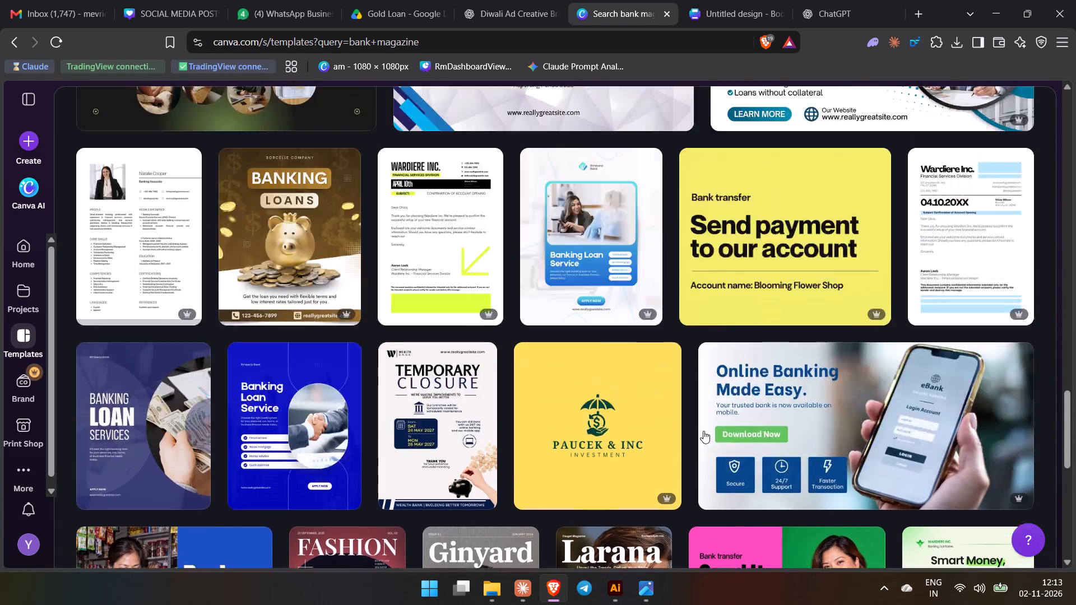
scroll(703, 431, "up", 20)
scroll(703, 431, "up", 6)
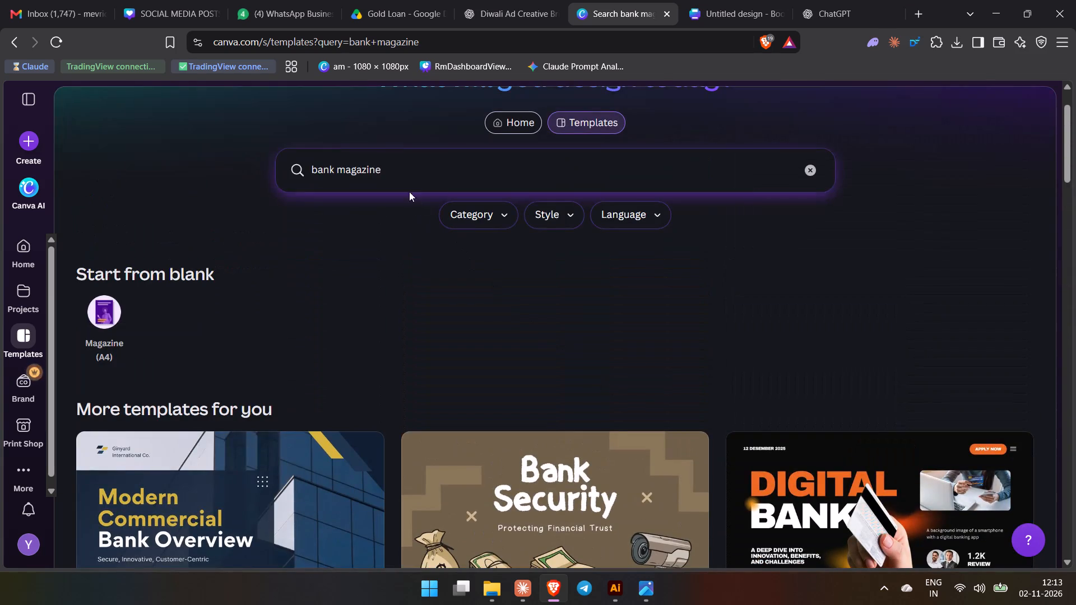
triple_click(403, 165)
left_click(405, 165)
key("ctrl+a")
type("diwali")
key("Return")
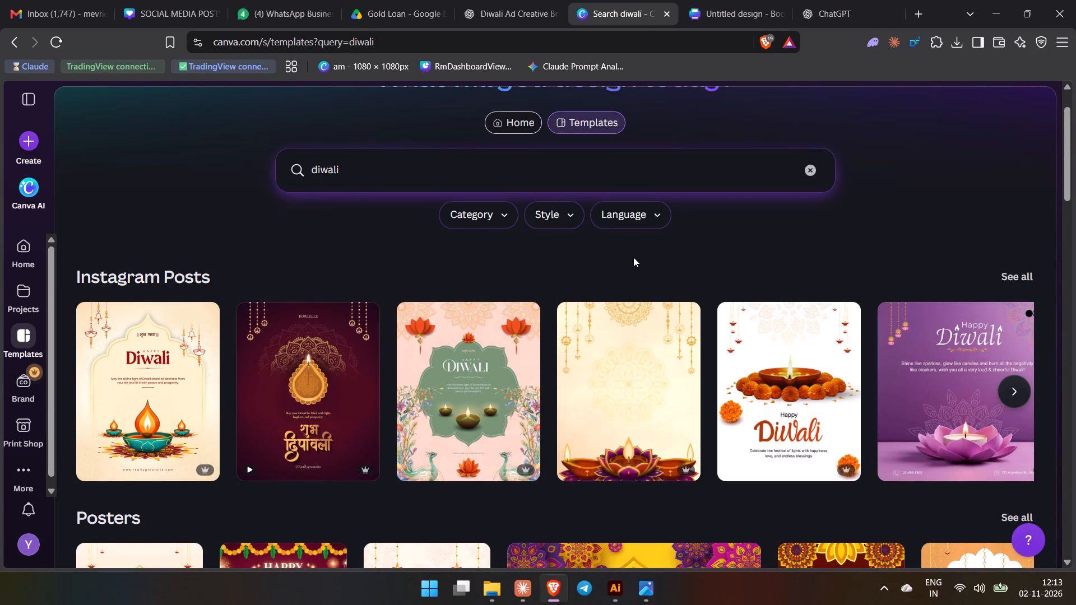
scroll(649, 269, "down", 5)
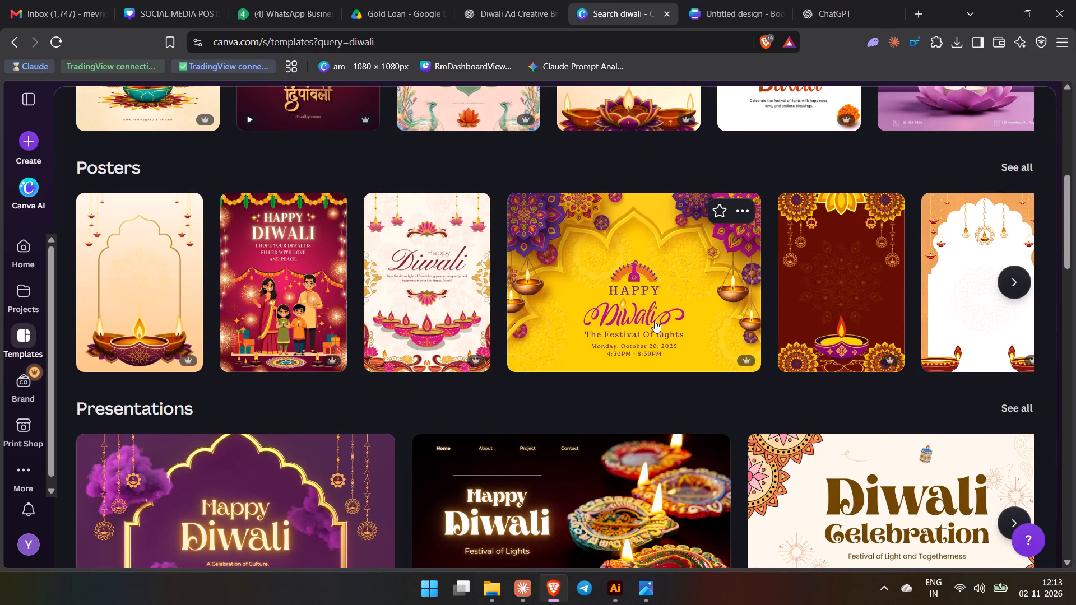
scroll(654, 319, "down", 8)
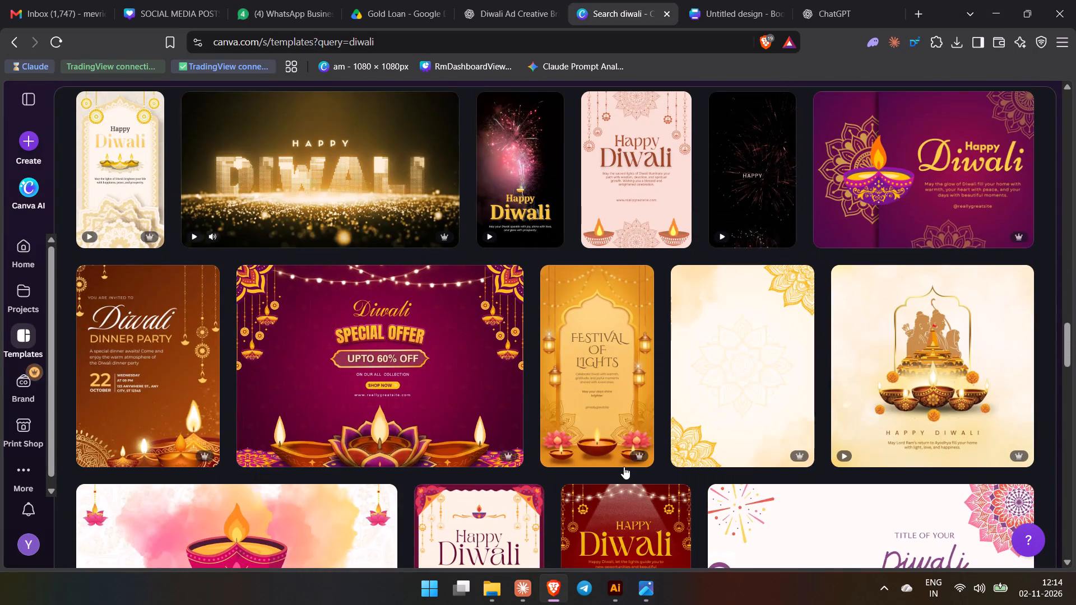
scroll(624, 467, "down", 3)
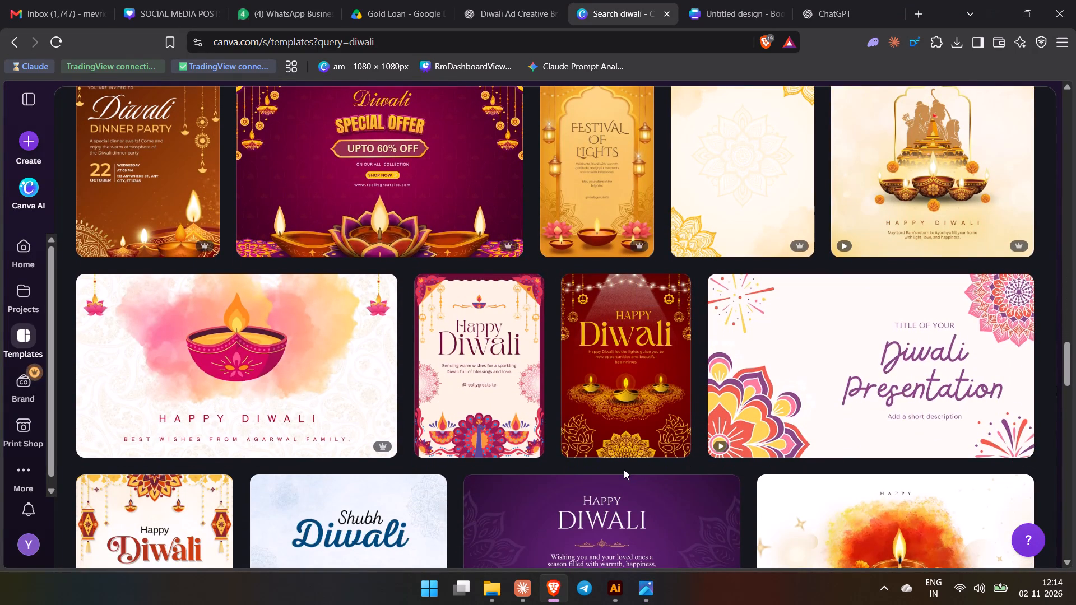
left_click(639, 598)
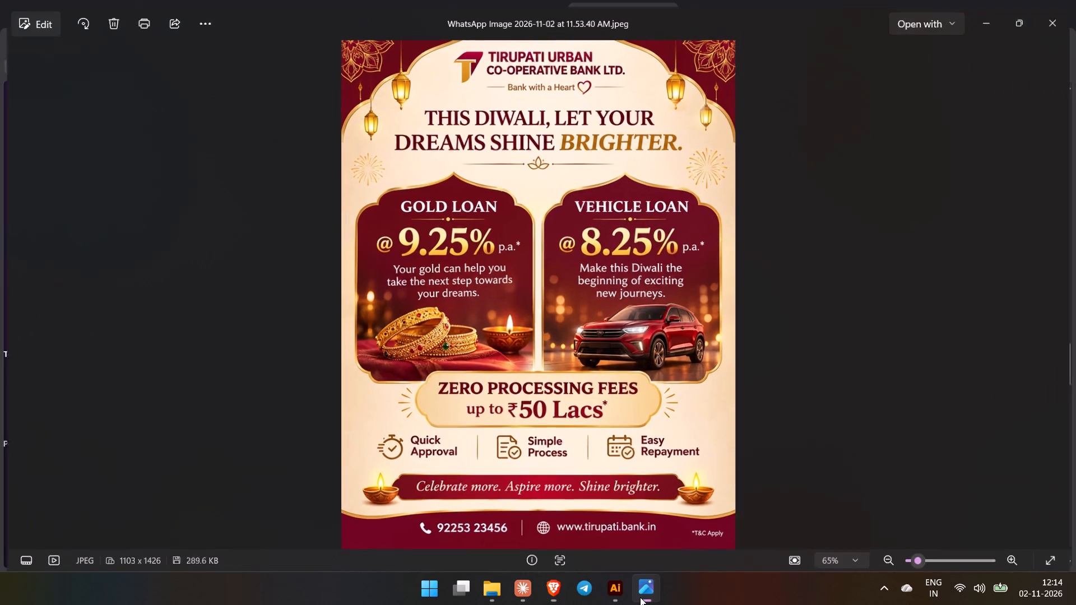
left_click(640, 597)
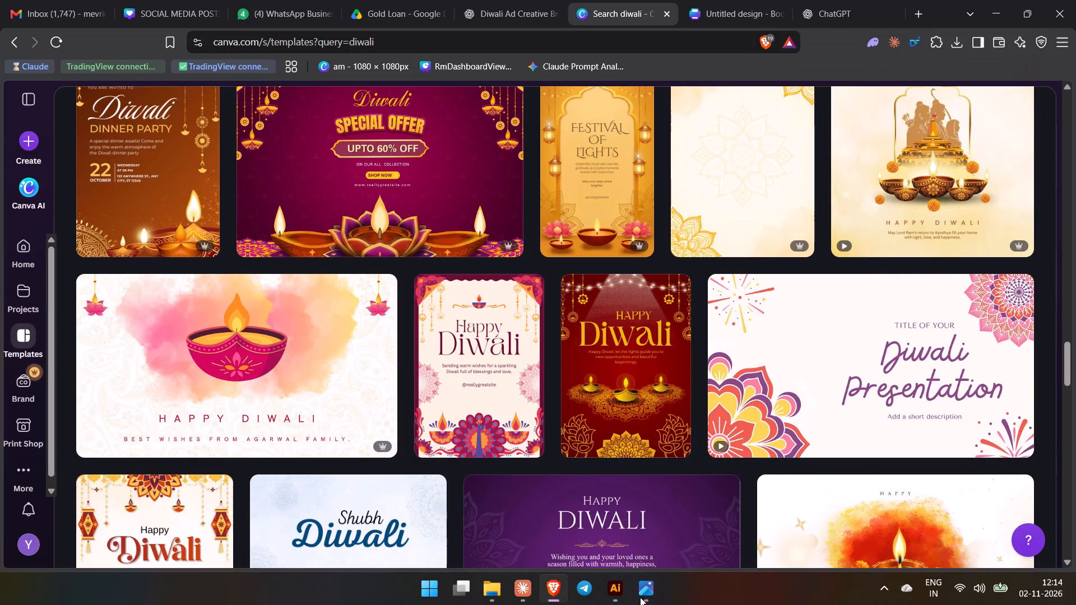
scroll(656, 505, "down", 6)
scroll(655, 511, "up", 5)
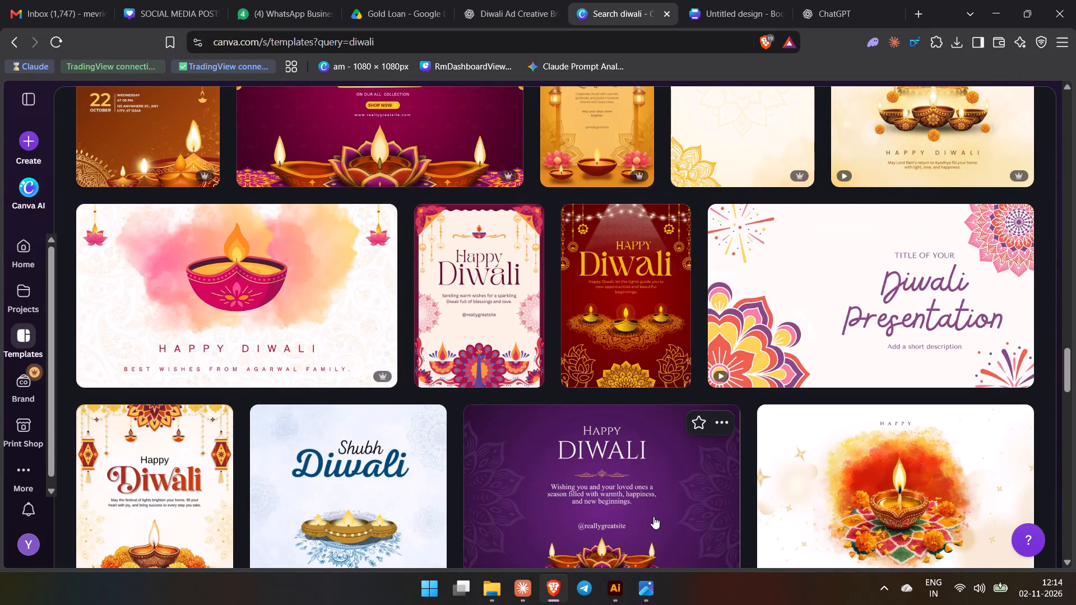
left_click(644, 583)
left_click(645, 584)
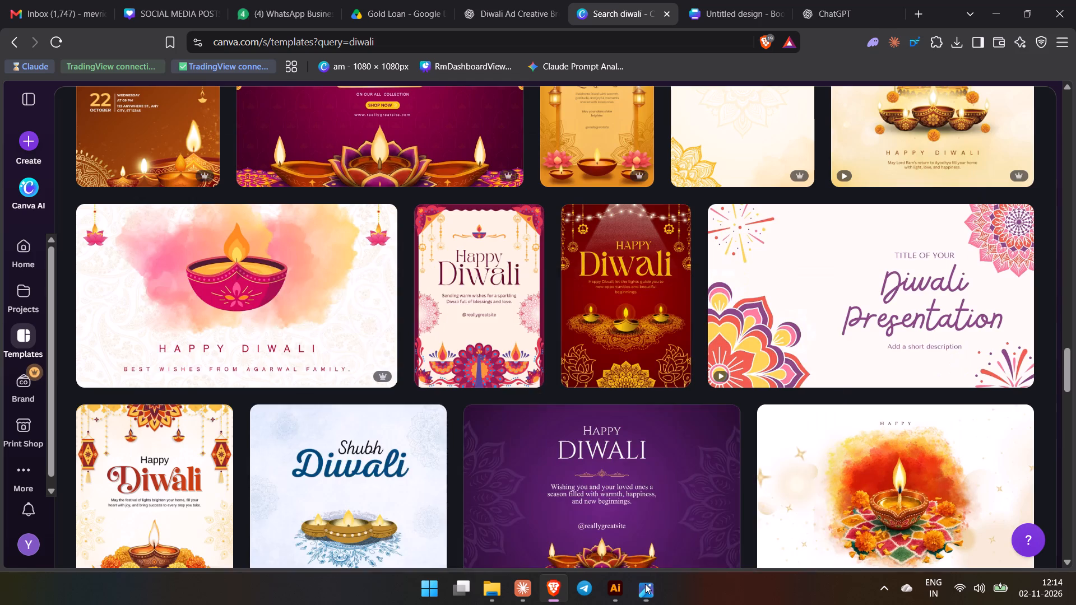
scroll(659, 524, "down", 14)
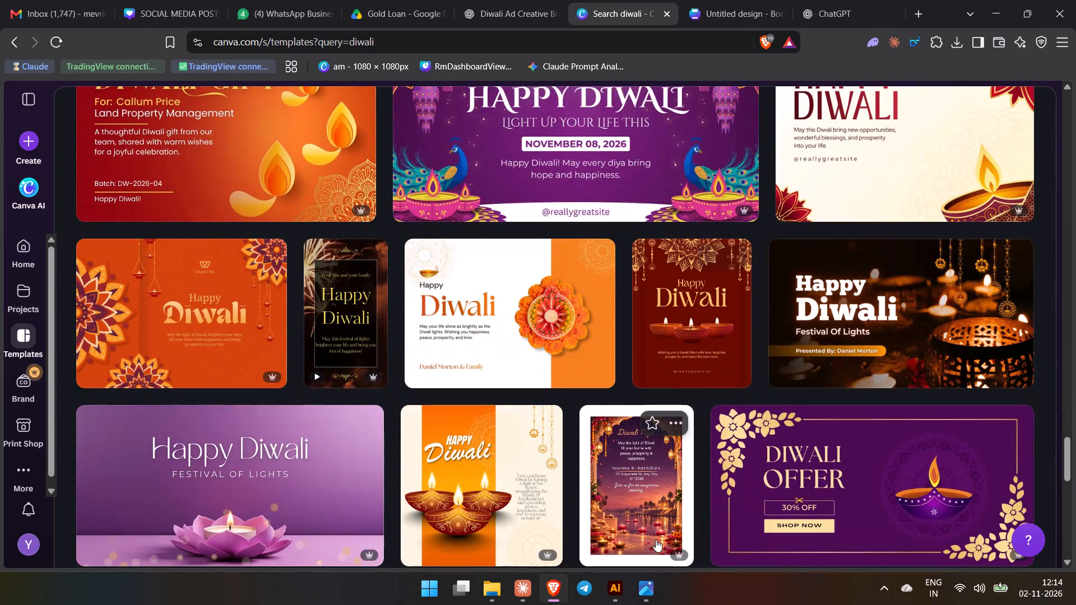
scroll(656, 539, "down", 3)
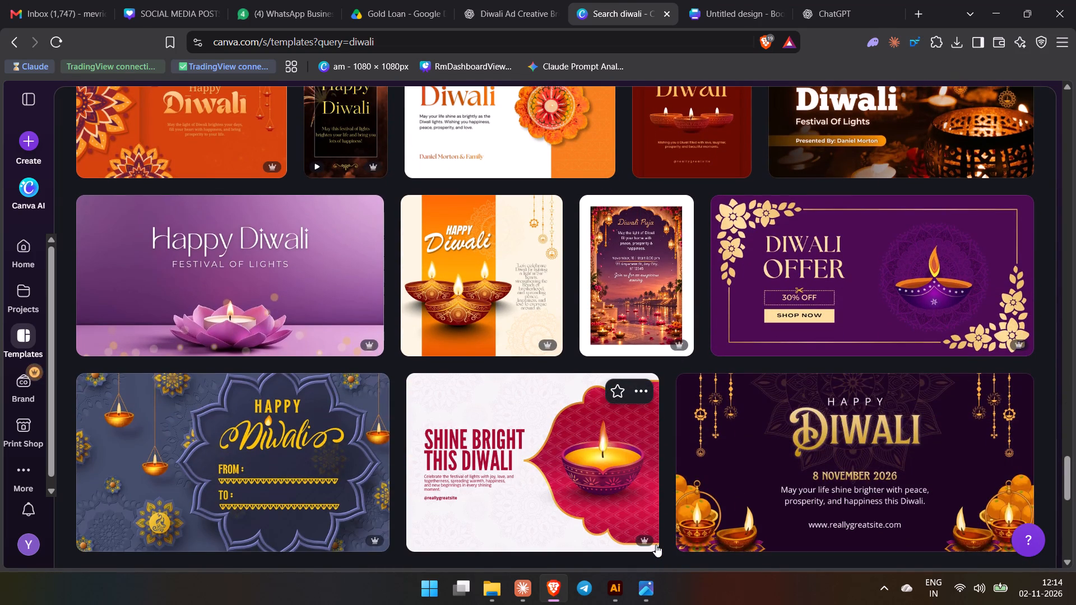
scroll(656, 544, "down", 7)
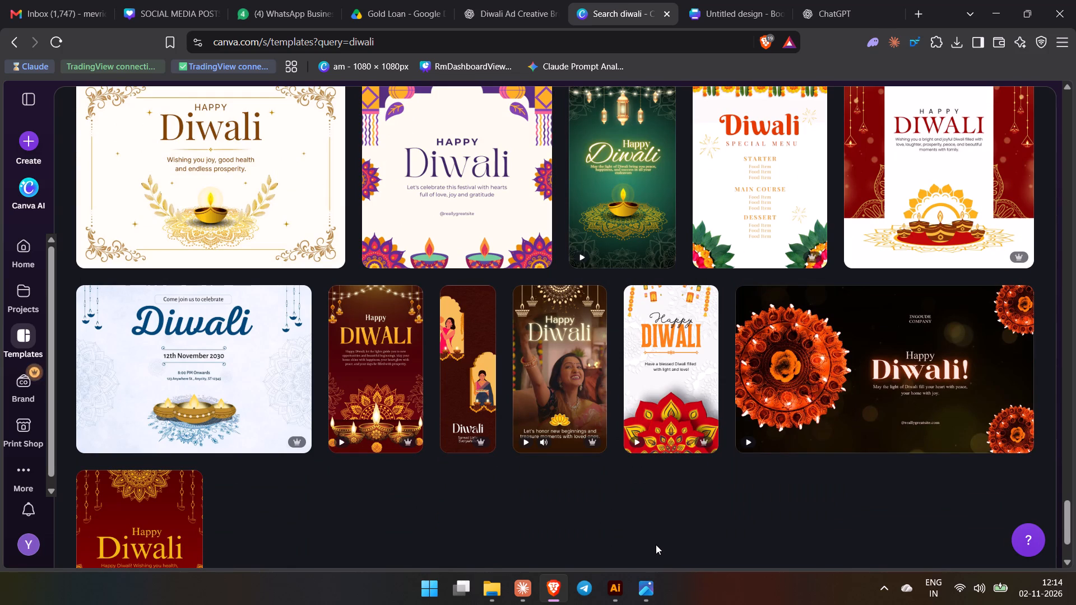
left_click(647, 600)
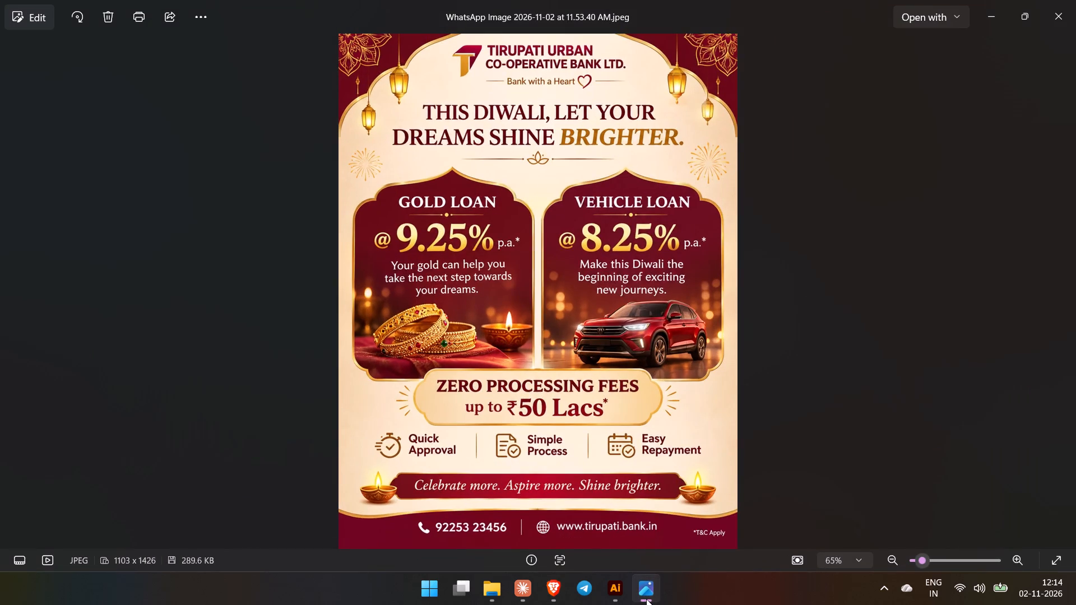
left_click(646, 599)
scroll(645, 529, "down", 7)
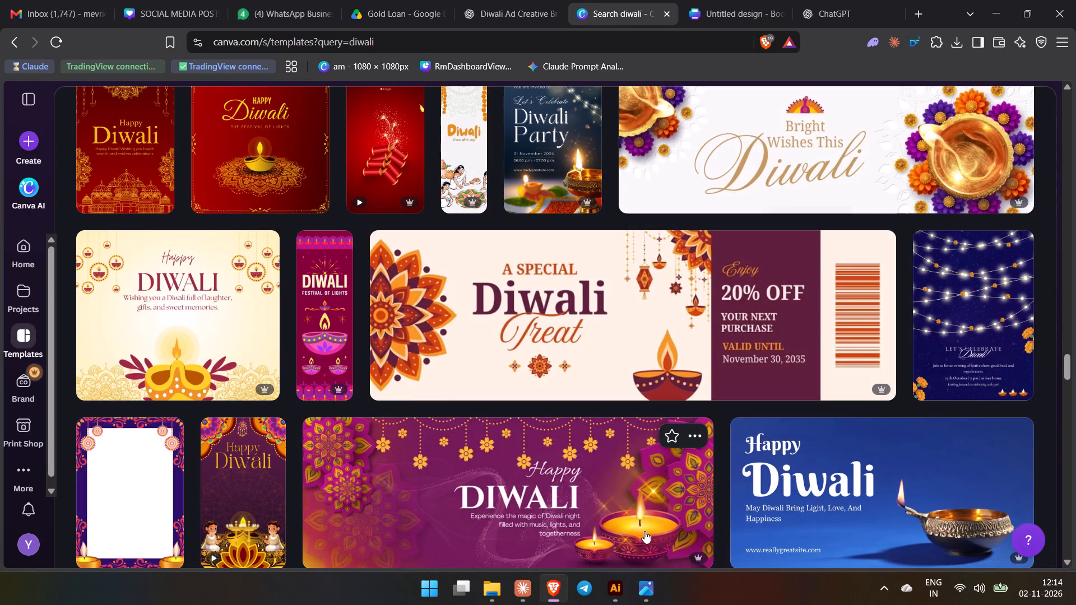
scroll(644, 531, "up", 2)
scroll(644, 531, "down", 4)
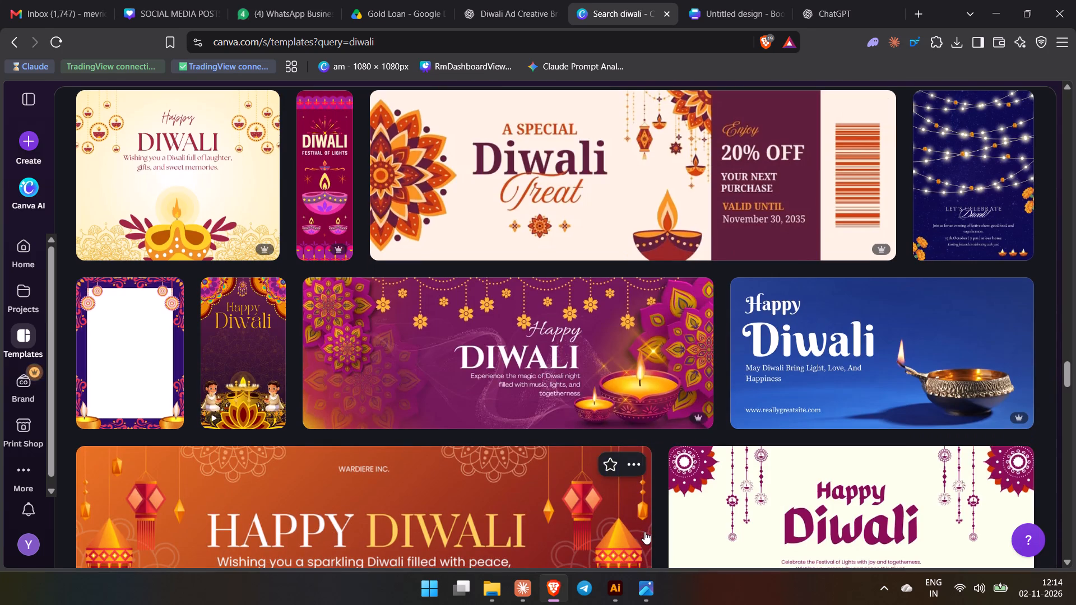
scroll(644, 532, "up", 4)
In the untitled A4 booklet design, search the elements for "lantern border" and look through the graphics.
left_click(703, 0)
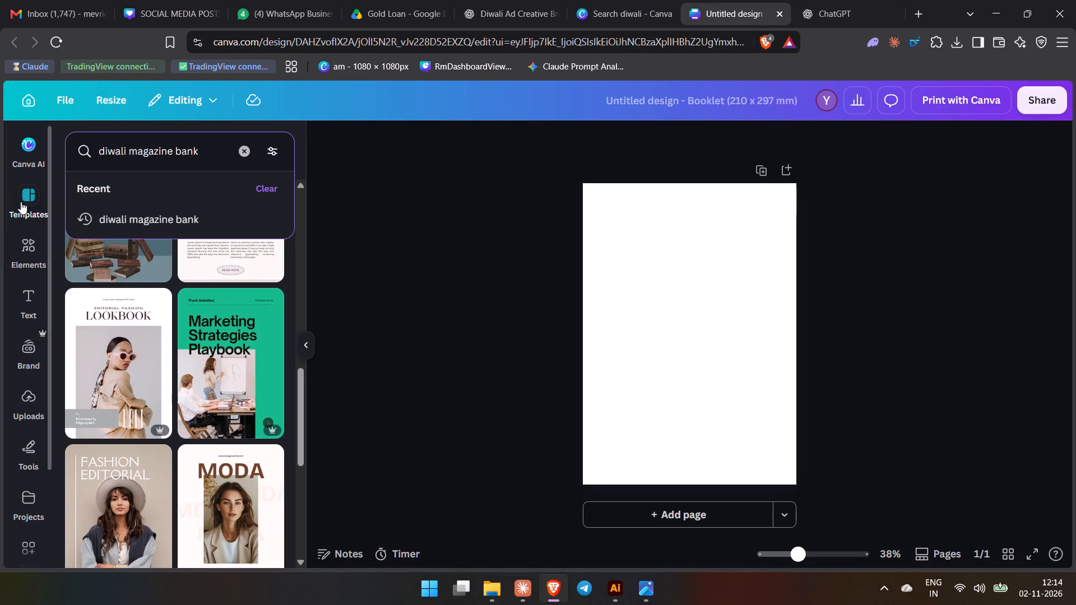
left_click(37, 257)
left_click(183, 154)
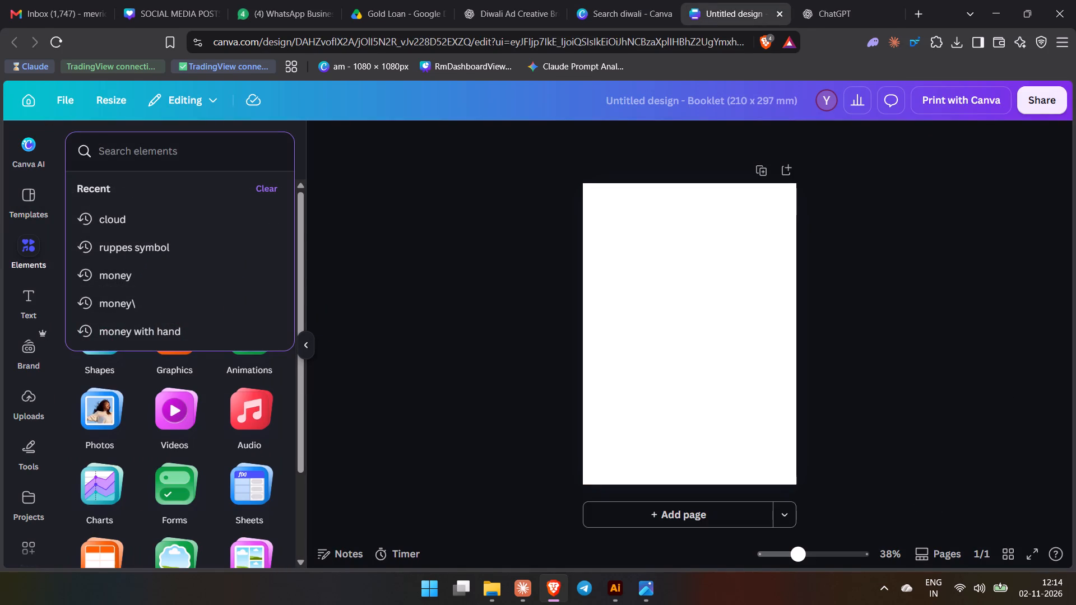
type("lantern borde")
key("Return")
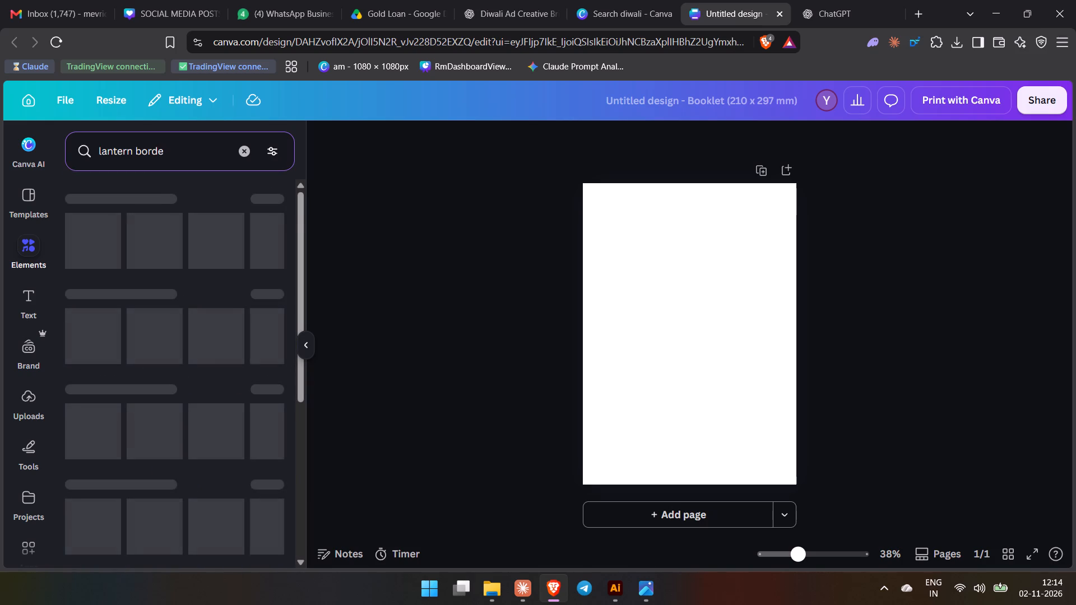
key("r")
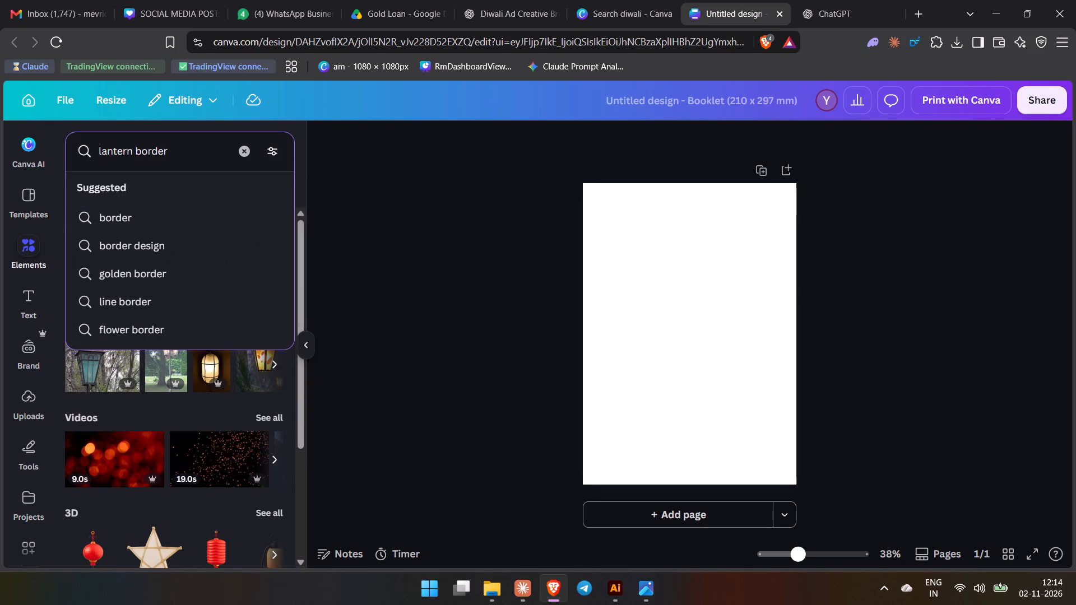
key("Return")
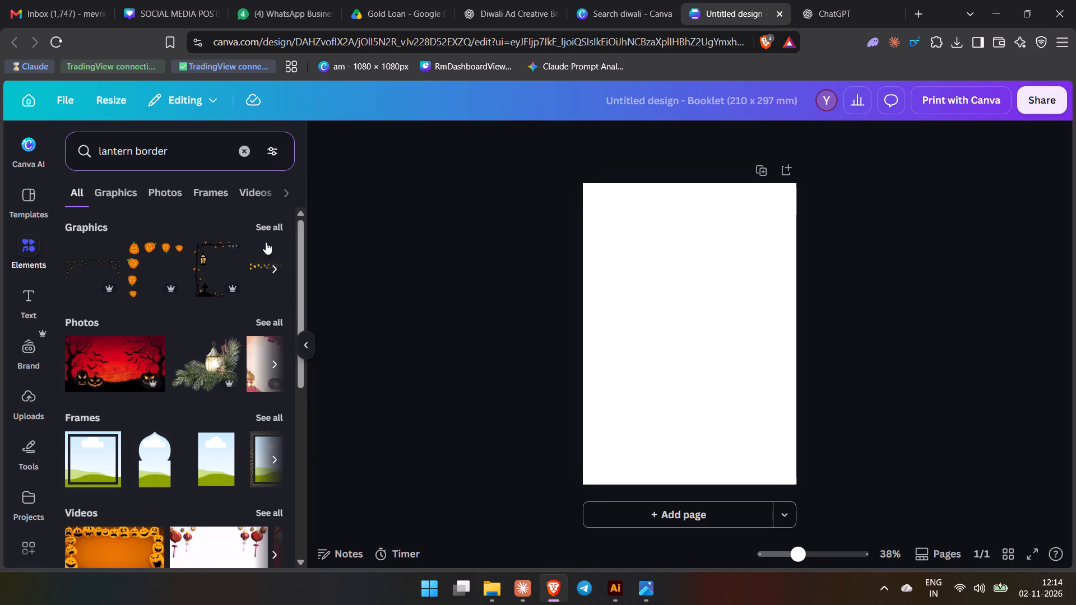
left_click(281, 224)
scroll(280, 226, "down", 4)
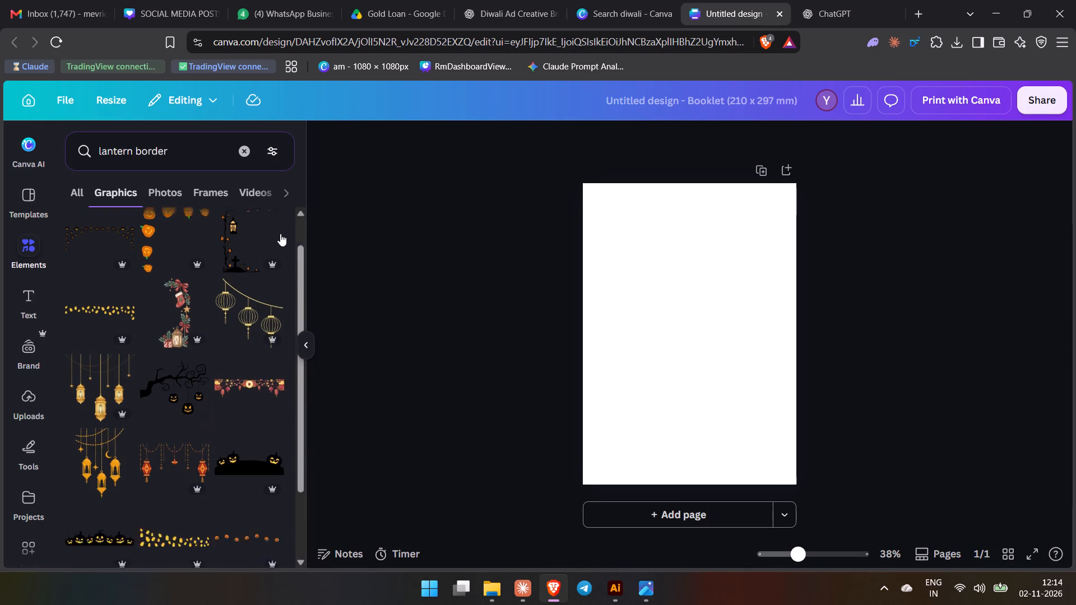
Search the graphics for "border", check the reference ad, and add the dark red corner graphic with gold waves to the page.
triple_click(200, 147)
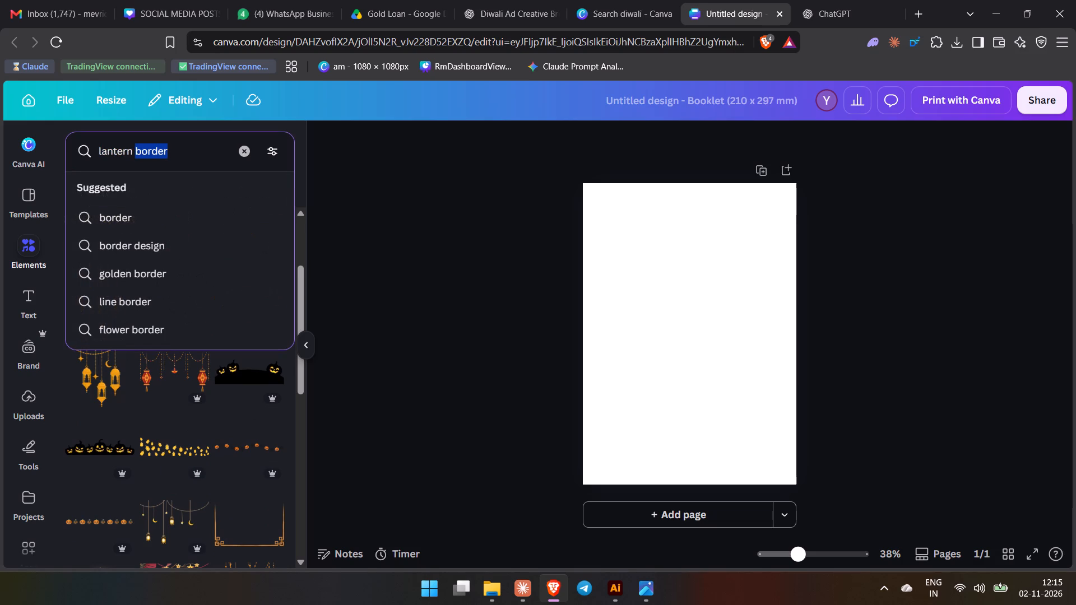
type("border")
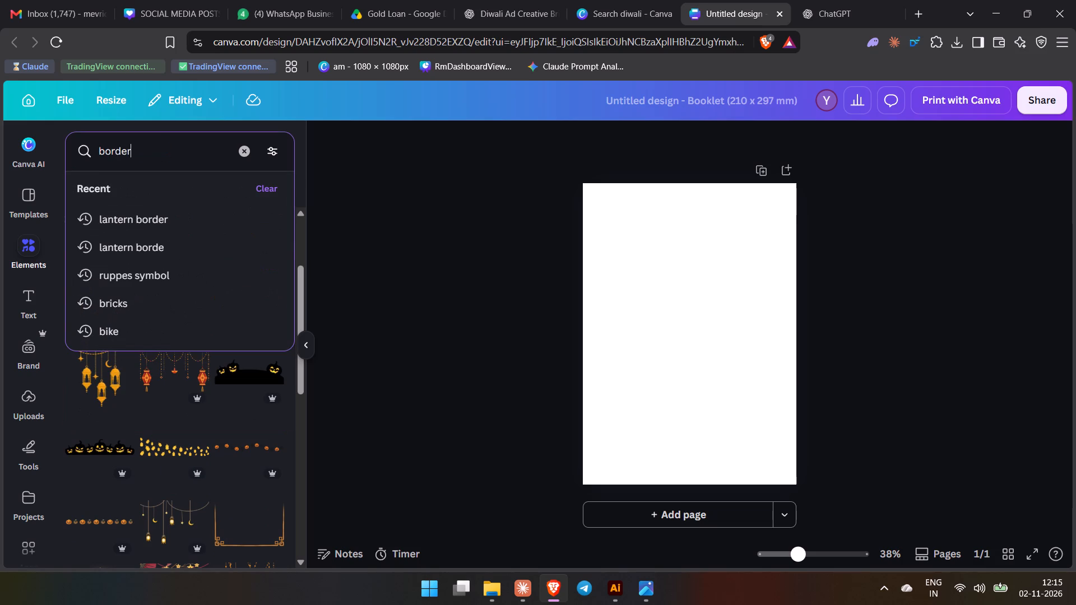
key("space")
key("Return")
scroll(173, 356, "down", 5)
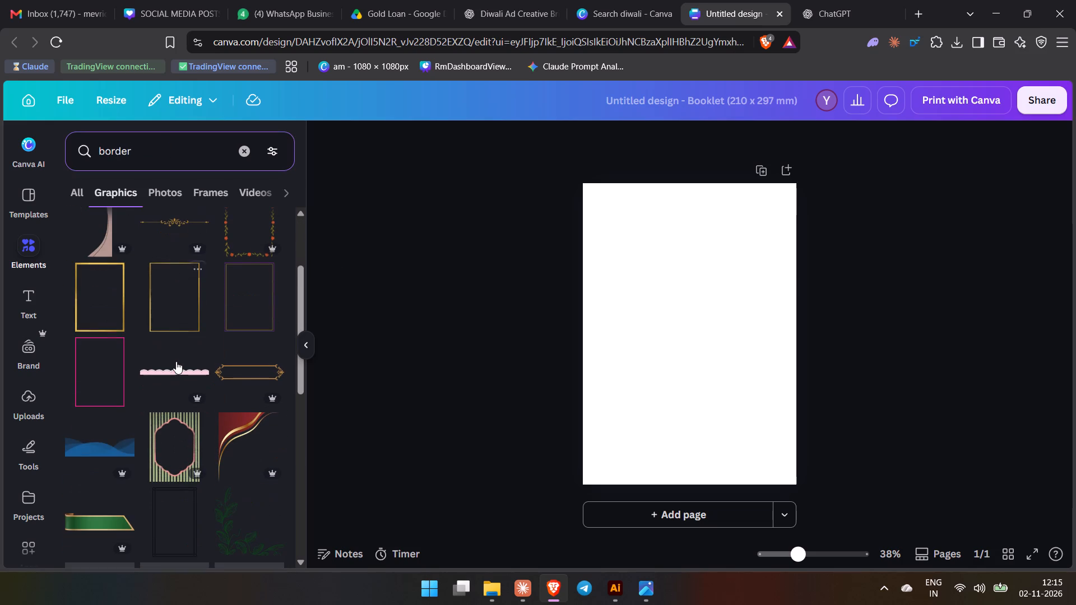
scroll(177, 361, "down", 3)
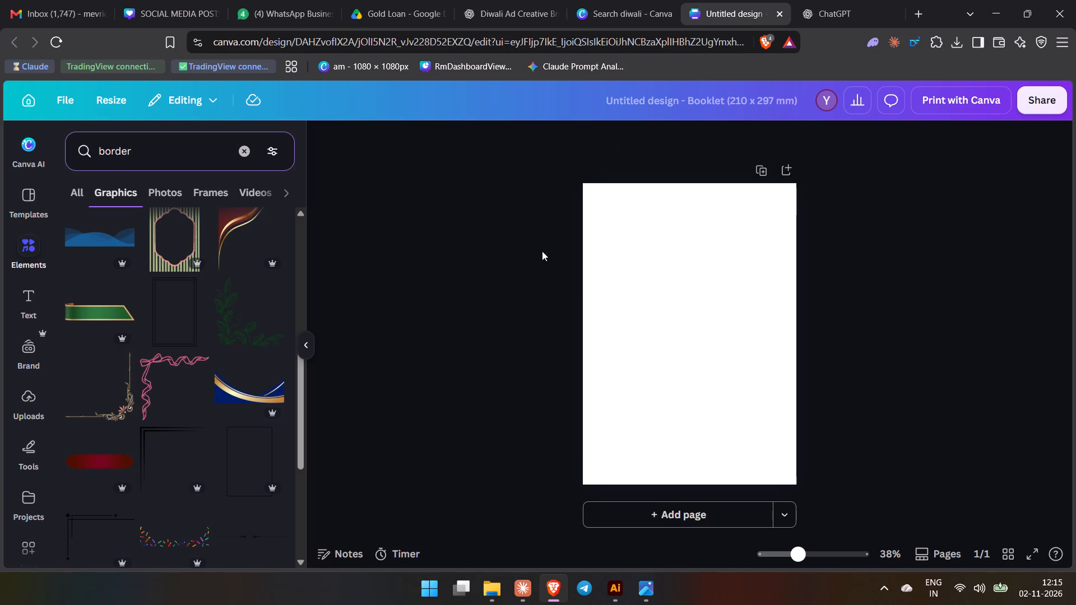
key("alt+Tab")
key("alt+Tab")
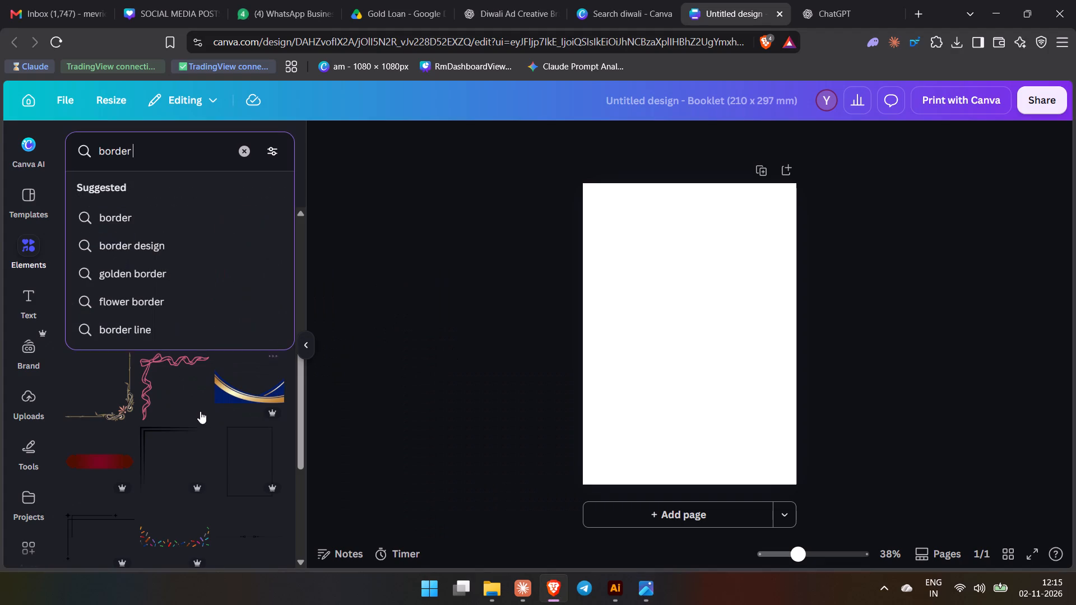
scroll(198, 410, "up", 2)
left_click(243, 346)
left_click(252, 380)
left_click_drag(680, 329, 679, 328)
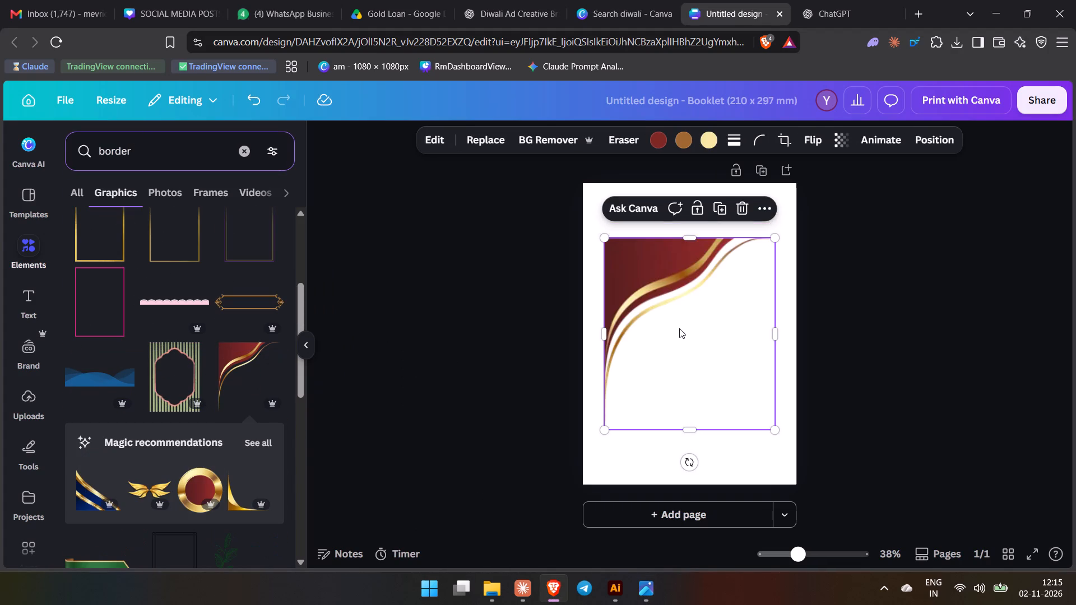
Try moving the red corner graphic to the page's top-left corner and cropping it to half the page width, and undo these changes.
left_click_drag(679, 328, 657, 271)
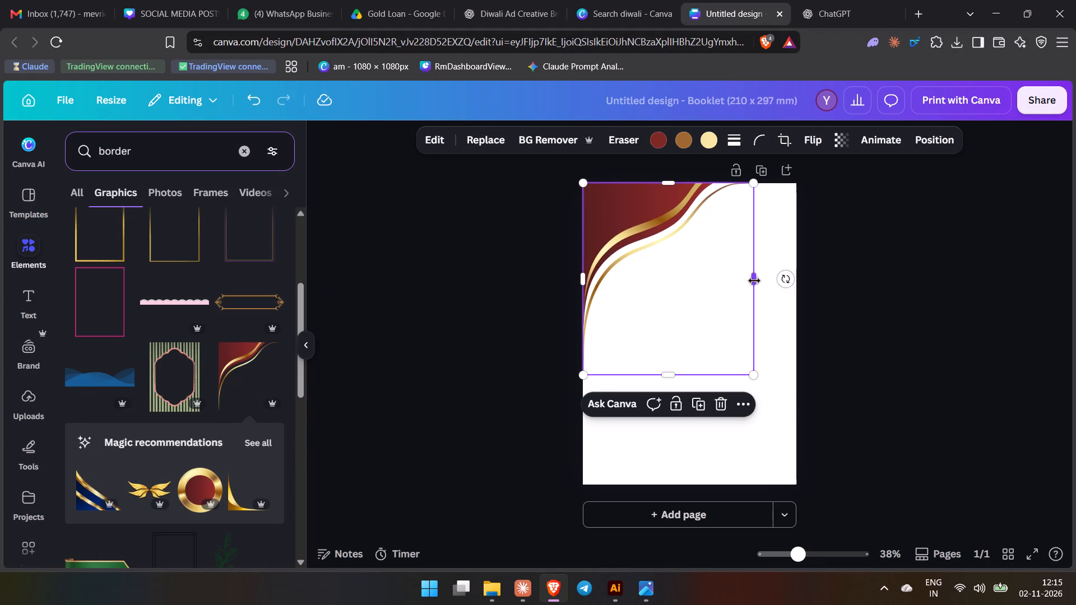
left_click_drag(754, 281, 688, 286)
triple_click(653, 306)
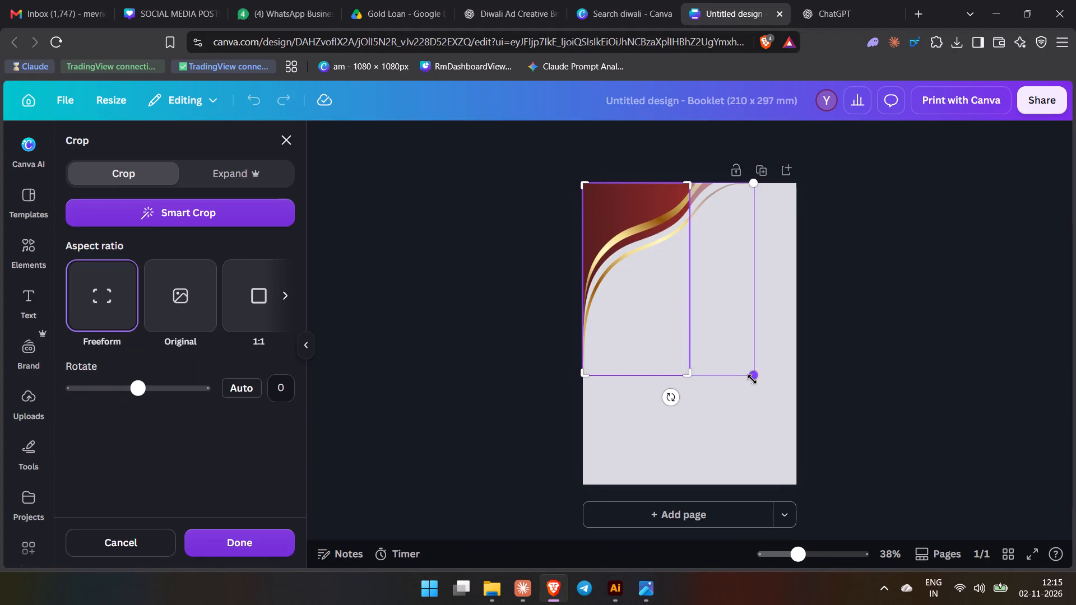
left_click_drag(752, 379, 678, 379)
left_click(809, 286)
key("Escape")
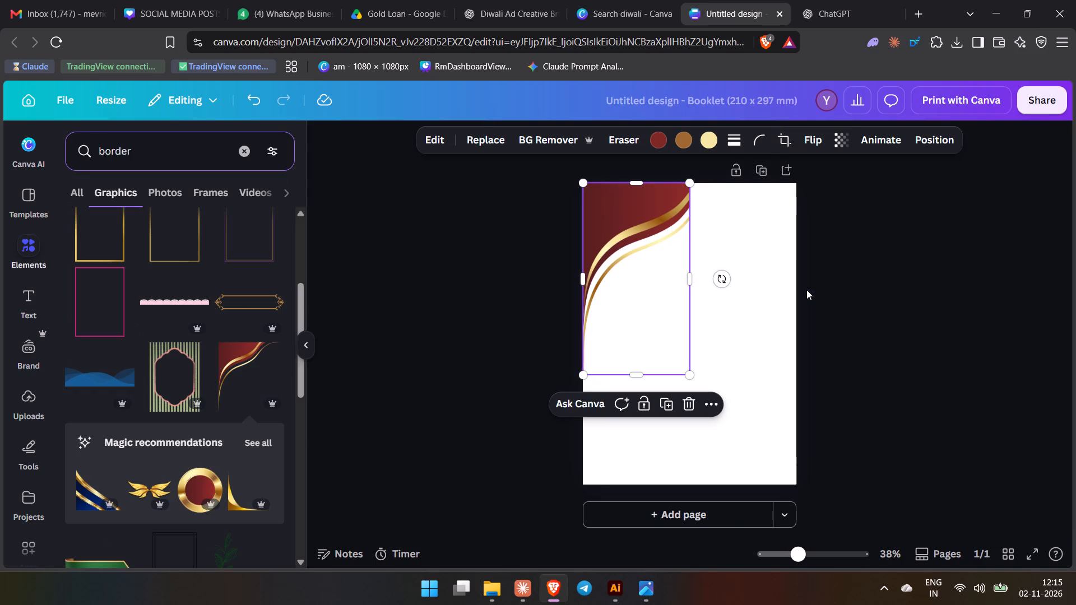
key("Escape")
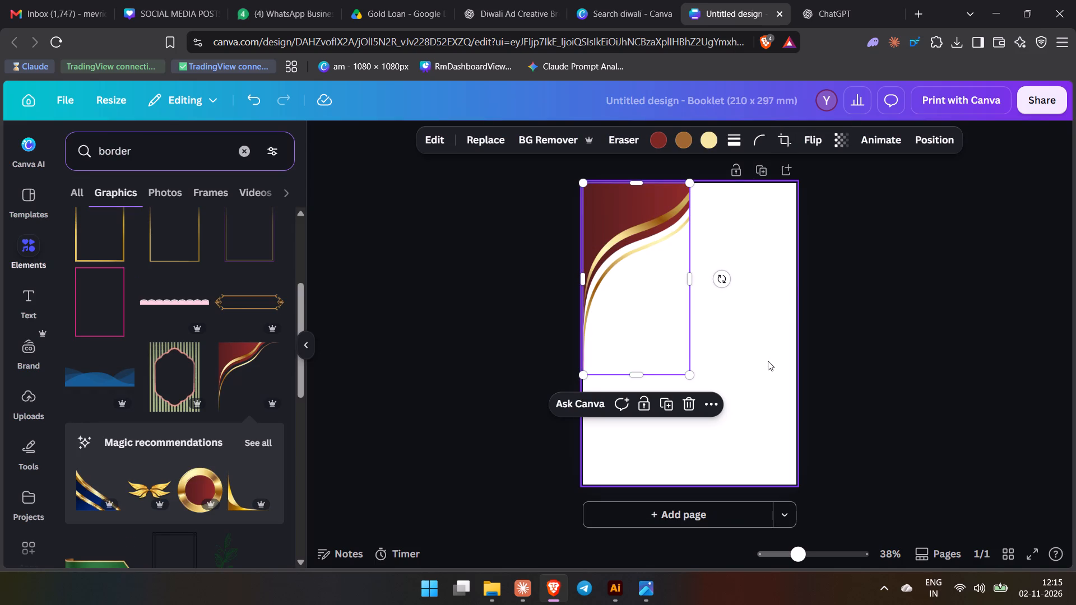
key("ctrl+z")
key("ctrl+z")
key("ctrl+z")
Place the red corner graphic in the page's top-left corner and scale it down to about half the page width.
left_click_drag(726, 368, 708, 328)
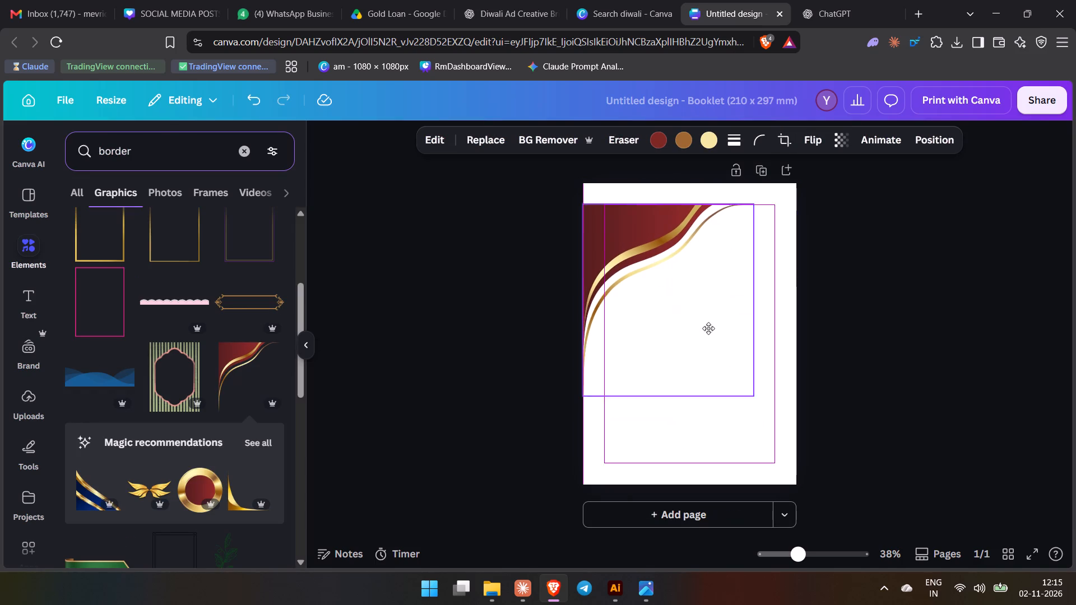
left_click_drag(708, 328, 704, 316)
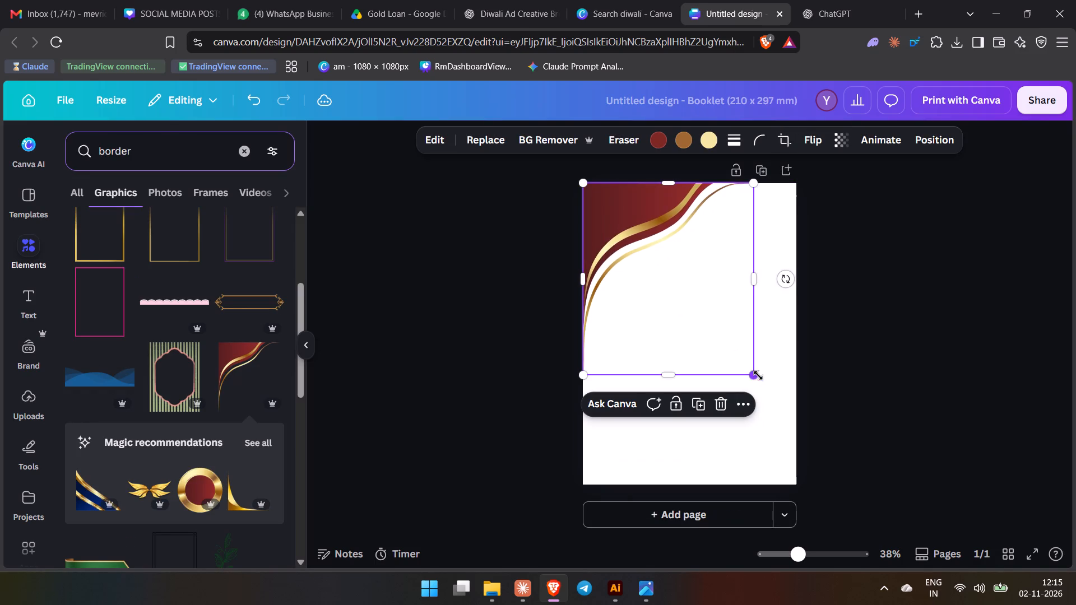
left_click_drag(758, 376, 667, 324)
left_click(809, 384)
Duplicate the corner graphic, flip the copy horizontally and place it in the page's top-right corner to mirror the original.
left_click(614, 211)
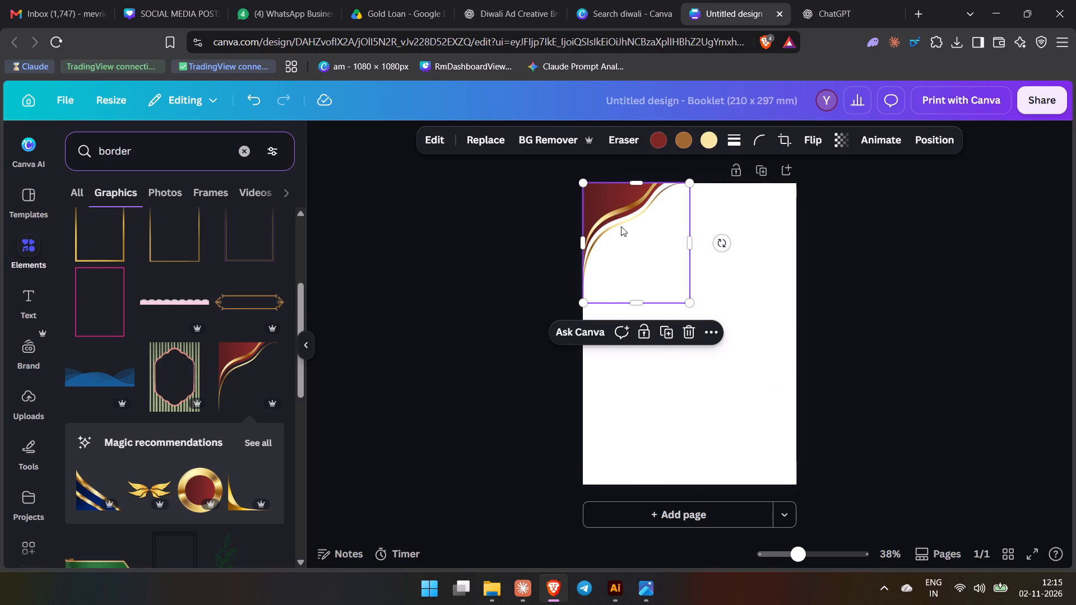
key("ctrl+c")
key("ctrl+v")
left_click_drag(639, 247, 713, 260)
left_click(787, 138)
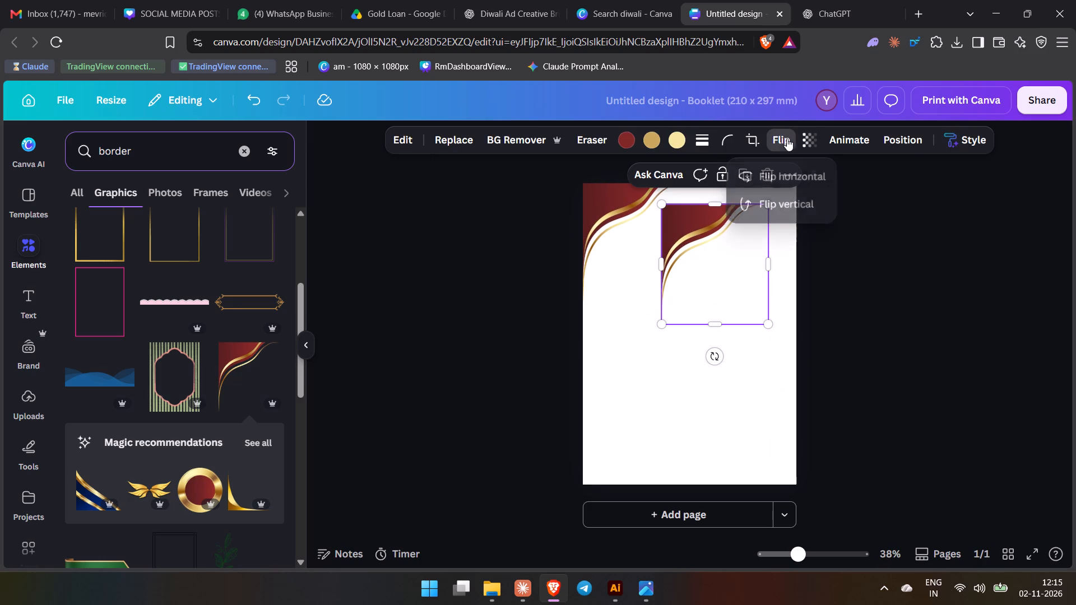
left_click(775, 178)
left_click(867, 322)
left_click_drag(706, 250, 729, 234)
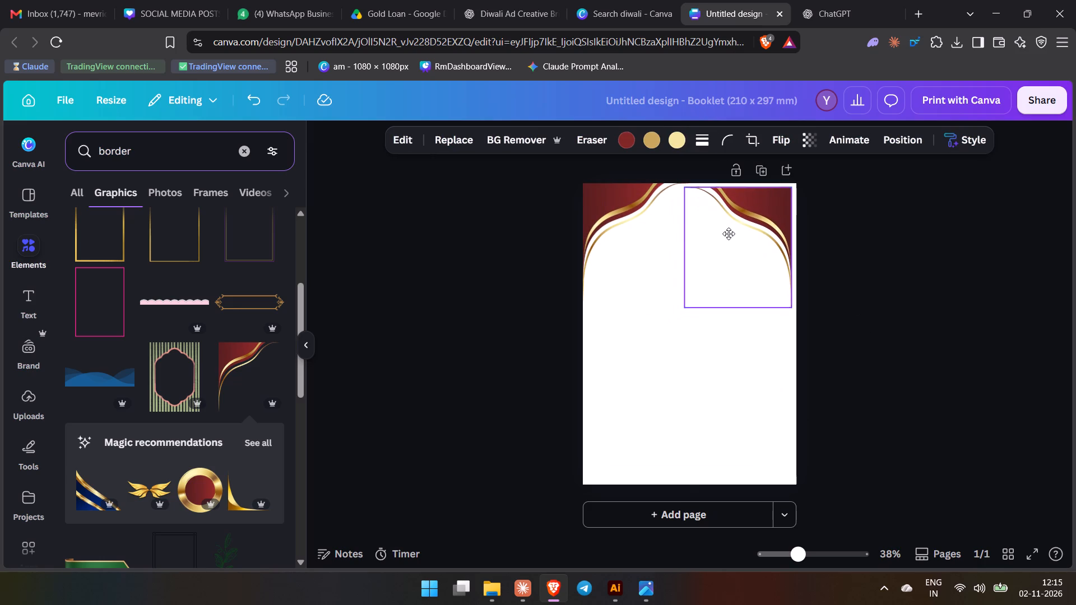
left_click_drag(729, 234, 733, 227)
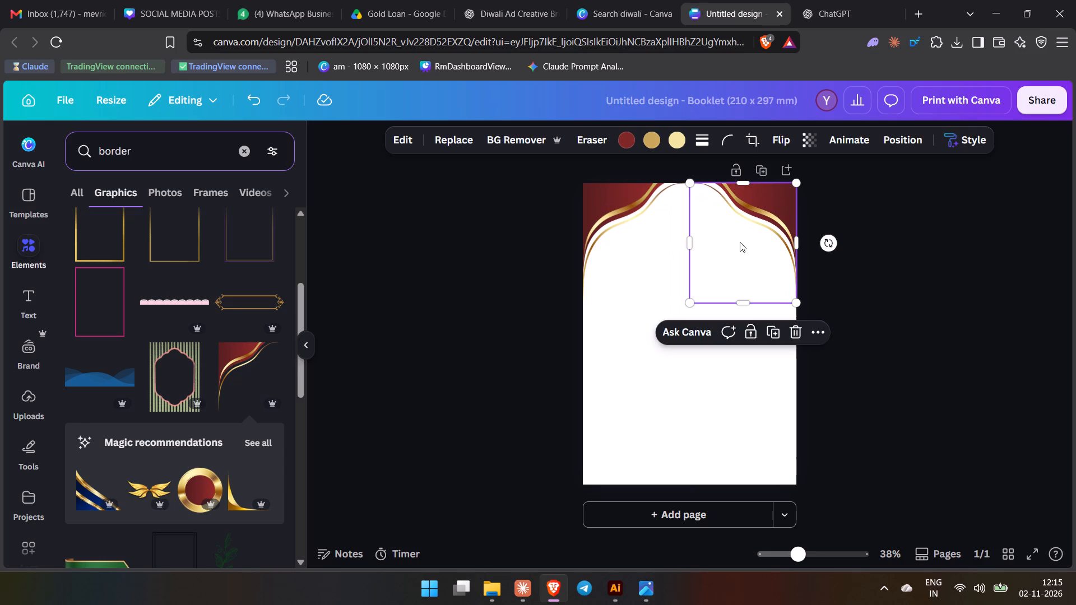
left_click(908, 357)
Check the reference ad's header and open the dark red colour of the top-right corner graphic for editing.
key("alt+Tab")
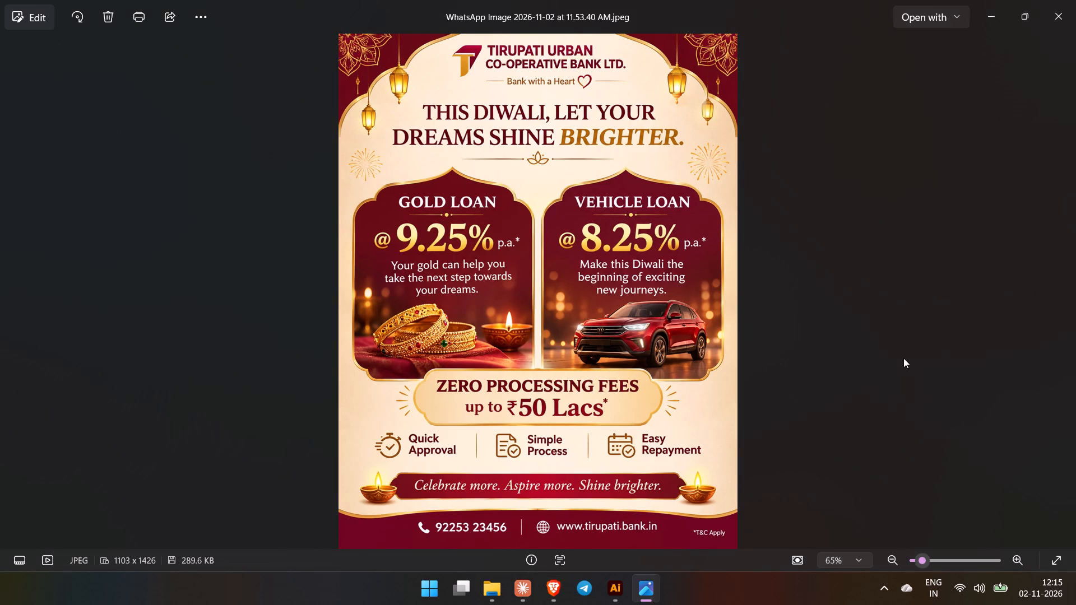
key("alt+Tab")
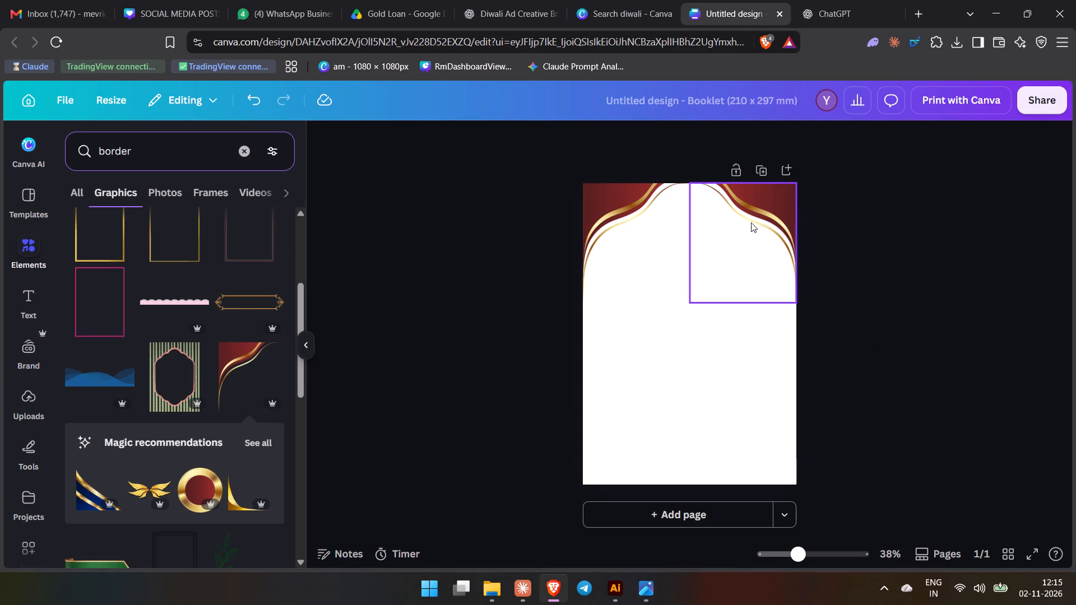
scroll(709, 187, "up", 4, "shift")
scroll(692, 232, "up", 4, "ctrl")
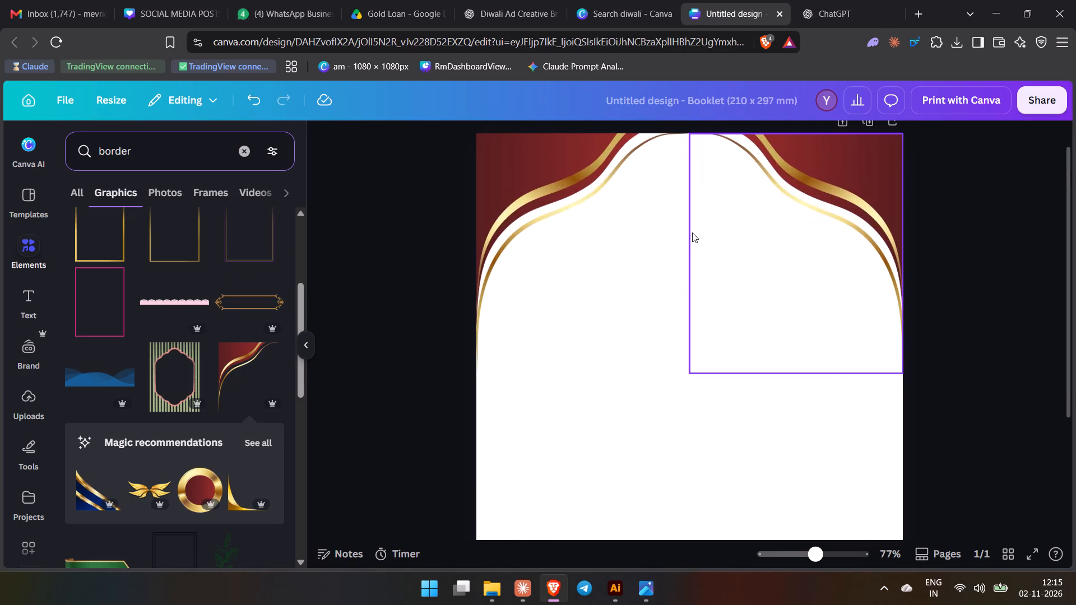
scroll(700, 236, "up", 2)
left_click(818, 207)
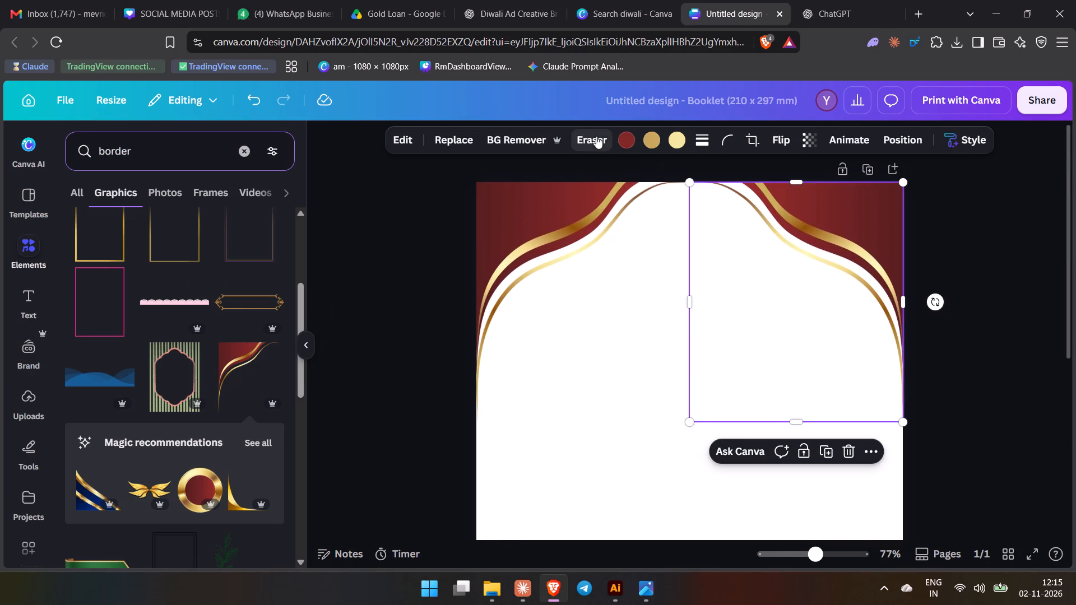
left_click(633, 135)
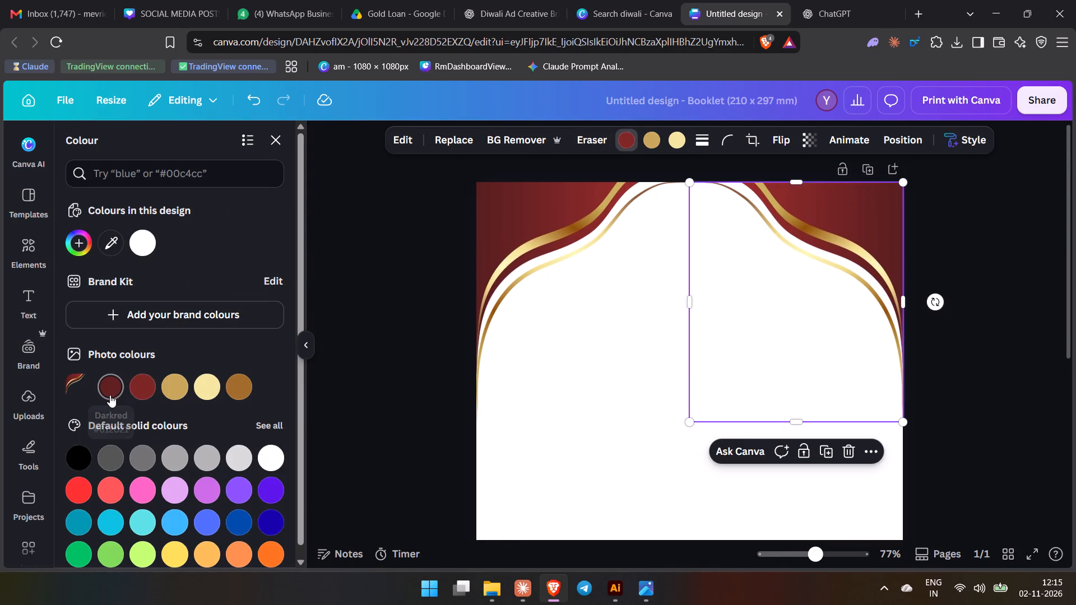
Recolour the top-right corner graphic's red with the darkest red photo colour, then try the golden brown photo colour and undo it.
left_click(110, 395)
left_click(239, 388)
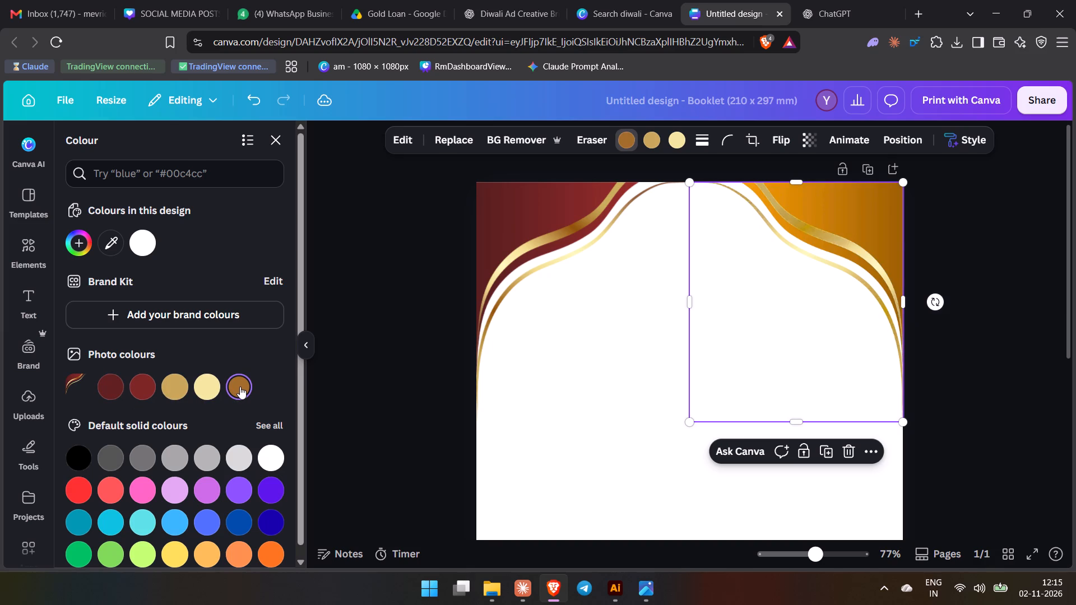
key("ctrl+z")
scroll(832, 248, "up", 12, "ctrl")
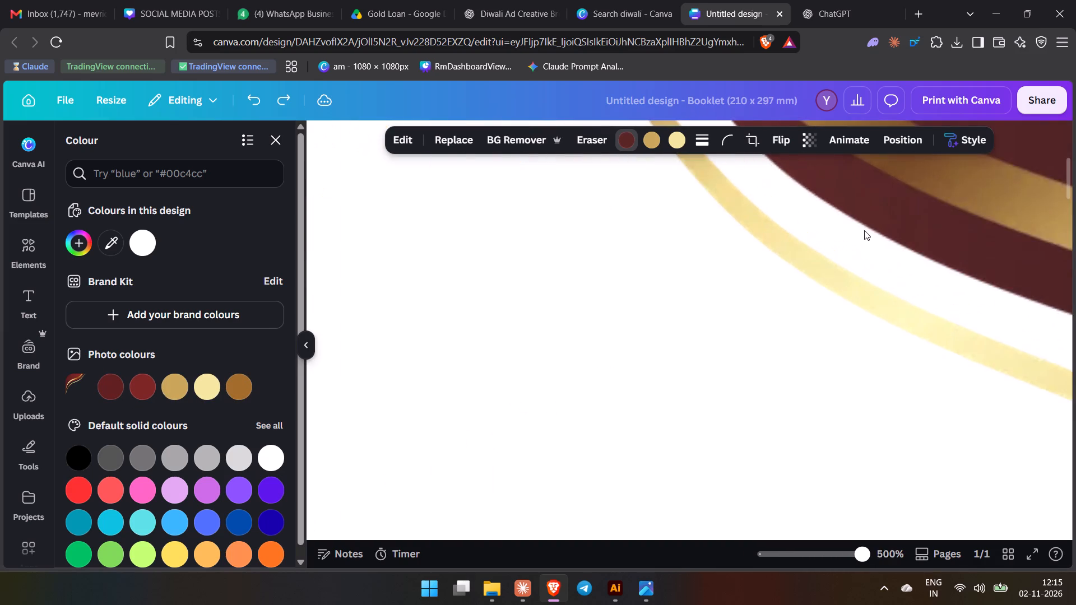
scroll(864, 231, "down", 14, "ctrl")
left_click(912, 253)
left_click(912, 253)
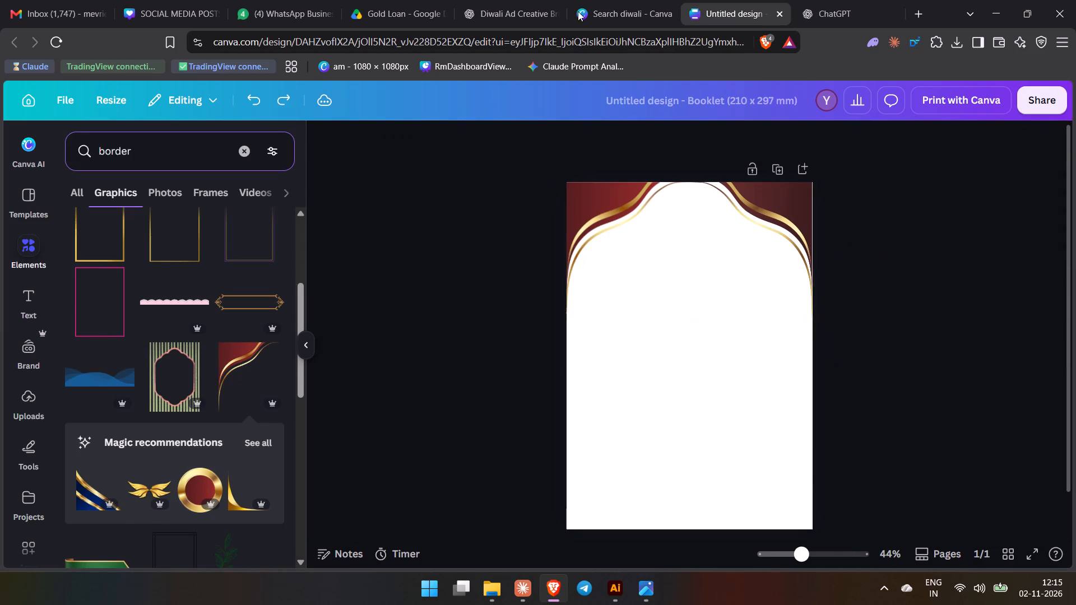
Check ChatGPT's progress on the vector header in the Diwali ad chat.
left_click(544, 0)
scroll(588, 313, "down", 5)
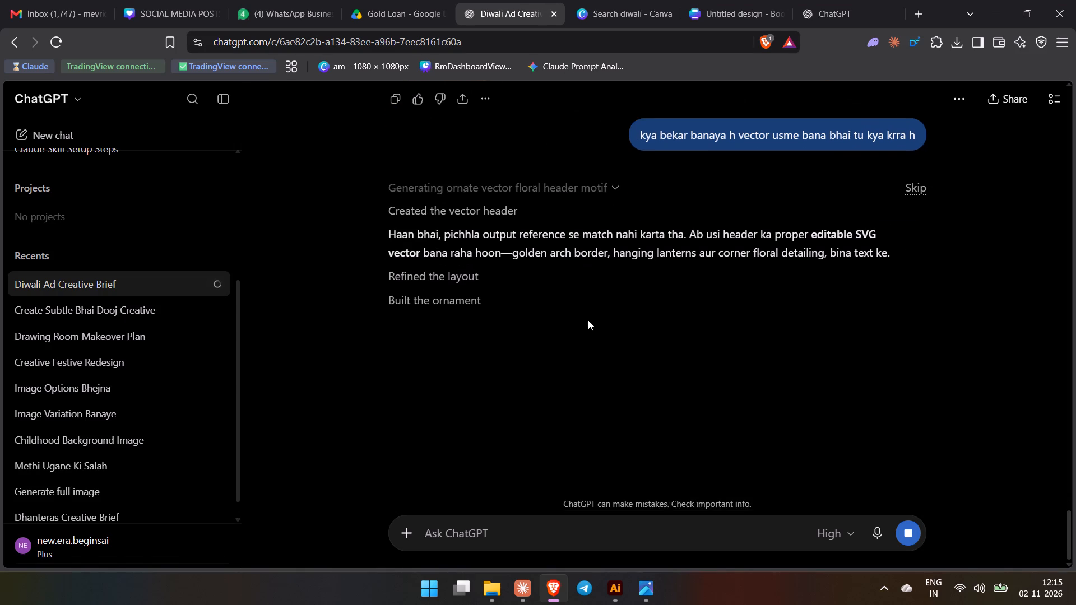
scroll(588, 320, "up", 3)
Browse further through Canva's Diwali template results for header and layout ideas.
left_click(657, 4)
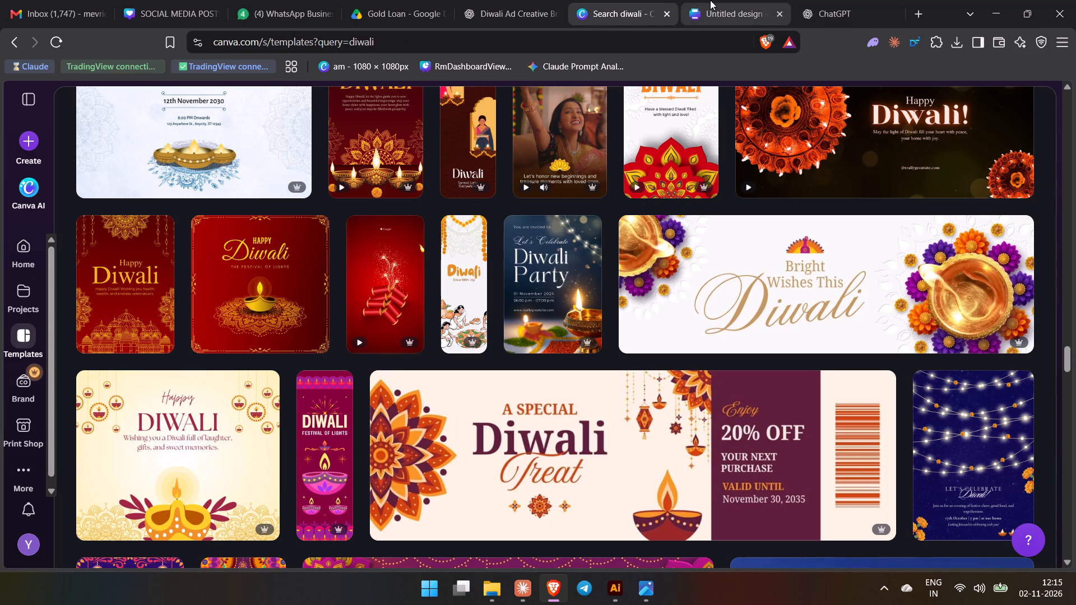
scroll(603, 268, "down", 10)
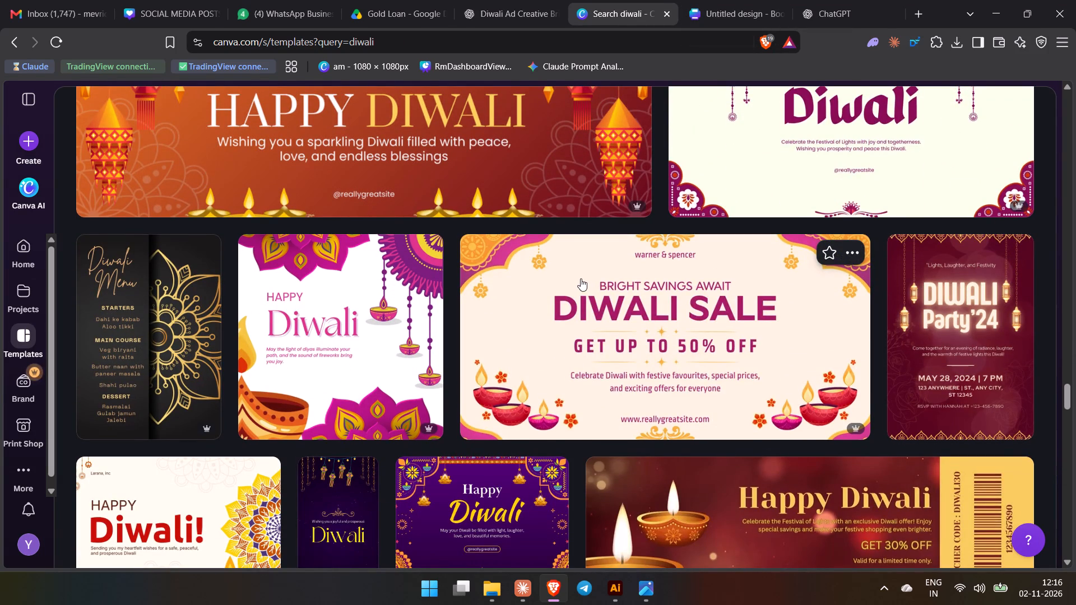
scroll(579, 281, "down", 20)
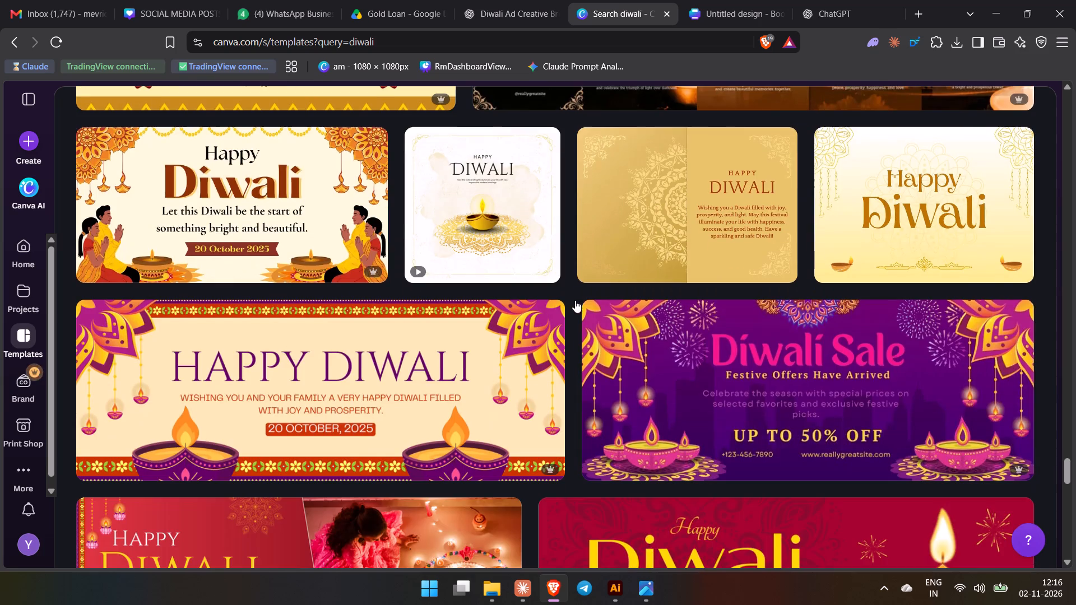
scroll(573, 306, "down", 9)
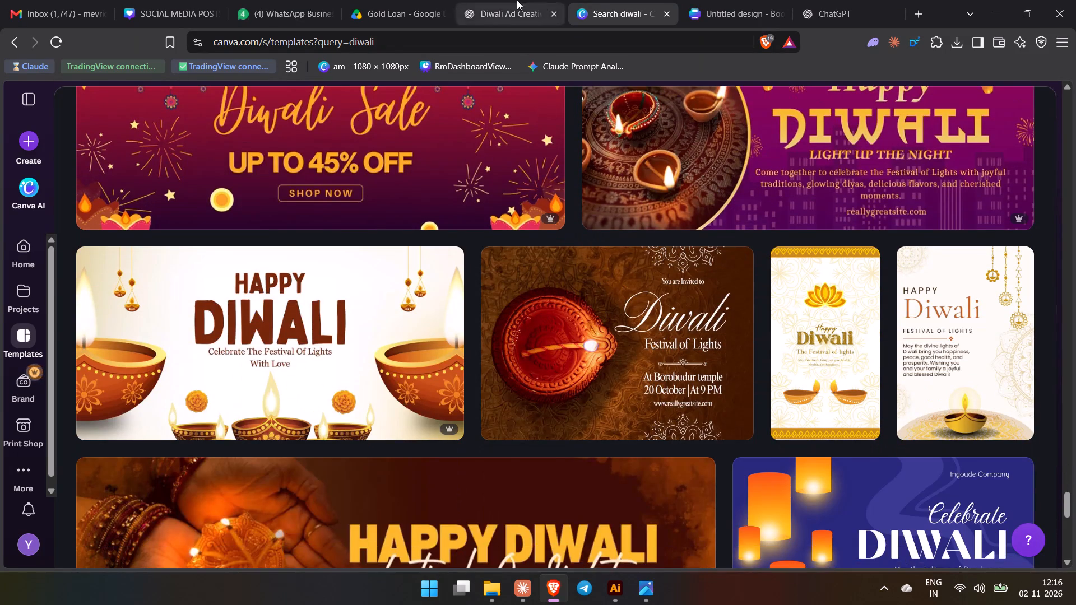
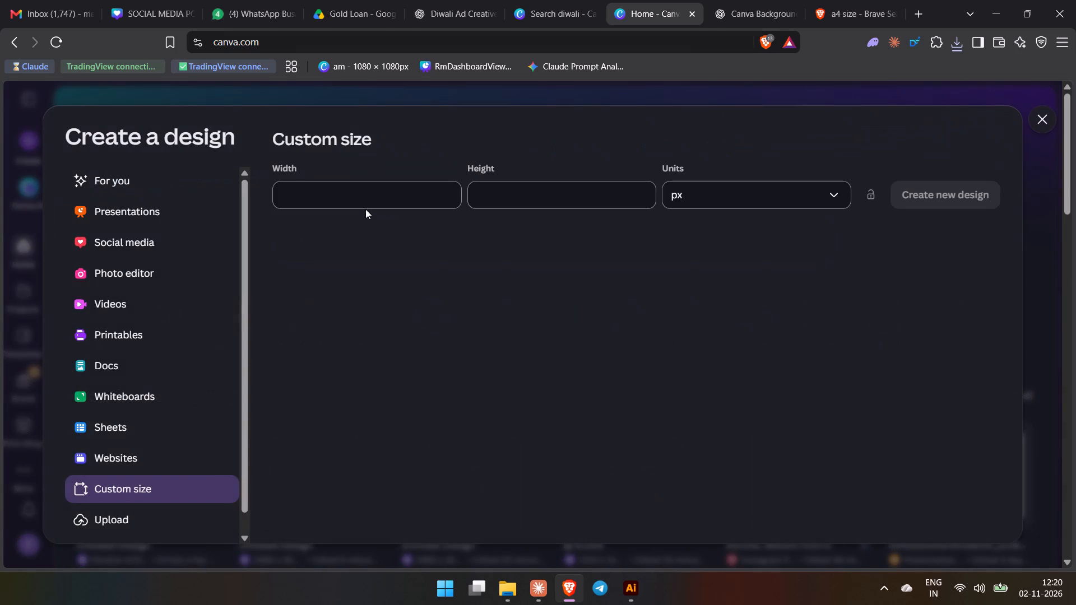
left_click(719, 199)
left_click(726, 296)
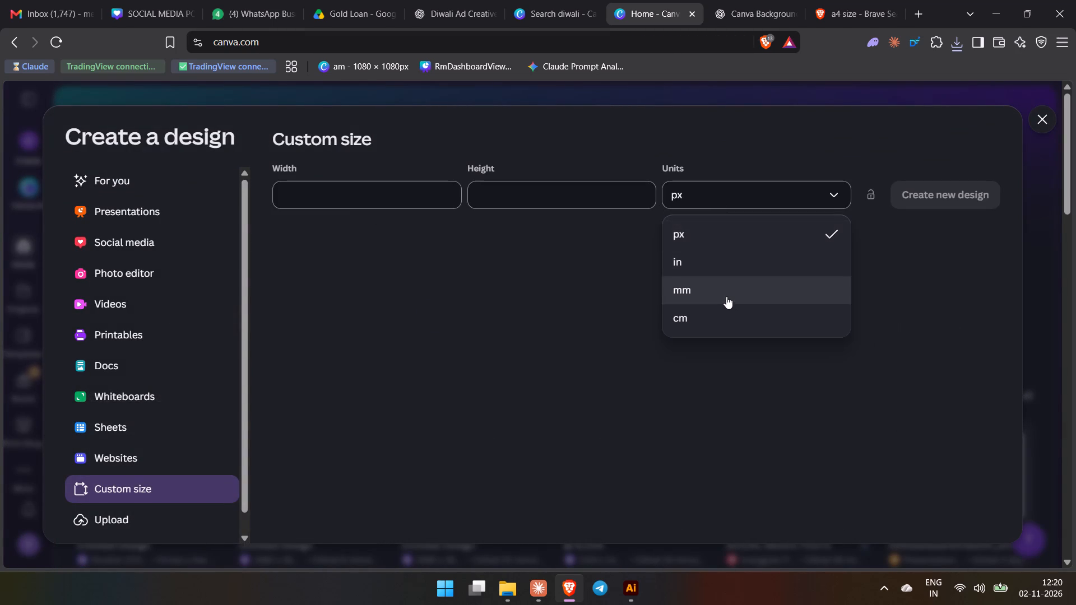
left_click(784, 0)
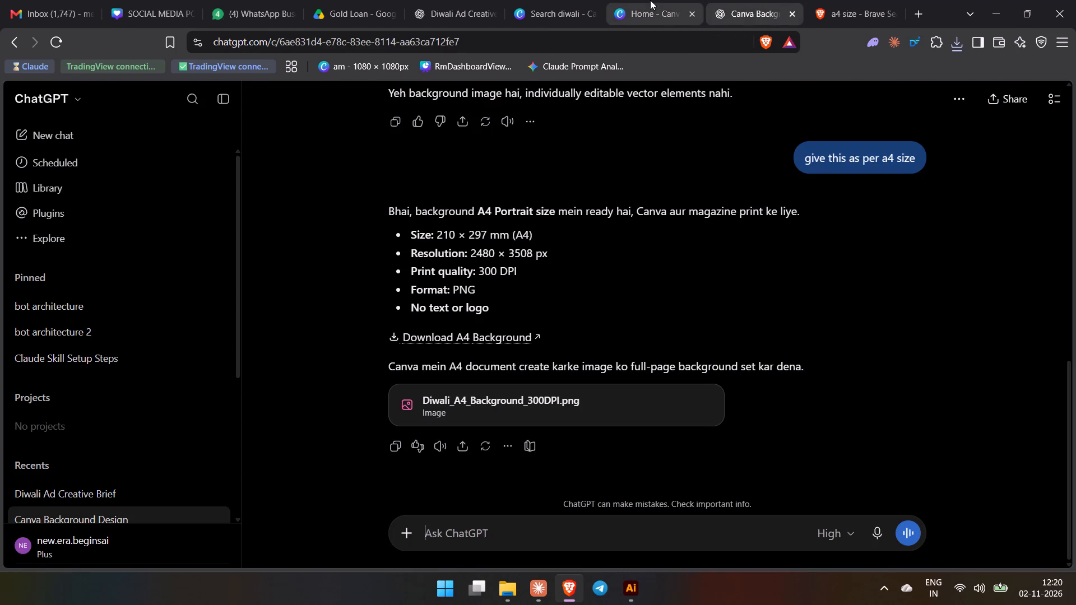
left_click(650, 0)
left_click(344, 187)
type("210")
key("Tab")
key("2")
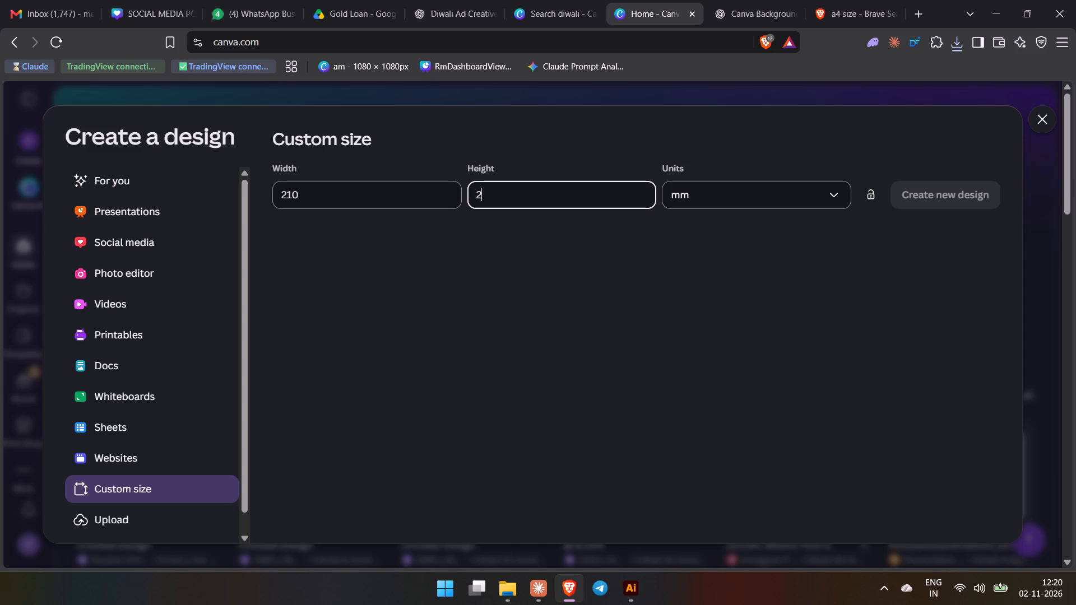
type("97")
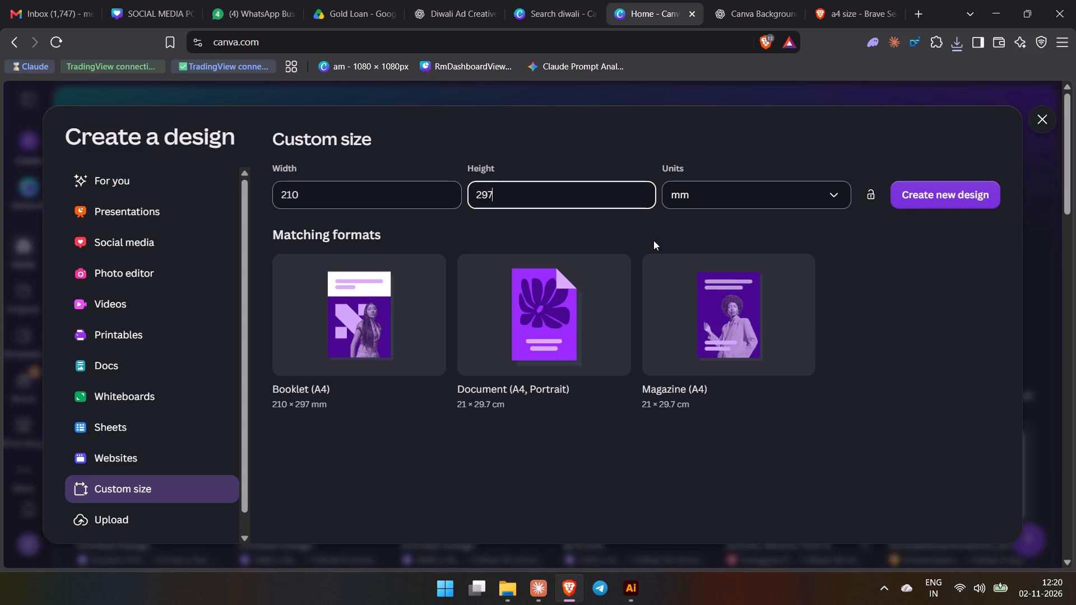
left_click(915, 189)
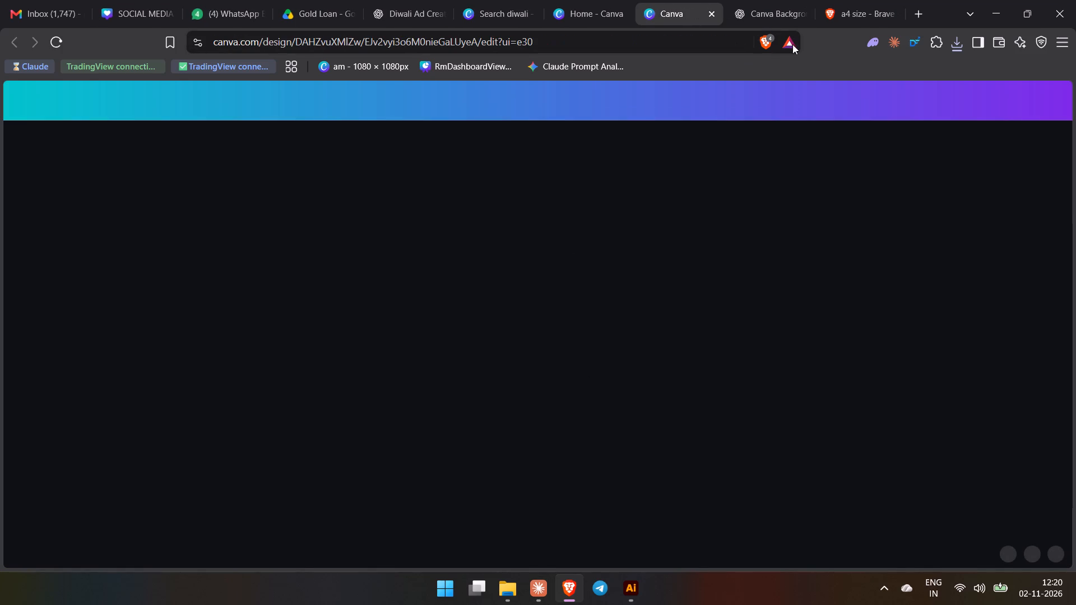
Place the downloaded Diwali_A4_Background_300DPI image on the blank page of the new design.
left_click(956, 43)
left_click_drag(824, 114, 673, 347)
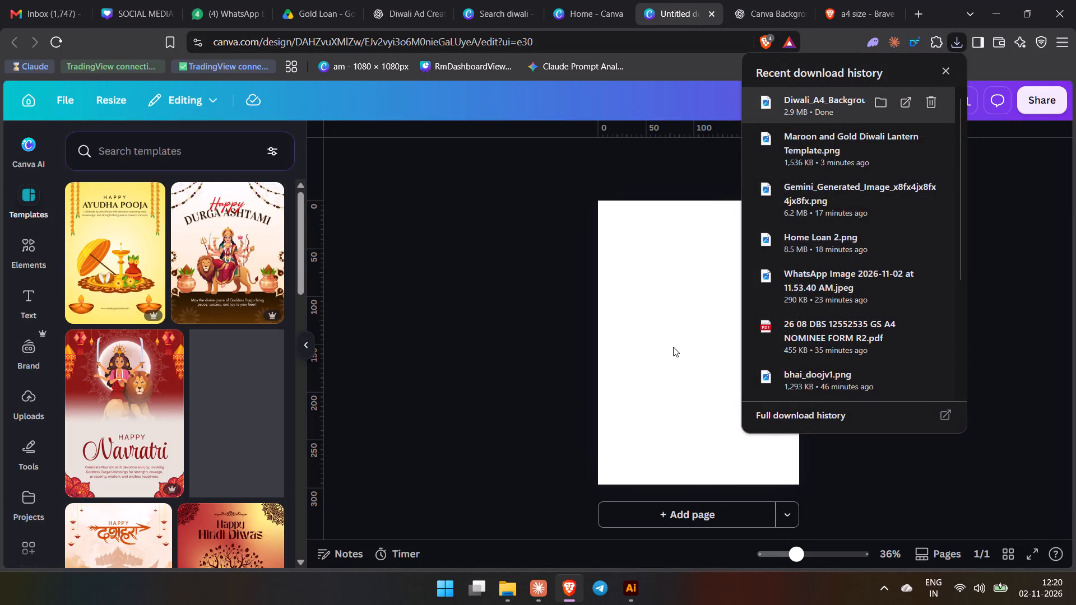
scroll(772, 407, "up", 2, "ctrl")
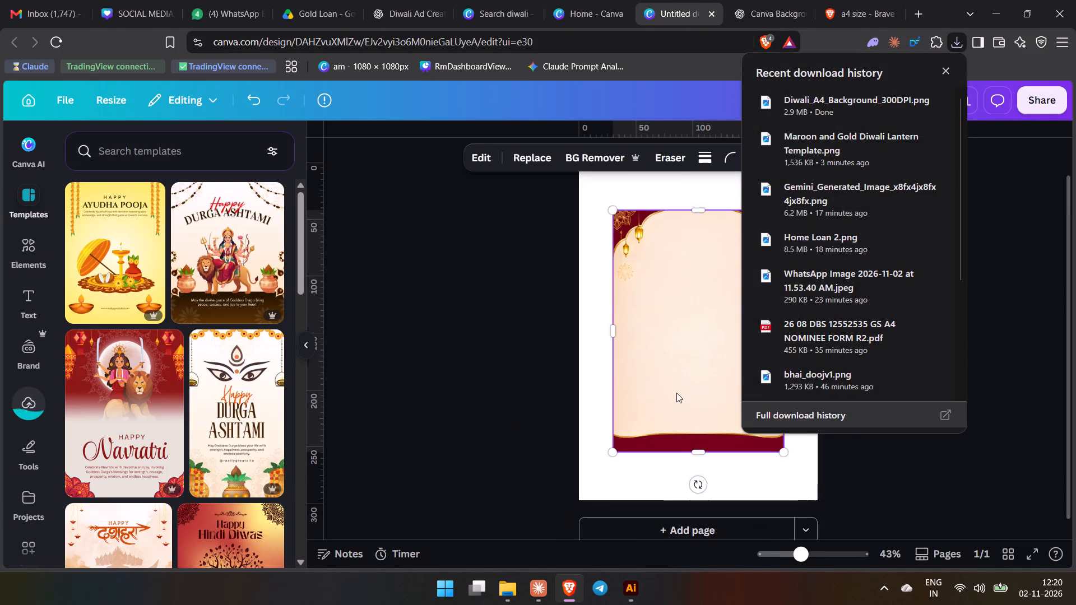
scroll(676, 393, "up", 1, "ctrl")
scroll(471, 371, "down", 2)
scroll(464, 369, "up", 2)
left_click(460, 367)
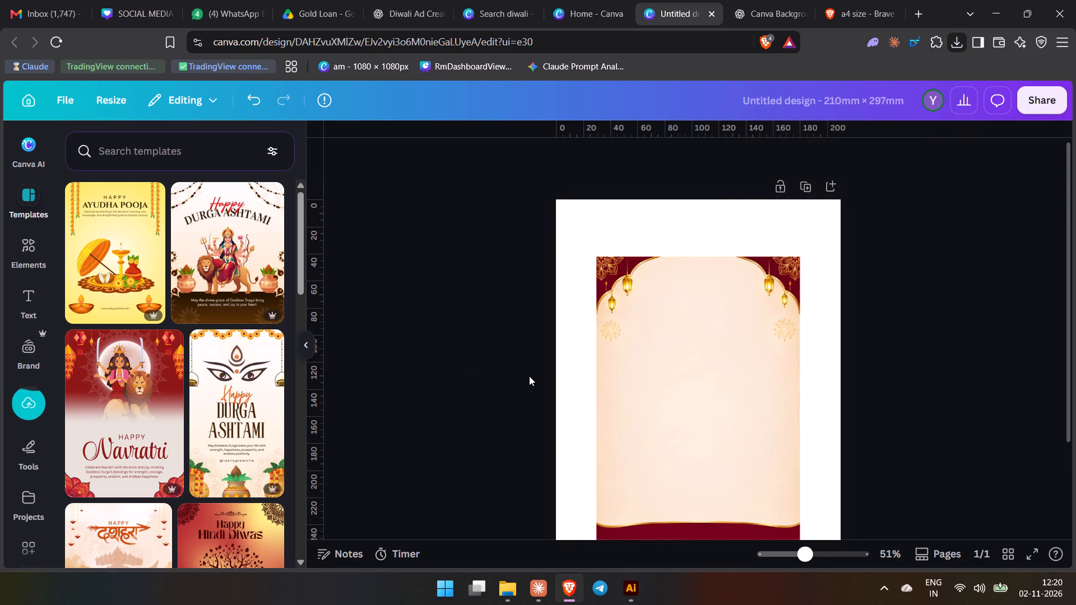
Set the placed Diwali background image as the page background so it fills the whole A4 page.
right_click(711, 356)
left_click(769, 452)
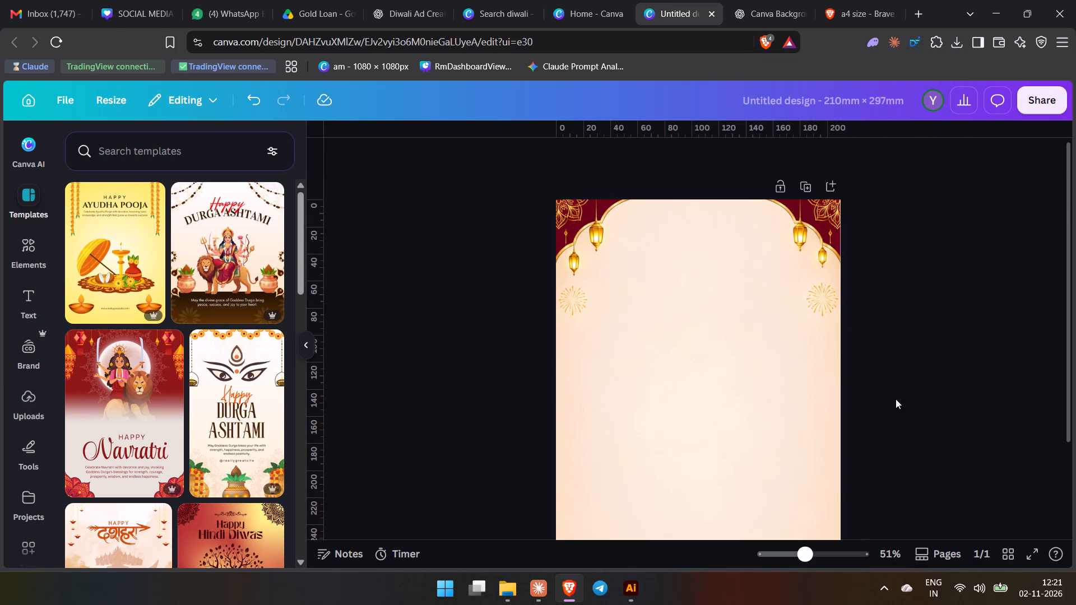
left_click(896, 399)
scroll(888, 401, "down", 2, "ctrl")
scroll(881, 402, "up", 4, "ctrl")
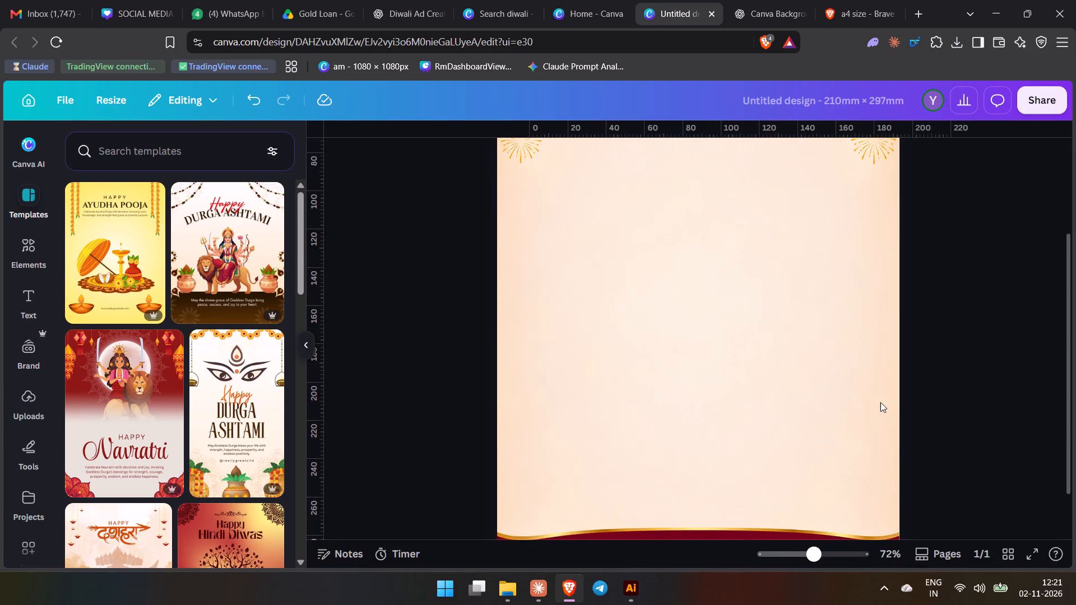
scroll(880, 402, "up", 3)
scroll(786, 357, "up", 2, "ctrl")
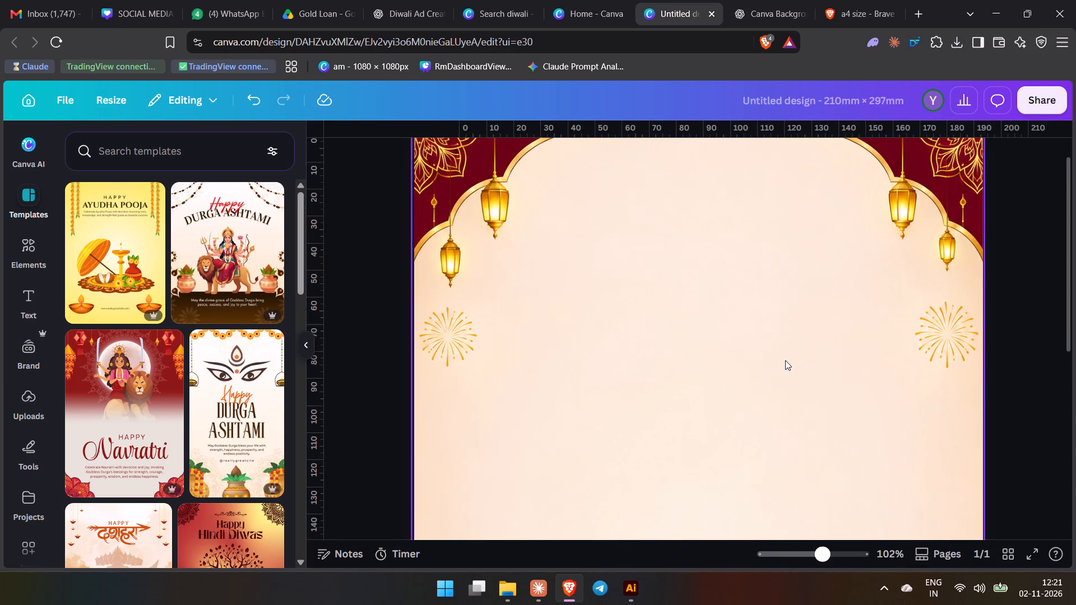
Open the WhatsApp Diwali loan ad image from the Downloads folder as a reference and return to the A4 design.
key("alt+Tab")
key("alt+Tab")
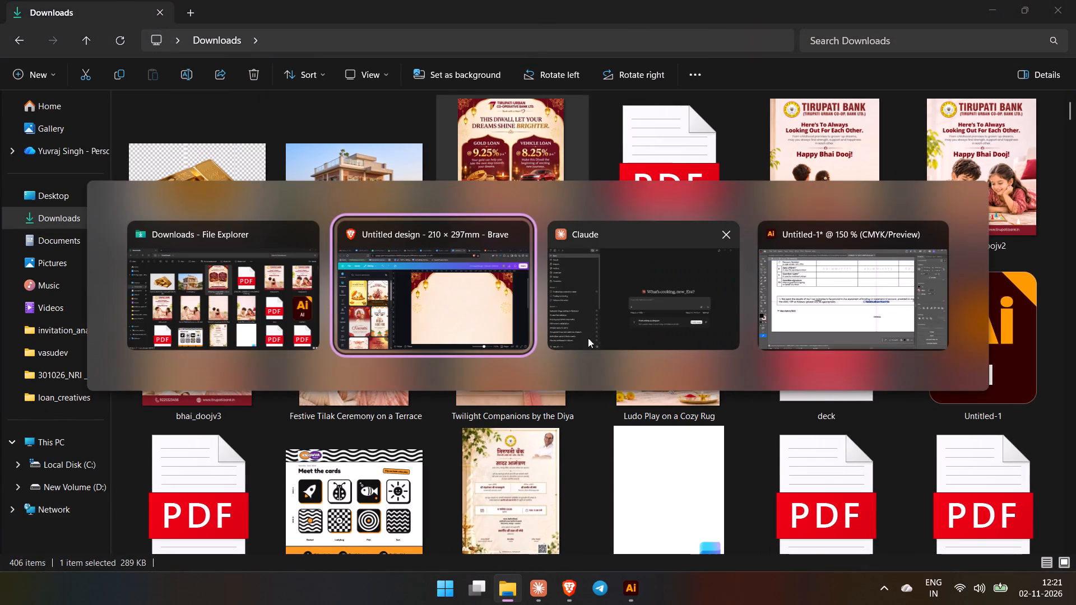
key("alt+Tab")
double_click(509, 205)
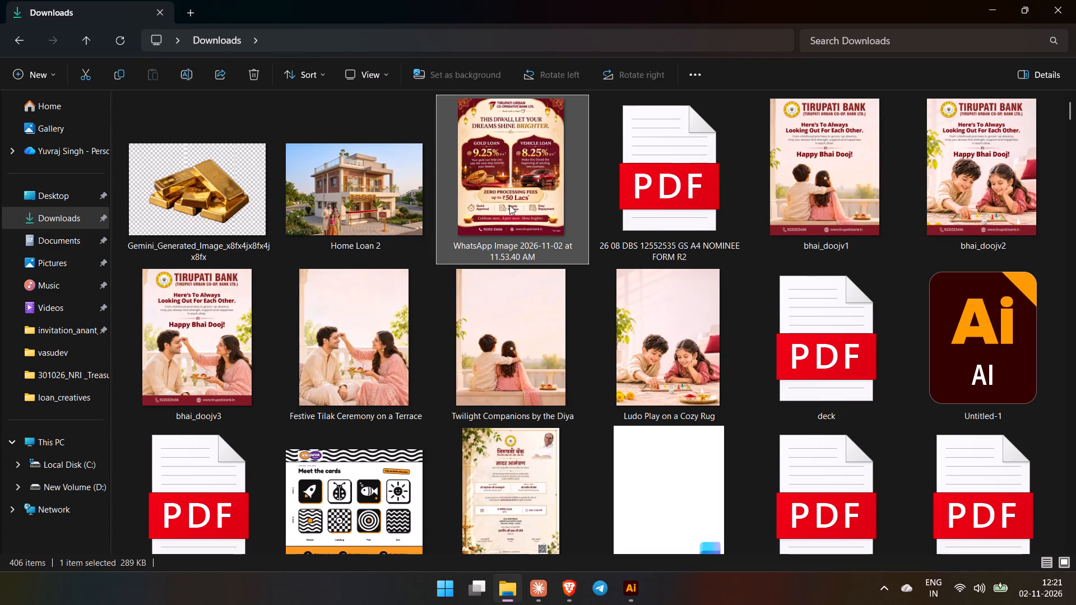
key("alt+Tab")
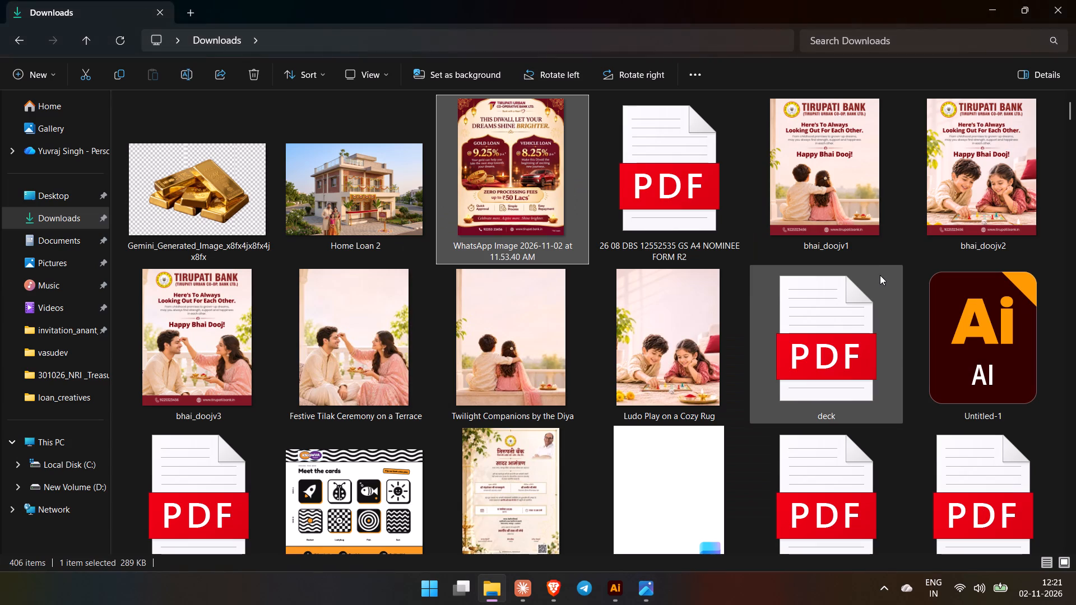
key("alt+Tab")
key("alt+Tab")
left_click(934, 319)
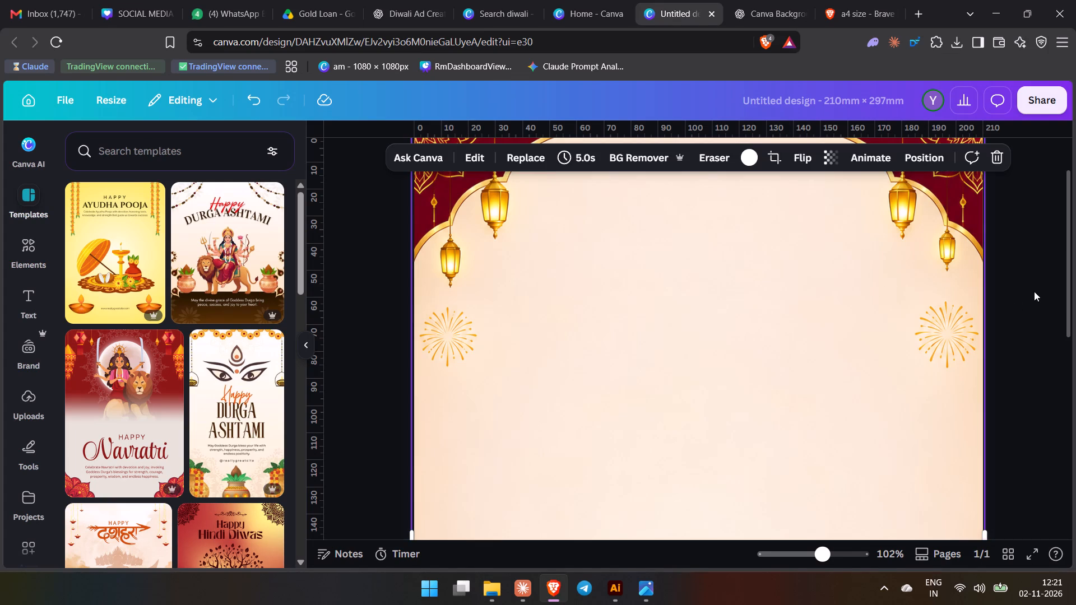
left_click(1034, 291)
scroll(958, 278, "up", 3)
scroll(913, 314, "down", 1)
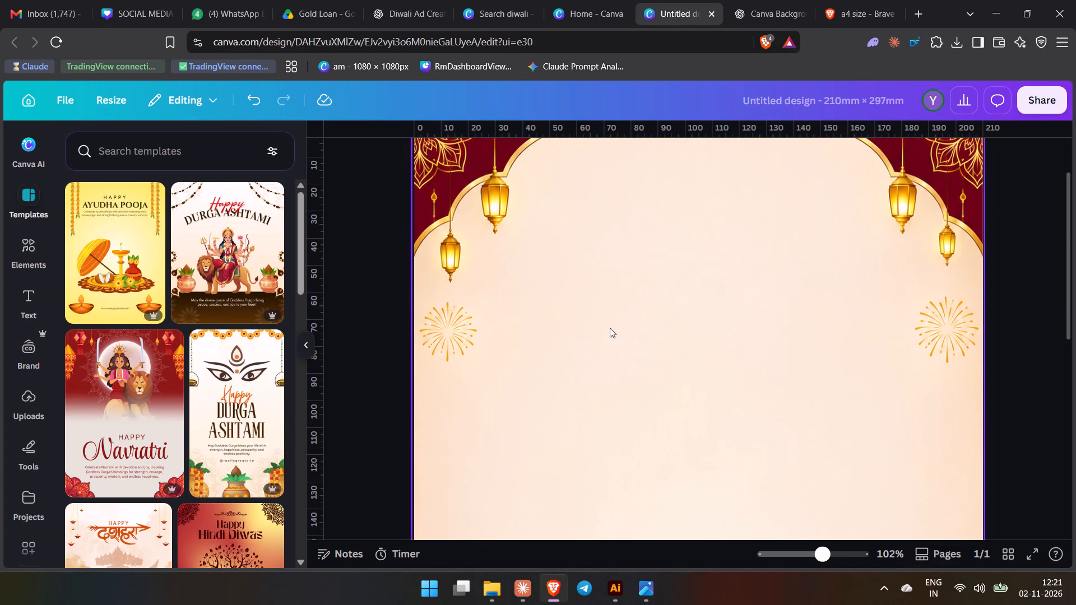
key("alt+Tab")
key("alt+Tab")
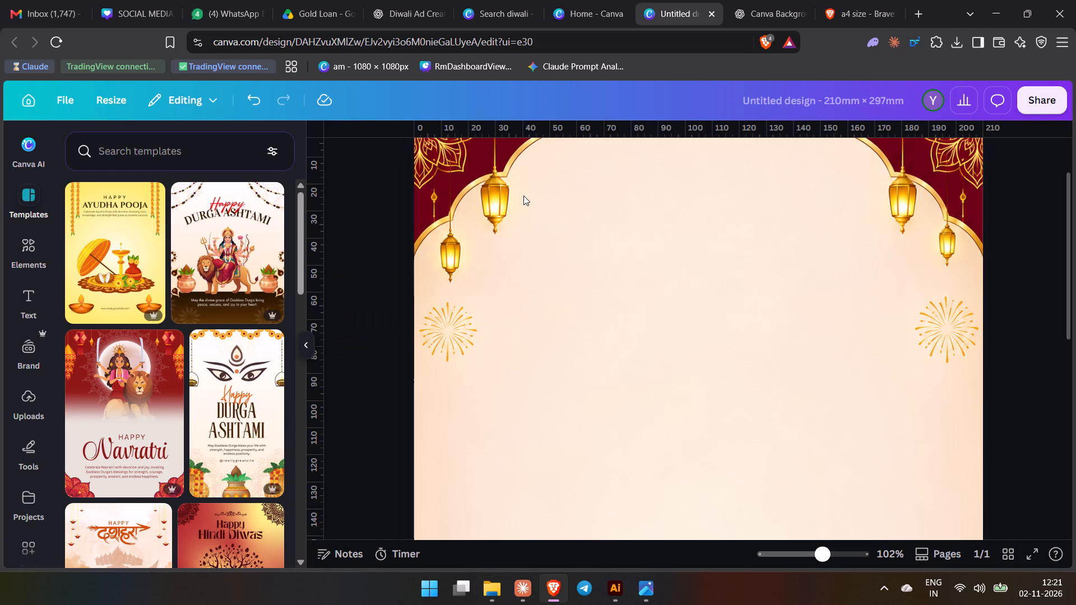
Copy the Tirupati Bank logo from page 38 of the SOCIAL MEDIA POSTS design and paste it into the A4 design.
left_click(483, 0)
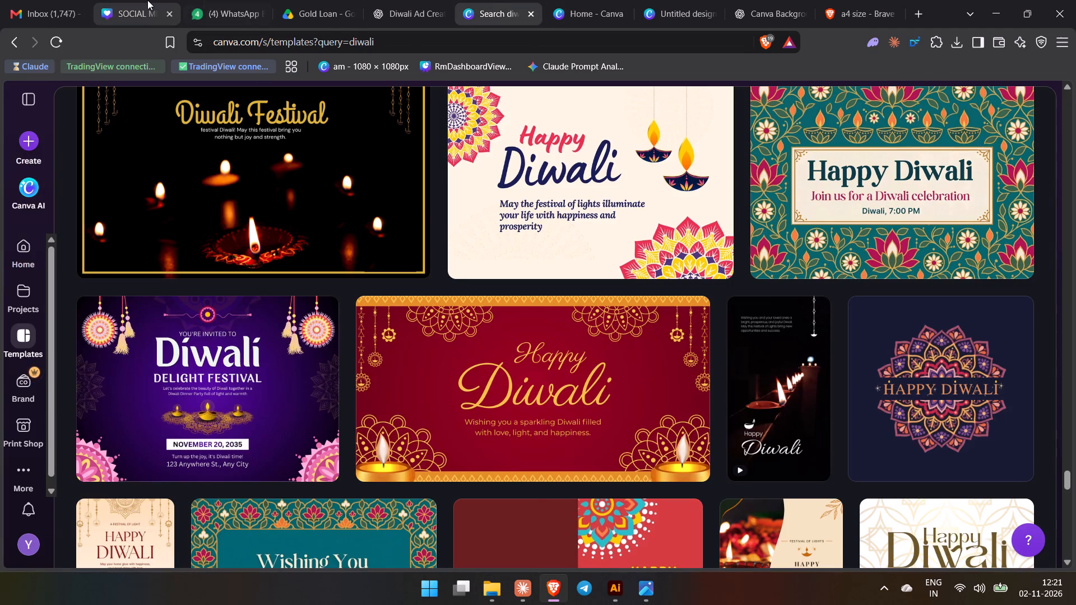
left_click(147, 0)
left_click(588, 271)
key("ctrl+c")
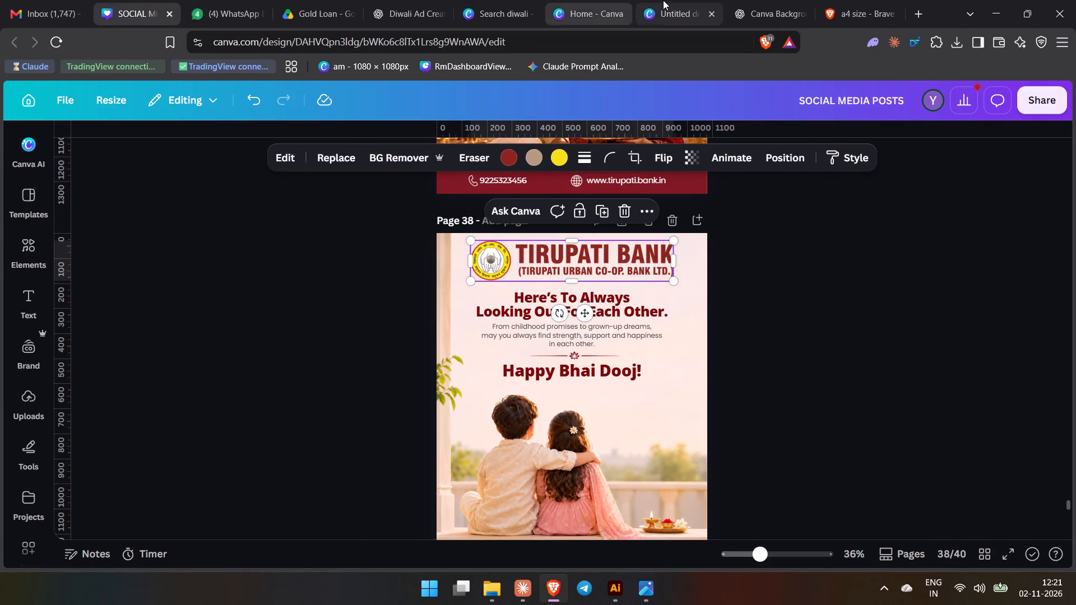
left_click(665, 0)
key("ctrl+v")
Resize the bank logo to about 103 × 20 mm and centre it horizontally inside the lantern arch, about 6 mm below the page top.
scroll(726, 366, "up", 2)
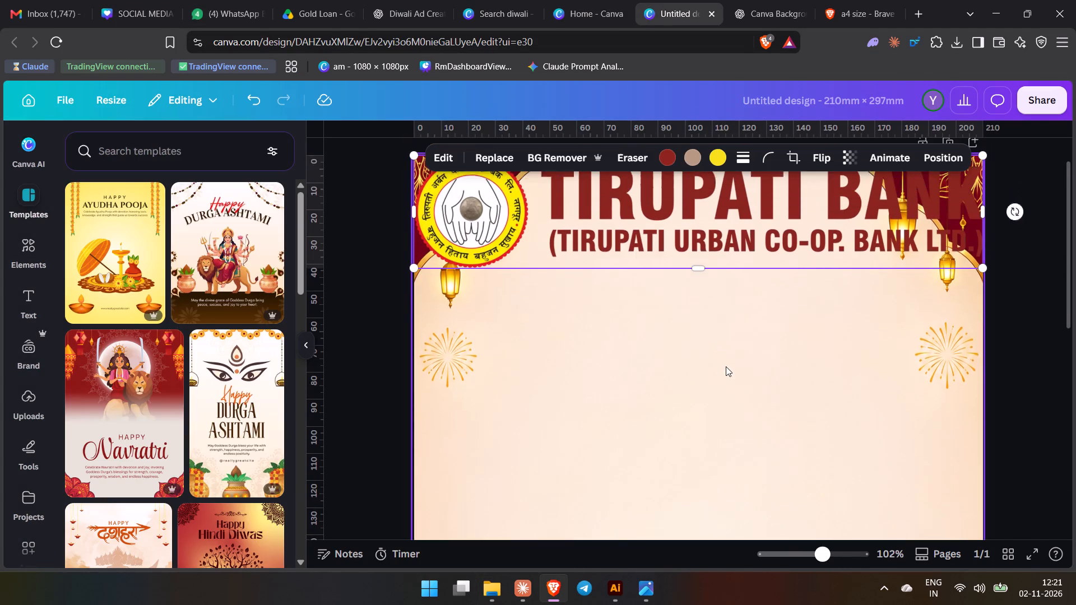
scroll(726, 366, "up", 1)
left_click_drag(984, 315, 729, 242)
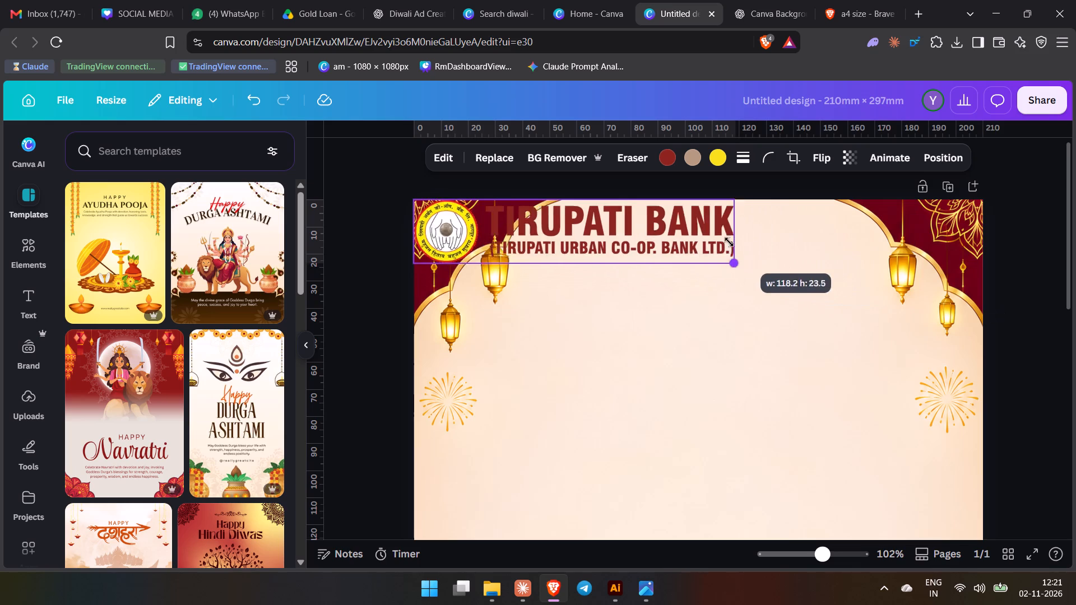
left_click_drag(729, 242, 629, 211)
left_click_drag(521, 212, 689, 227)
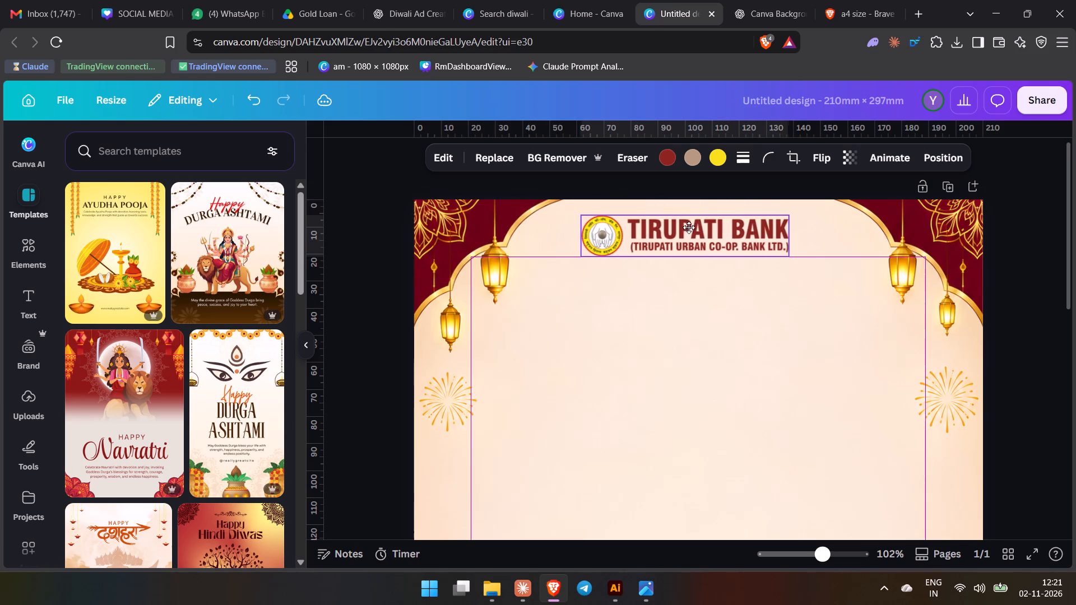
left_click_drag(689, 227, 701, 228)
scroll(797, 357, "down", 2, "ctrl")
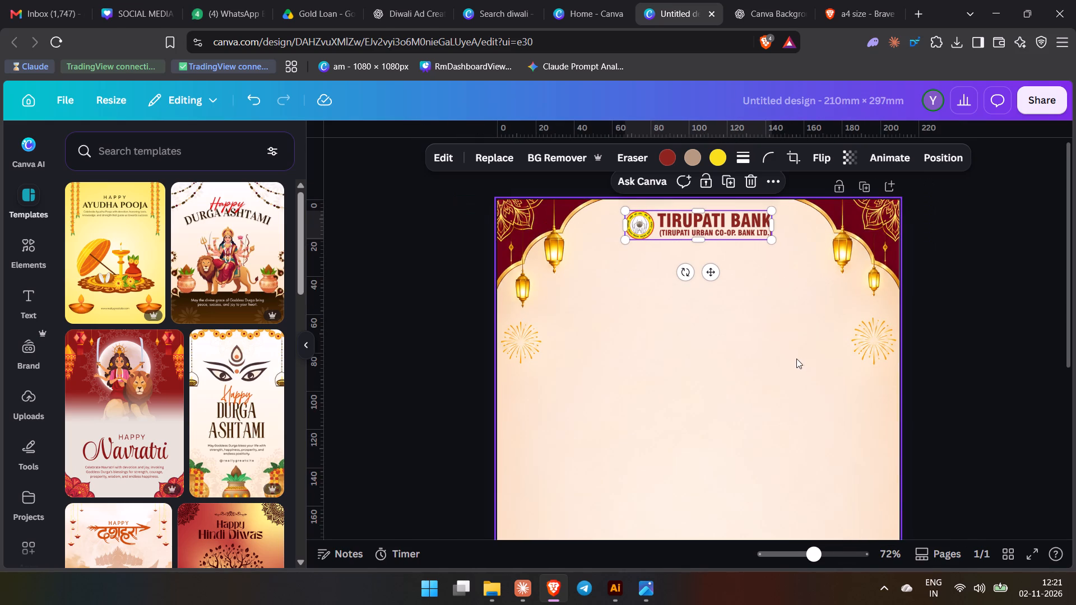
left_click_drag(624, 238, 579, 273)
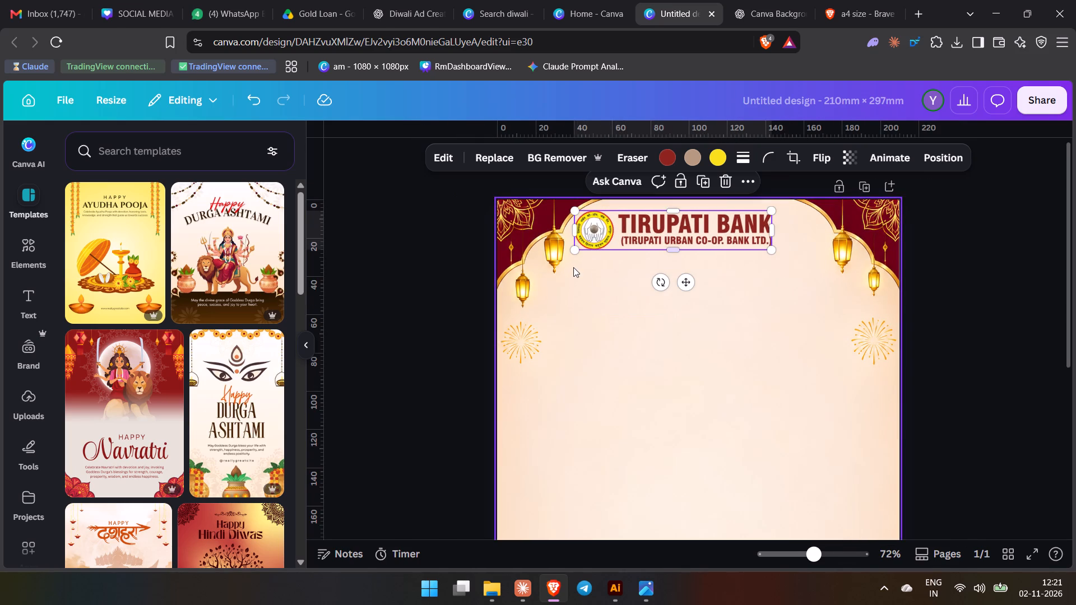
key("alt+1")
left_click(124, 165)
left_click(233, 343)
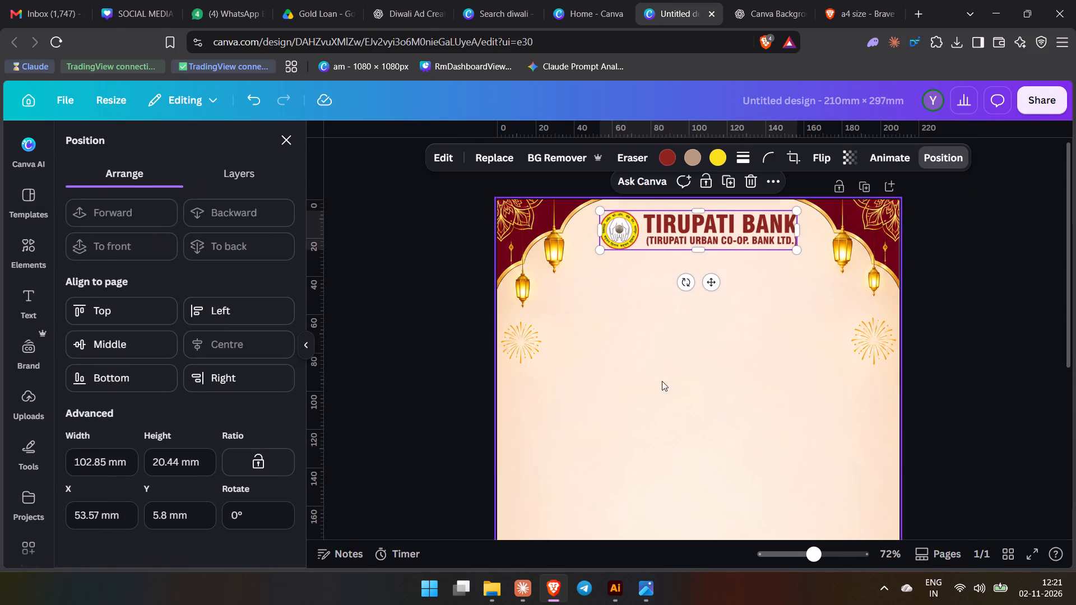
left_click(709, 380)
scroll(904, 387, "down", 2, "ctrl")
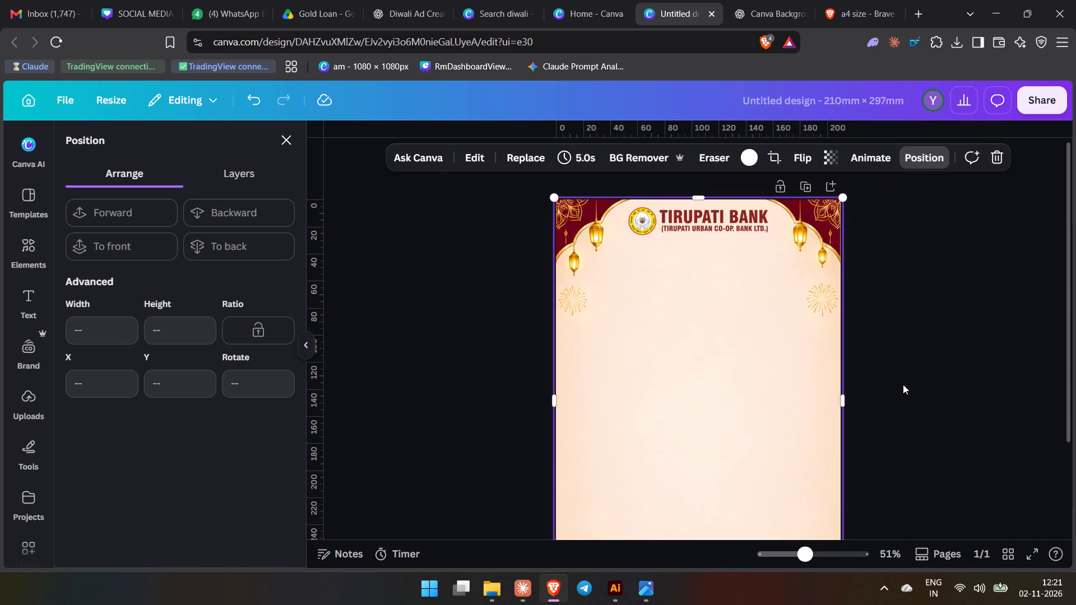
Examine the reference ad's headline and loan panels, and compare its layout with the A4 page down to the footer.
key("alt+Tab")
key("alt+Tab")
key("alt+Tab")
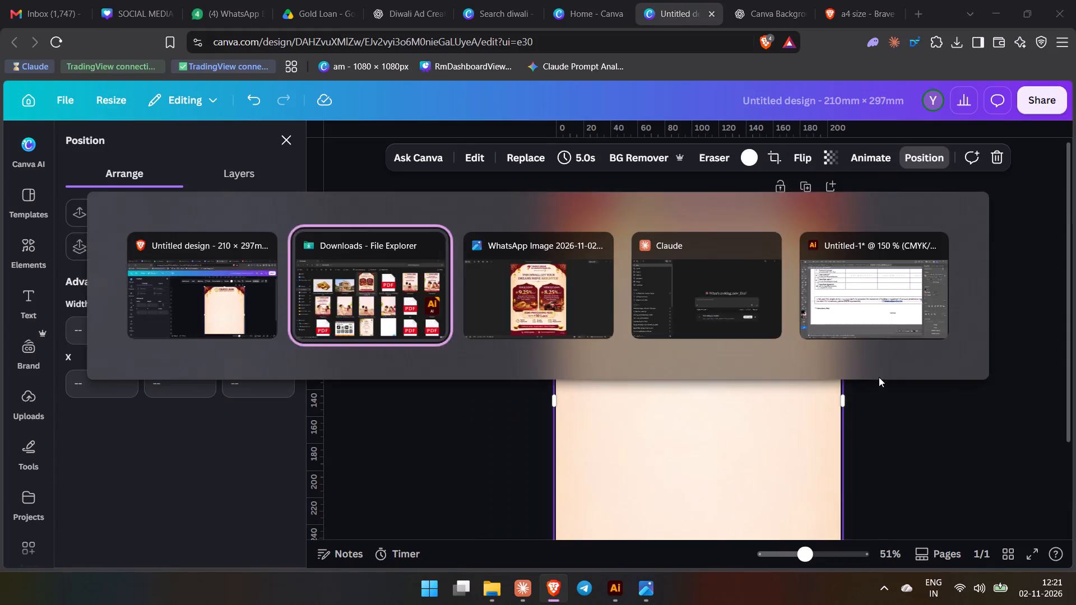
key("alt+Tab")
key("alt+Tab")
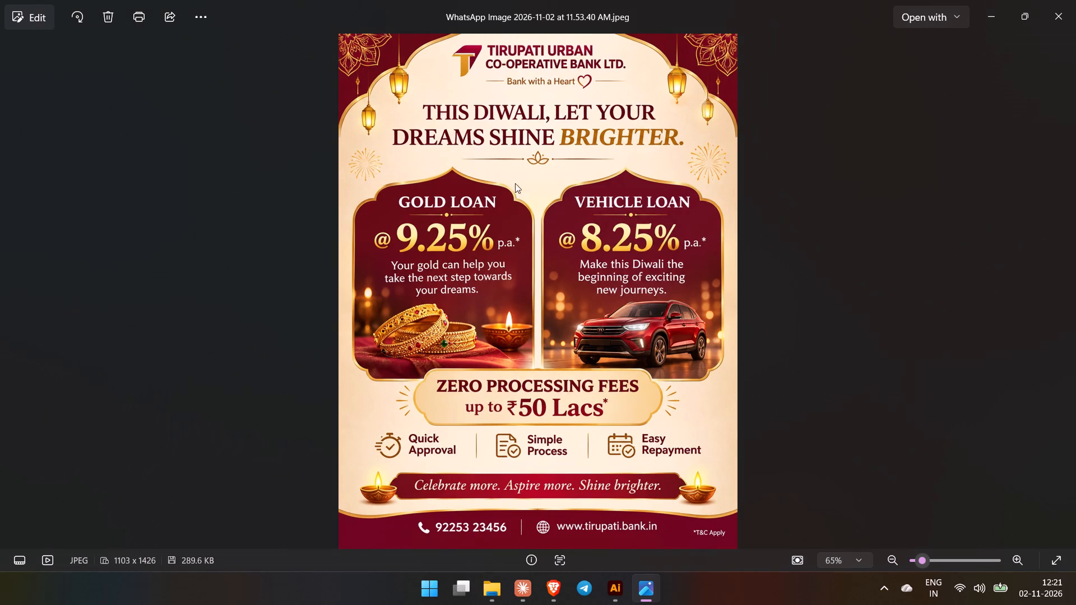
scroll(544, 73, "up", 8, "ctrl")
scroll(500, 150, "down", 2, "ctrl")
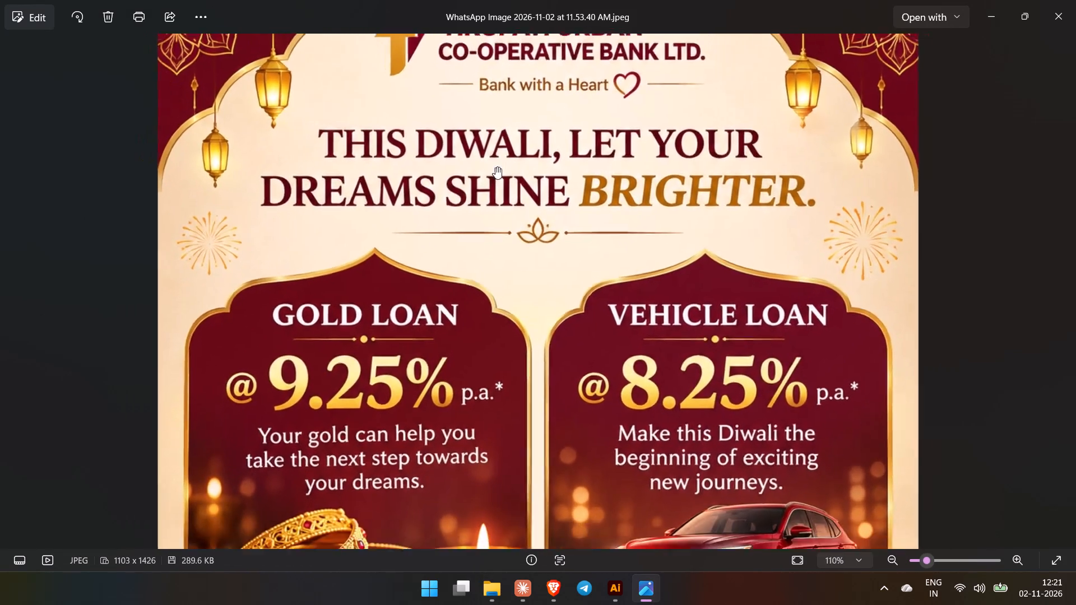
scroll(495, 167, "down", 3, "ctrl")
key("alt+Tab")
key("alt+Tab")
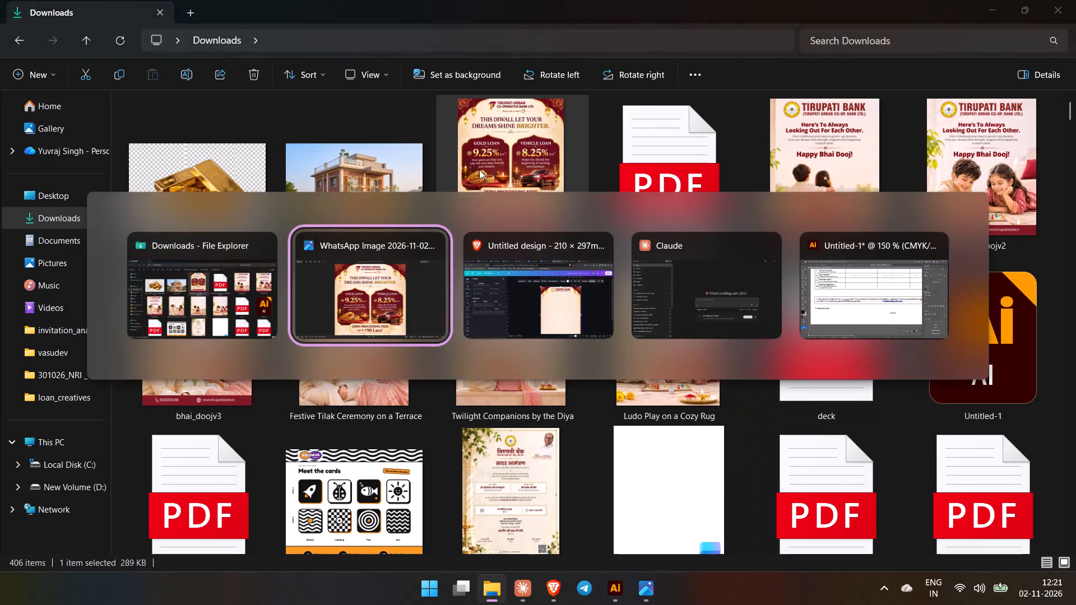
key("alt+Tab")
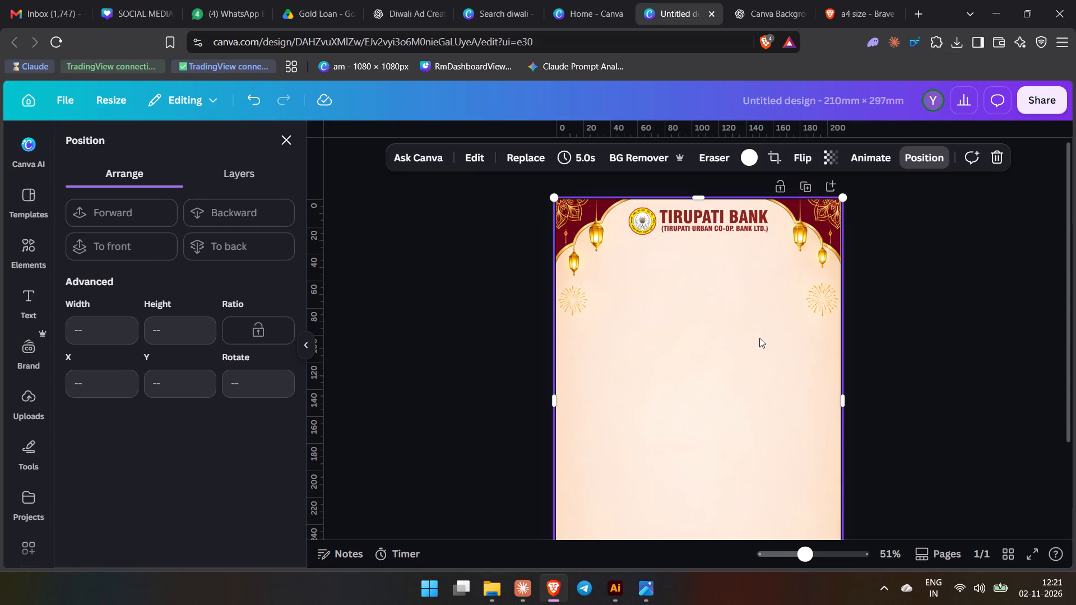
left_click(754, 334)
left_click(867, 311)
scroll(865, 315, "down", 3)
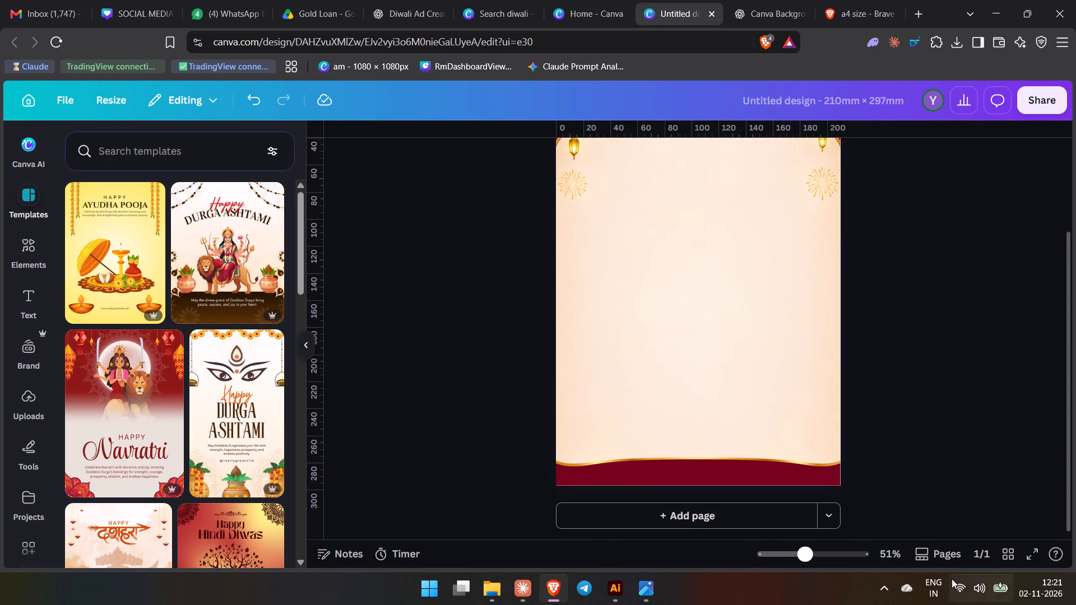
key("alt+Tab")
key("alt+Tab")
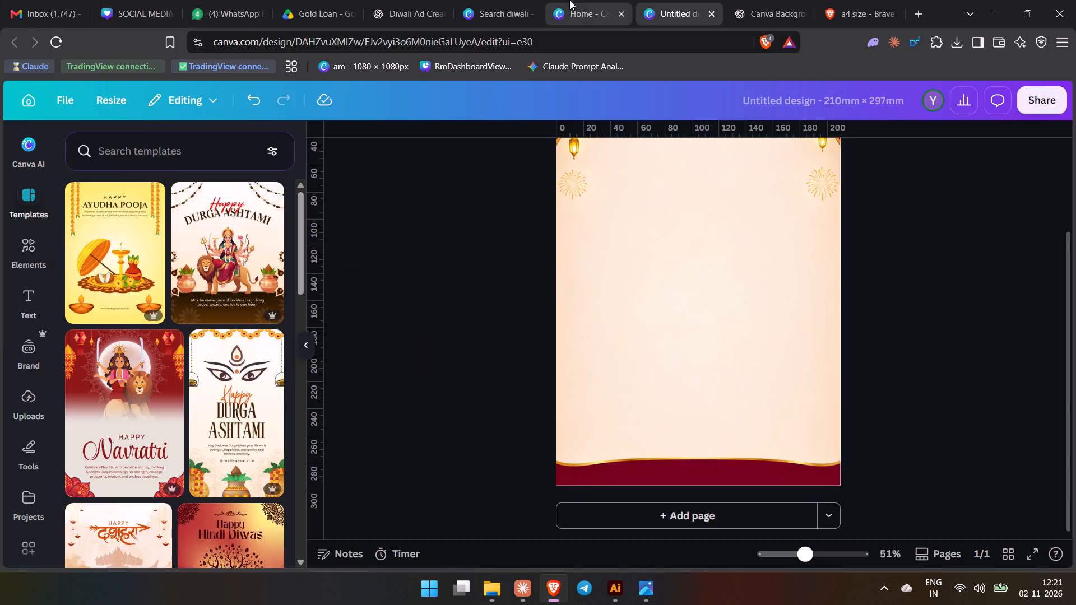
Open the most recently edited Booklet version of the Diwali loan ad from the Canva home page.
left_click(569, 0)
left_click(1047, 117)
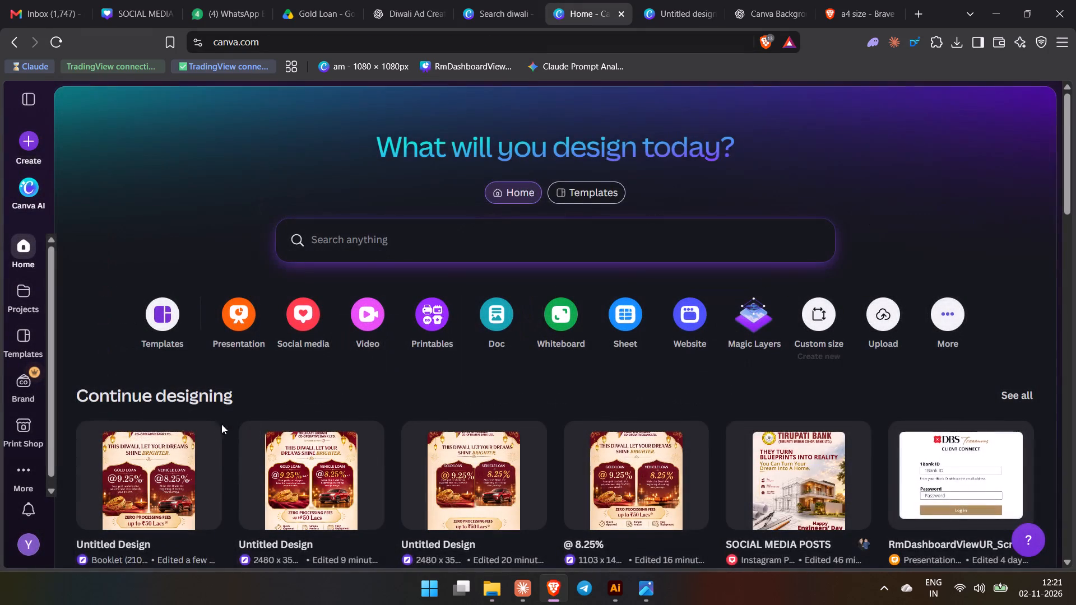
scroll(219, 426, "down", 2)
left_click(165, 354)
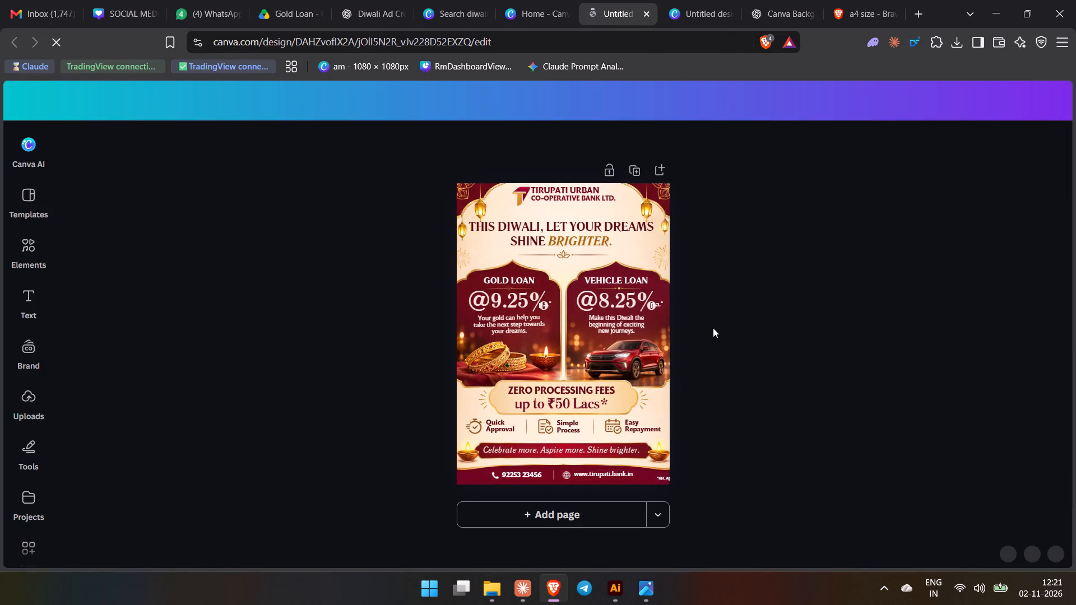
Copy the "THIS DIWALI, LET YOUR DREAMS SHINE BRIGHTER." headline from the layered booklet into the new 210 × 297 mm design.
left_click(542, 235)
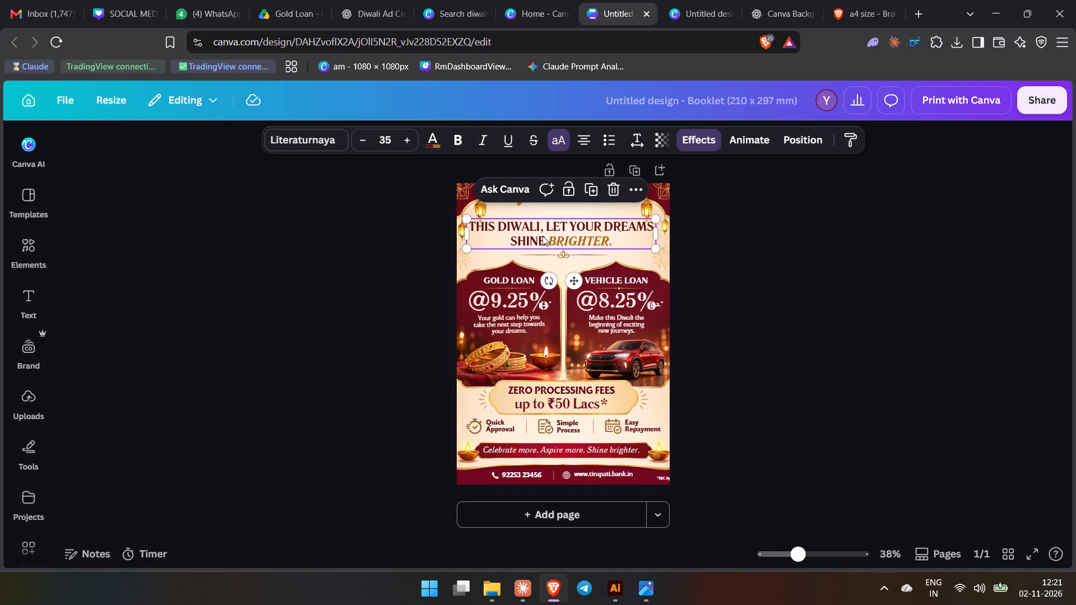
key("ctrl+c")
left_click(804, 263)
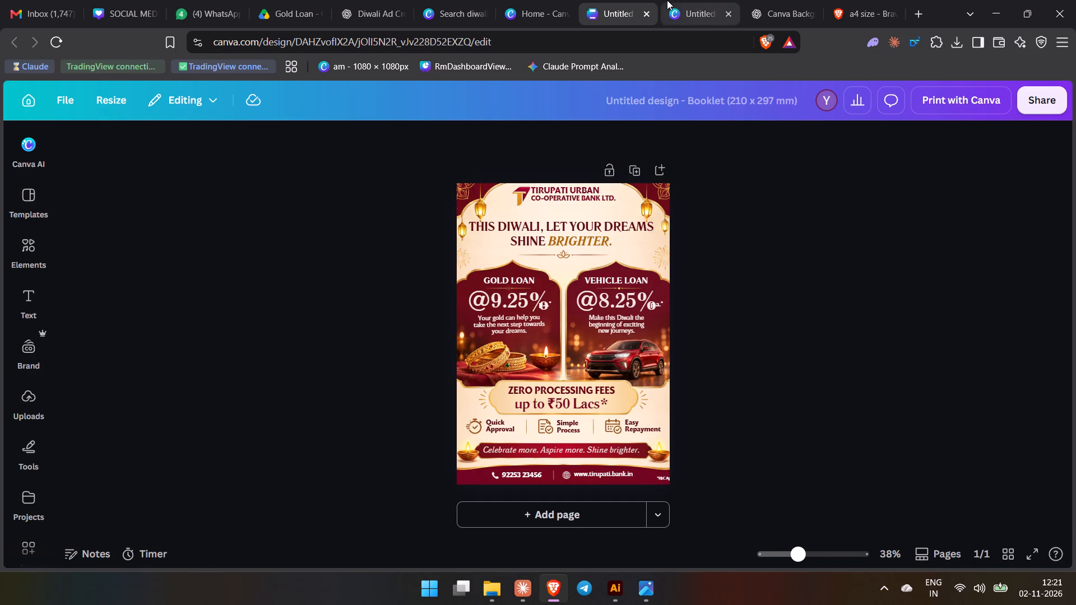
left_click(676, 0)
left_click(679, 275)
key("ctrl+v")
Change the pasted headline's font to Open Sans.
scroll(939, 344, "up", 1)
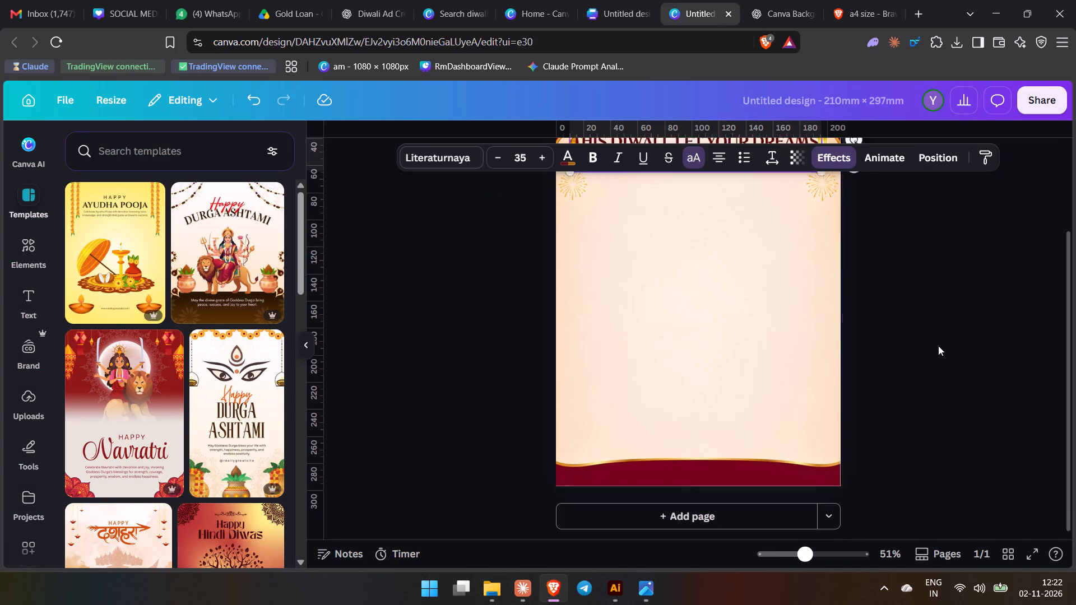
scroll(938, 346, "up", 2)
left_click(467, 153)
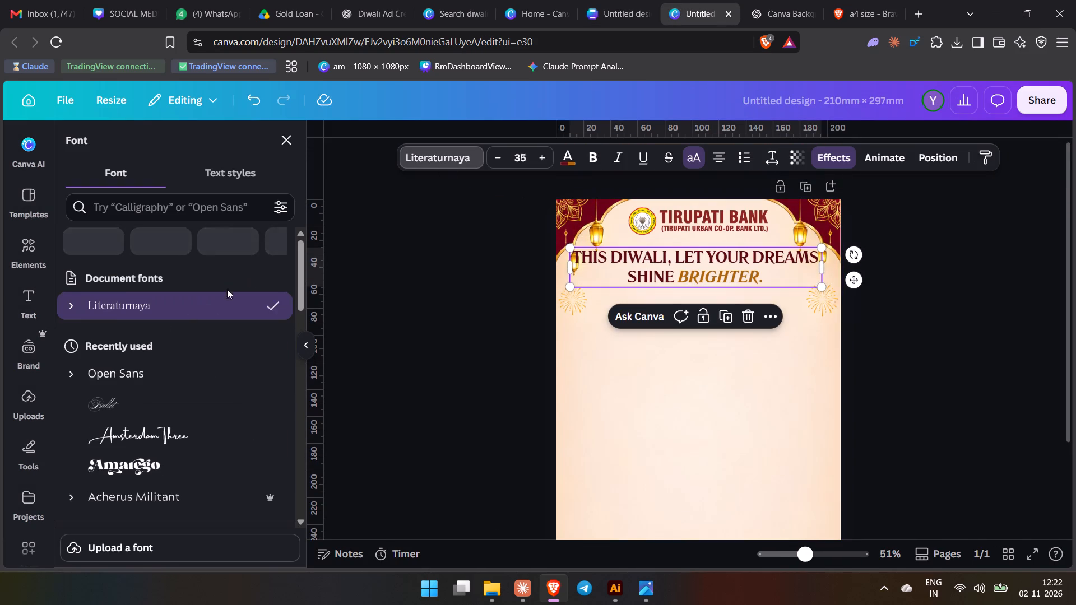
left_click(115, 370)
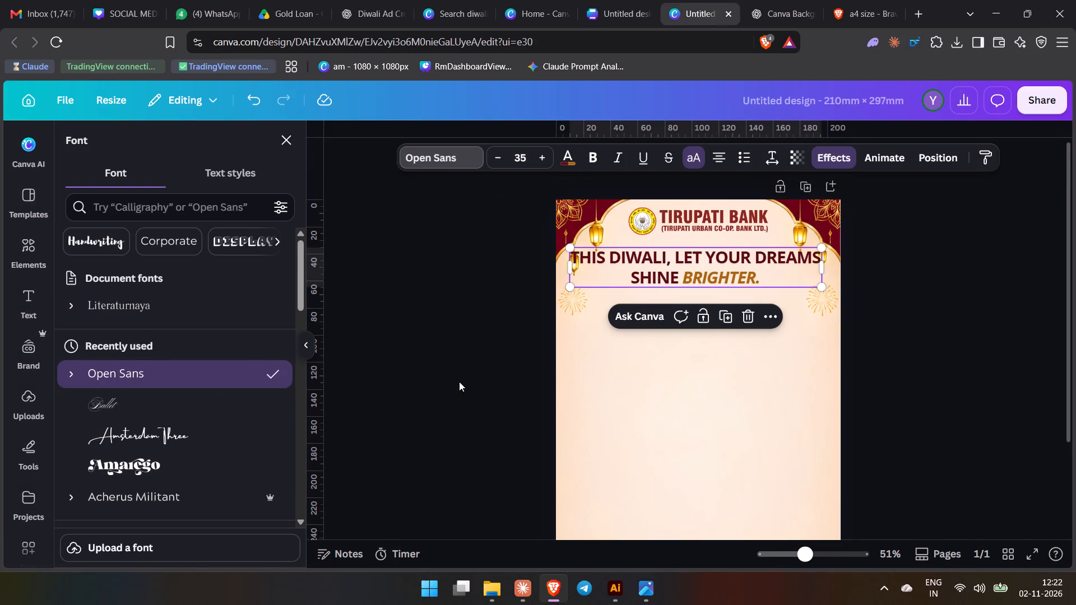
double_click(460, 381)
Compare the headline in the new design with the one in the reference ad image in Photos.
key("alt+Tab")
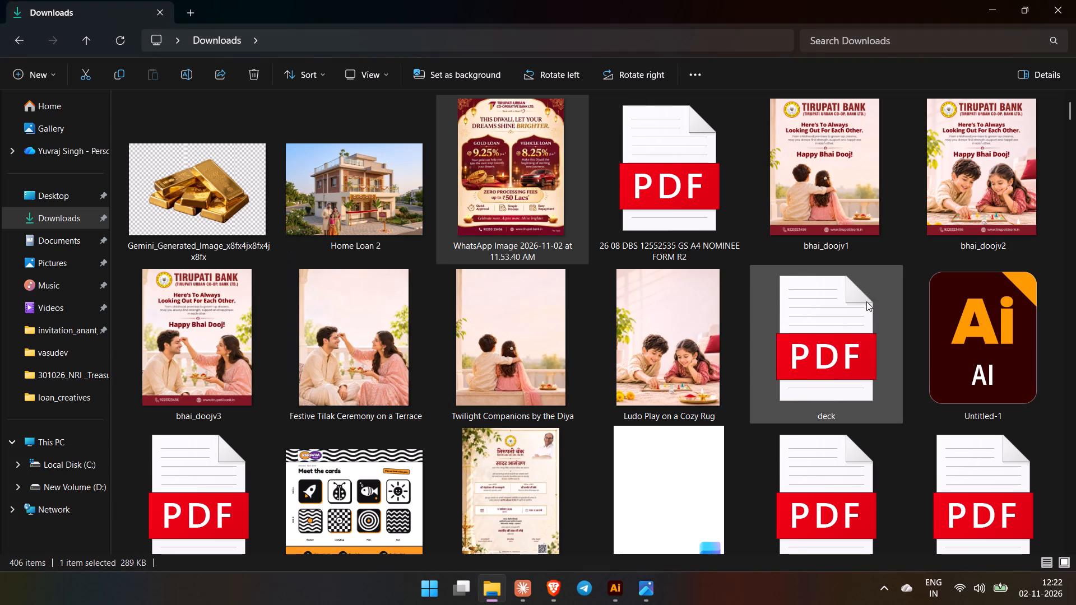
key("alt+Tab")
key("alt+Tab")
key("alt+Tab")
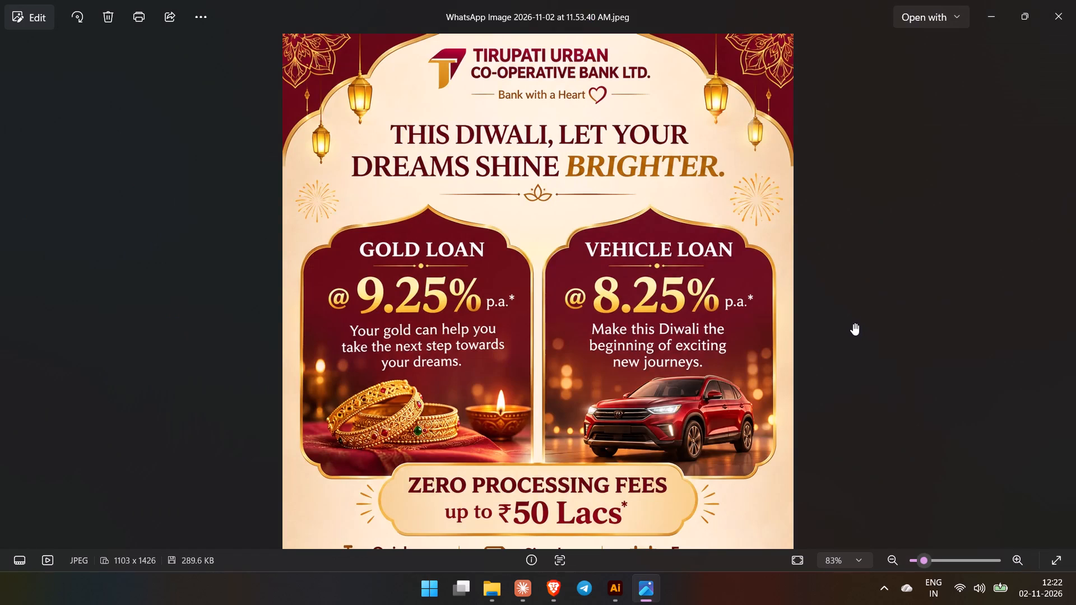
key("alt+Tab")
key("alt+Tab")
key("alt+Tab")
key("alt+Tab")
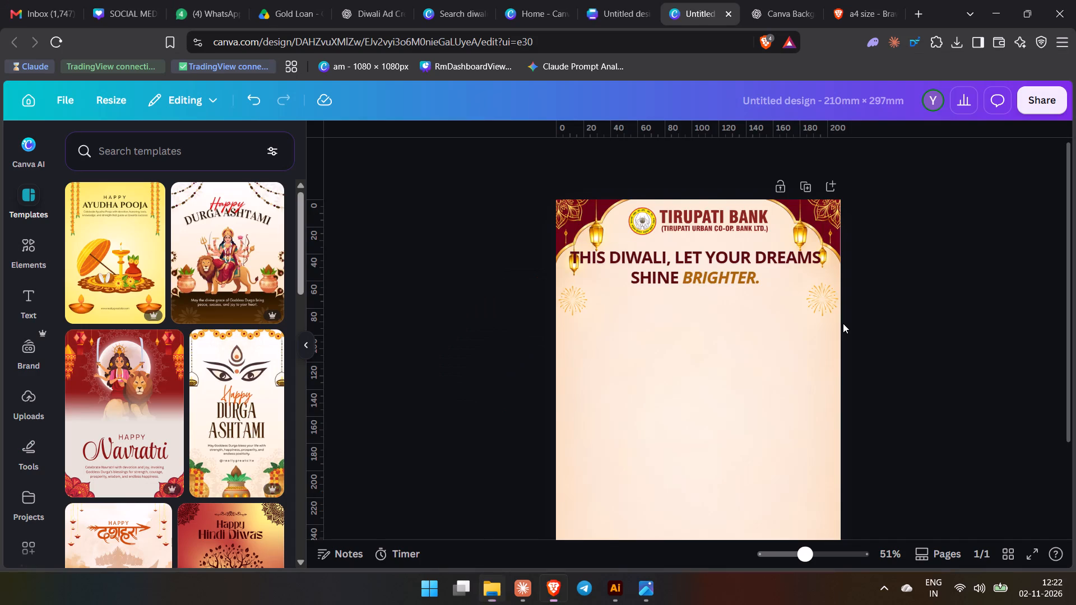
key("alt+Tab")
key("alt+Tab")
key("alt+Tab")
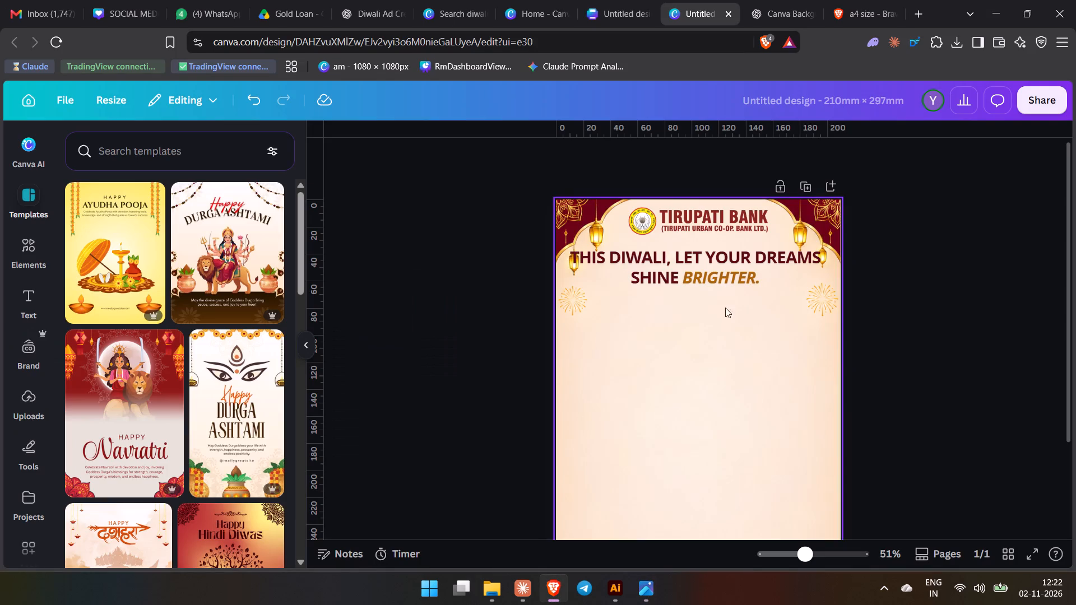
Insert a line break in the headline after "THIS DIWALI, LET YOUR", matching the reference ad.
left_click(679, 259)
key("alt+Tab")
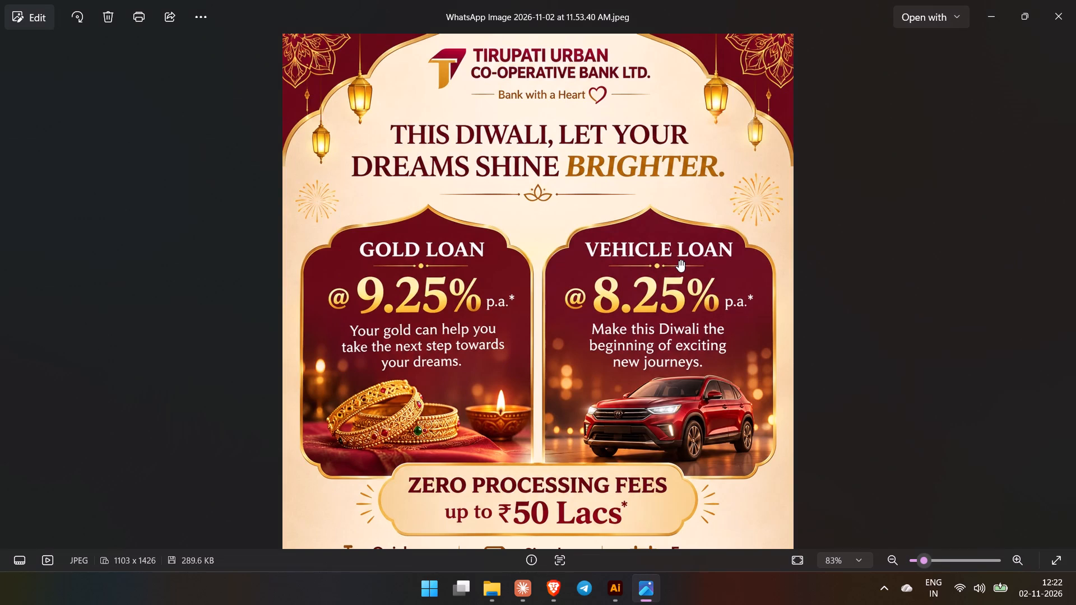
key("alt+Tab")
left_click(745, 259)
left_click(757, 259)
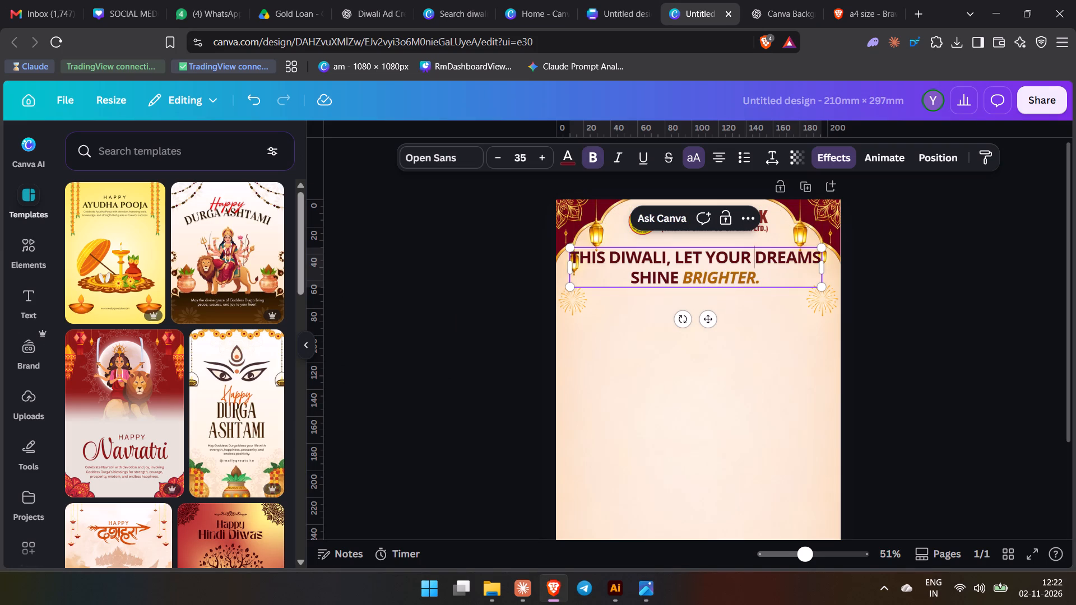
key("Return")
left_click(953, 408)
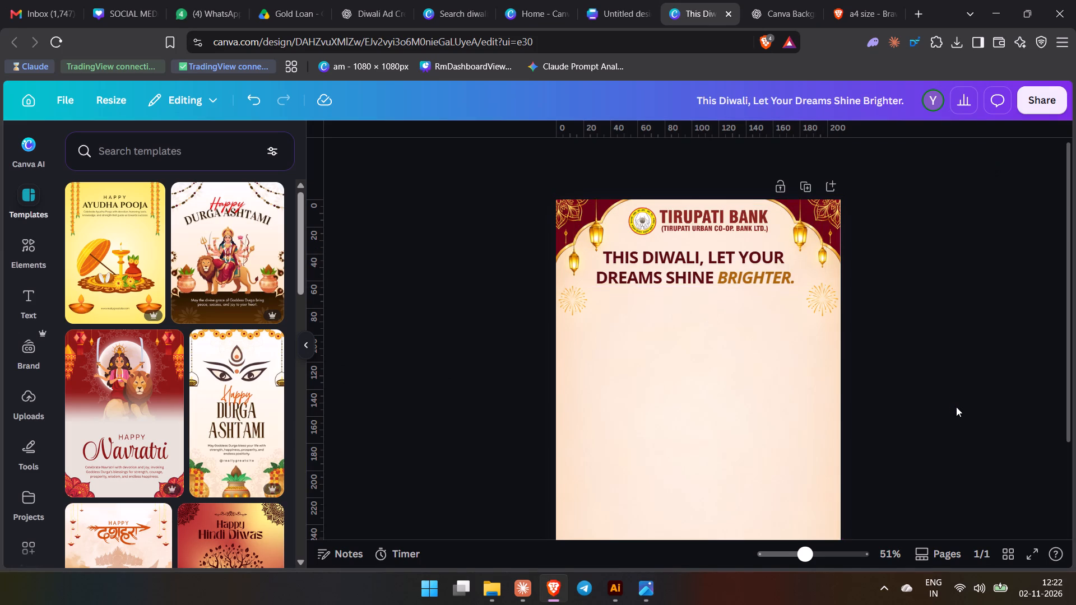
Centre the headline horizontally on the page, using the reference ad as the layout guide.
key("alt+Tab")
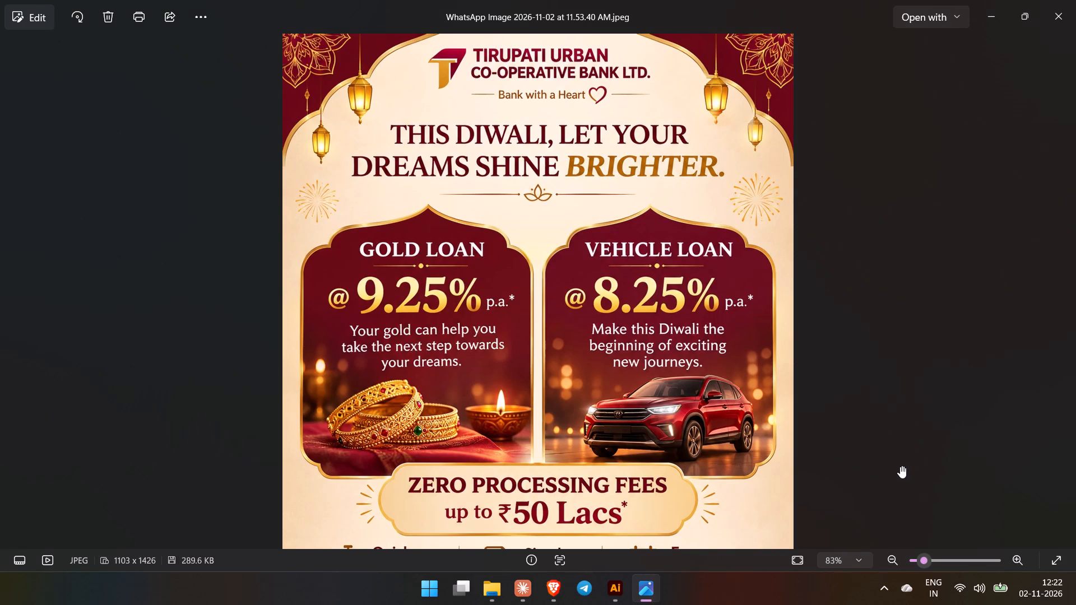
key("alt+Tab")
scroll(718, 248, "up", 3, "ctrl")
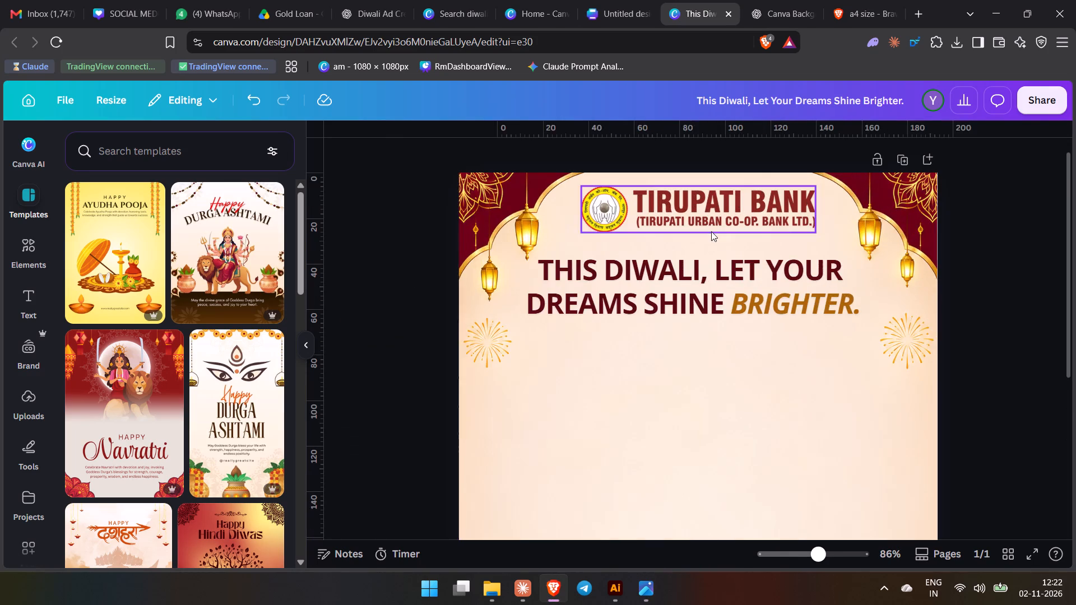
scroll(711, 235, "up", 2, "ctrl")
left_click(726, 303)
key("alt+1")
left_click(119, 173)
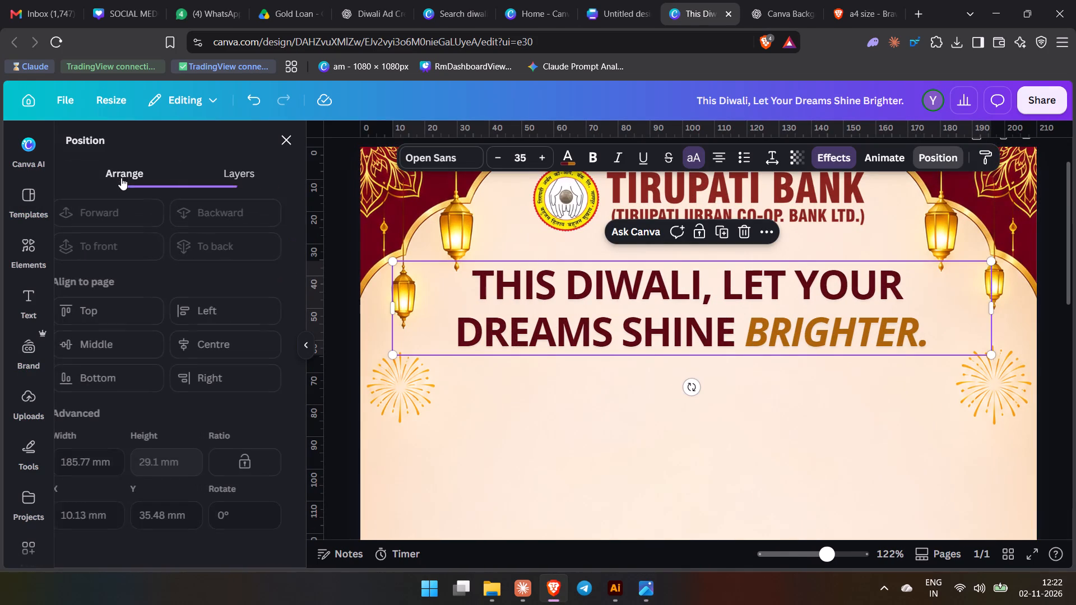
left_click(241, 344)
left_click(789, 501)
Examine the lotus divider below the headline in the reference ad and in the Magic Layers copy of the ad.
scroll(778, 458, "down", 4)
left_click(989, 383)
scroll(988, 389, "down", 2)
scroll(985, 389, "up", 2)
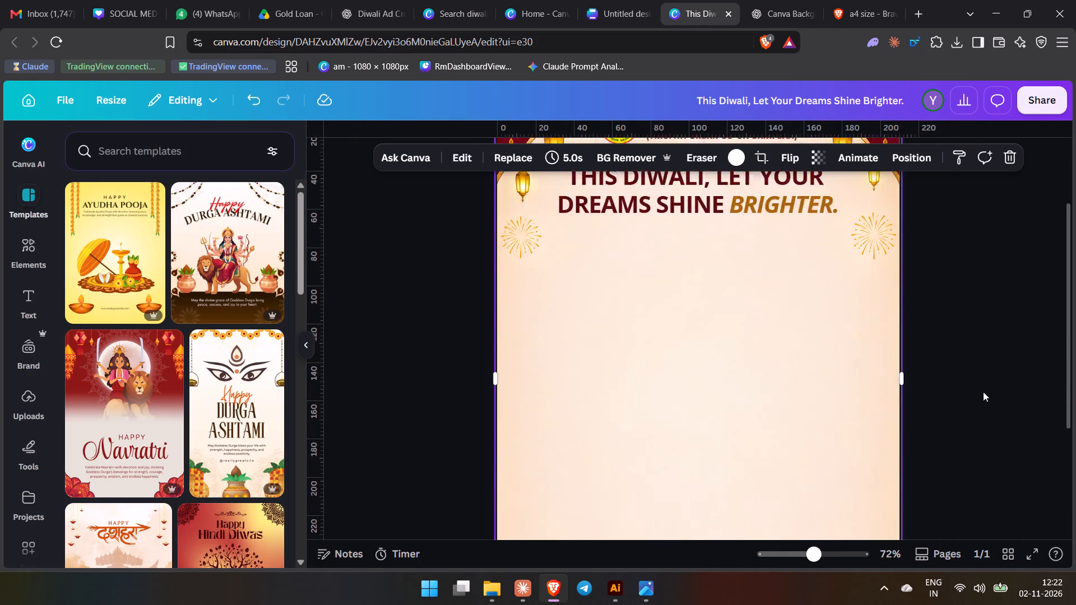
key("alt+Tab")
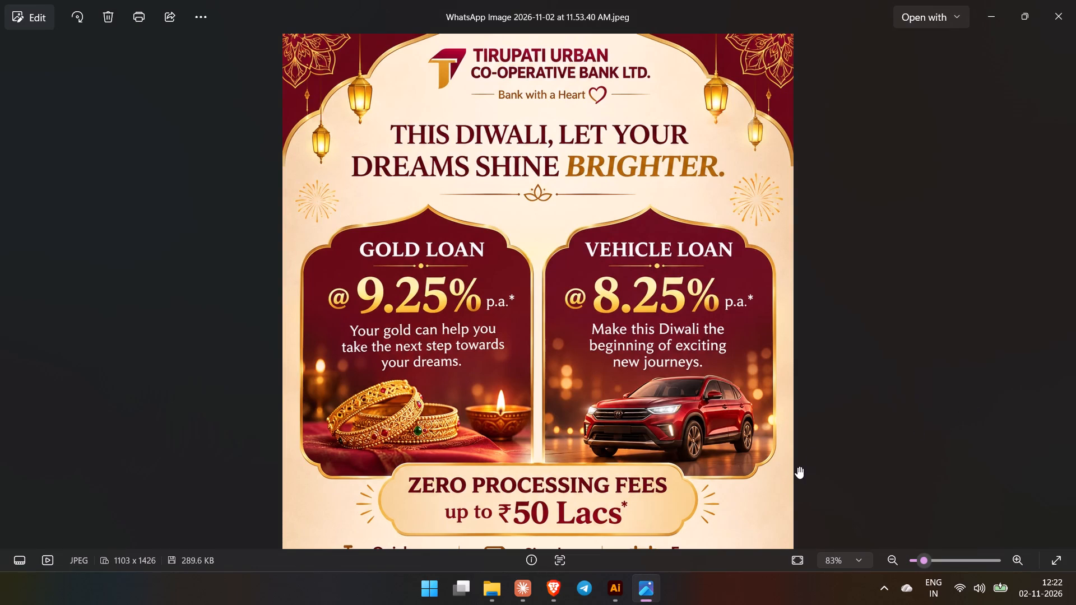
key("alt+Tab")
left_click(599, 0)
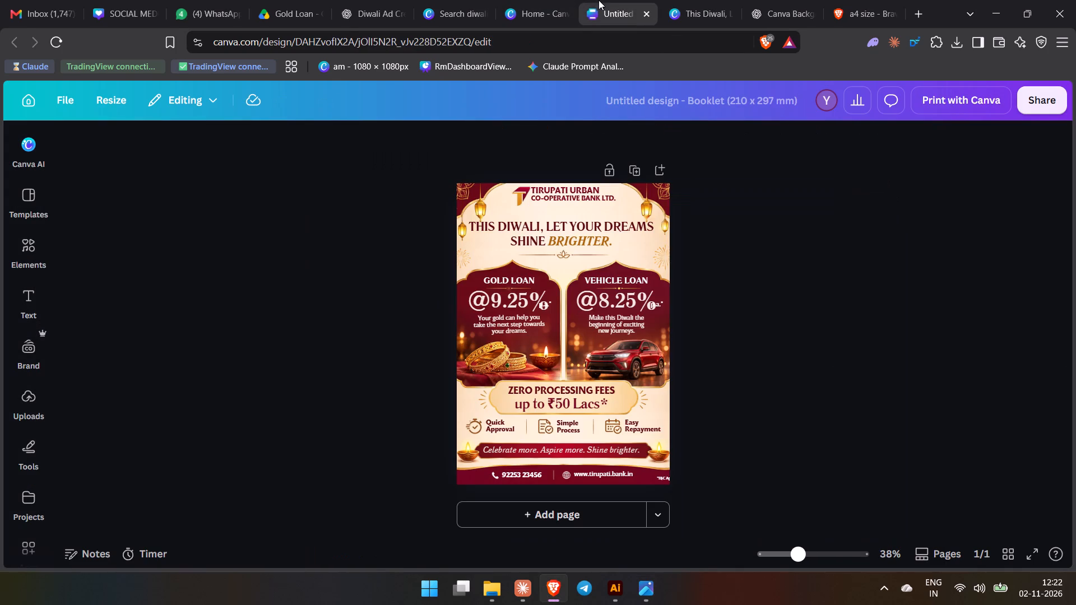
scroll(565, 256, "up", 14, "ctrl")
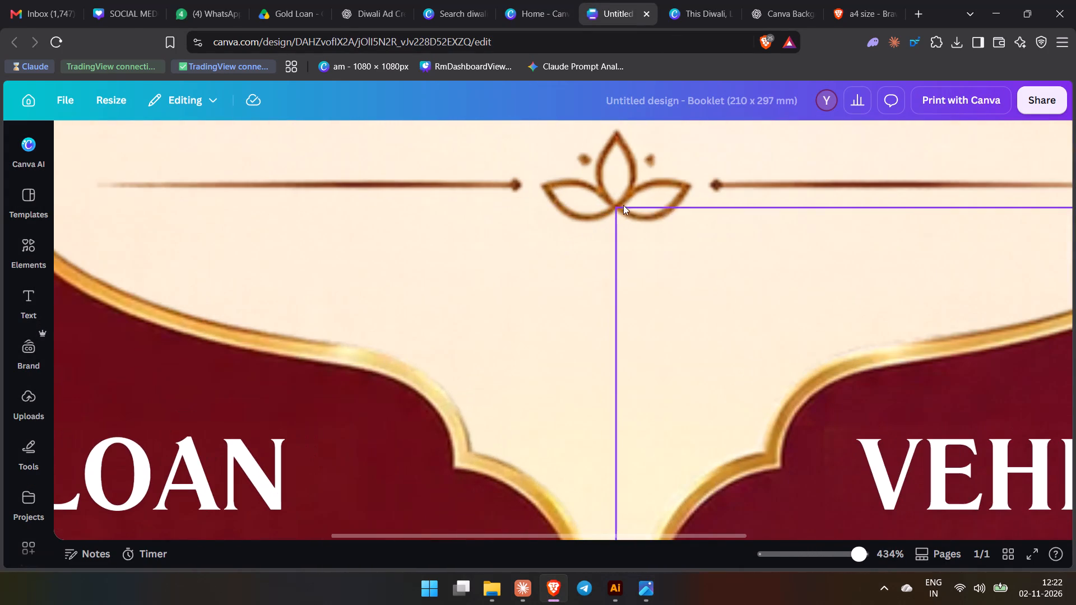
left_click(634, 192)
scroll(633, 250, "up", 2)
scroll(622, 279, "down", 5)
scroll(622, 287, "down", 4, "ctrl")
scroll(622, 288, "up", 1, "ctrl")
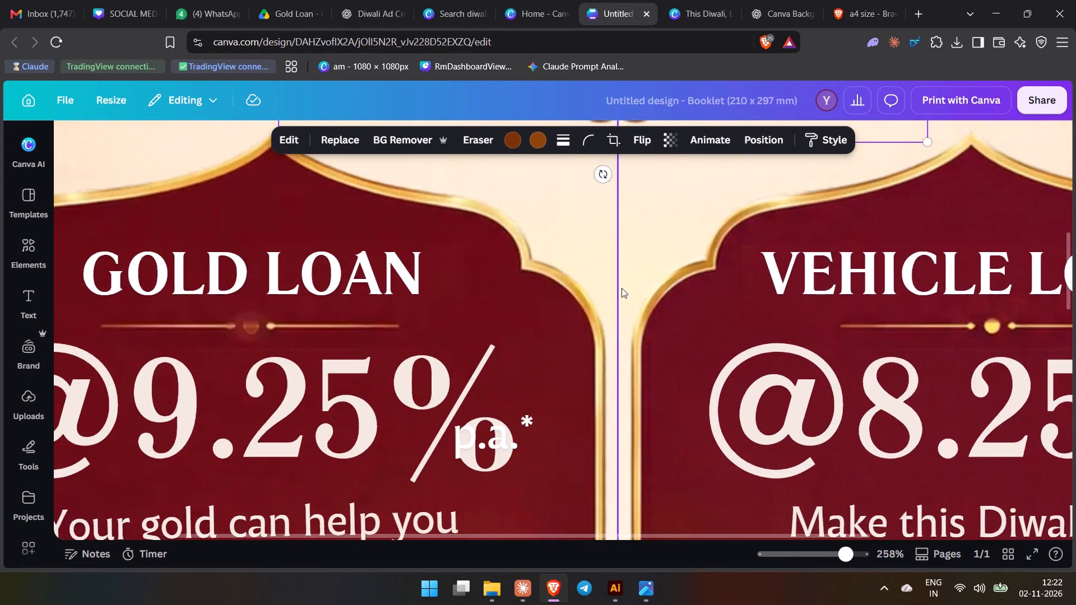
scroll(622, 288, "down", 5, "ctrl")
left_click(677, 0)
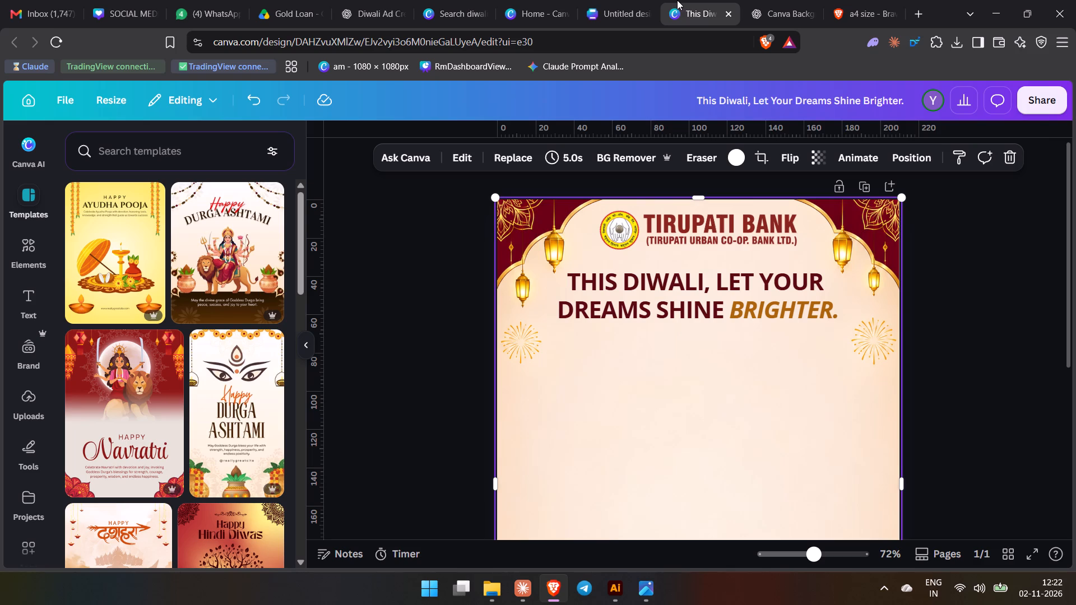
scroll(780, 320, "down", 3)
scroll(790, 338, "up", 2)
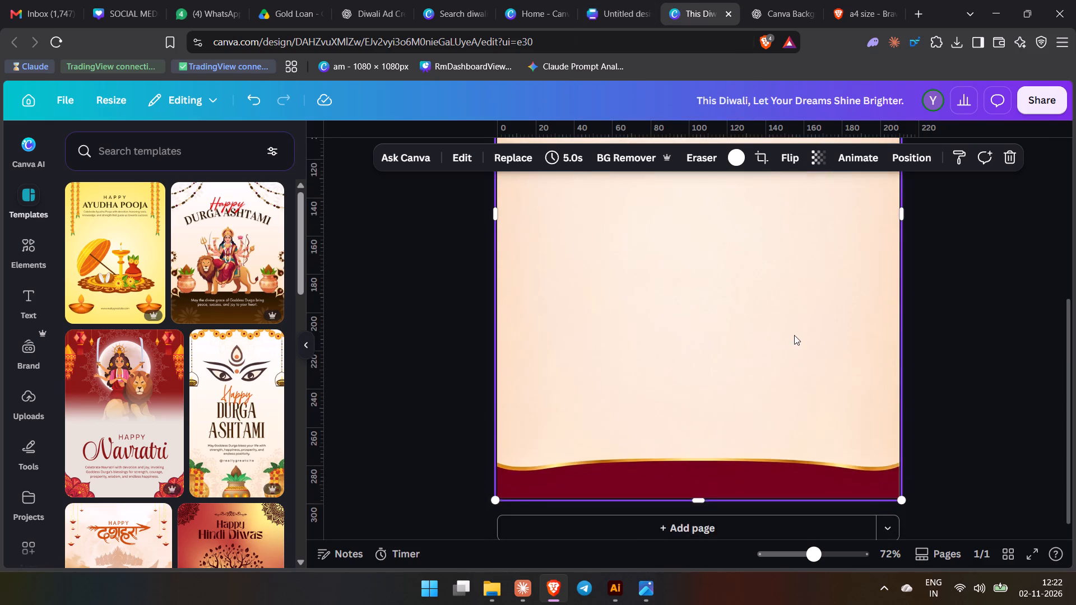
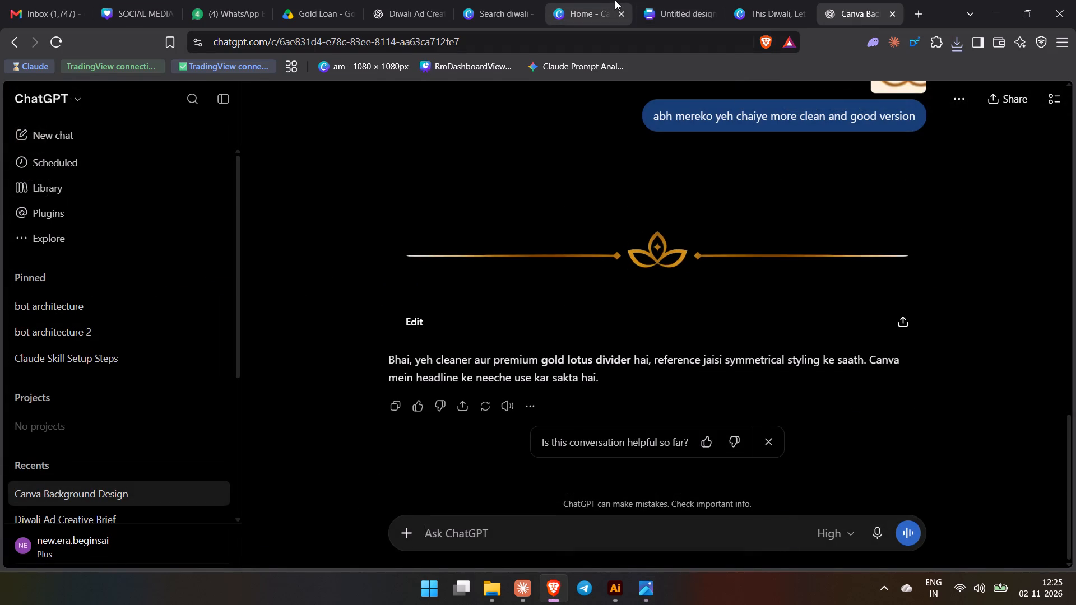
Add the downloaded lotus divider image to the new Canva design, horizontally centred on the page just below the headline.
left_click(615, 0)
left_click(678, 0)
left_click(734, 0)
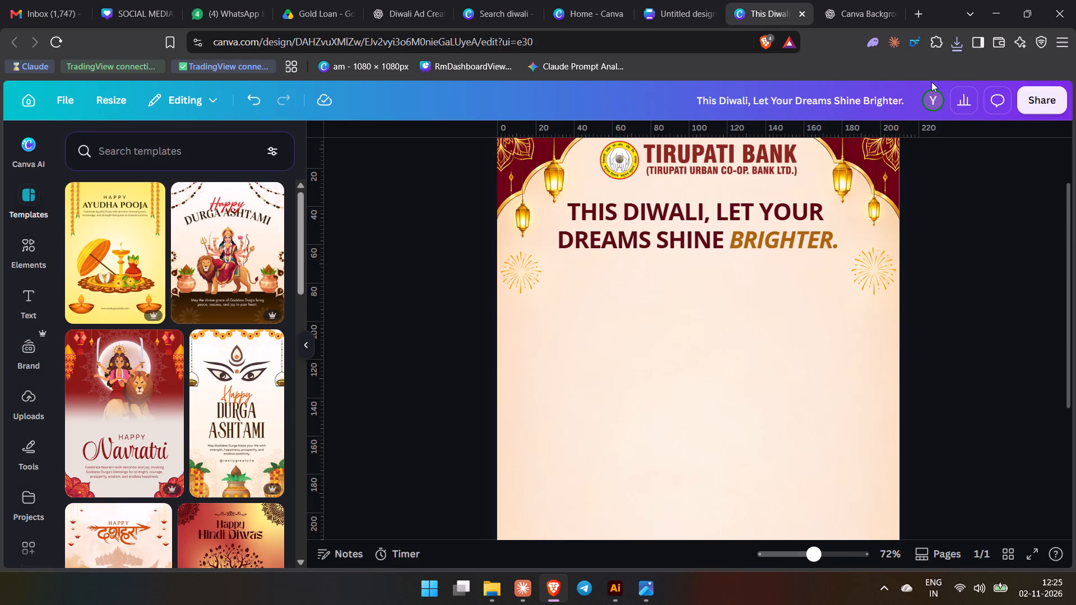
left_click(957, 41)
left_click_drag(831, 101, 636, 344)
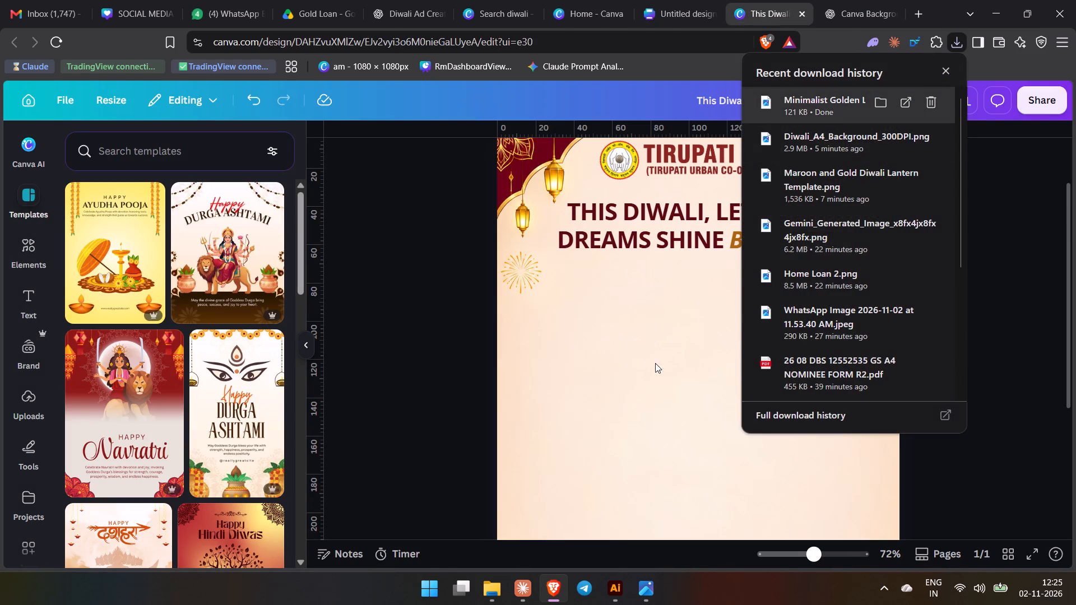
left_click_drag(689, 412, 693, 289)
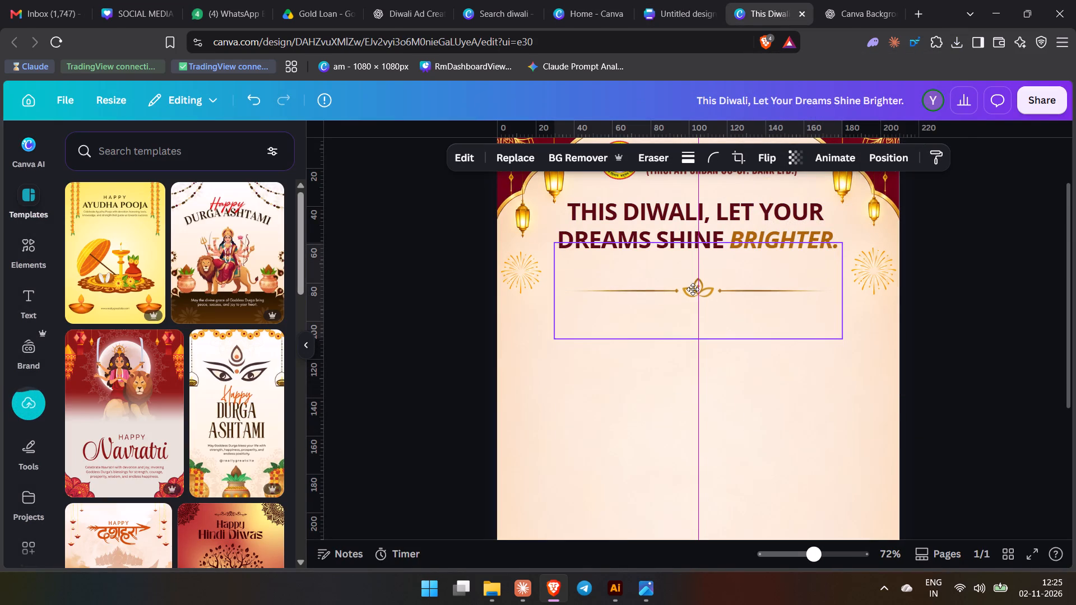
left_click_drag(693, 289, 688, 272)
double_click(968, 355)
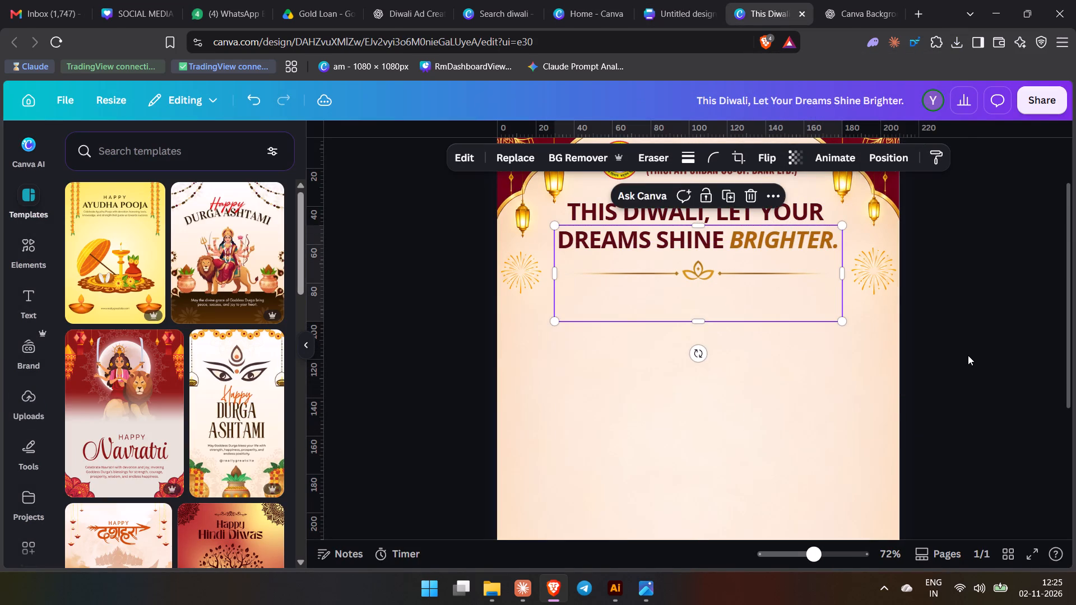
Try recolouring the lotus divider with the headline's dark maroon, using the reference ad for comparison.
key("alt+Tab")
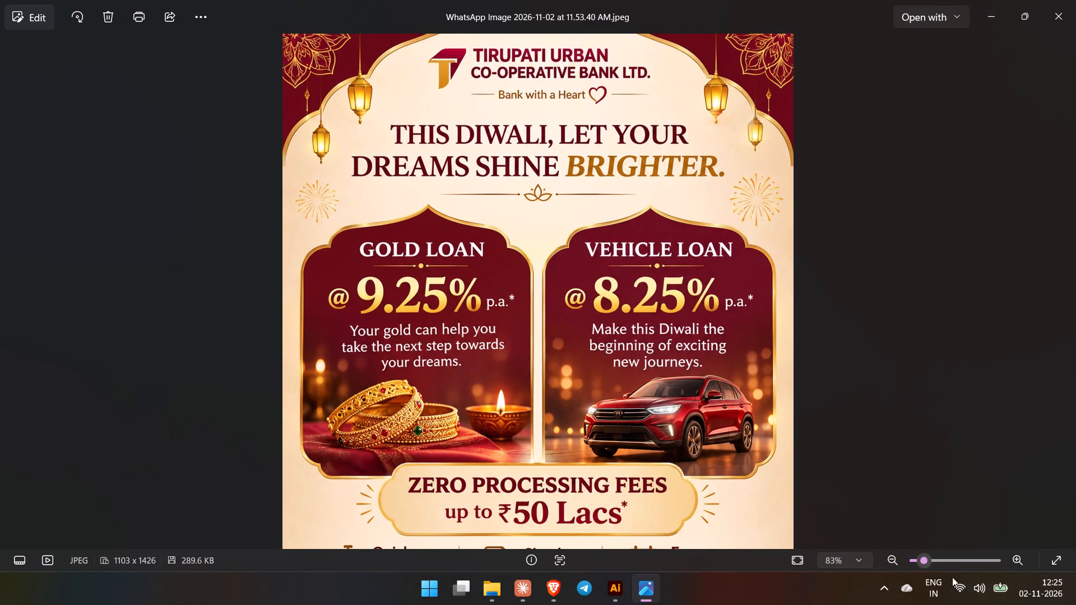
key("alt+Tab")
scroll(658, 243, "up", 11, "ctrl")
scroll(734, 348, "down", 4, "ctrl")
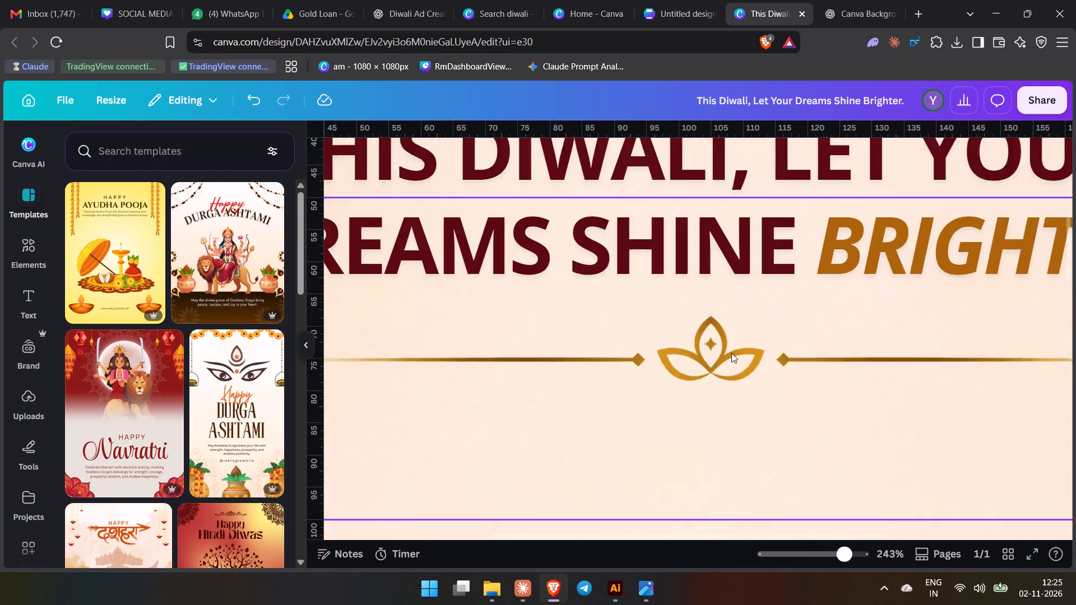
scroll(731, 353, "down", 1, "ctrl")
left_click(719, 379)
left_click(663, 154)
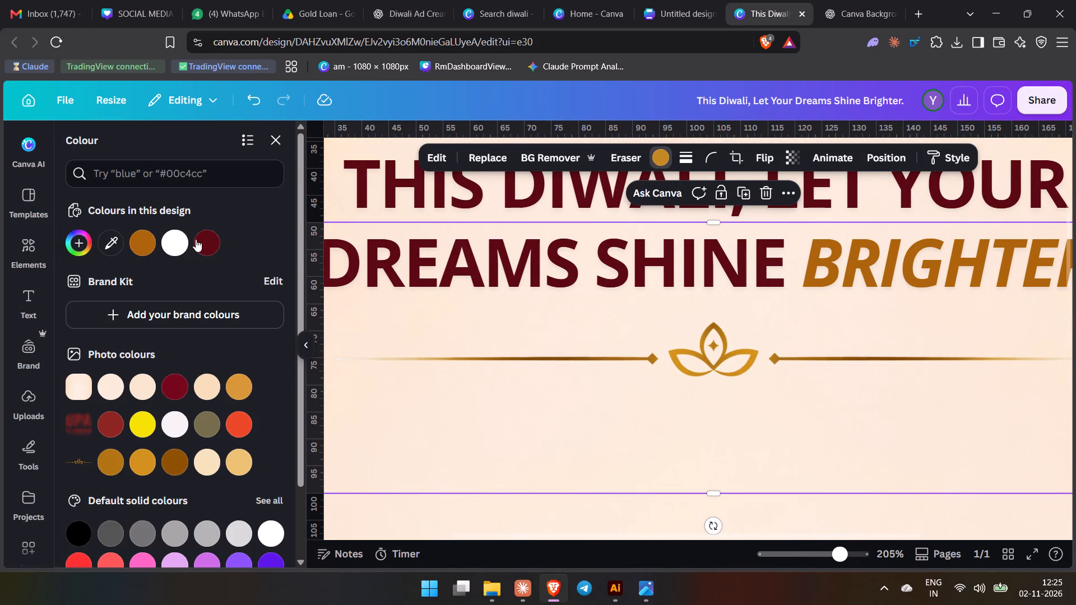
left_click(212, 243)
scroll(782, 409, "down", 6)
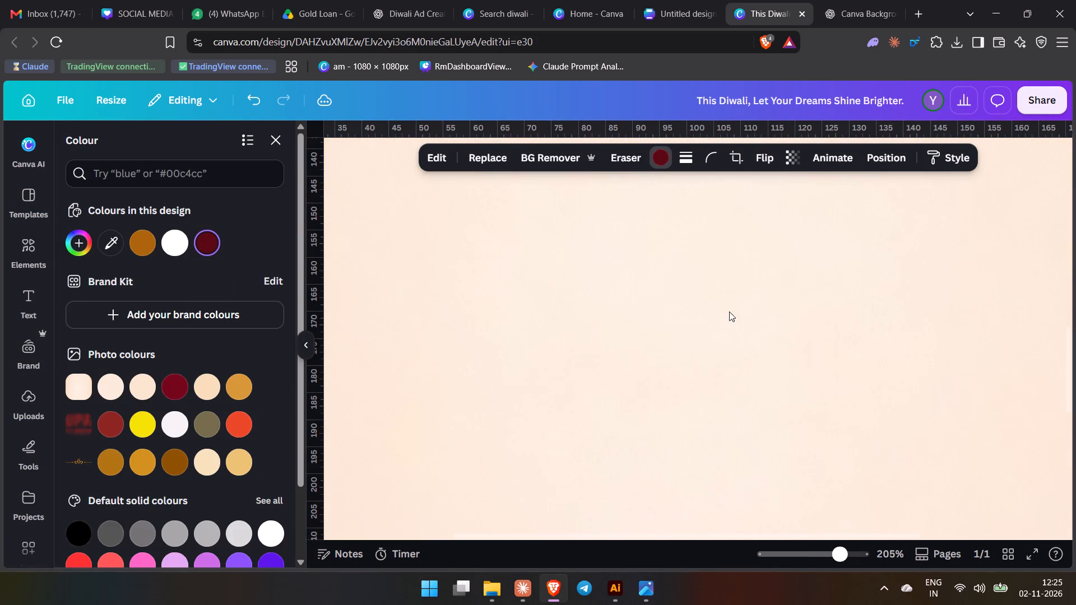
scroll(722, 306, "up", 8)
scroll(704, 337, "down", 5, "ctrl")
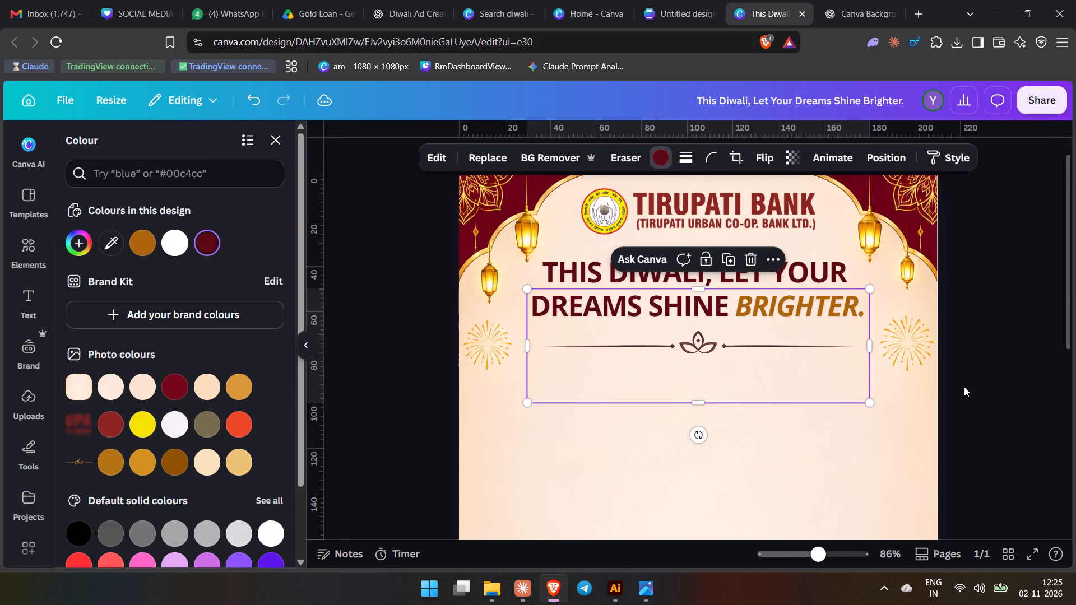
Try red and brown photo colours on the lotus divider, and settle on the golden brown used for the headline word "BRIGHTER".
left_click(114, 430)
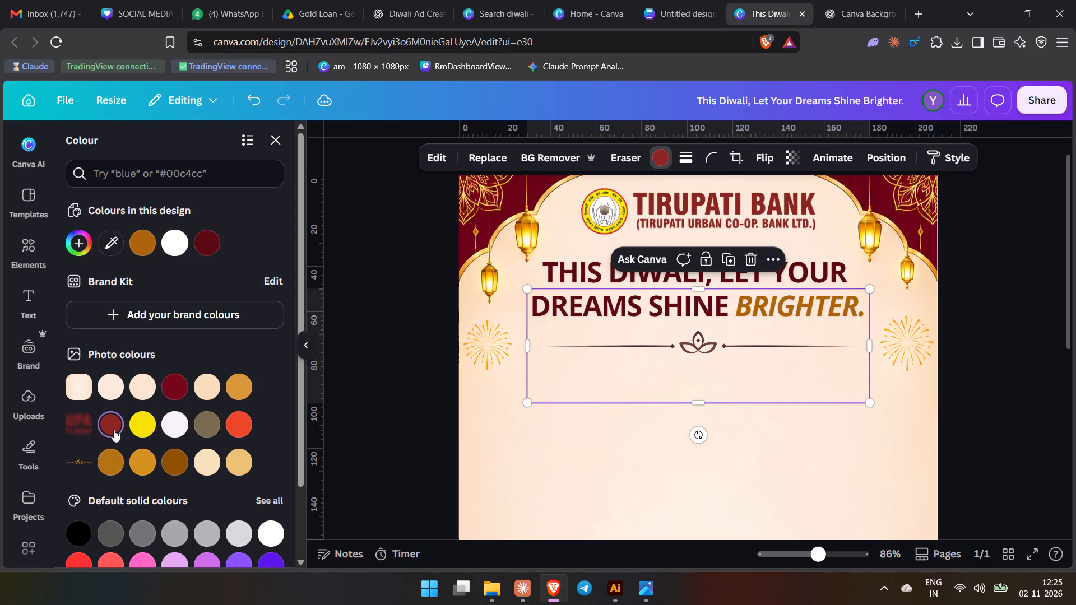
left_click(160, 466)
left_click(182, 459)
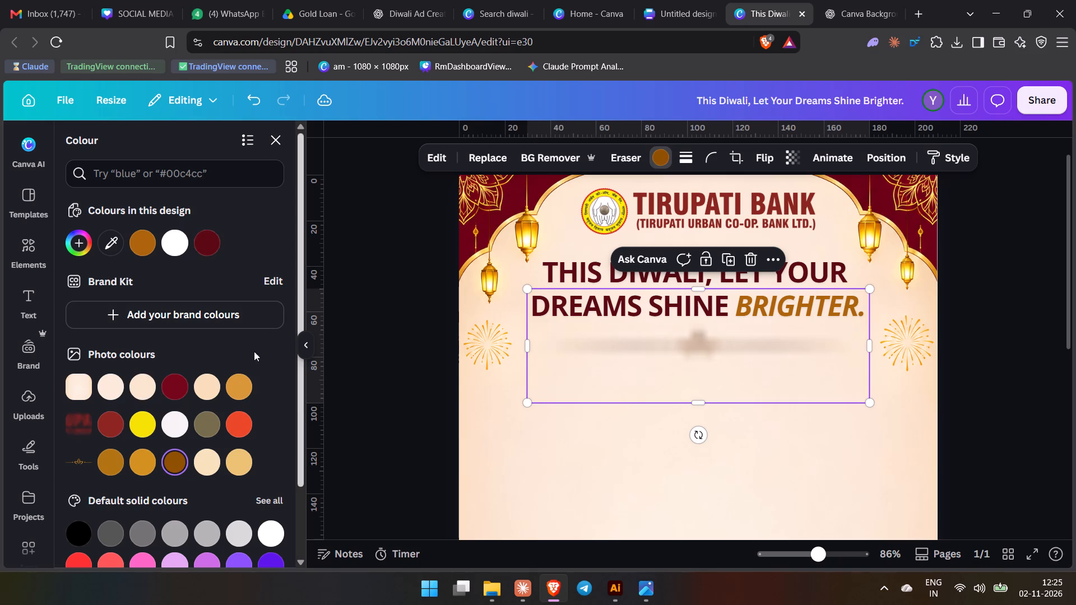
left_click(146, 236)
left_click(837, 446)
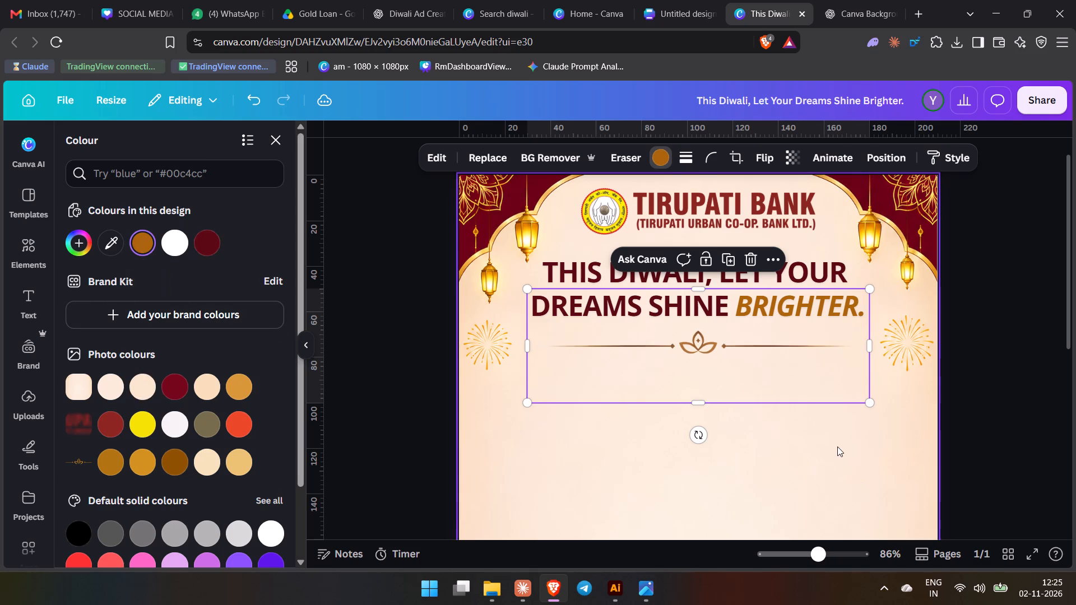
key("alt+Tab")
key("alt+Tab")
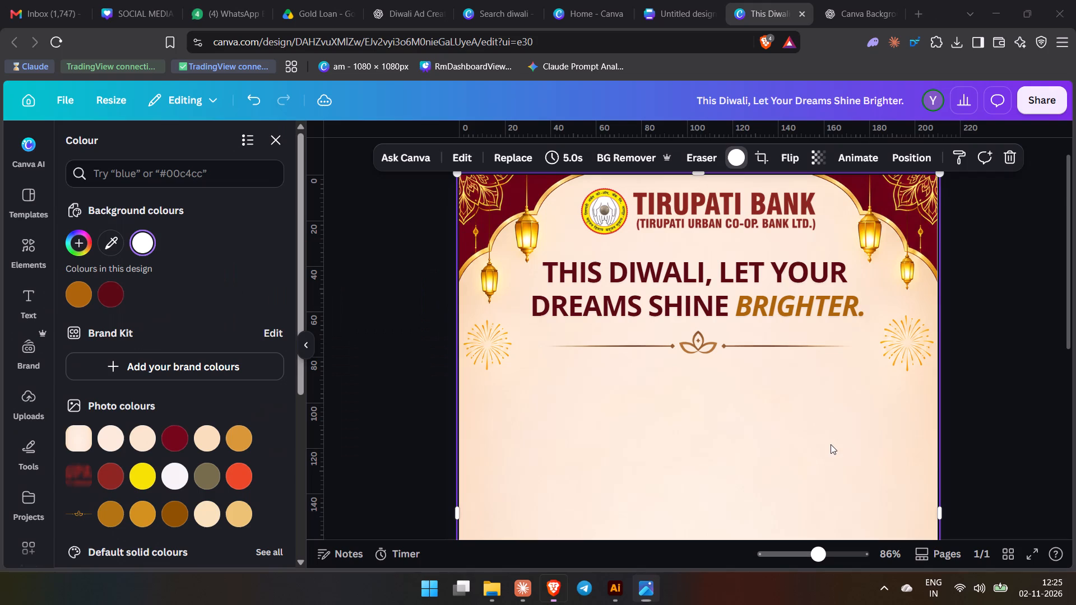
Copy the lotus divider from the Untitled design's reference ad and paste it below the headline in the new Diwali design.
scroll(780, 361, "down", 2, "ctrl")
scroll(887, 299, "up", 4, "ctrl")
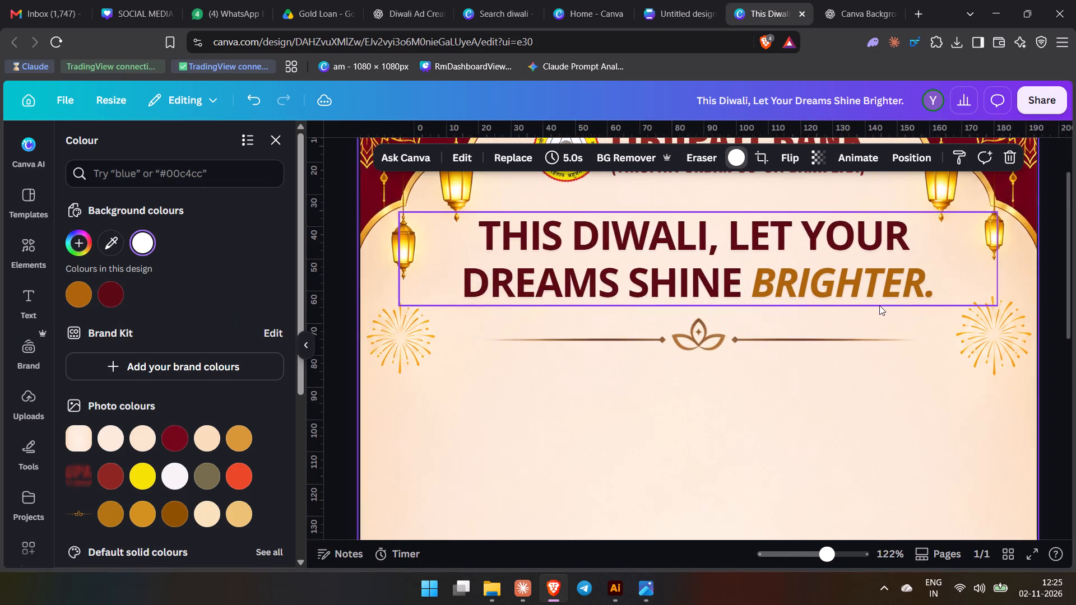
scroll(877, 307, "up", 1, "ctrl")
scroll(687, 339, "up", 11, "ctrl")
scroll(645, 374, "down", 10, "ctrl")
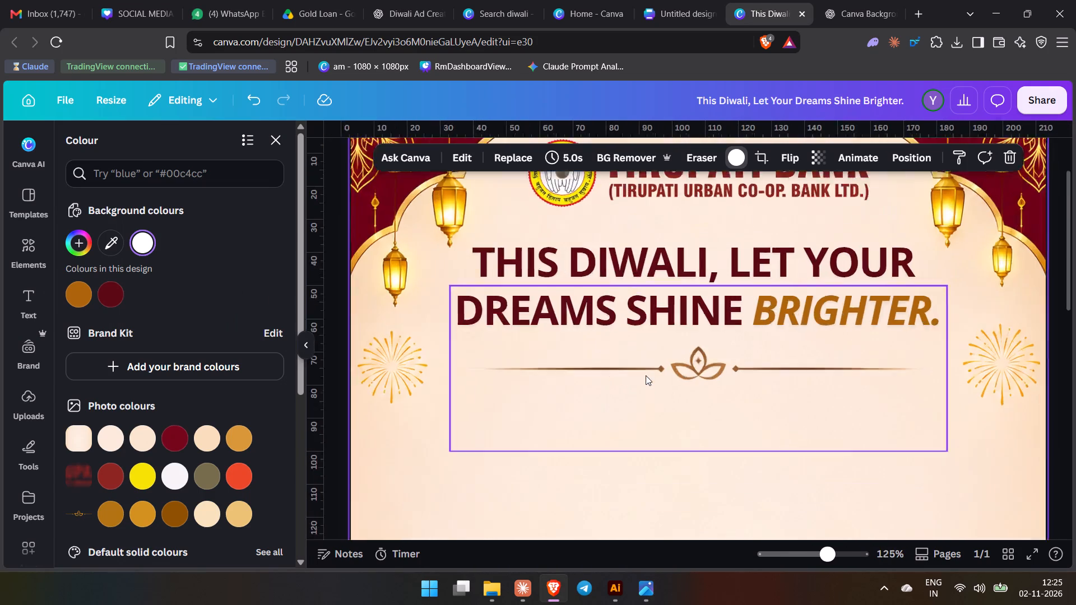
left_click(651, 0)
scroll(563, 327, "up", 2)
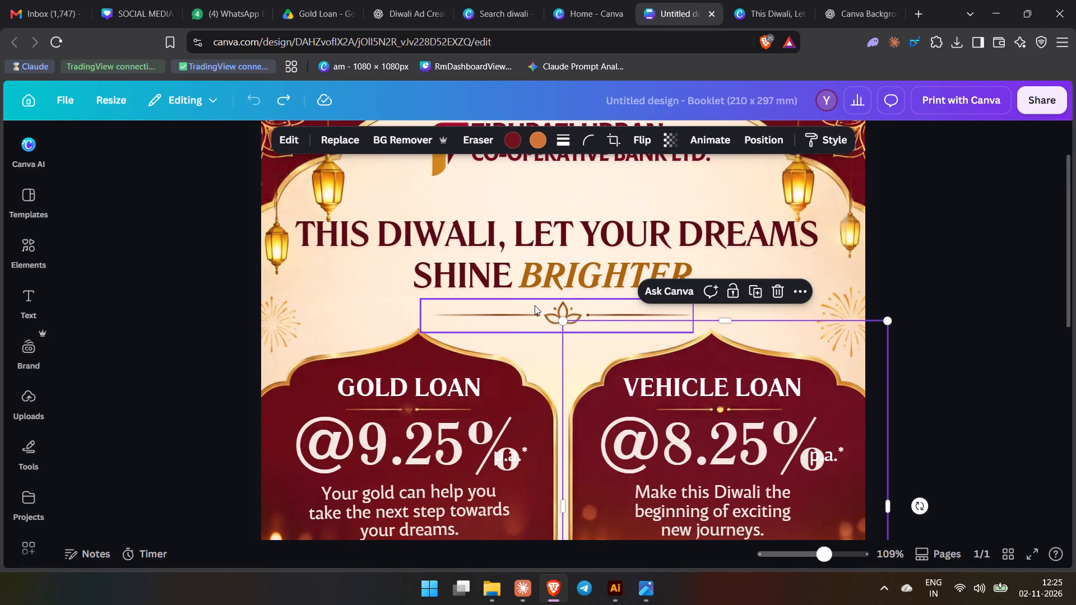
left_click(535, 305)
key("ctrl+c")
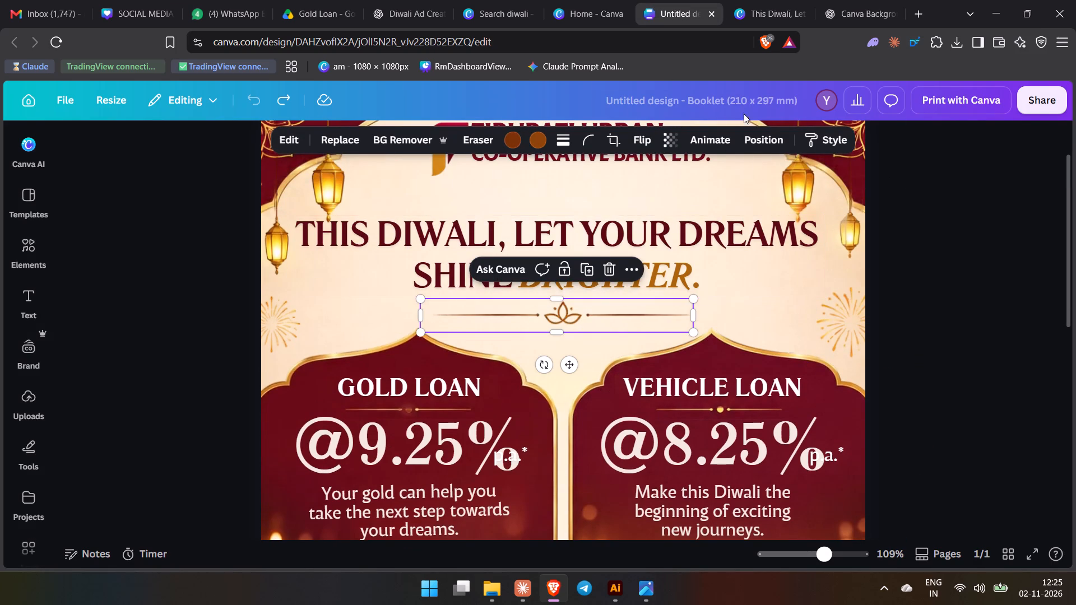
left_click(765, 0)
key("ctrl+v")
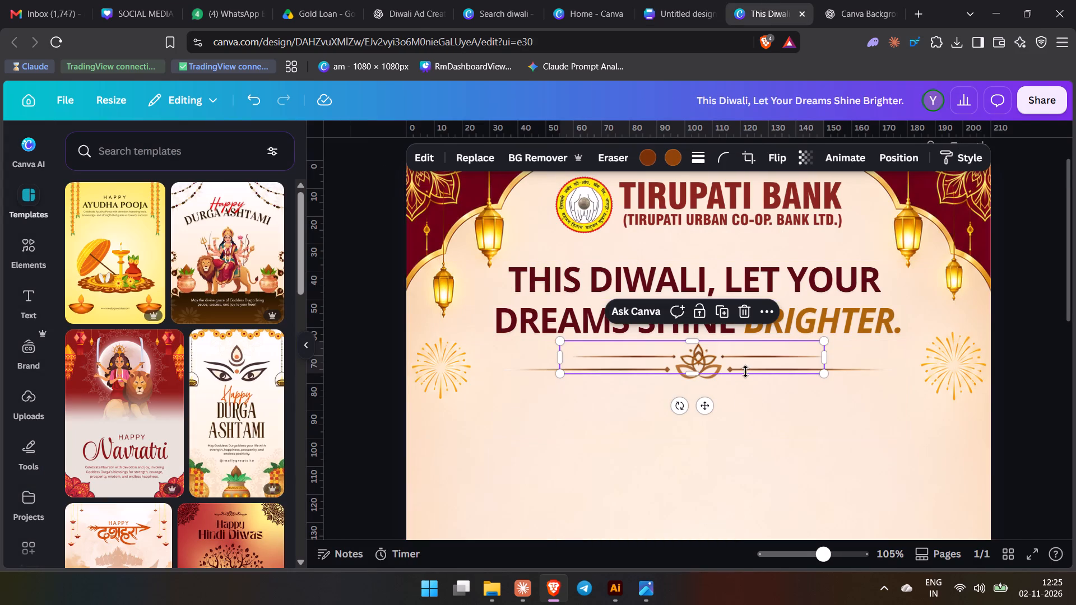
Move the ChatGPT-generated lotus divider about 35 mm down, clear of the pasted one, and compare the two up close.
left_click_drag(750, 392, 748, 491)
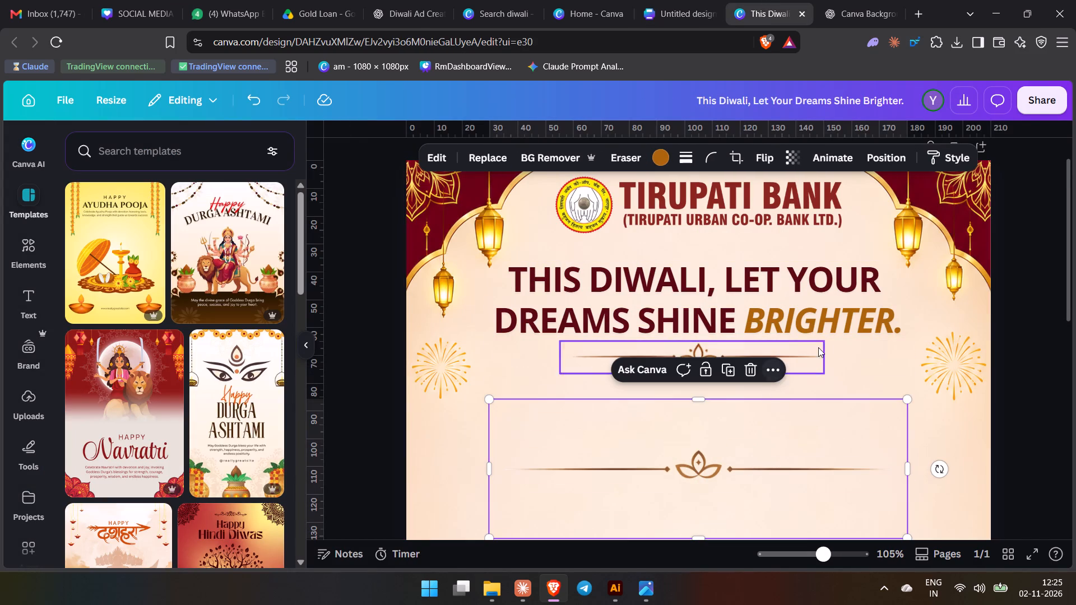
left_click(856, 369)
scroll(713, 463, "up", 11, "ctrl")
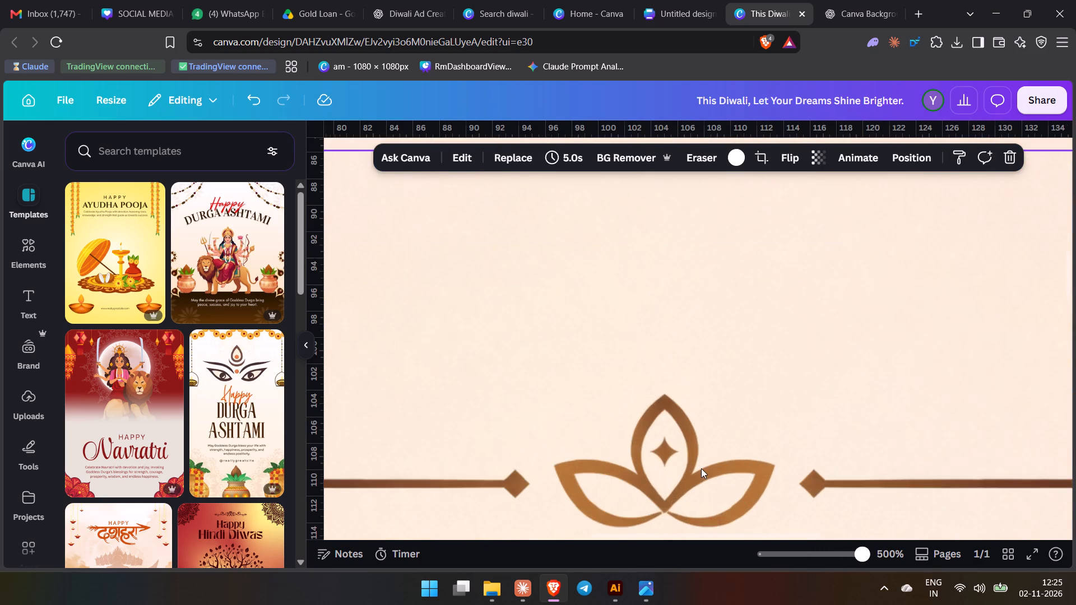
scroll(683, 363, "up", 5)
scroll(680, 375, "down", 4, "ctrl")
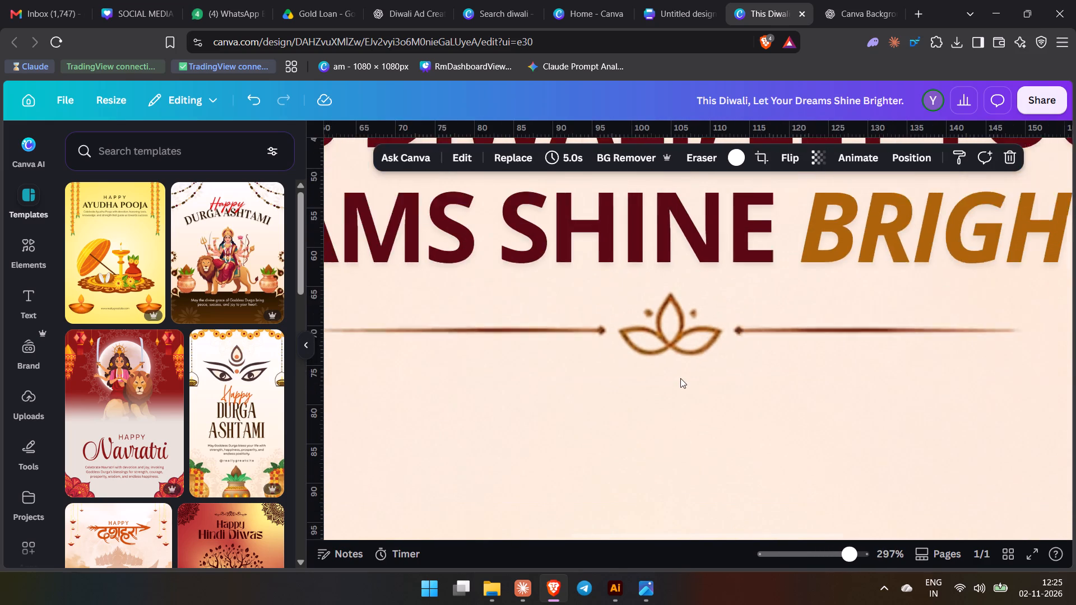
left_click(690, 353)
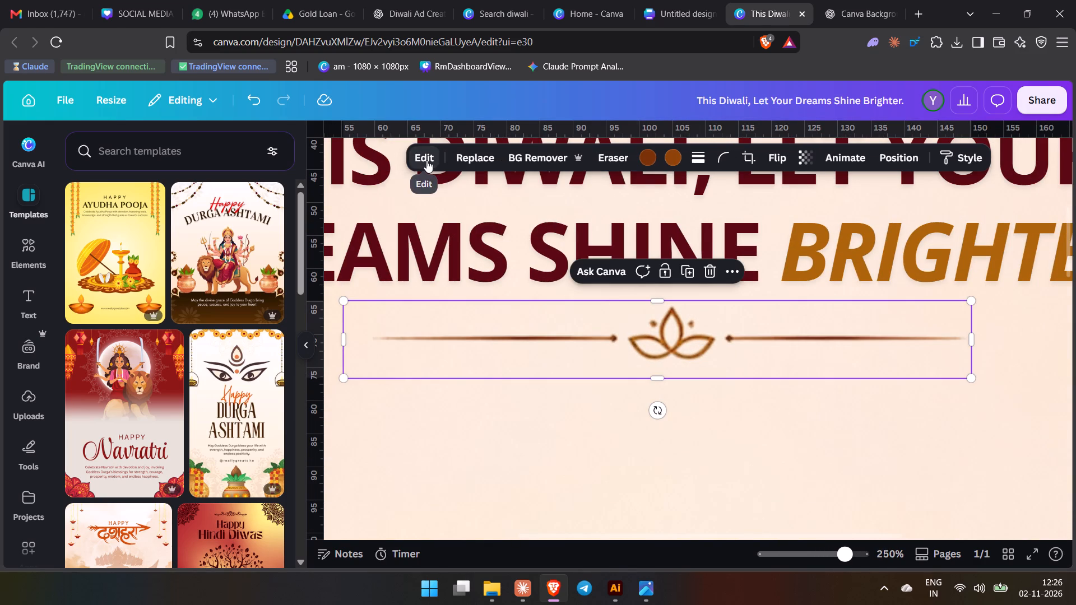
left_click(426, 160)
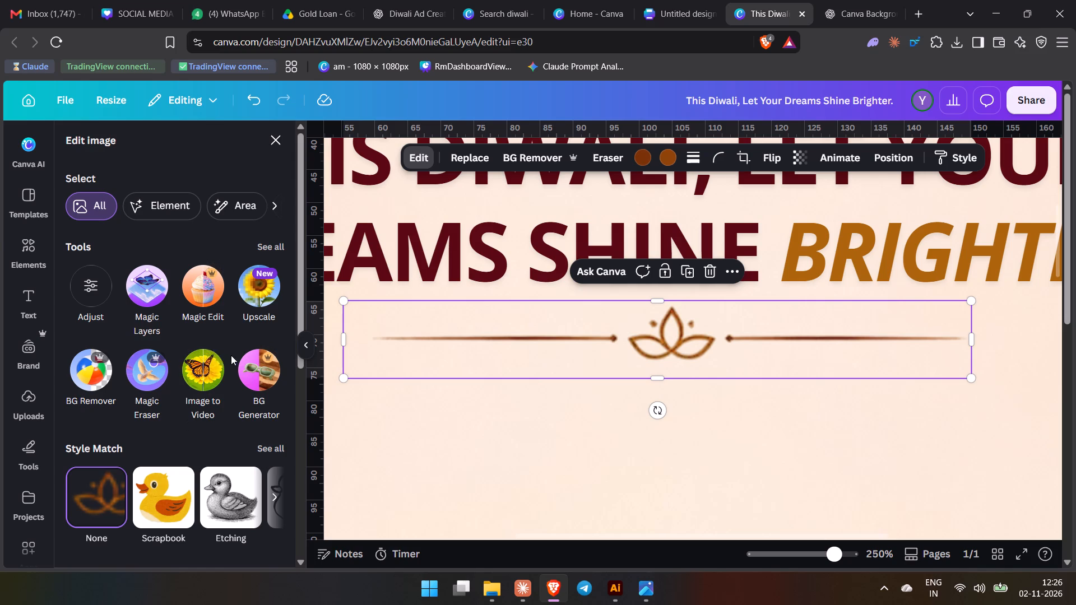
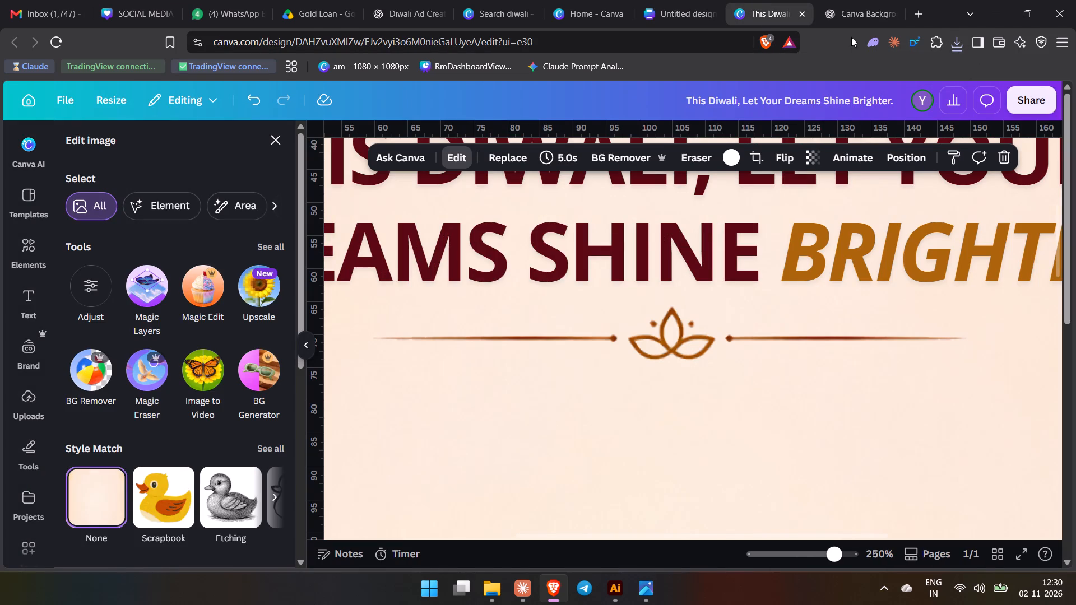
Insert the downloaded Festive Burgundy card background image into the Diwali ad page.
left_click(961, 38)
left_click_drag(819, 99, 676, 186)
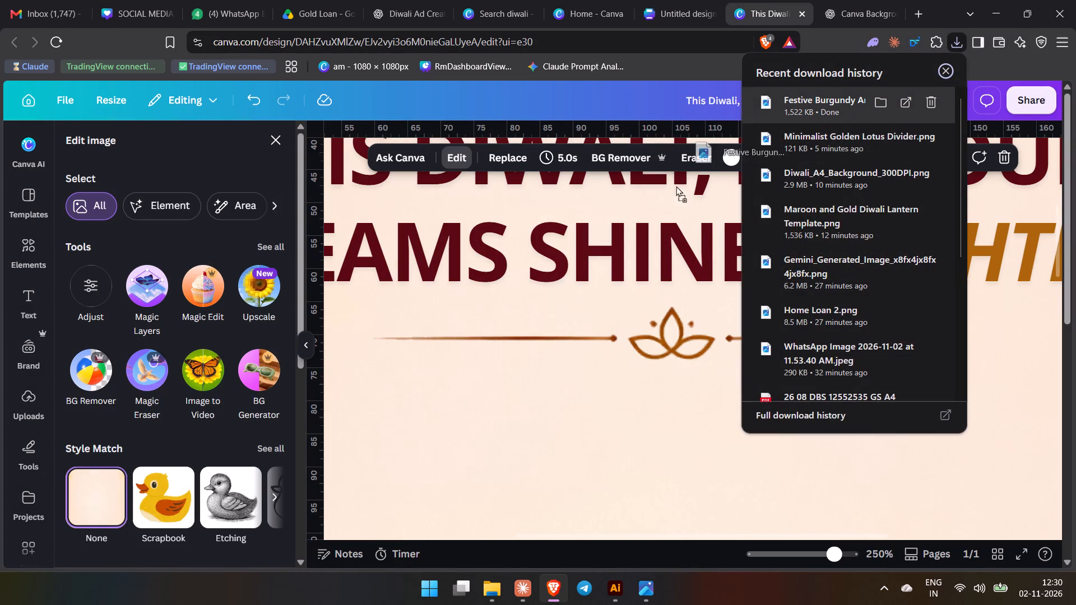
left_click_drag(676, 186, 587, 332)
Shrink the card background to about 70 mm wide and place it near the page's left edge, below the headline divider.
scroll(588, 340, "down", 11, "ctrl")
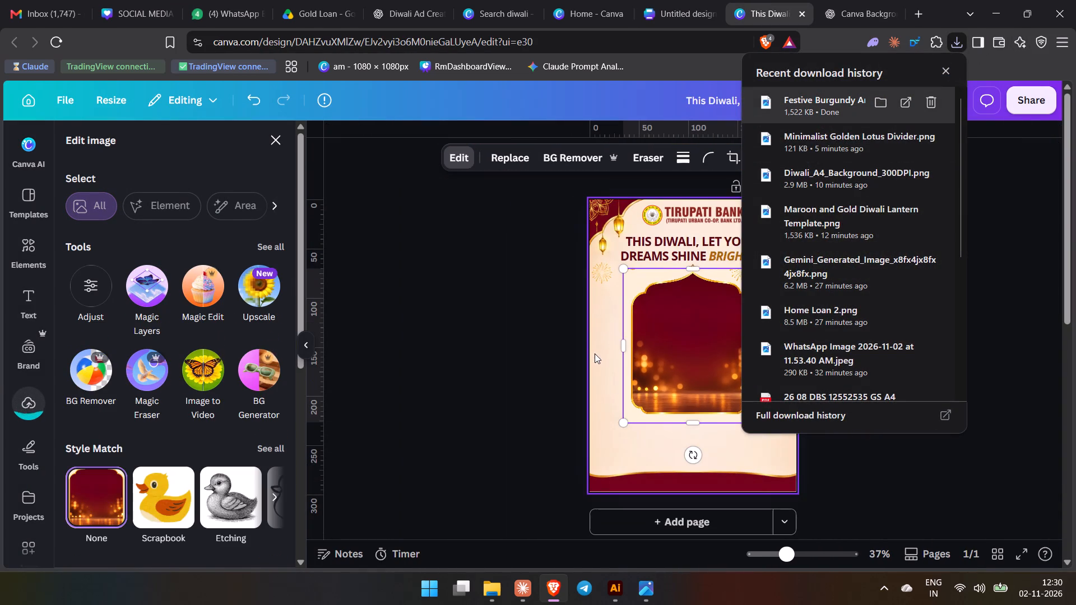
left_click_drag(695, 359, 662, 370, "ctrl")
left_click_drag(727, 432, 727, 431)
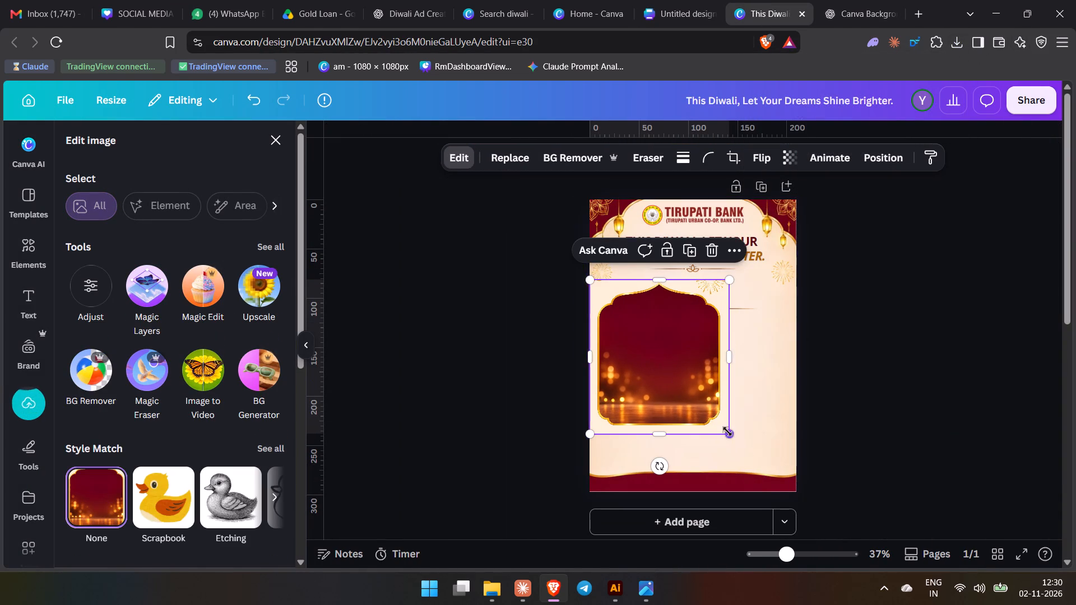
left_click_drag(727, 431, 661, 348)
left_click_drag(626, 305, 639, 324)
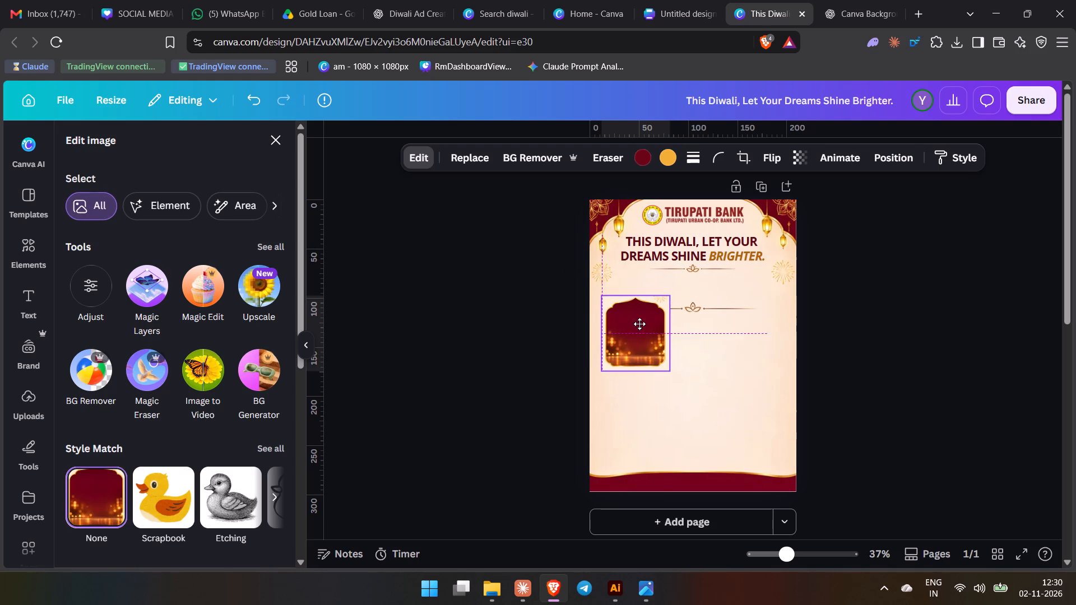
left_click_drag(639, 324, 641, 322)
Extend the card background's frame downward to about 105 mm tall.
left_click_drag(639, 367, 640, 397)
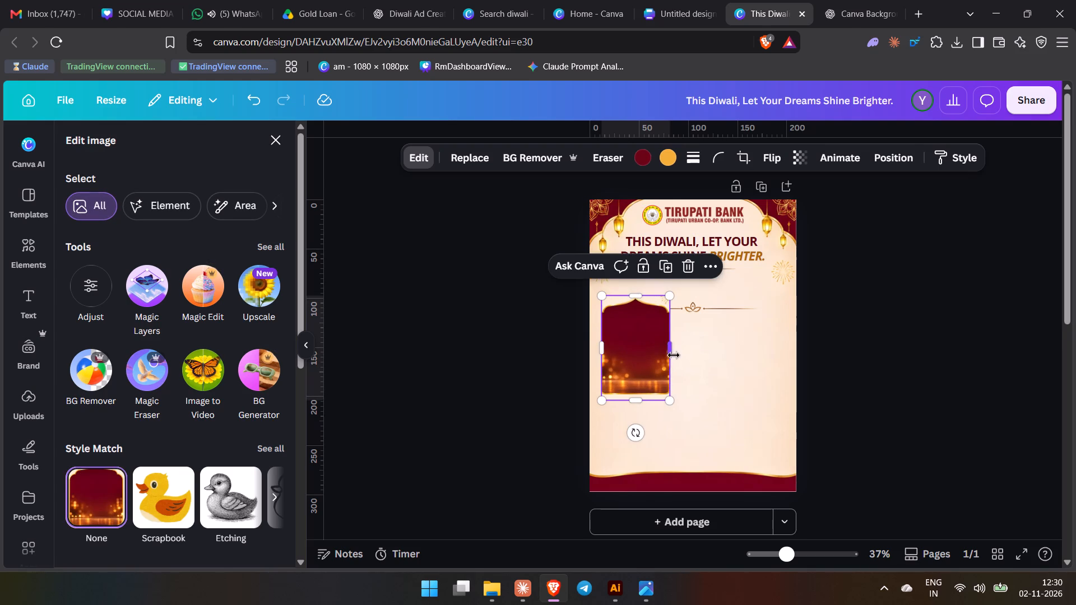
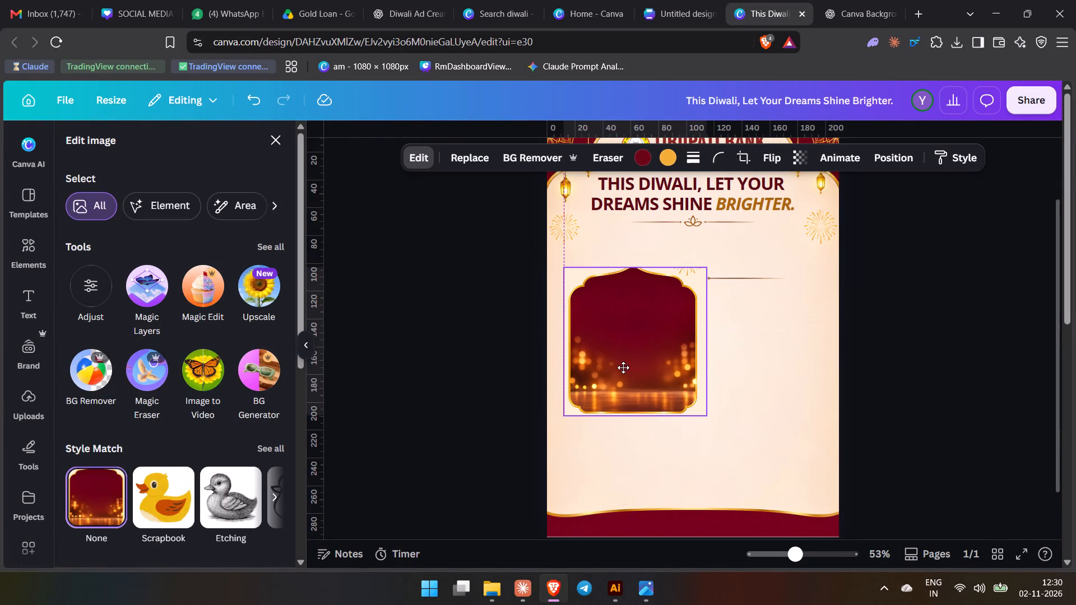
Nudge the maroon arch card image toward the page's left edge and remove its background.
left_click_drag(623, 367, 618, 368)
left_click(525, 163)
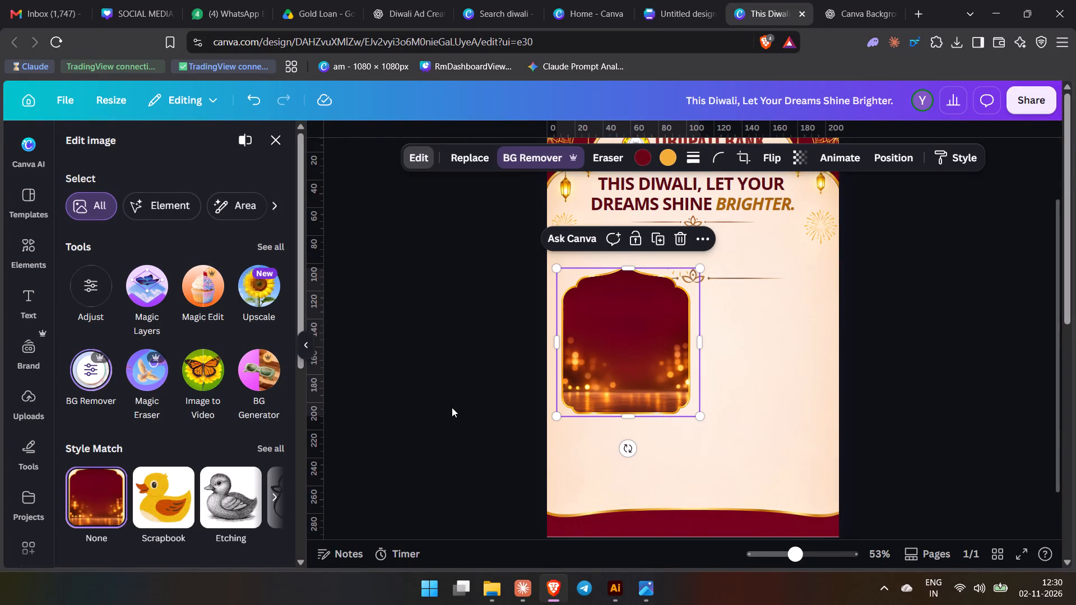
Move the maroon arch card down into the empty cream area, clear of the lower lotus divider.
left_click(818, 395)
left_click_drag(639, 365, 640, 403)
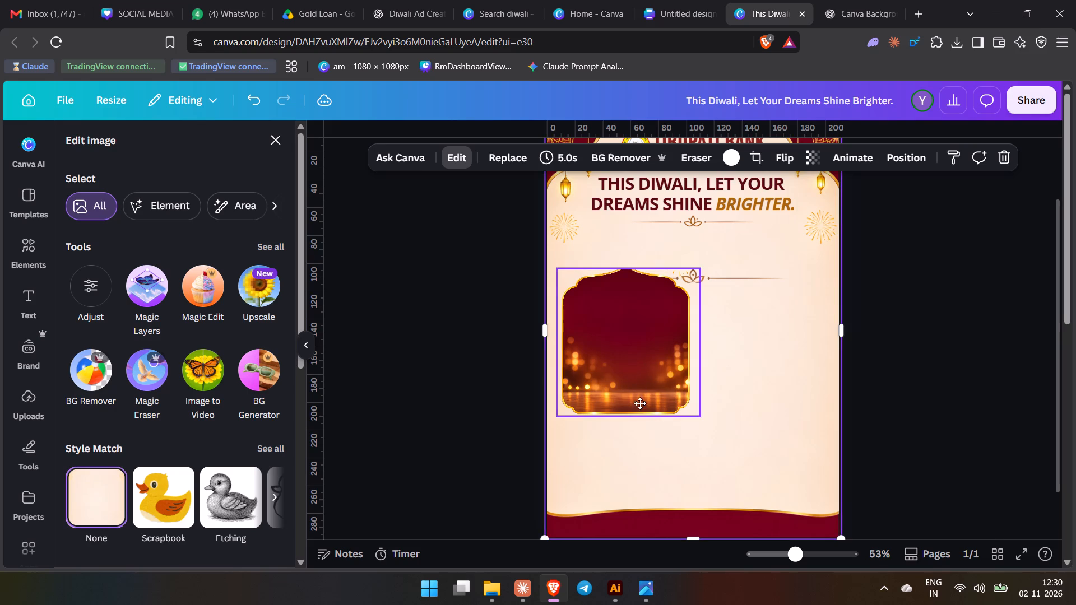
left_click_drag(640, 403, 650, 428)
left_click_drag(657, 400, 667, 384)
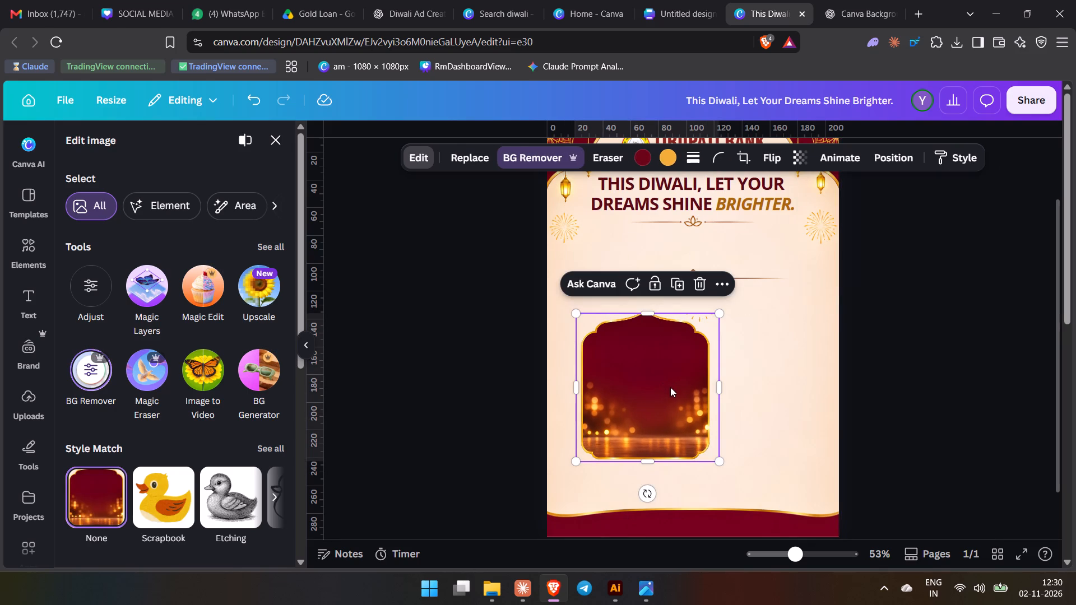
Erase the stray gold ray marks beside the arch peak of the maroon card image with Magic Eraser.
left_click(425, 151)
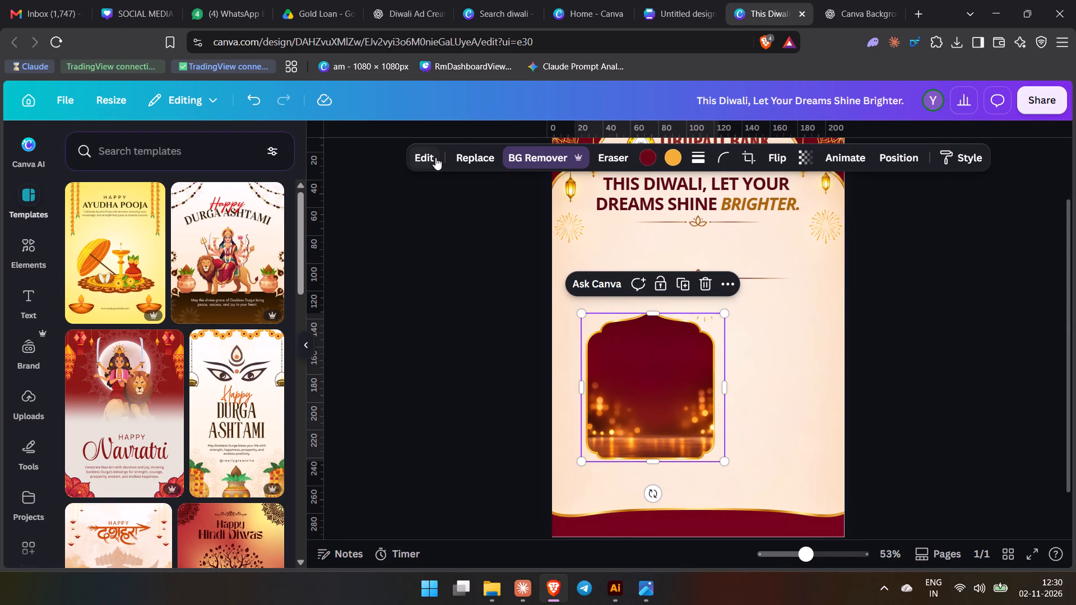
left_click(435, 157)
left_click(151, 385)
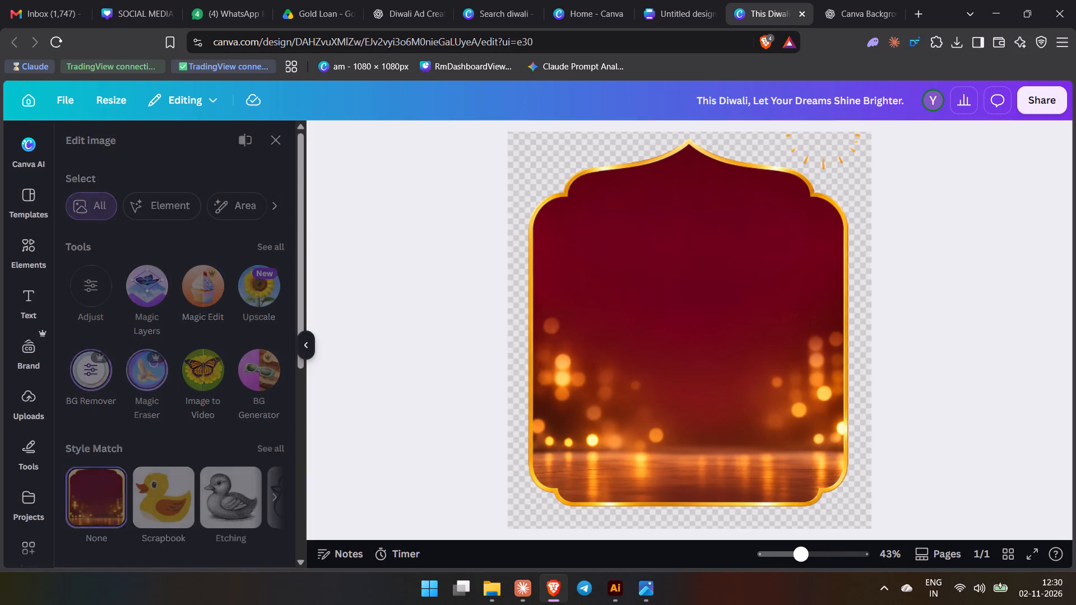
left_click_drag(800, 142, 856, 144)
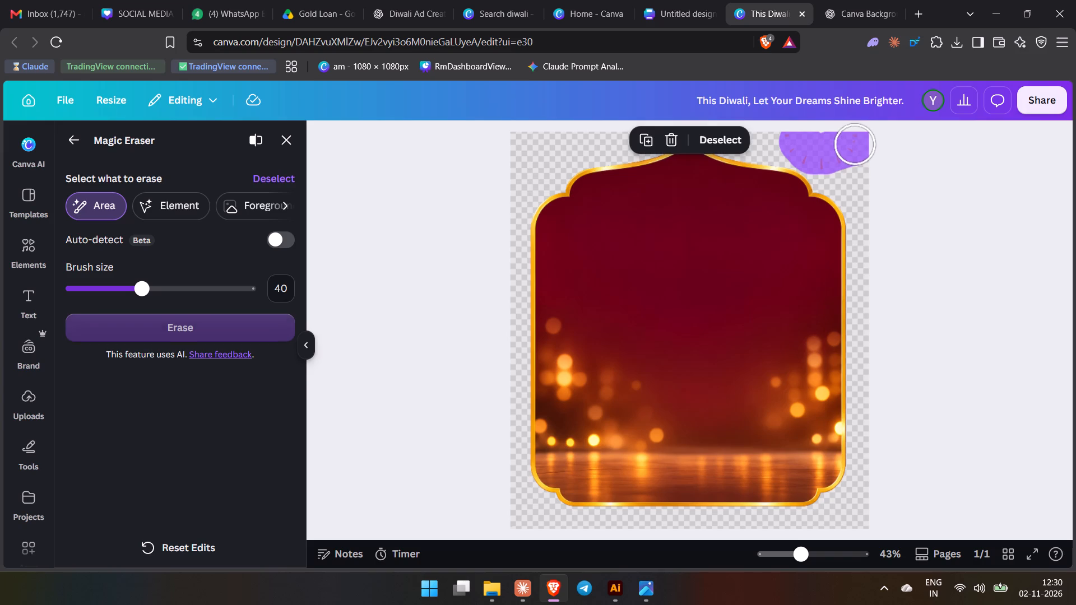
left_click(245, 334)
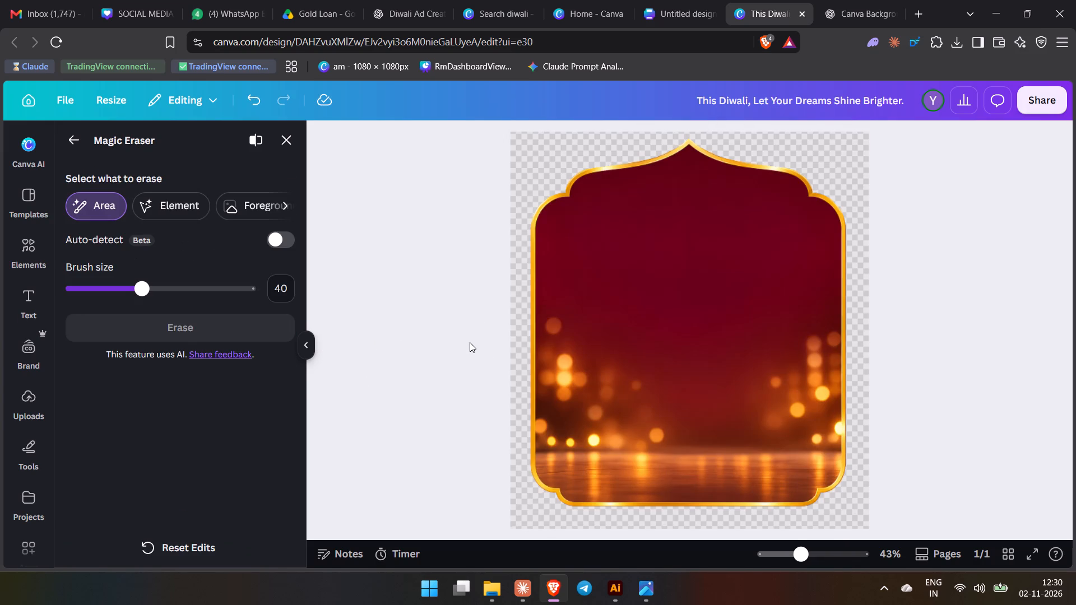
left_click(289, 144)
Move the maroon arch card up and left, just under the lower lotus divider, aligned with the headline text box's left edge.
left_click_drag(675, 409, 665, 382)
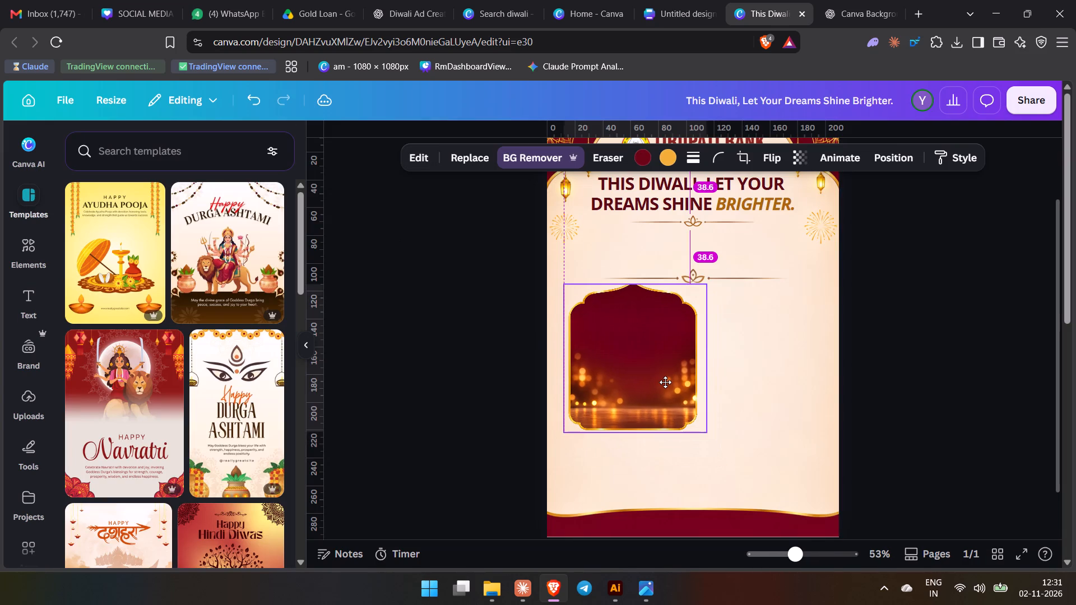
left_click_drag(665, 382, 665, 382)
left_click(831, 378)
Delete the extra lotus divider directly above the maroon arch card.
scroll(896, 373, "up", 1)
left_click(735, 358)
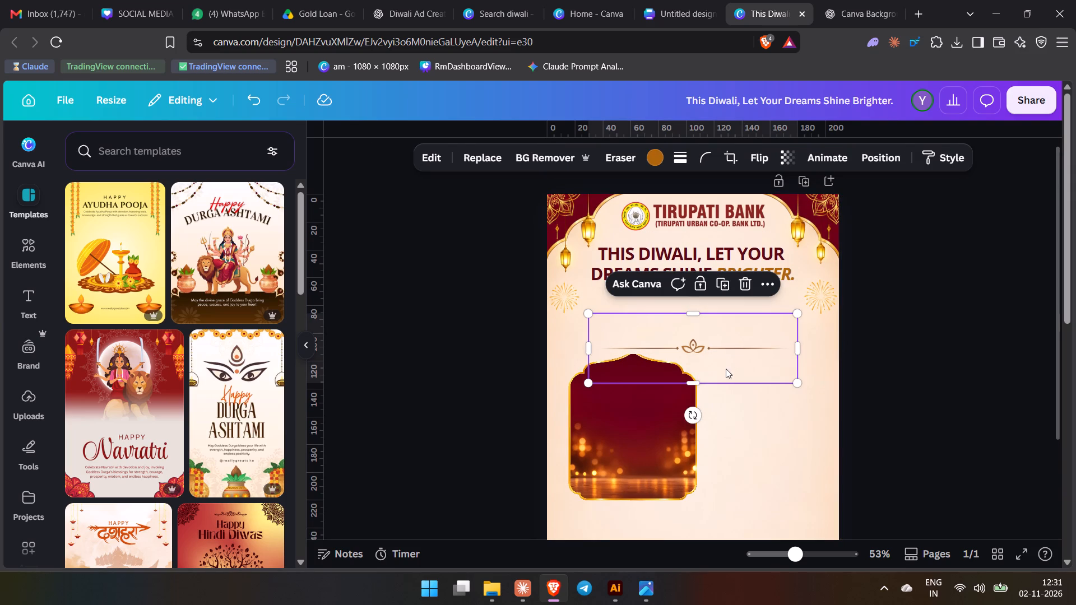
key("Delete")
Nudge the remaining lotus divider down slightly to widen its gap below the headline.
left_click(703, 296)
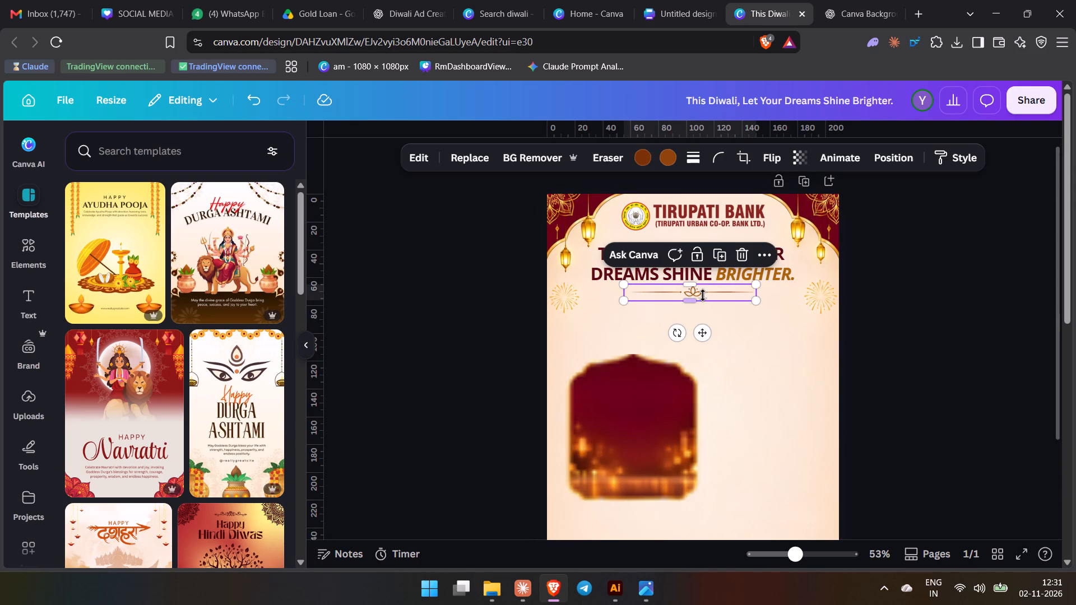
key("Down")
key("Down")
key("Down")
key("Down")
key("Down")
key("Down")
key("Down")
key("Down")
key("Down")
key("Down")
key("Down")
key("Down")
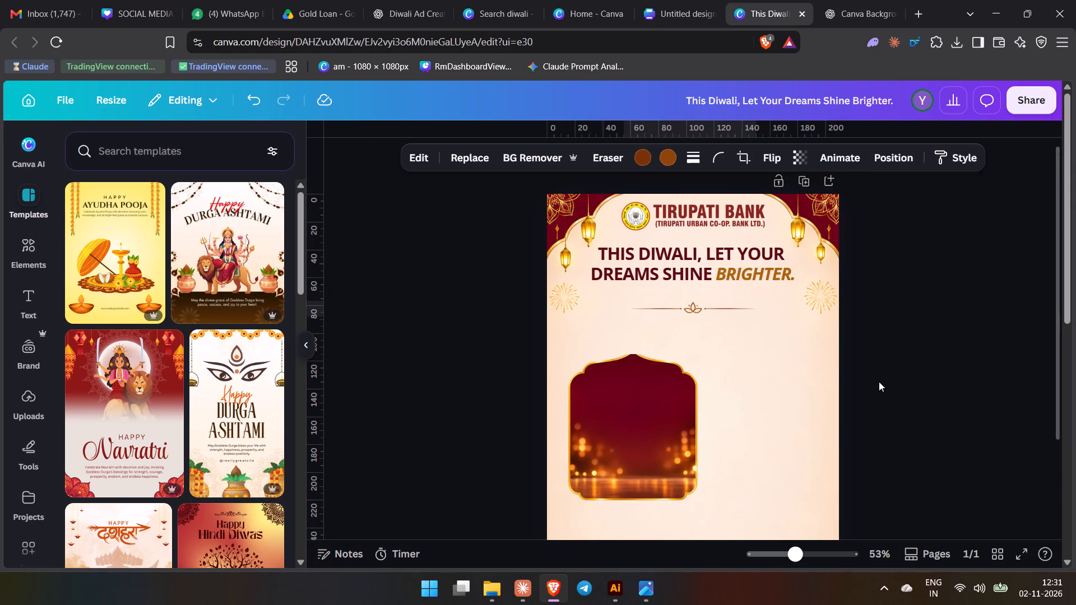
key("Up")
key("Up")
key("Up")
key("Up")
key("Up")
key("Up")
left_click(917, 379)
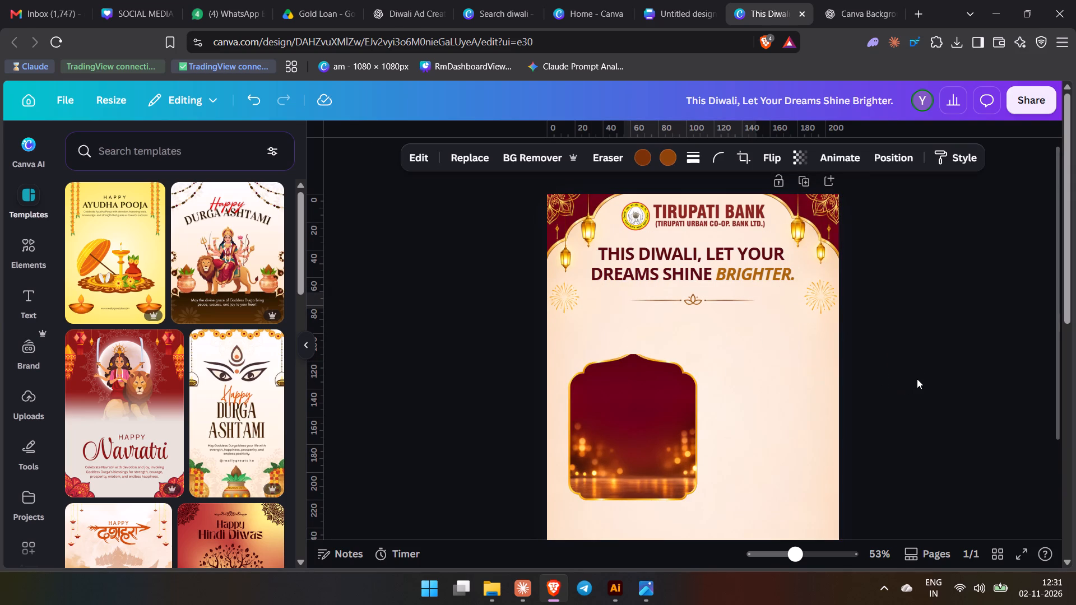
Nudge the "This Diwali, Let Your Dreams Shine Brighter." headline down slightly, closer to the lotus divider.
left_click(704, 269)
key("Down")
key("Down")
key("Down")
key("Down")
key("Up")
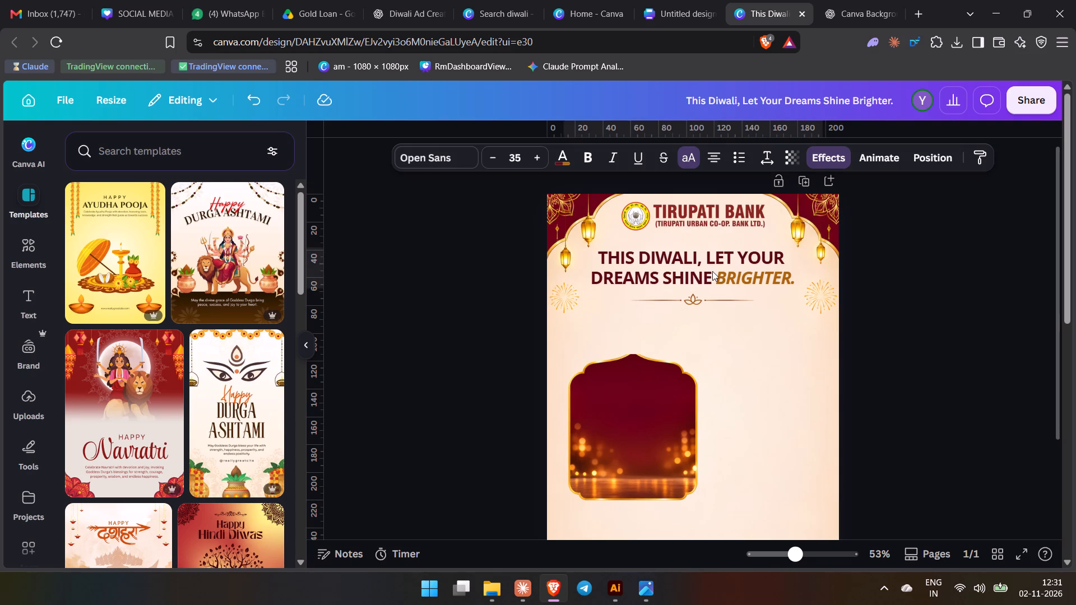
left_click(726, 269)
left_click(958, 346)
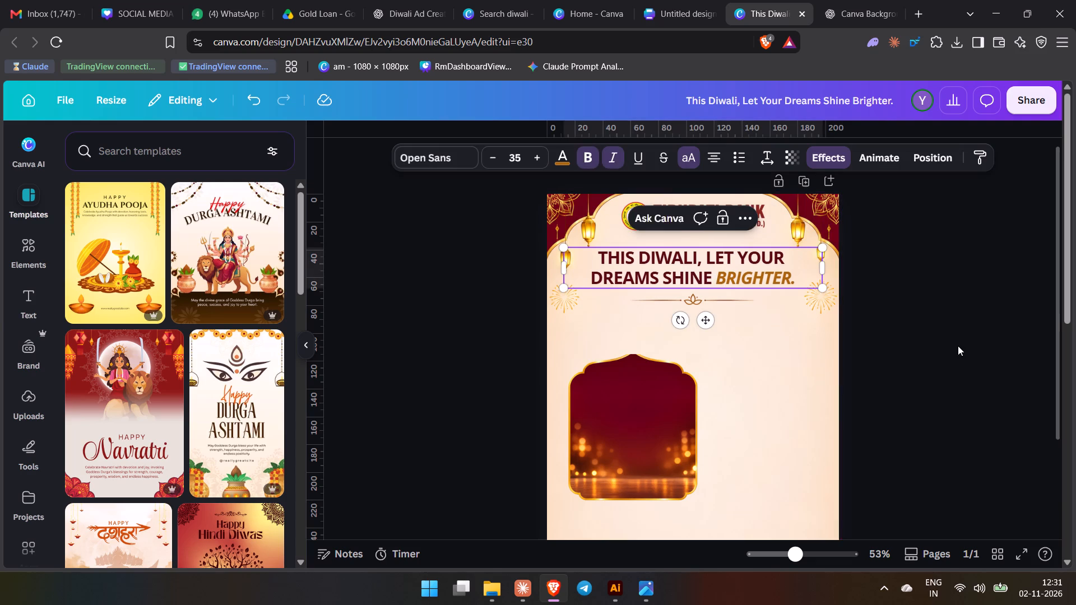
Set the headline's font size to 38.
left_click(754, 281)
left_click(503, 156)
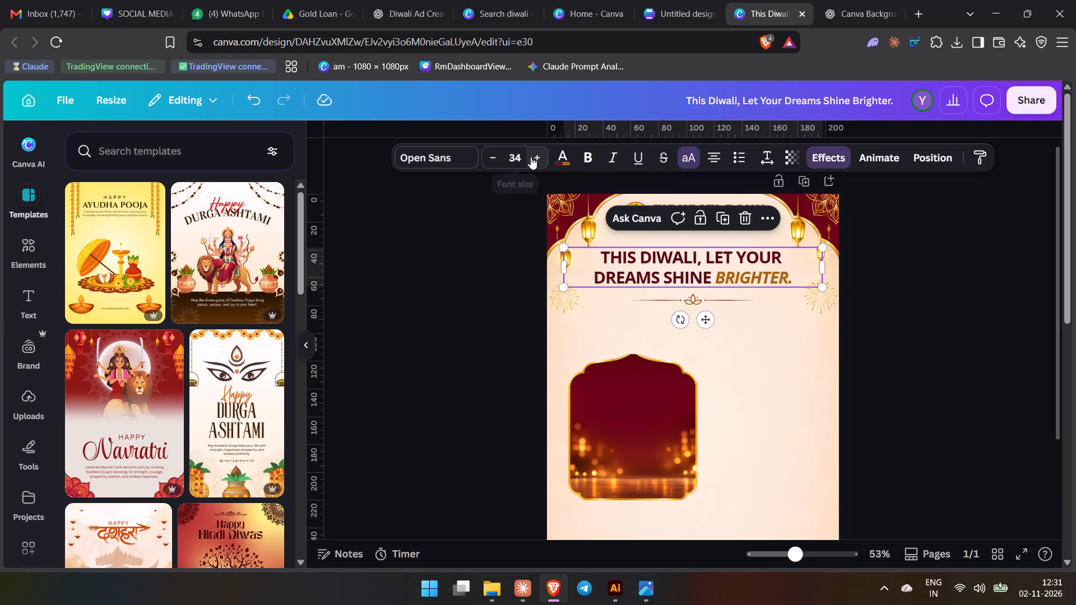
triple_click(532, 157)
double_click(532, 157)
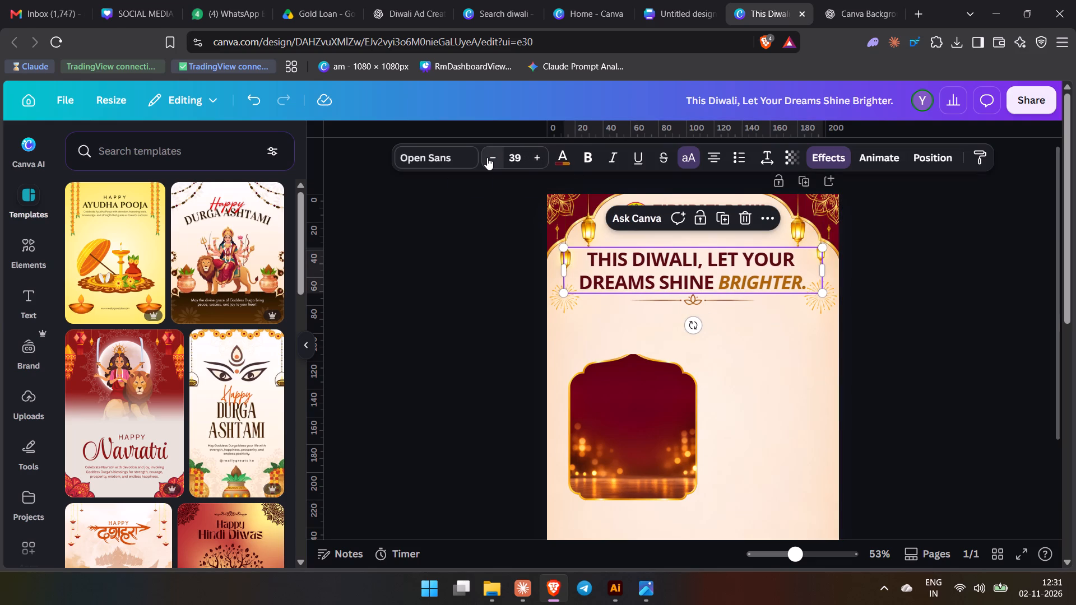
left_click(486, 157)
left_click(950, 446)
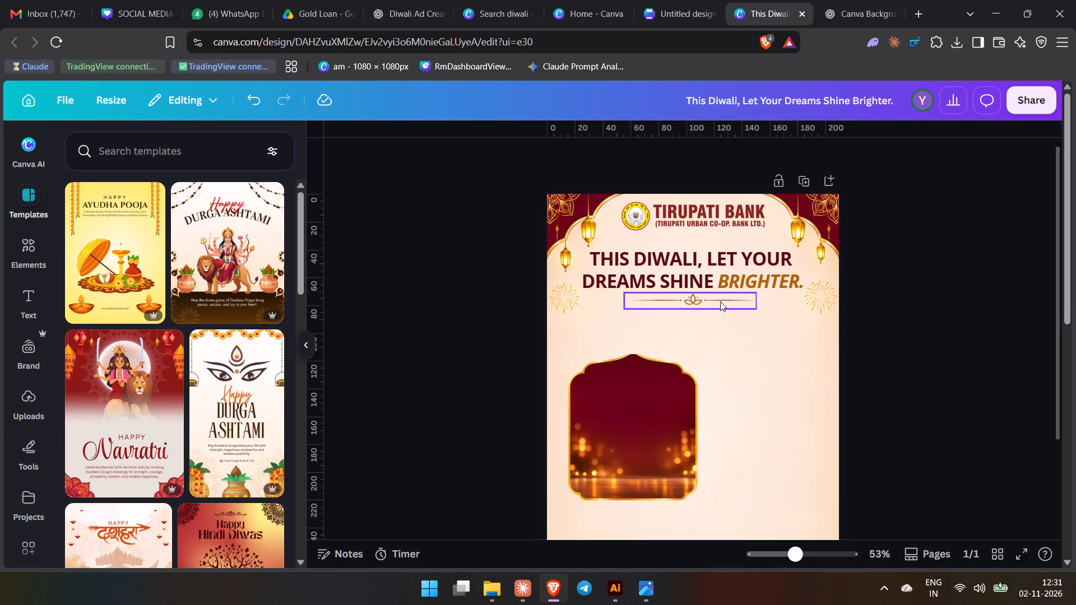
Nudge the lotus divider down slightly to clear the enlarged headline.
left_click(717, 302)
key("Down")
key("Down")
key("Down")
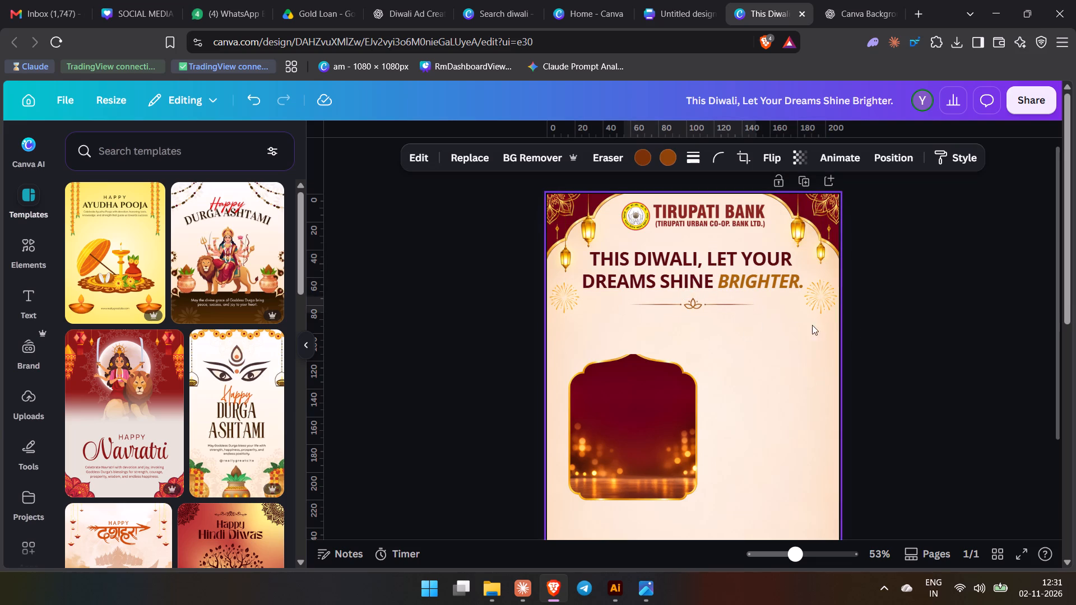
left_click(875, 329)
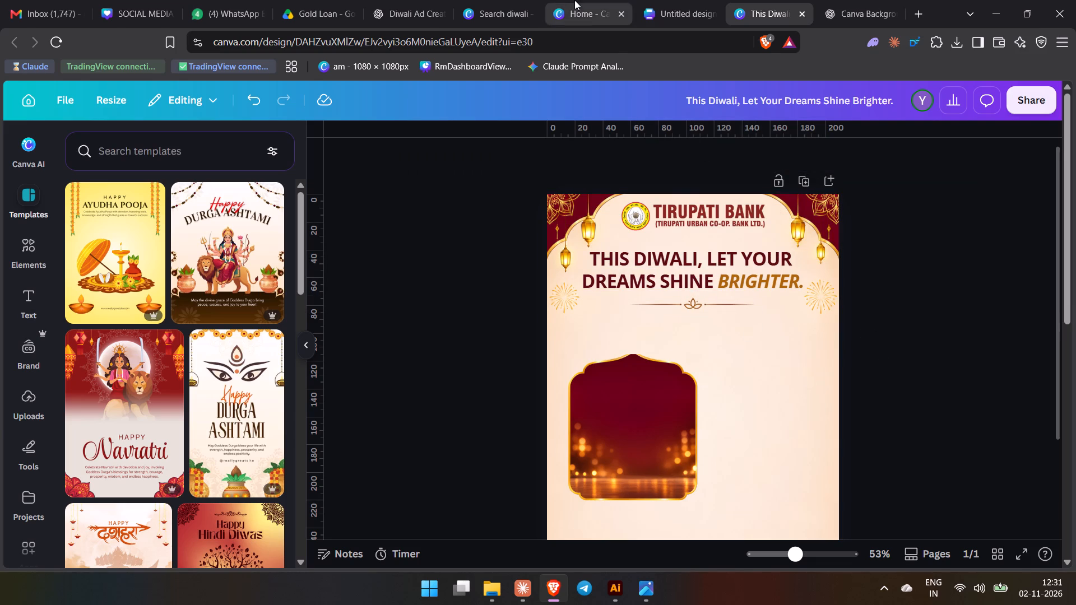
Switch to the reference ad in Photos and examine the layout of its loan cards and lower sections.
left_click(479, 3)
left_click(775, 1)
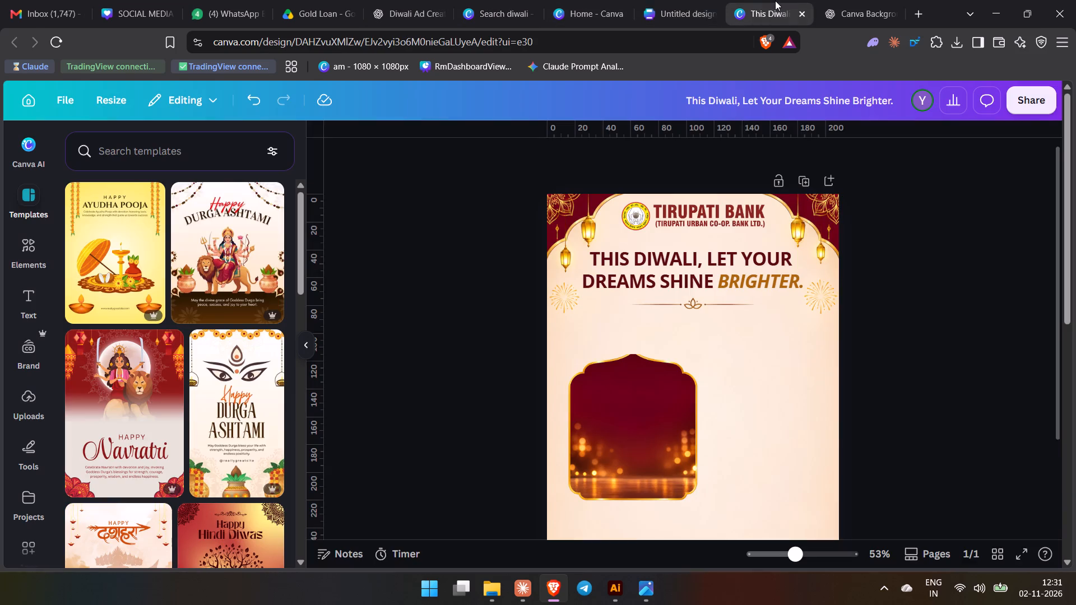
key("alt+Tab")
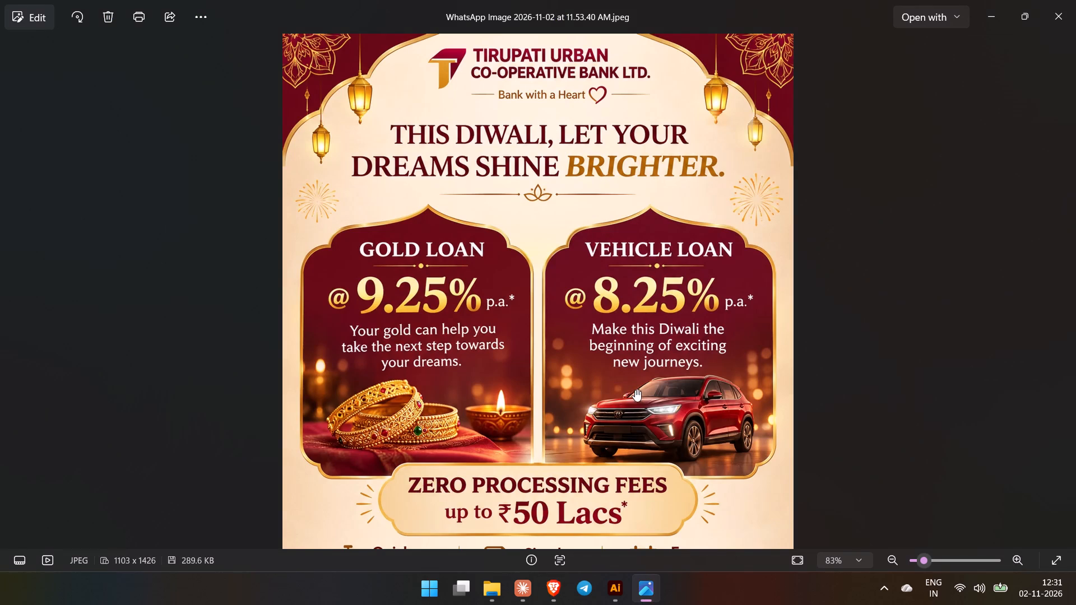
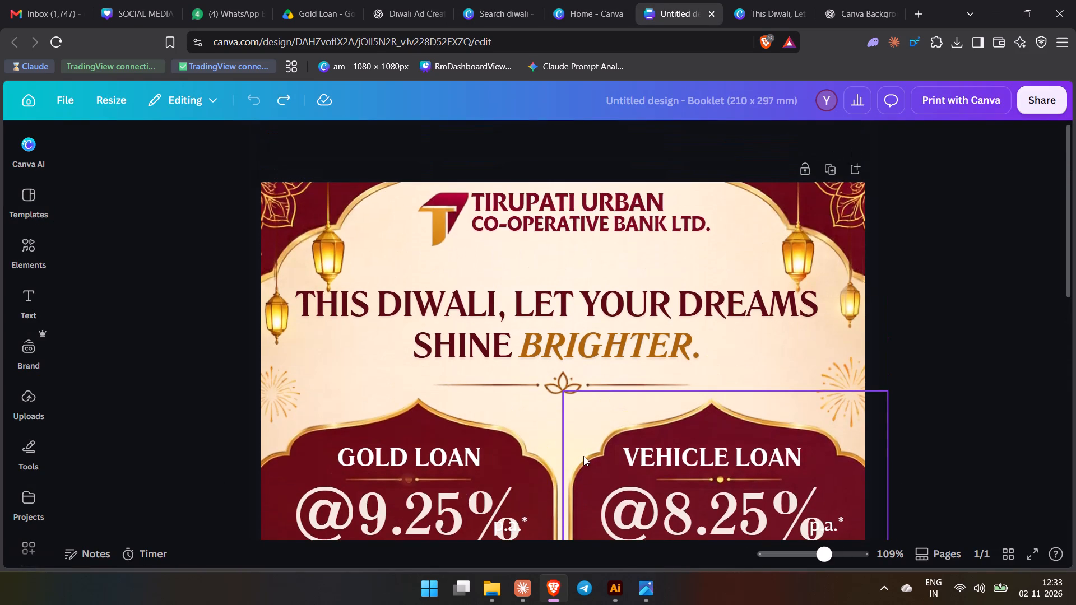
scroll(582, 457, "down", 9)
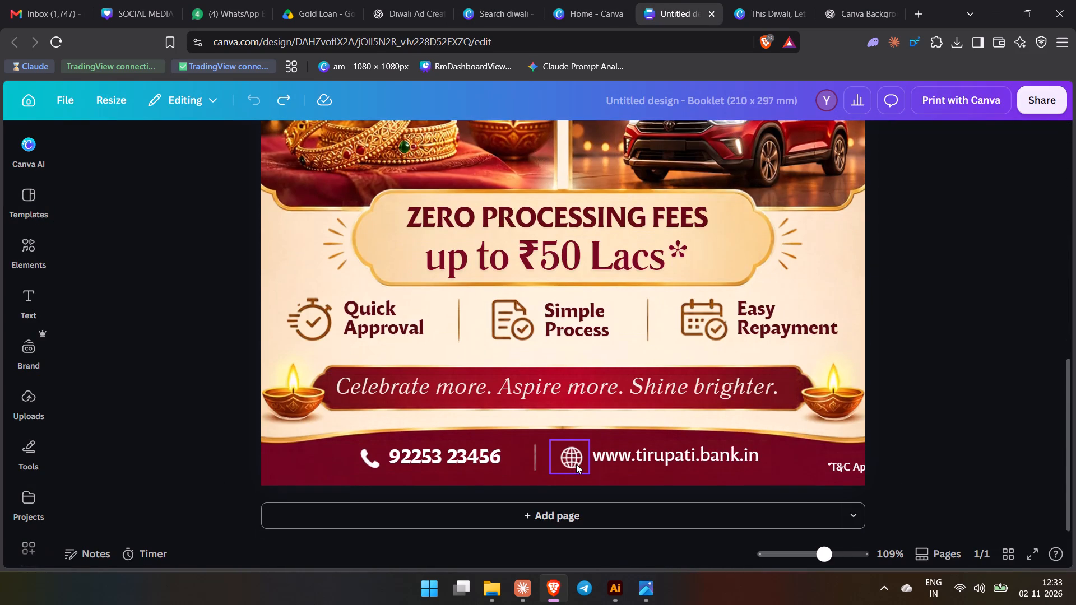
left_click(743, 249)
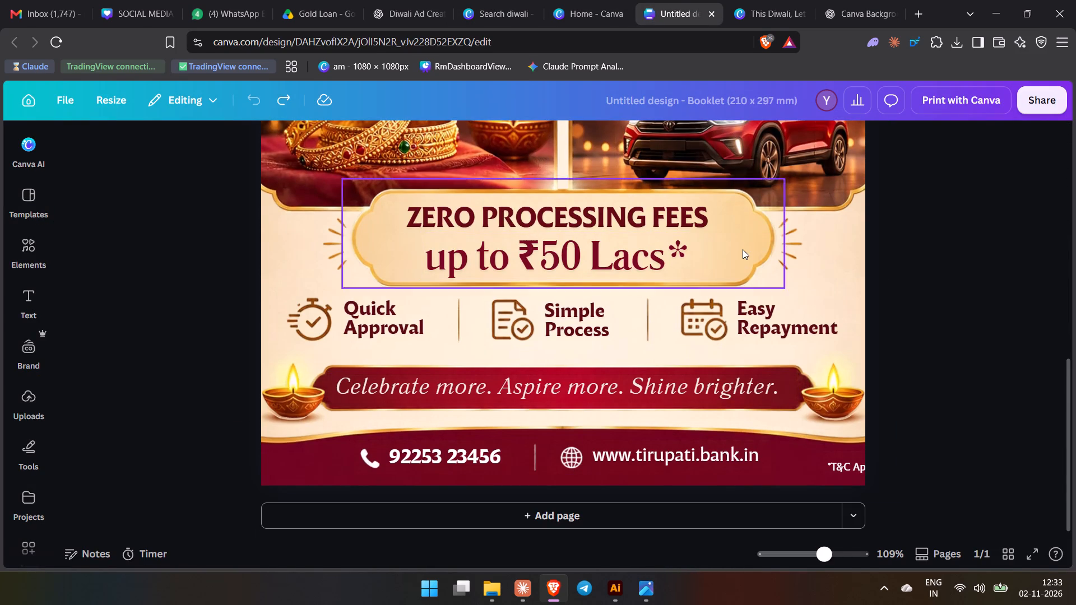
scroll(722, 369, "up", 5)
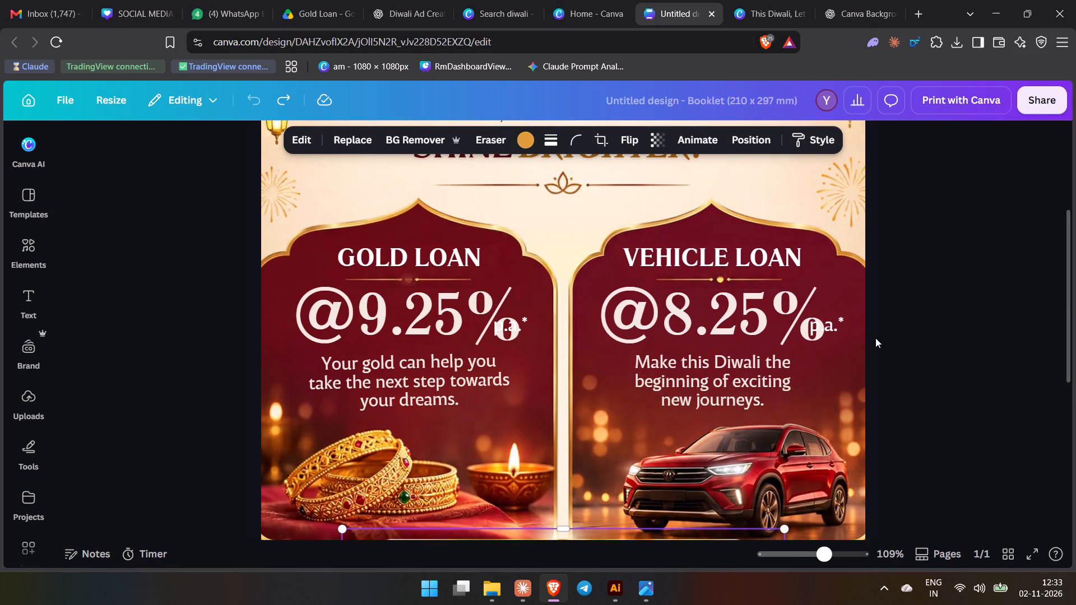
scroll(871, 343, "down", 4, "ctrl")
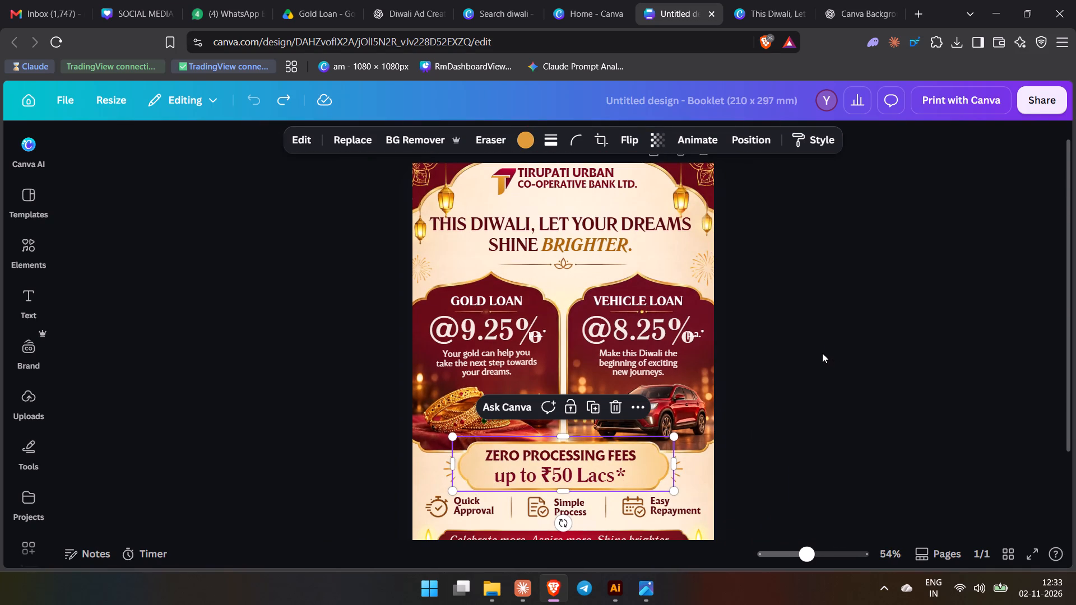
scroll(822, 352, "up", 2)
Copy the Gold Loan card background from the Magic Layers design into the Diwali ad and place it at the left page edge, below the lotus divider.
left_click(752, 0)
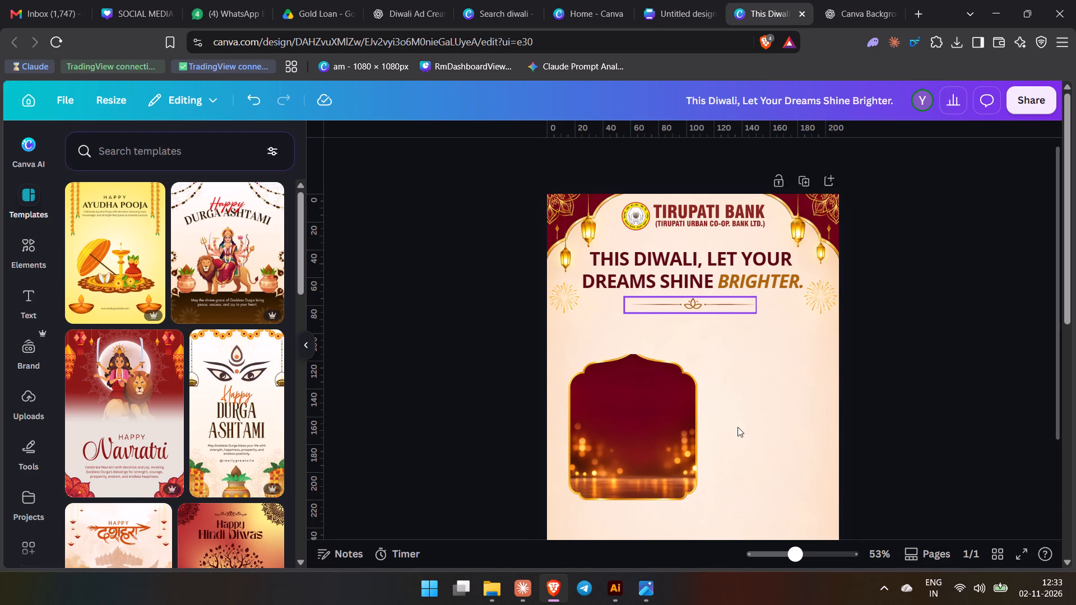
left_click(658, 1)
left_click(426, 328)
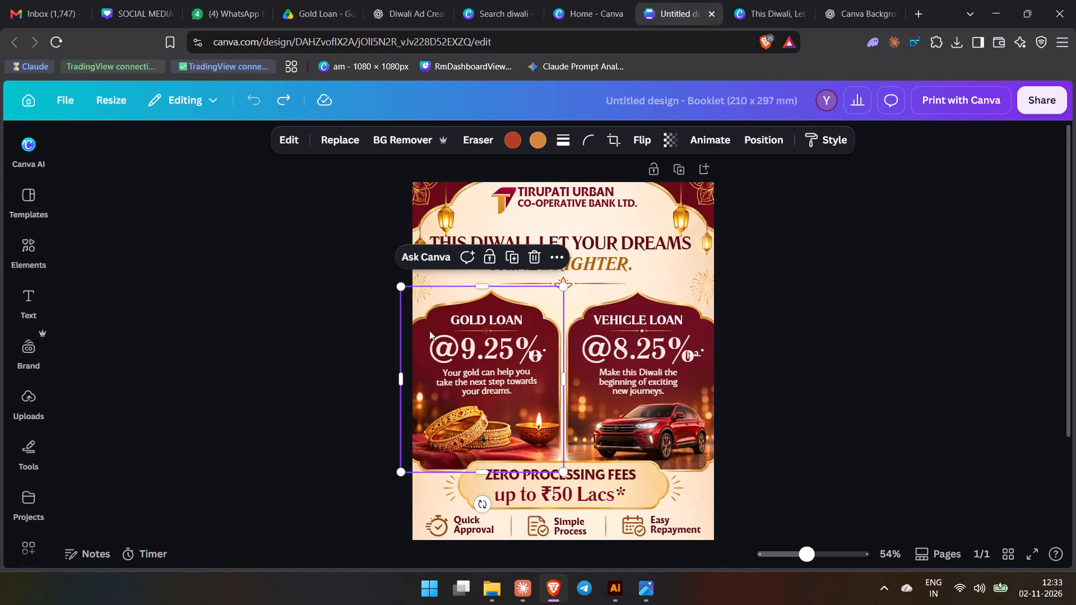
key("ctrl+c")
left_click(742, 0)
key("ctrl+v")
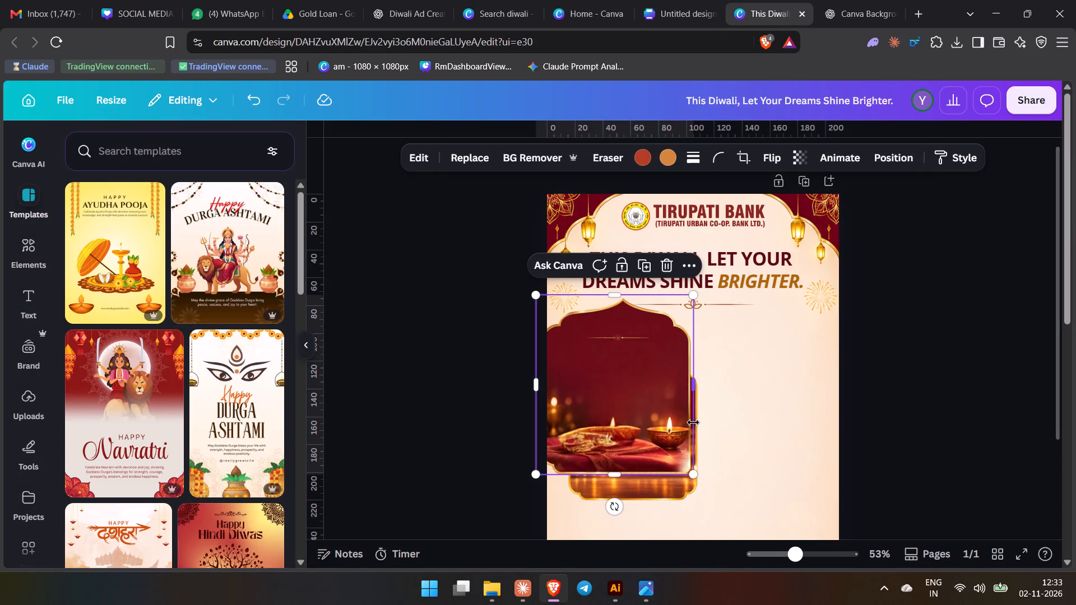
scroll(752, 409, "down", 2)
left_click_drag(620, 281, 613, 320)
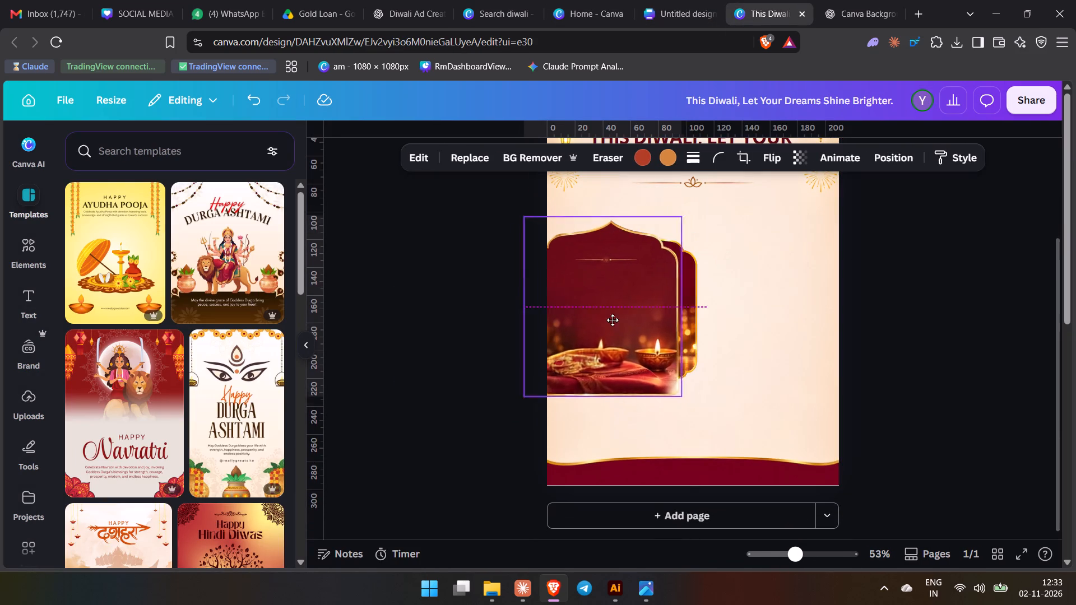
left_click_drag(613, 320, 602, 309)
Move the plain maroon arch card to the right half of the page and stretch it taller and wider to match the Gold Loan card.
left_click_drag(692, 323, 806, 329)
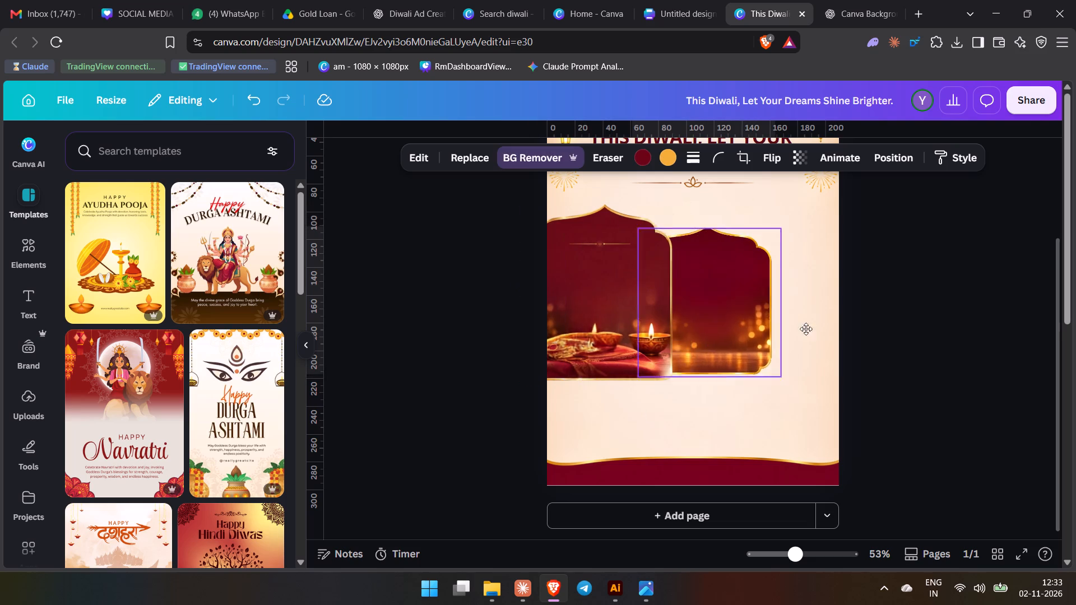
left_click_drag(806, 329, 807, 319)
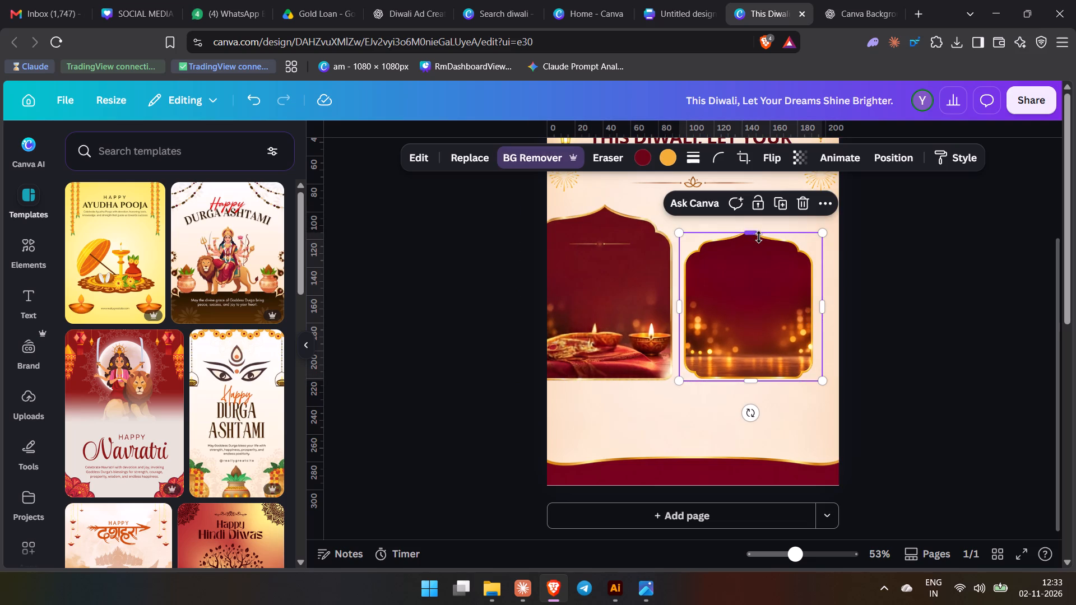
left_click_drag(759, 237, 752, 207)
left_click_drag(678, 296, 676, 296)
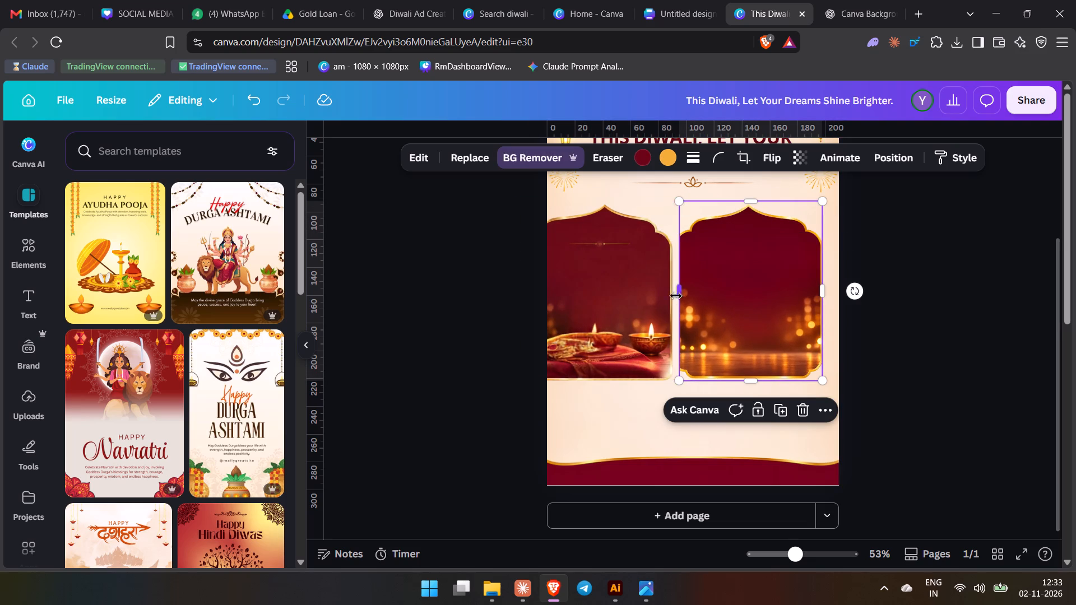
left_click_drag(676, 296, 665, 294)
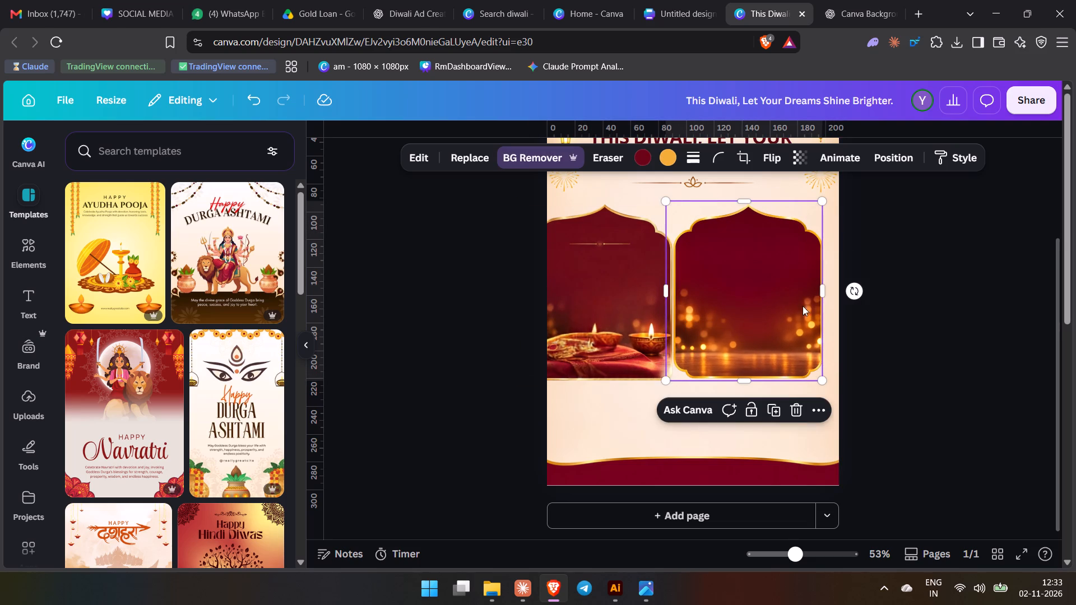
left_click_drag(827, 299, 835, 299)
left_click(875, 399)
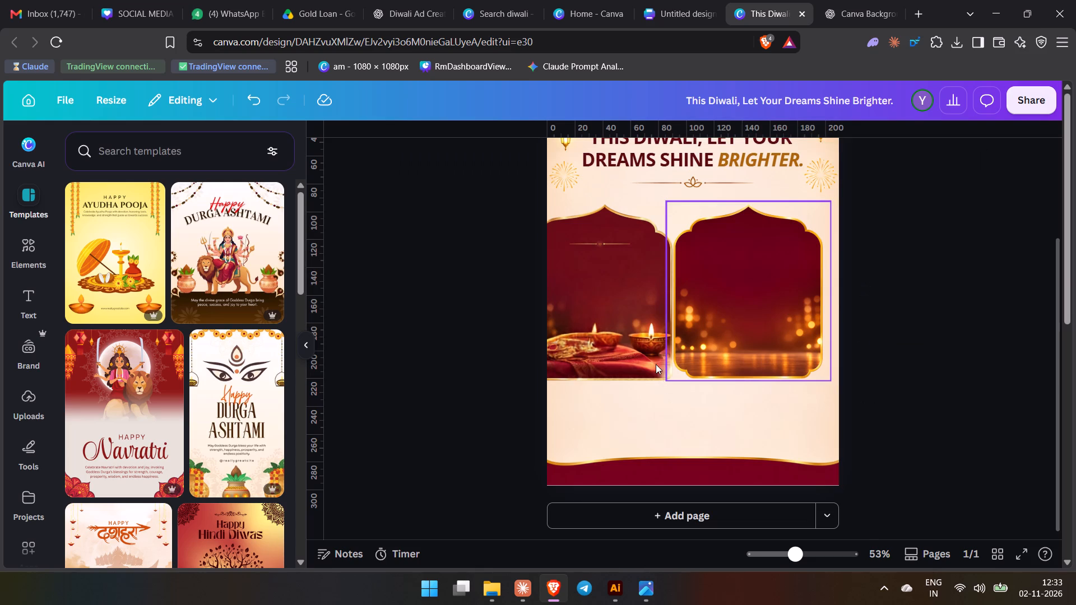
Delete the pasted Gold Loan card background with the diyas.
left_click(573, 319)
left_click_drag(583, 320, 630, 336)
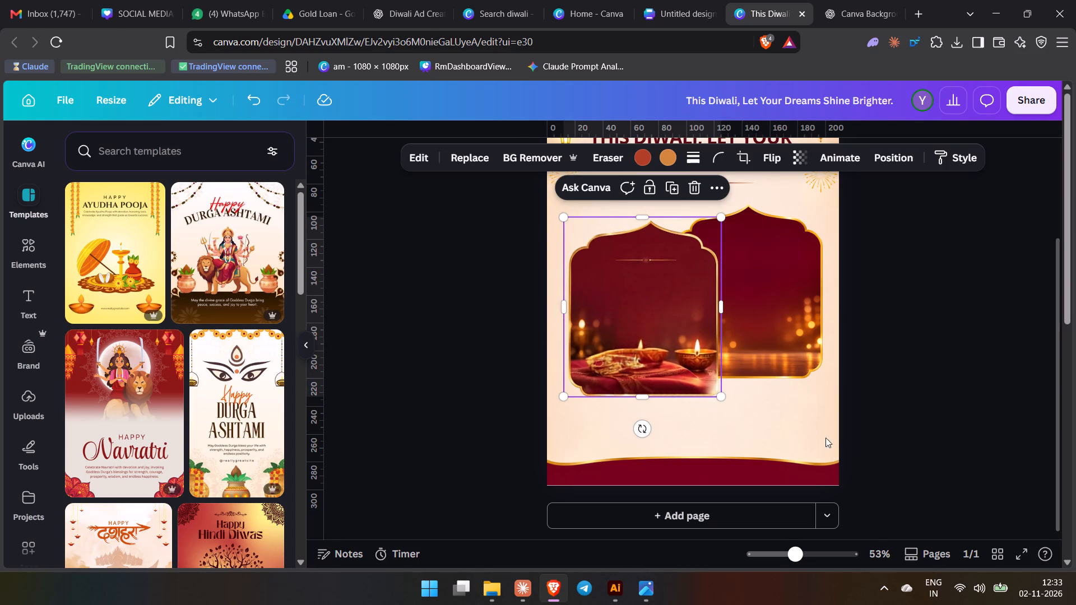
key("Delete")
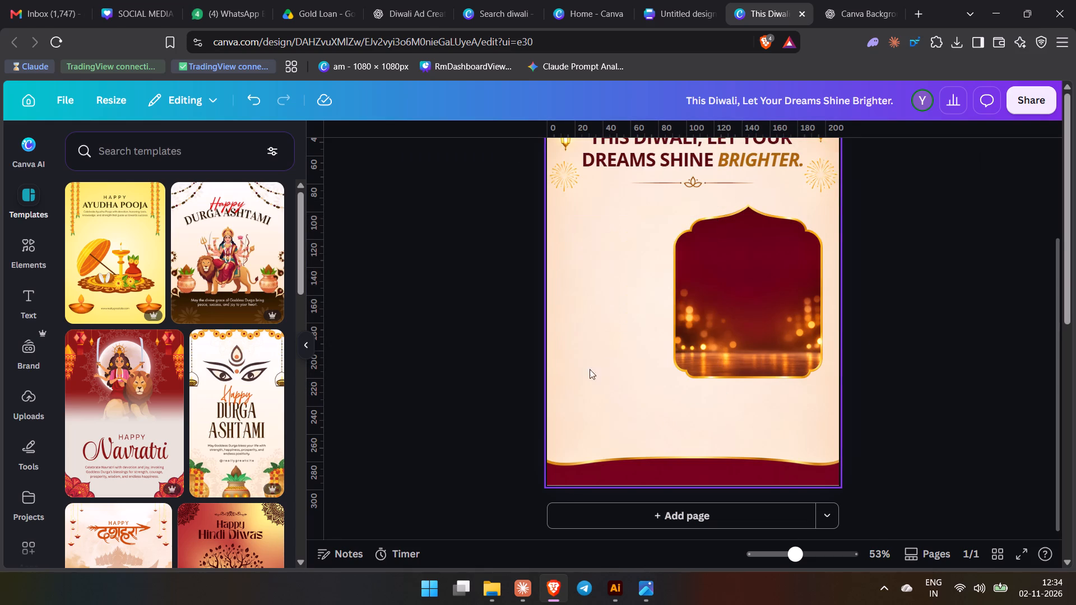
Move the enlarged maroon card to the left half and duplicate it, aligning the copy with the right page edge at the same height.
left_click_drag(719, 302, 615, 301)
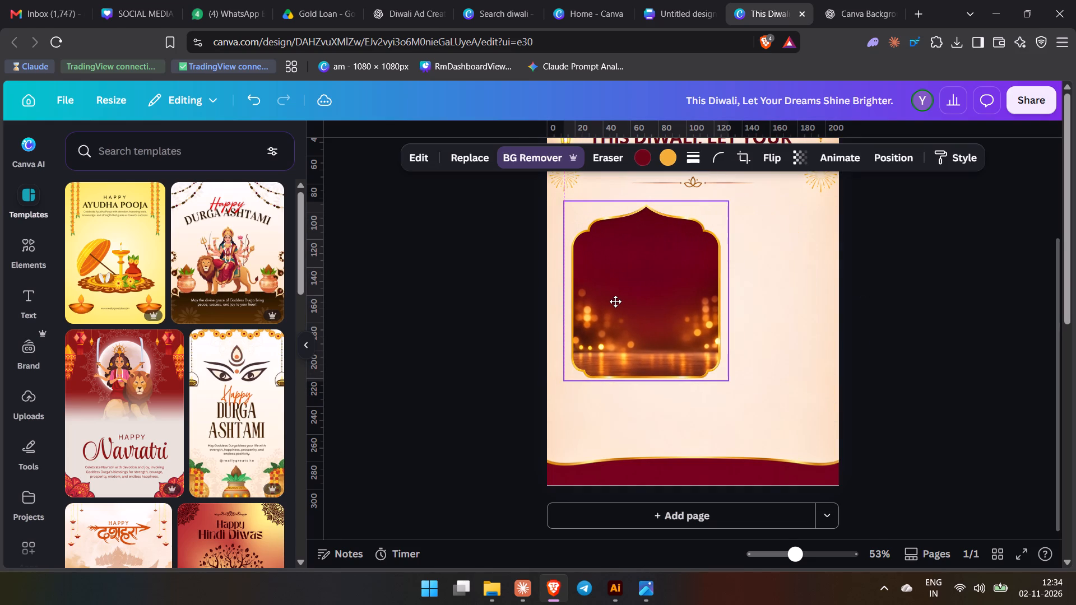
left_click_drag(615, 301, 616, 302)
scroll(762, 358, "up", 2)
key("ctrl+c")
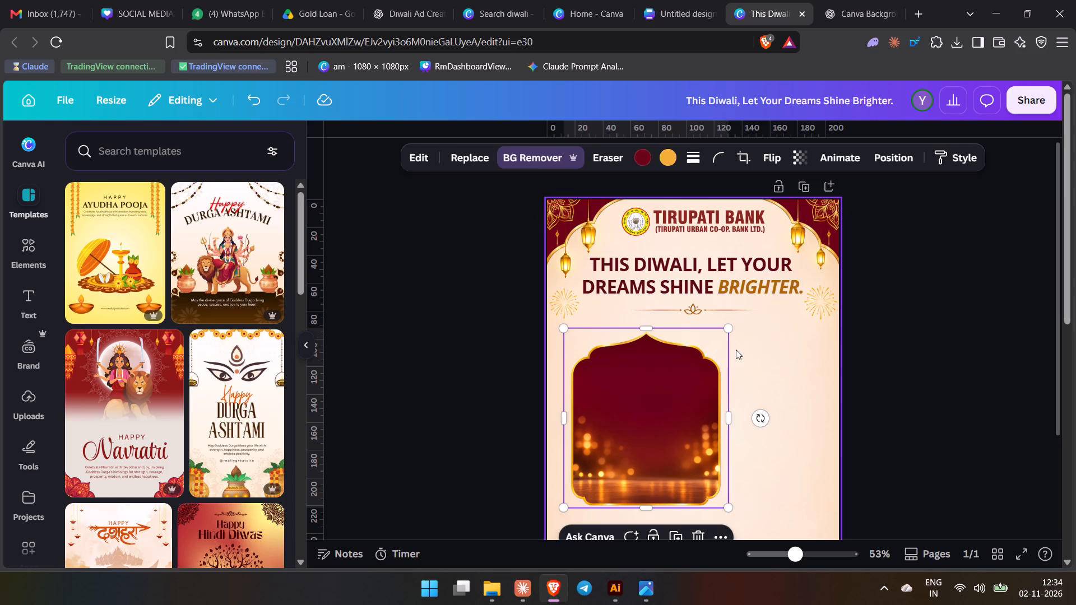
key("ctrl+v")
left_click_drag(641, 366, 739, 362)
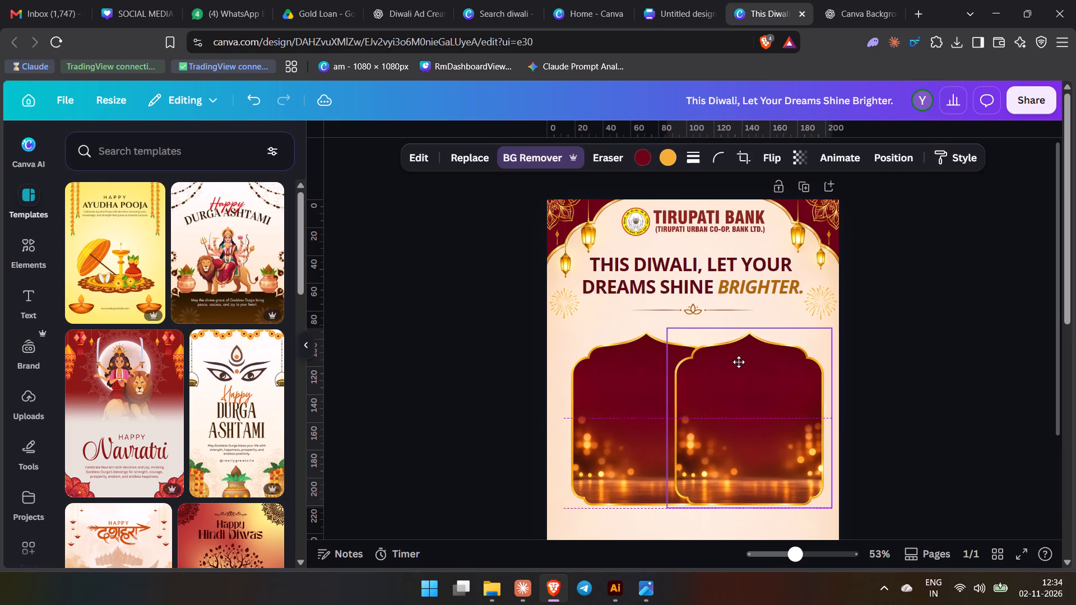
left_click_drag(739, 362, 745, 358)
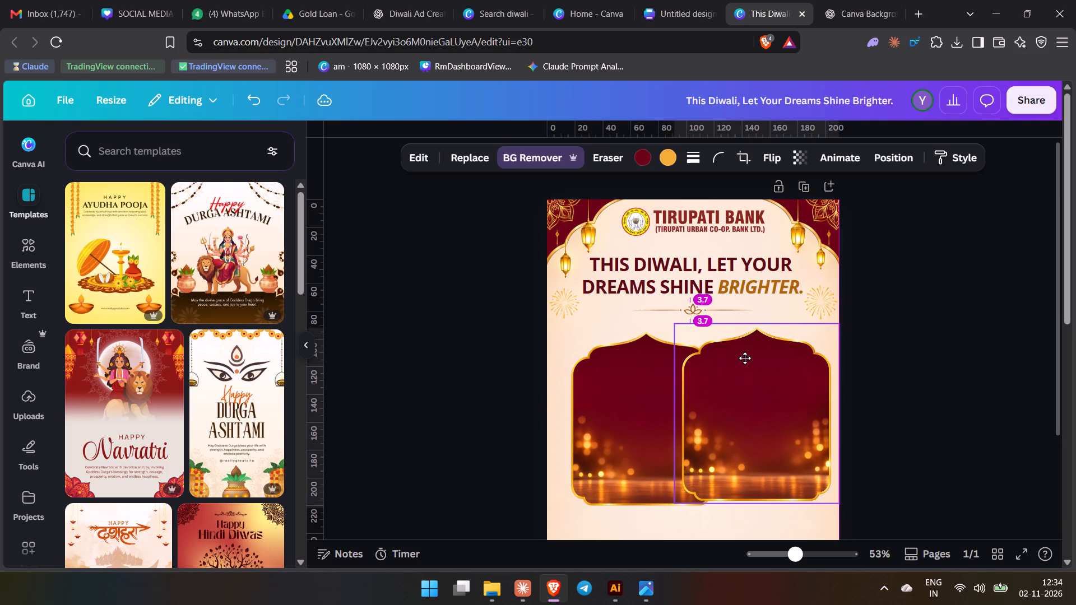
left_click_drag(745, 358, 743, 360)
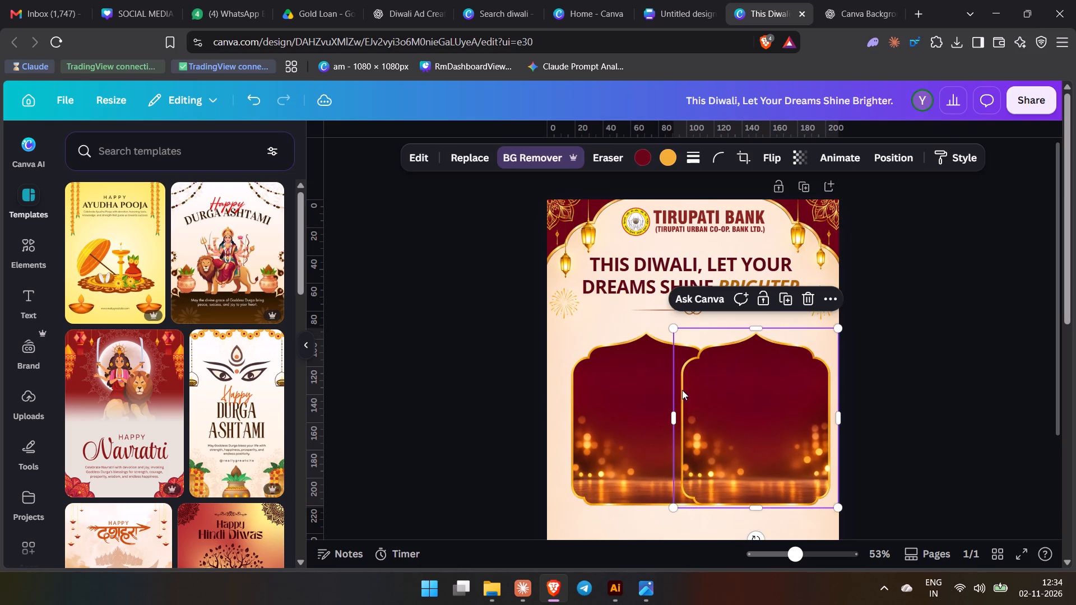
Move the left maroon arch card flush with the left page edge, level with its copy, and compare the layout with the reference ad.
left_click_drag(625, 407, 607, 407)
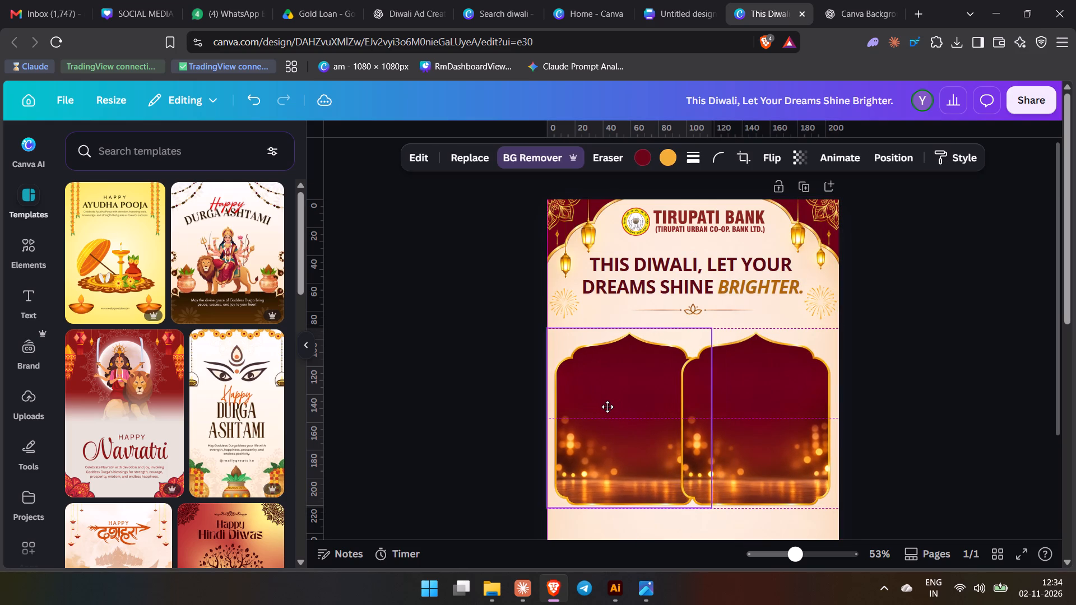
left_click_drag(607, 407, 606, 407)
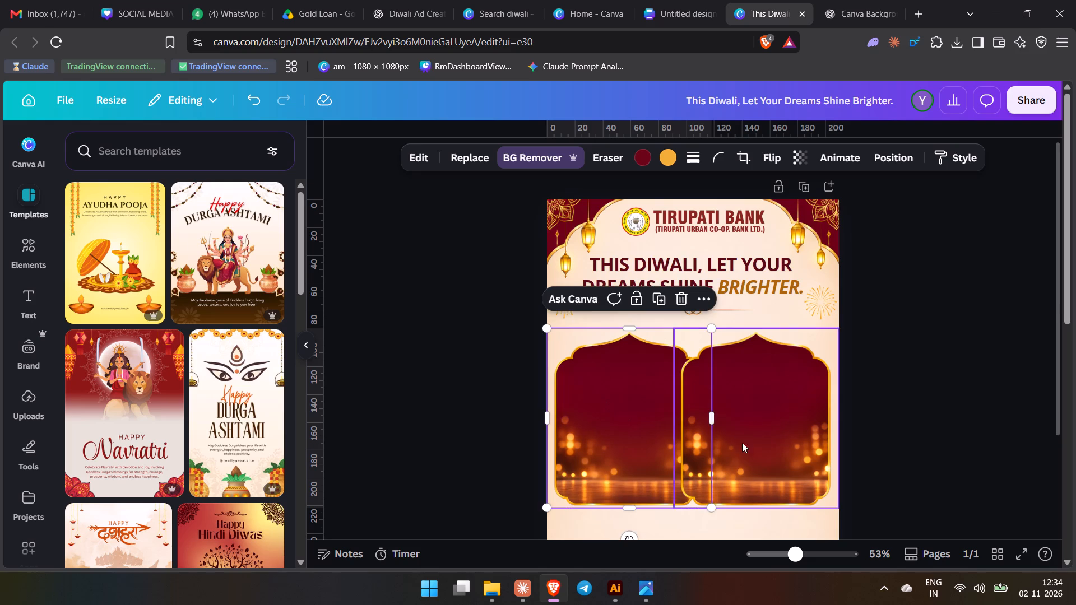
left_click(758, 437)
left_click(898, 457)
key("alt+Tab")
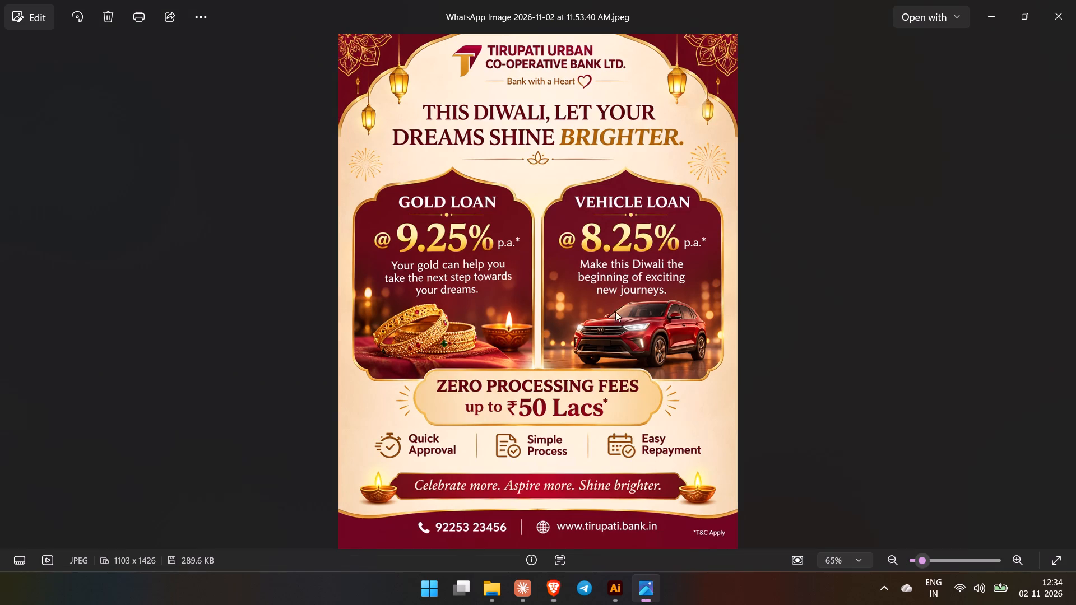
key("alt+Tab")
Raise both maroon cards slightly, trim their inner sides, and set the left card back against the left page edge.
left_click(771, 435)
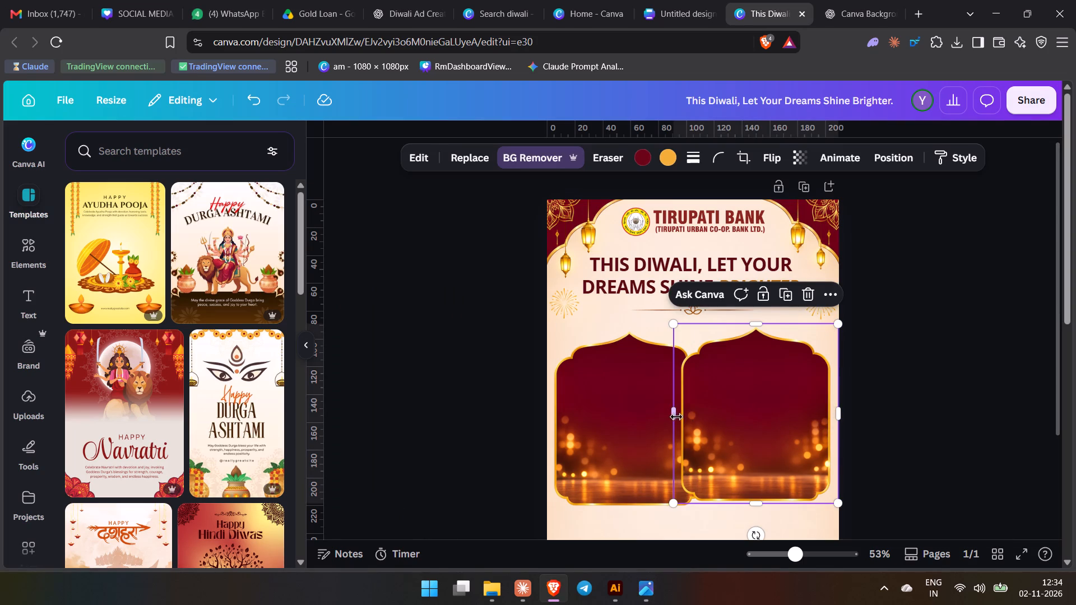
left_click_drag(675, 417, 680, 415)
left_click_drag(638, 416, 609, 415)
left_click_drag(678, 420, 672, 420)
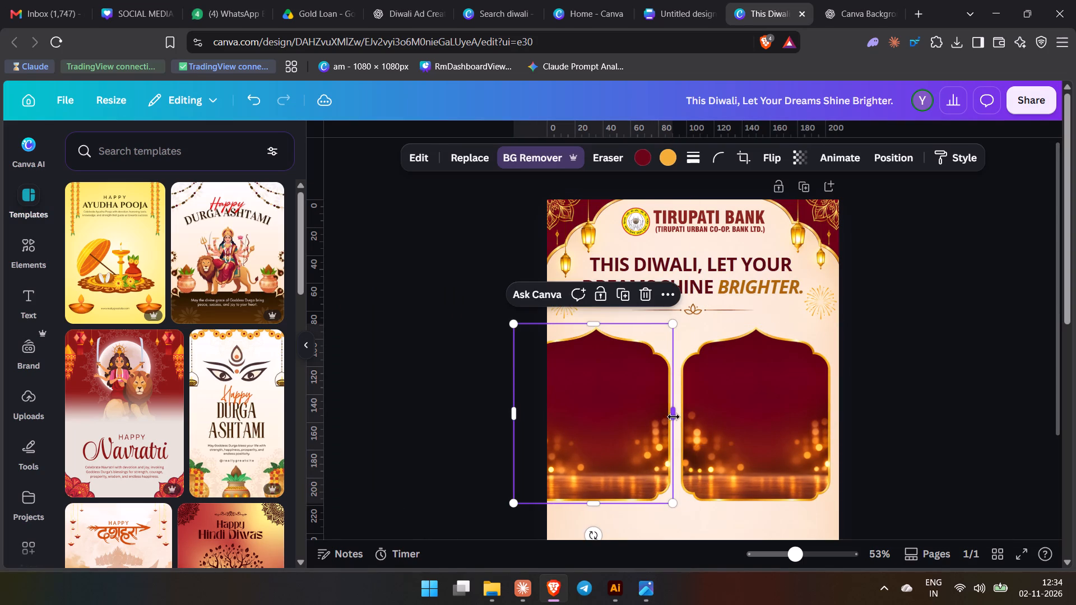
left_click_drag(596, 426, 630, 427)
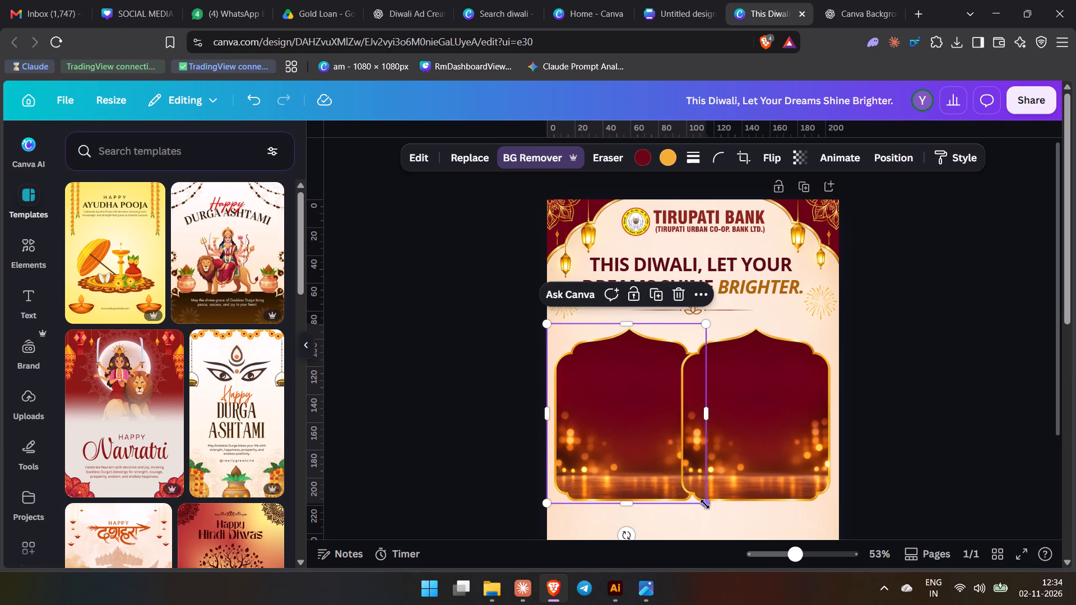
Scale down both maroon cards from their lower inner corners so they sit side by side with a gap.
left_click_drag(705, 504, 684, 493)
left_click(641, 434)
left_click(702, 445)
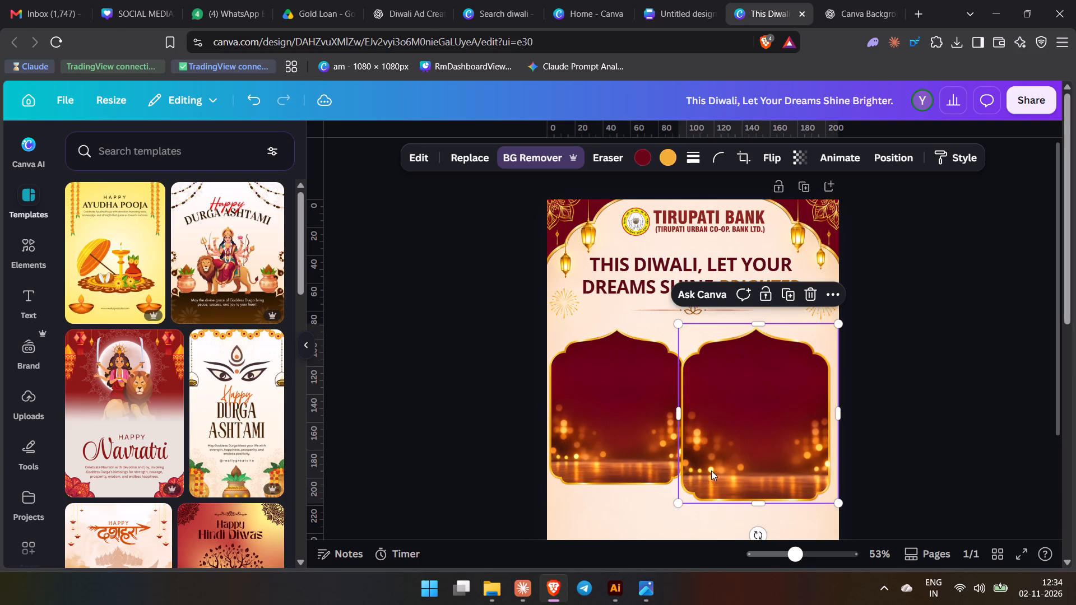
left_click_drag(680, 504, 692, 489)
left_click(871, 450)
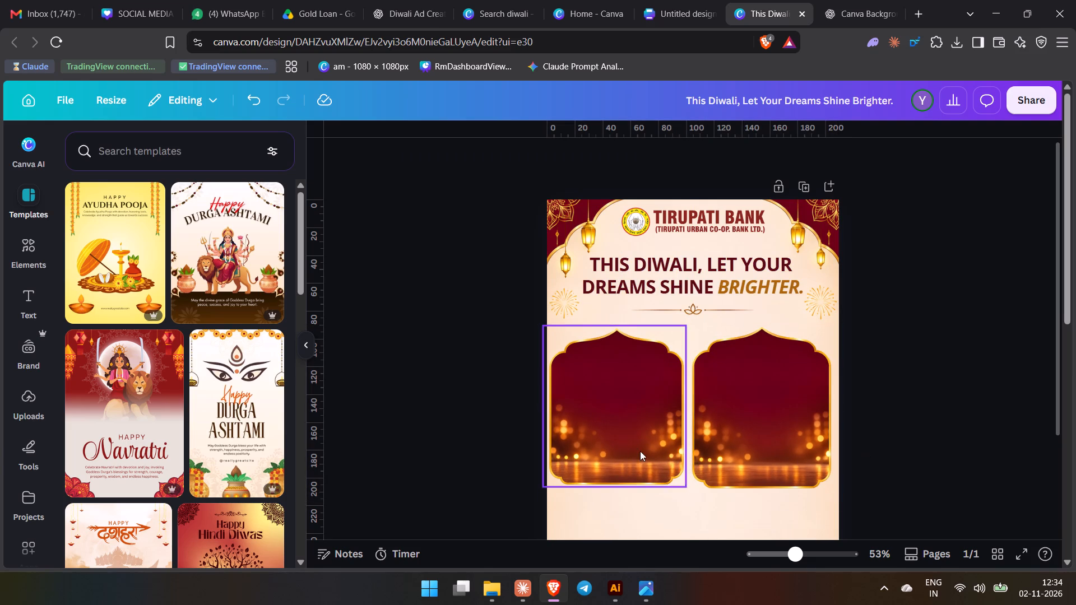
Align the left card to the left page edge, shrink the right card to the same height, and align it to the right page edge.
left_click(596, 435)
left_click(600, 435)
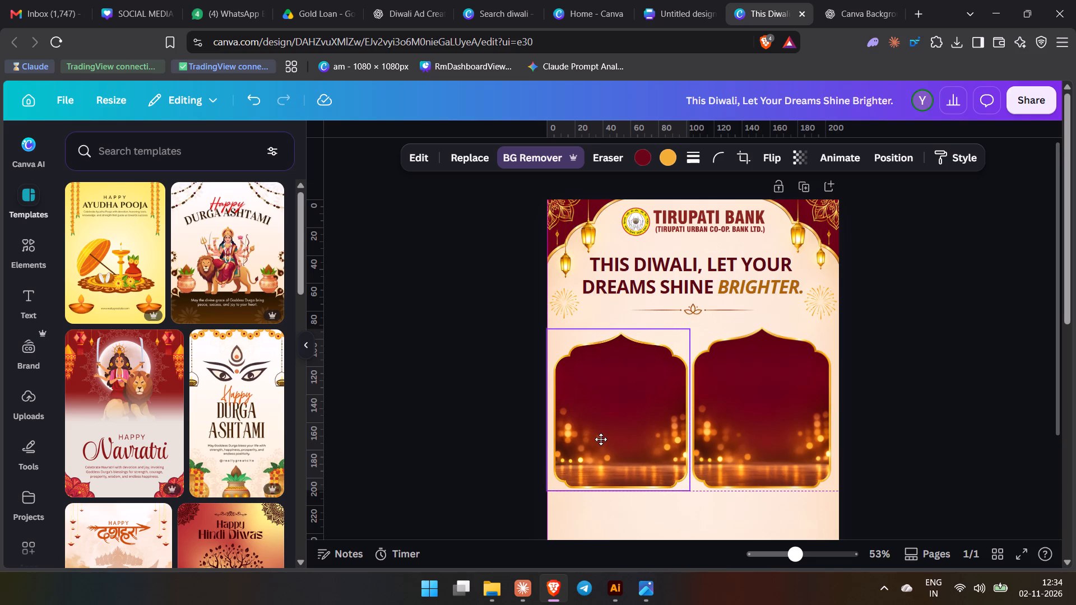
left_click(783, 417)
left_click_drag(835, 324, 834, 327)
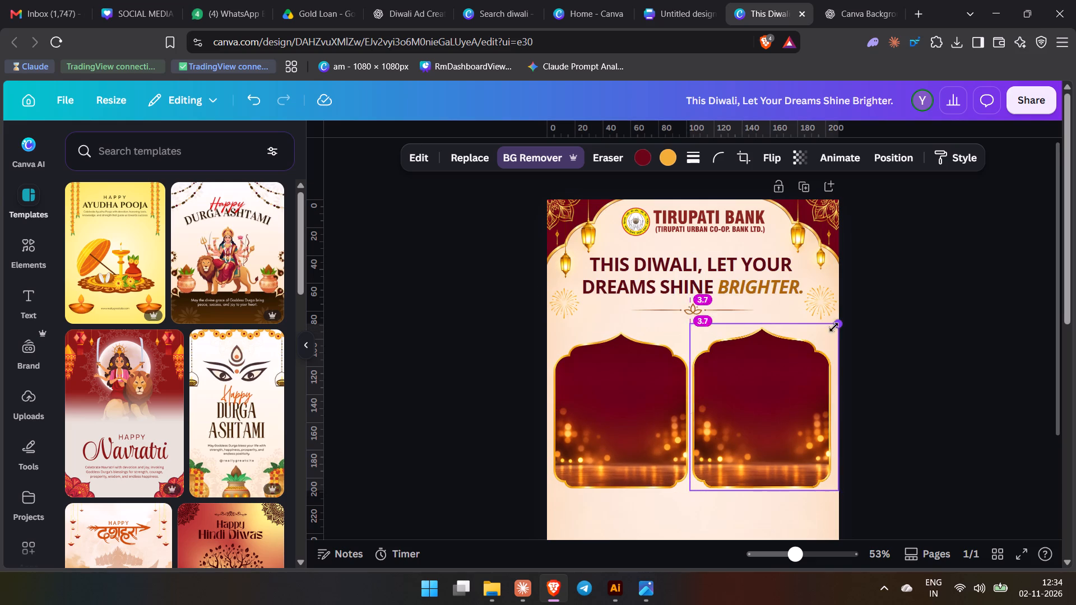
left_click_drag(834, 327, 831, 332)
left_click(869, 413)
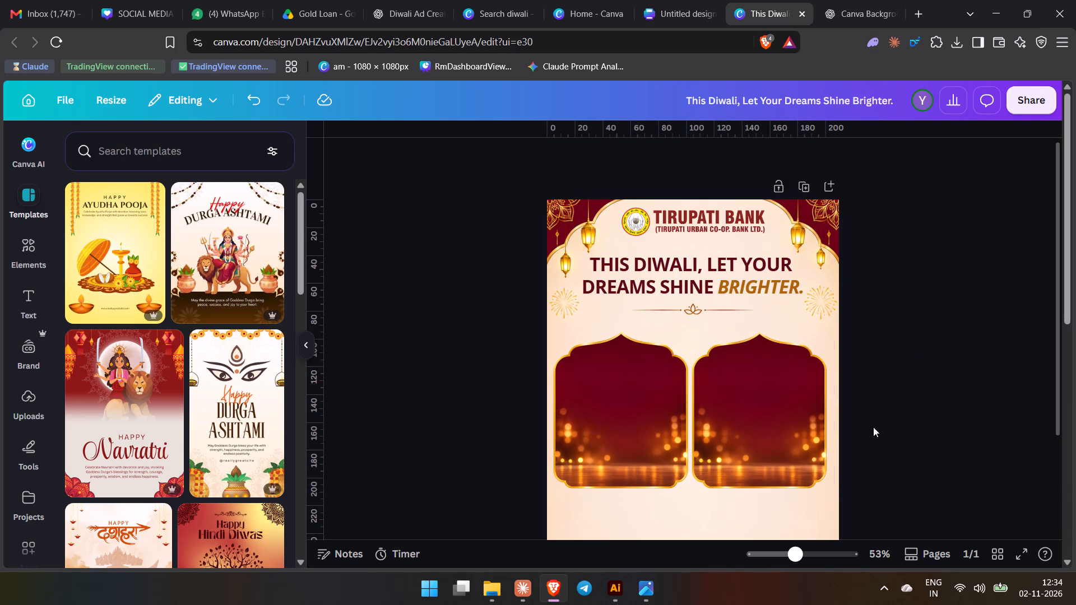
left_click(754, 431)
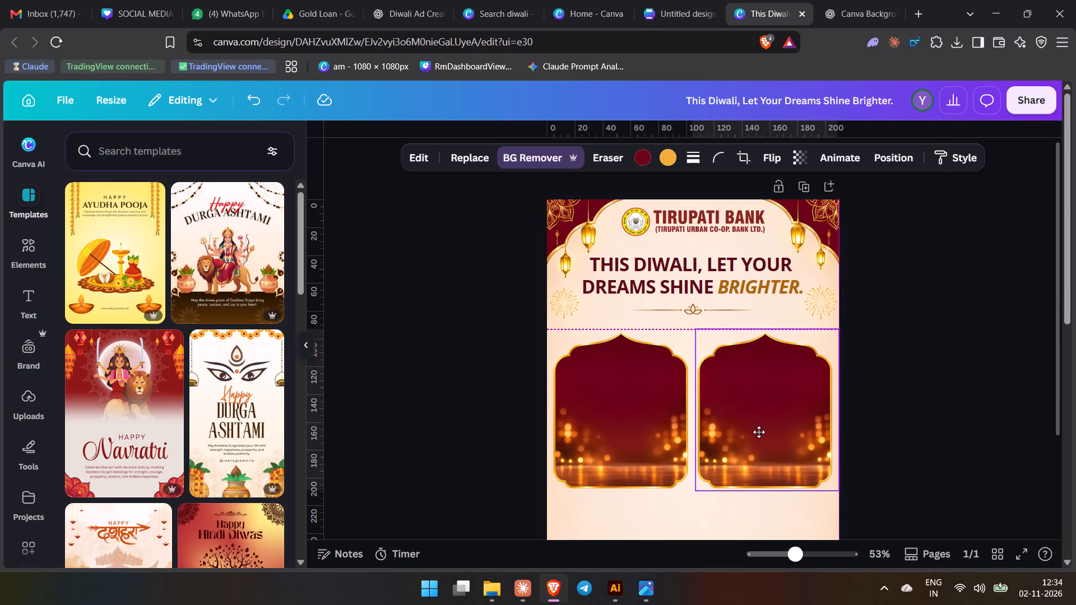
left_click(613, 441)
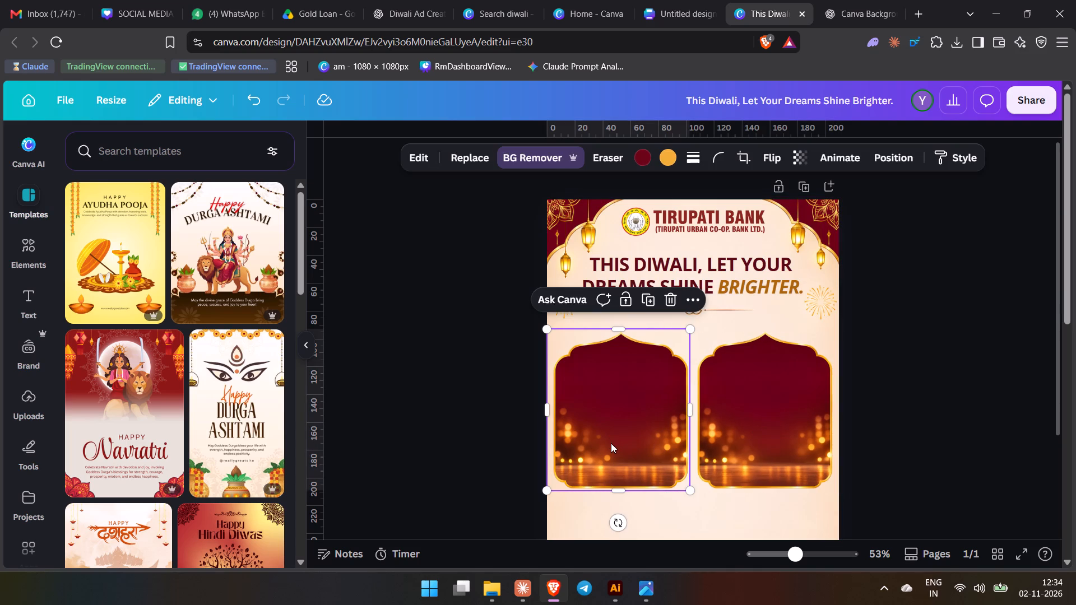
left_click(909, 450)
Compare the reference ad's lower section and footer with the empty area below the two cards.
scroll(797, 450, "down", 3)
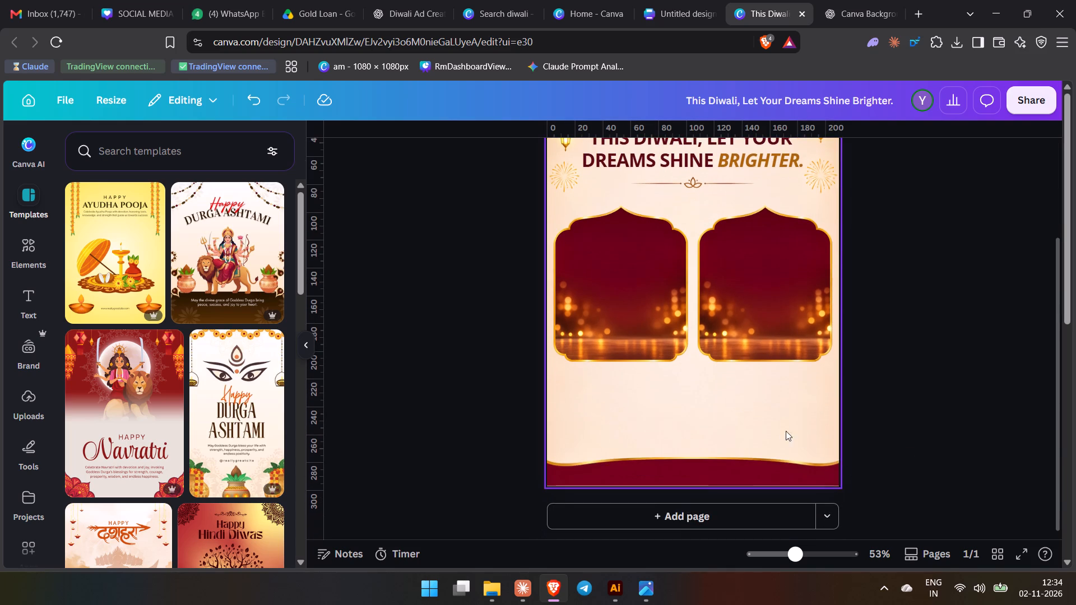
key("alt+Tab")
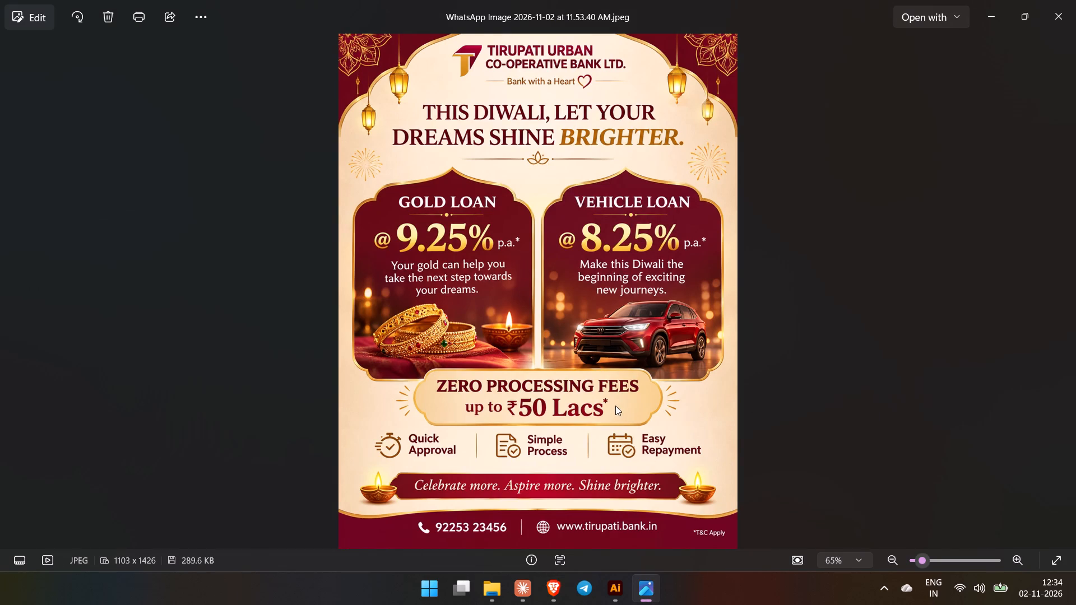
key("alt+Tab")
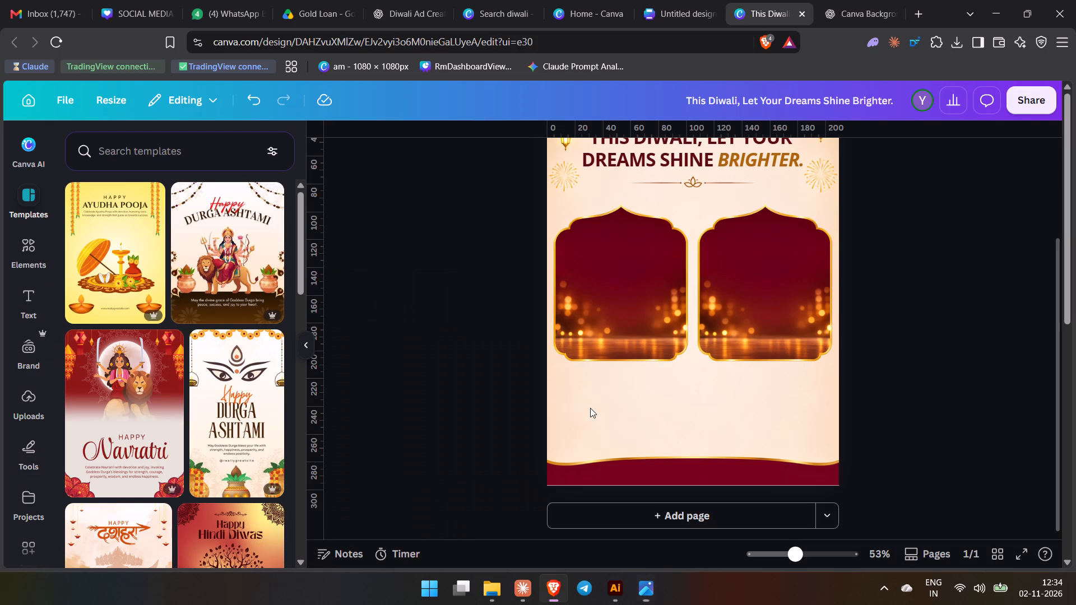
key("alt+Tab")
key("alt+Tab")
scroll(750, 432, "up", 4)
scroll(747, 441, "down", 4)
key("alt+Tab")
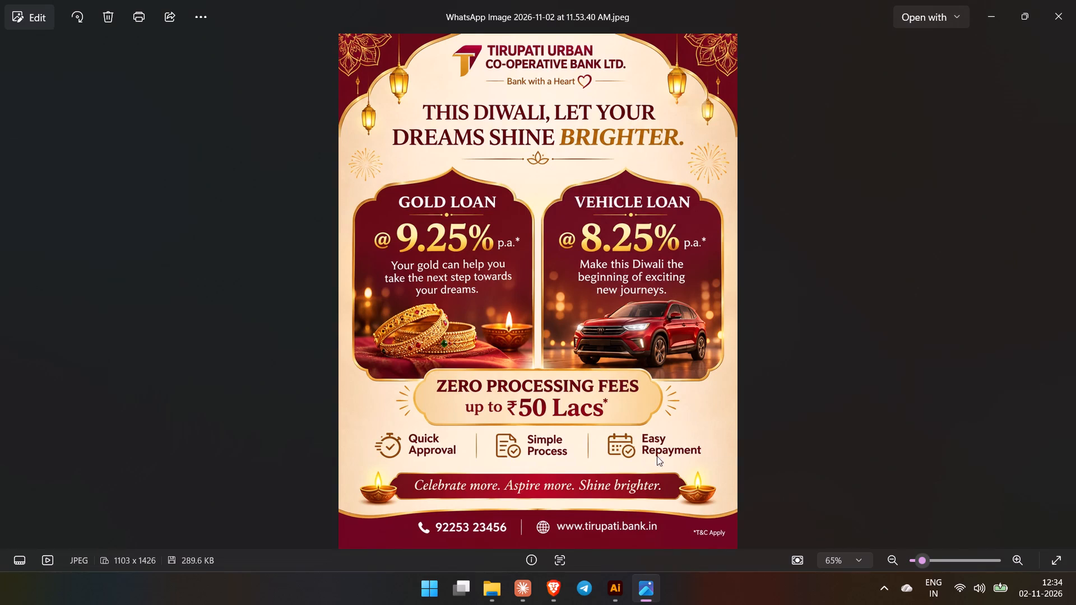
scroll(542, 468, "down", 2)
key("alt+Tab")
scroll(697, 454, "up", 2)
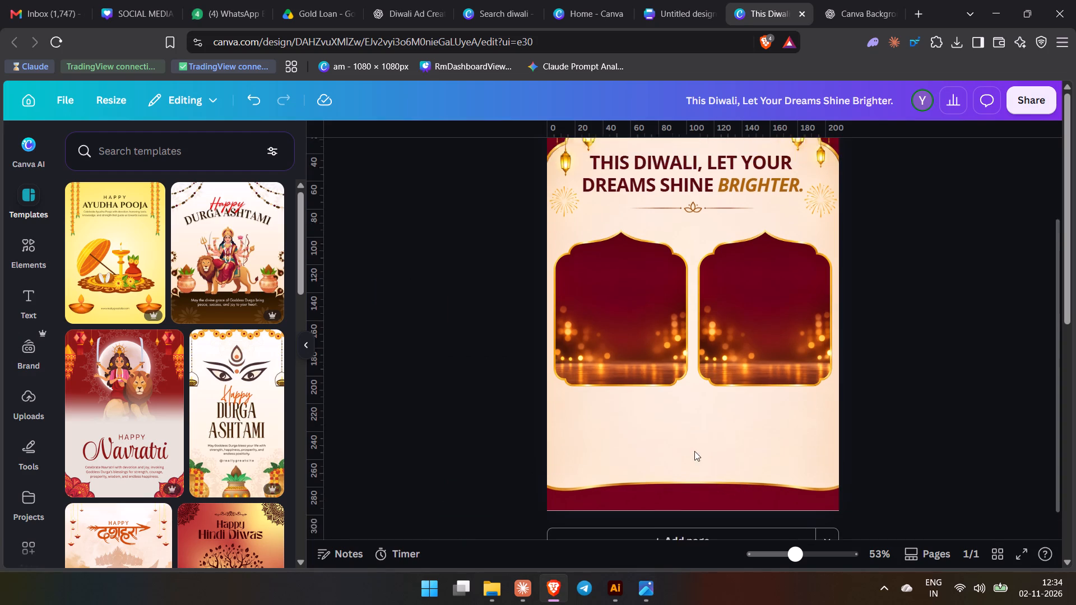
scroll(694, 451, "up", 1)
key("alt+Tab")
key("alt+Tab")
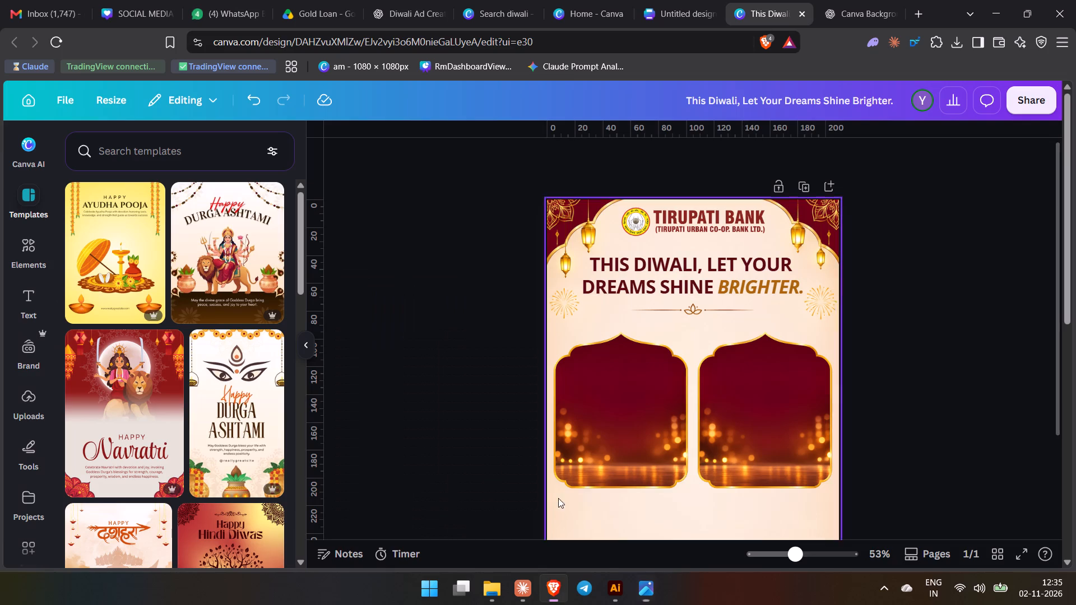
Switch to the Magic Layers design and bring up its contact footer.
left_click(559, 0)
left_click(656, 0)
scroll(572, 400, "down", 2)
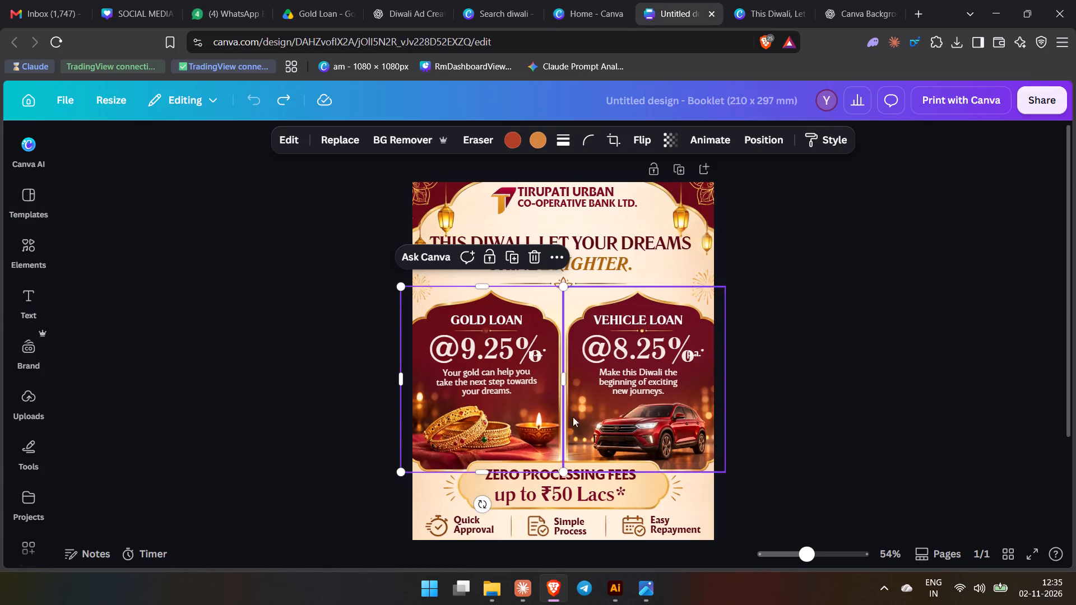
scroll(573, 417, "down", 5)
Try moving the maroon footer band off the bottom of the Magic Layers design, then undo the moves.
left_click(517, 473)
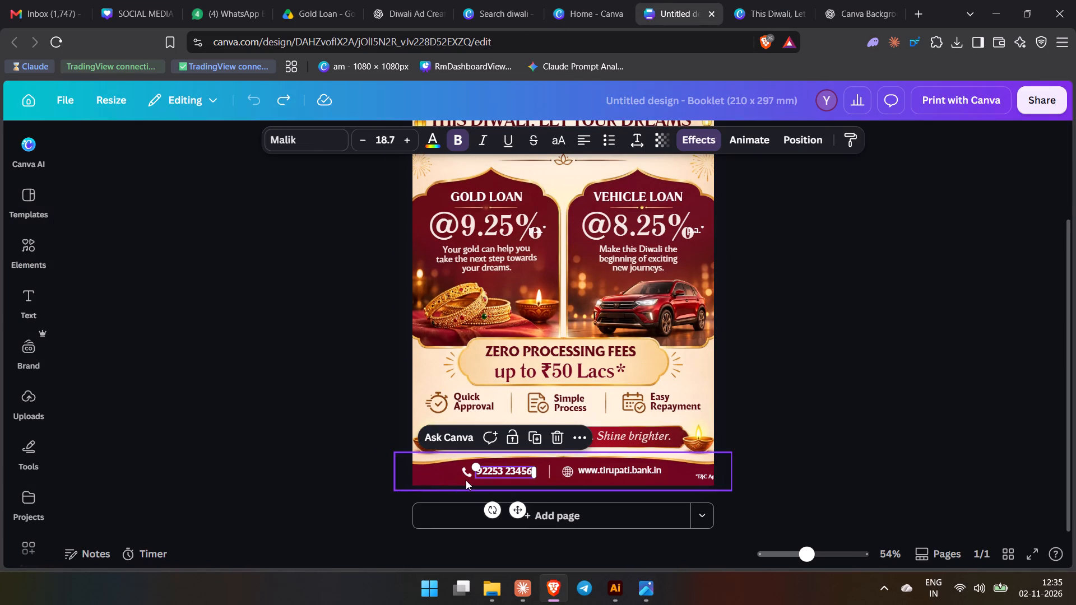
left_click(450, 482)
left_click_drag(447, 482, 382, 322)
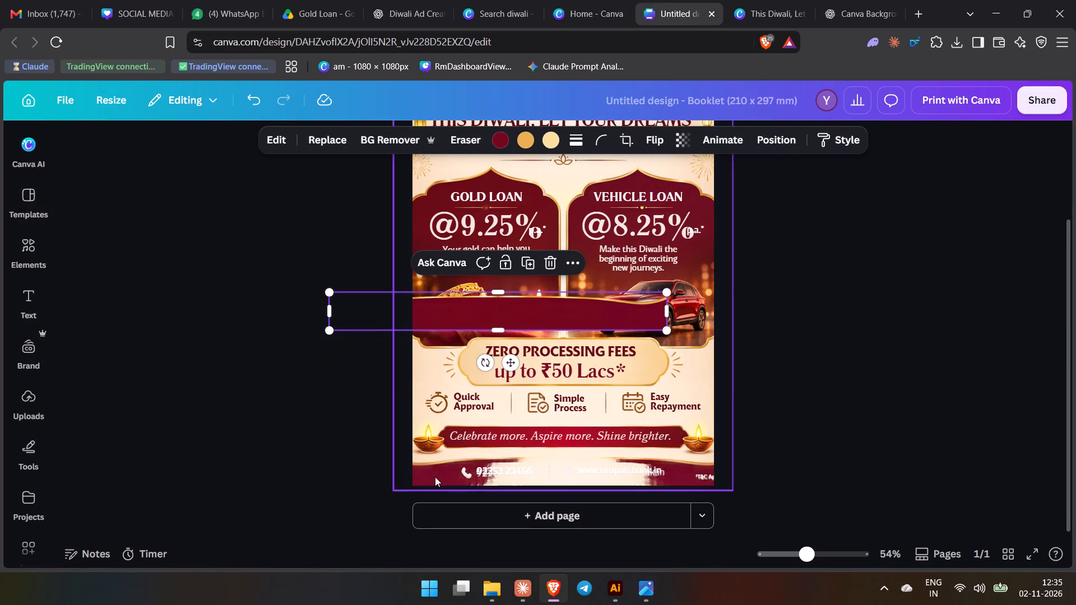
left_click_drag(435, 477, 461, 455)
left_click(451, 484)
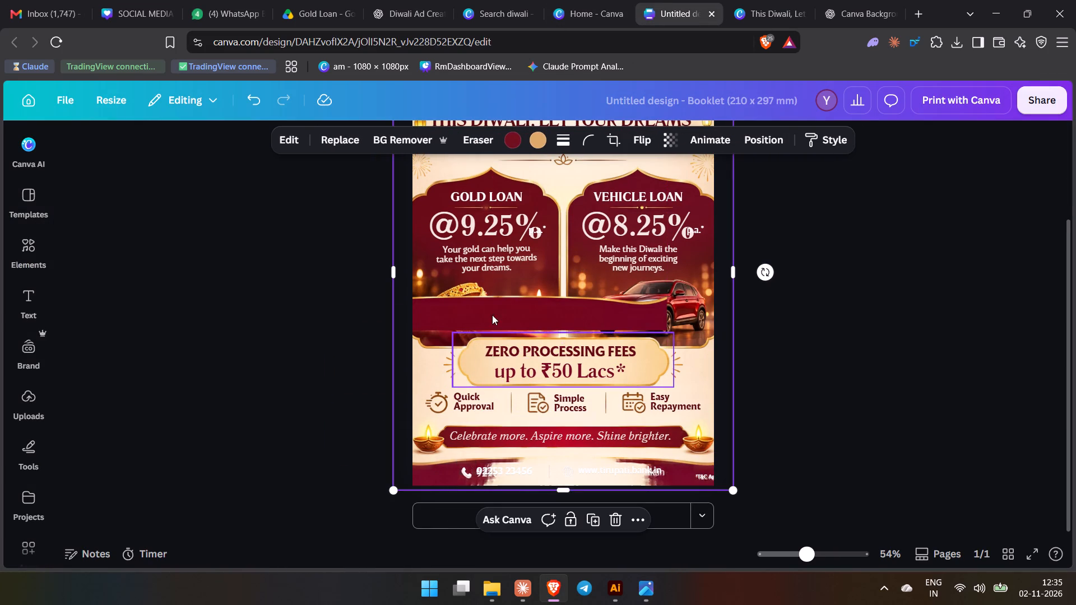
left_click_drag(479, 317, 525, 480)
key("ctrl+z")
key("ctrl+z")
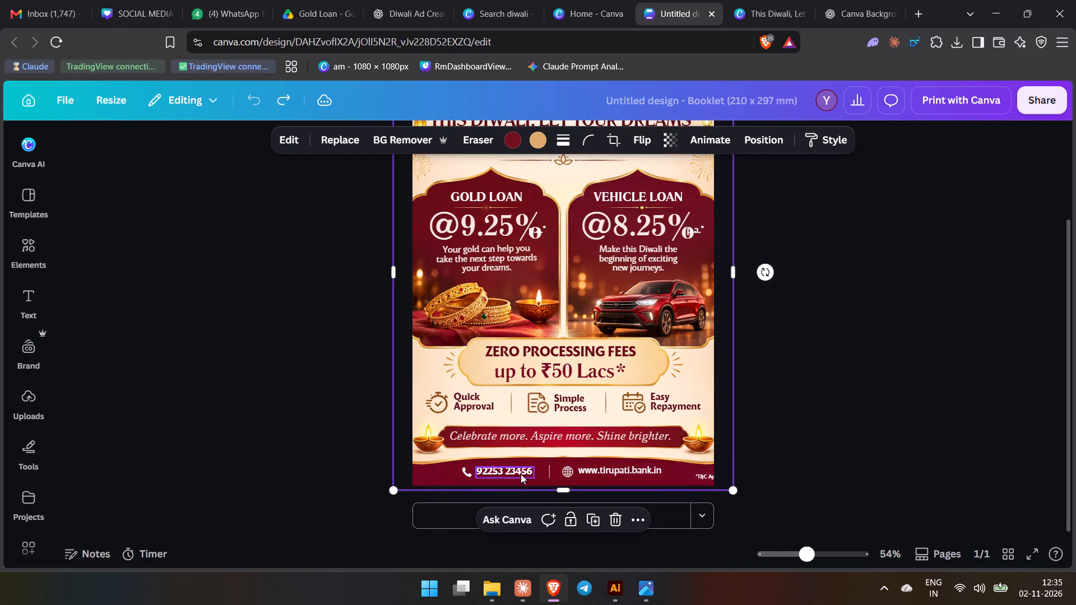
Copy the phone icon, phone number, globe icon, website and T&C text from the Magic Layers footer onto the Diwali ad's maroon footer.
left_click_drag(461, 470, 432, 478)
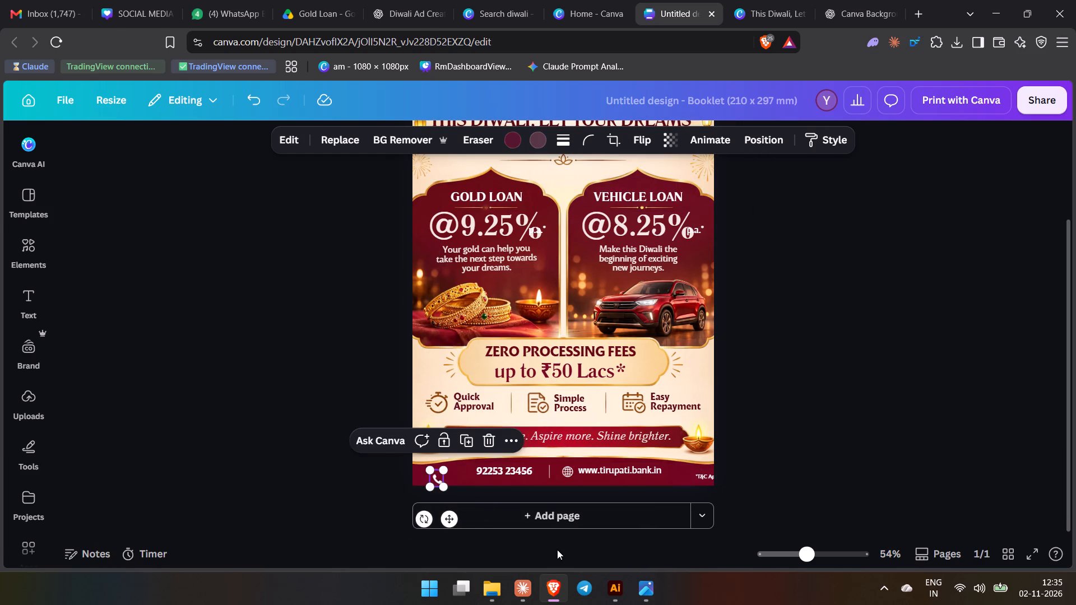
key("ctrl+z")
scroll(494, 493, "up", 8, "ctrl")
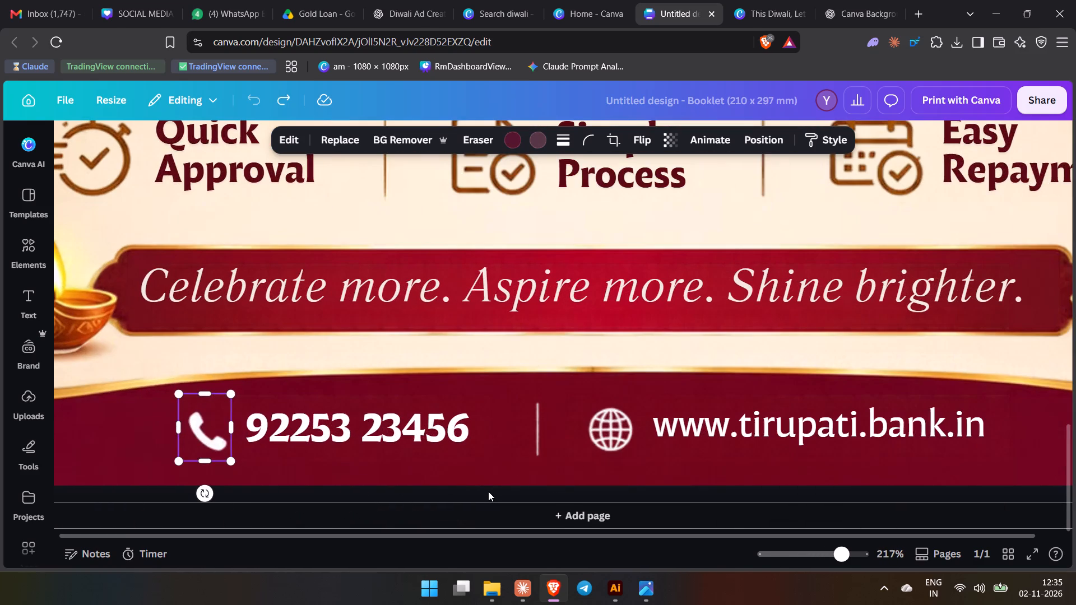
left_click(447, 430, "shift")
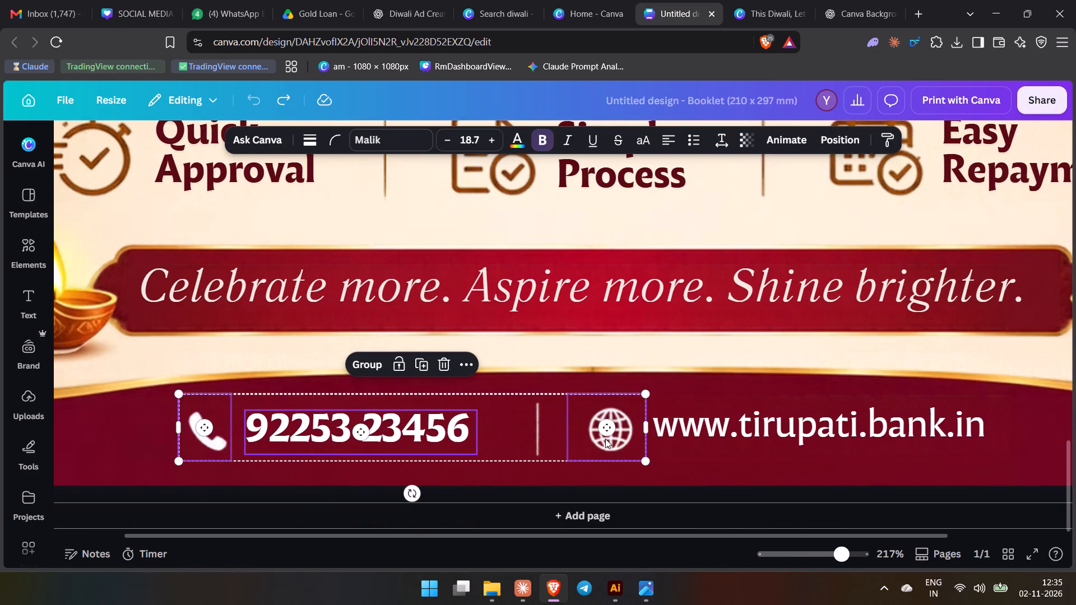
left_click(605, 439, "shift")
left_click(720, 440, "shift")
scroll(711, 446, "down", 2, "ctrl")
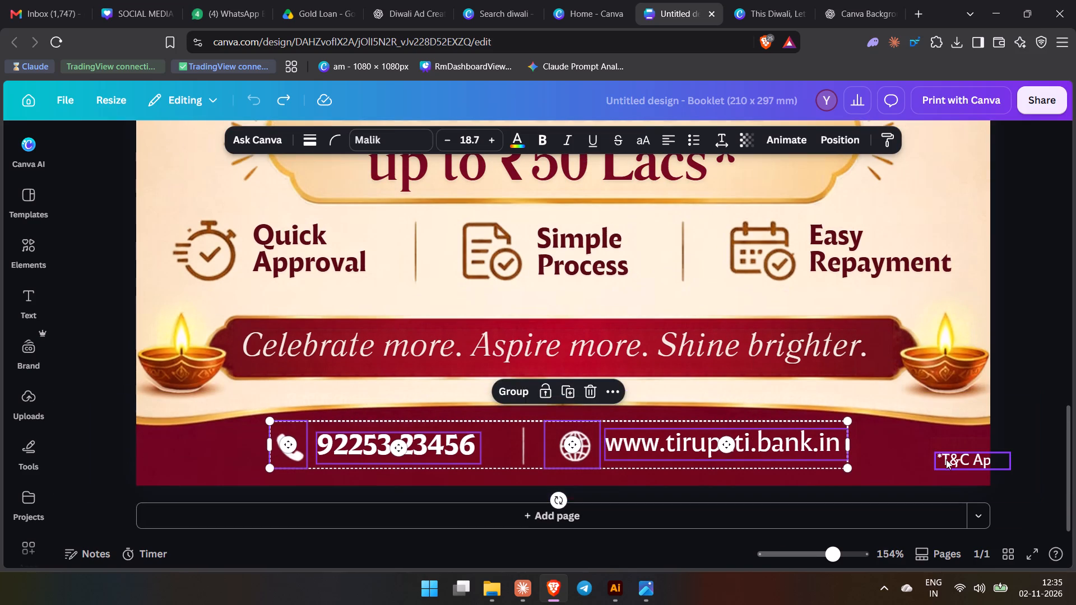
left_click(958, 461, "shift")
key("ctrl+c")
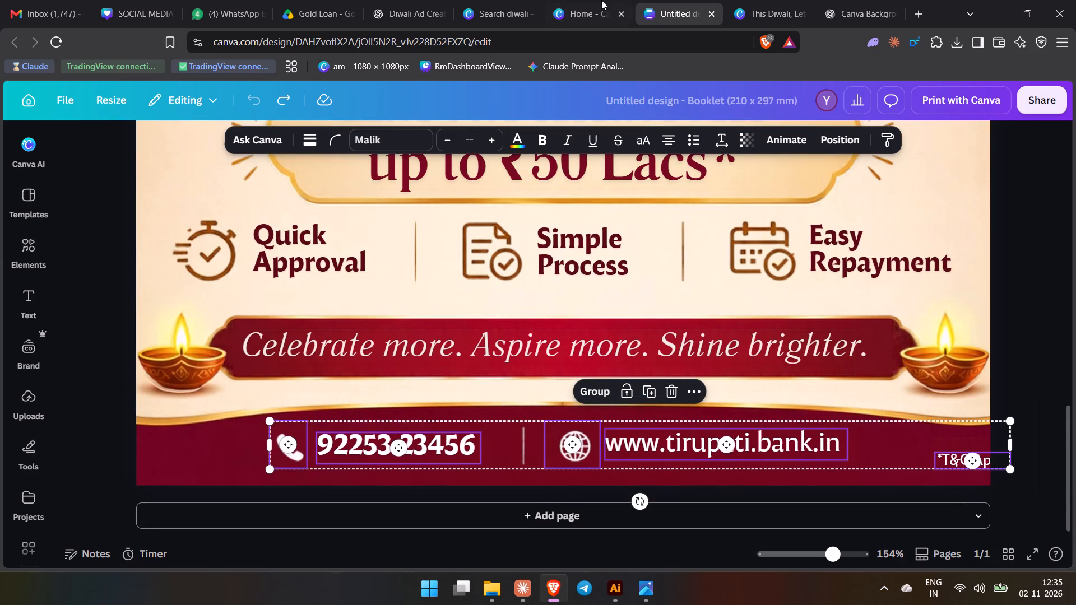
left_click(756, 0)
key("ctrl+v")
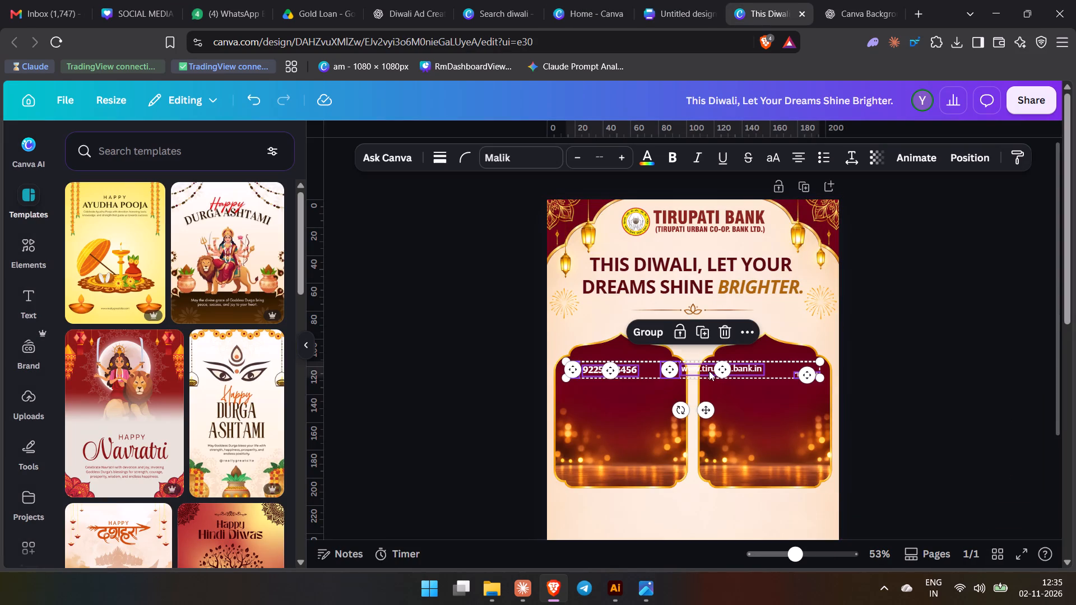
left_click_drag(701, 372, 695, 476)
scroll(735, 484, "down", 3)
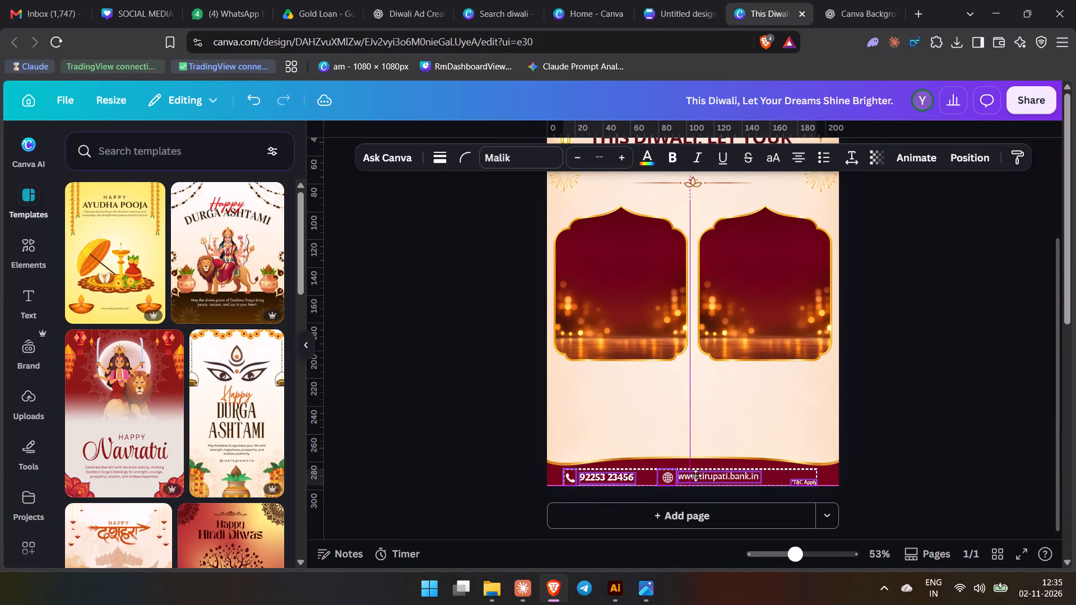
left_click_drag(695, 476, 702, 477)
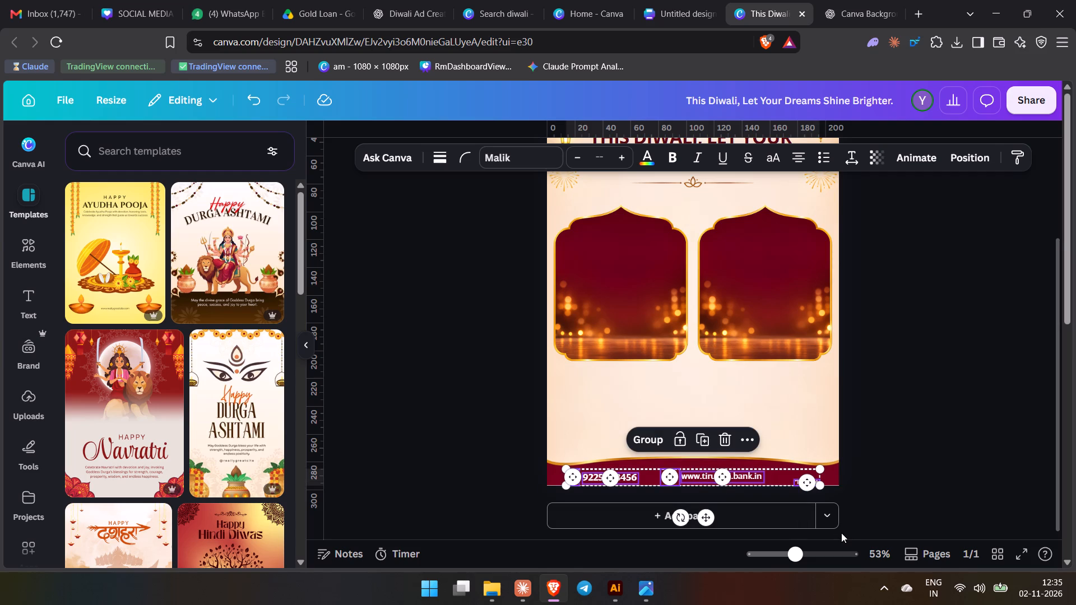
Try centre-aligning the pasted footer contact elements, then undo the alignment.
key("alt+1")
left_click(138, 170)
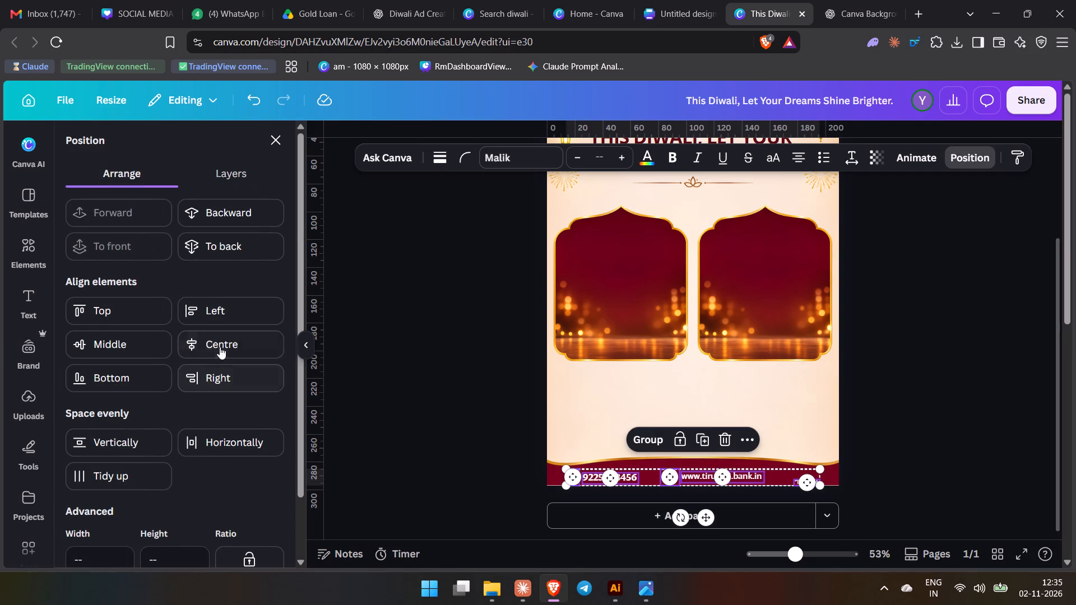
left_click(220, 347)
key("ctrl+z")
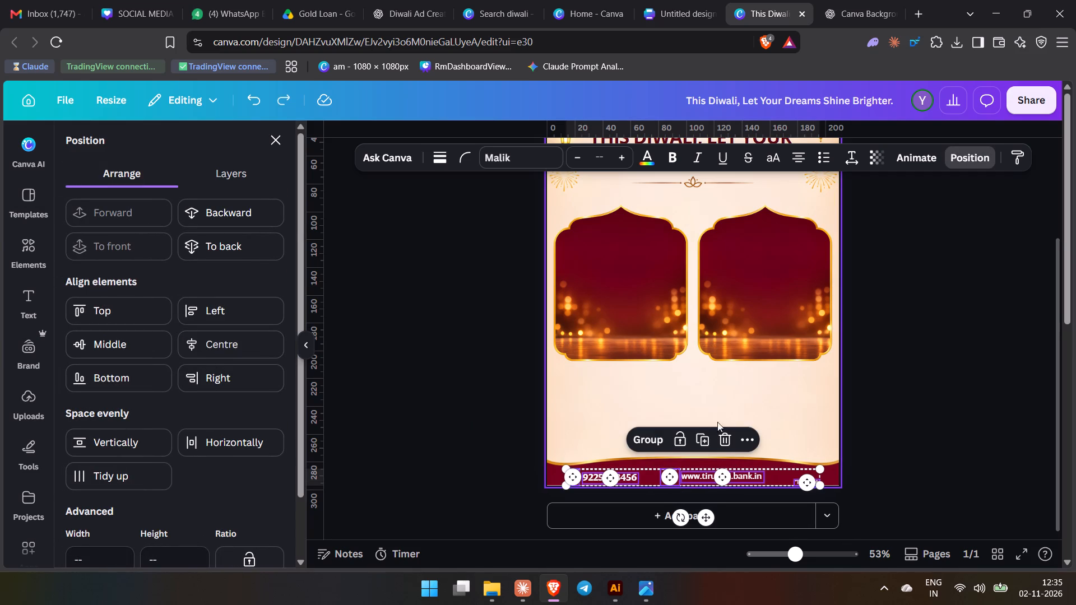
Group the pasted footer contact elements and centre the group horizontally on the page.
left_click(650, 436)
left_click(385, 360)
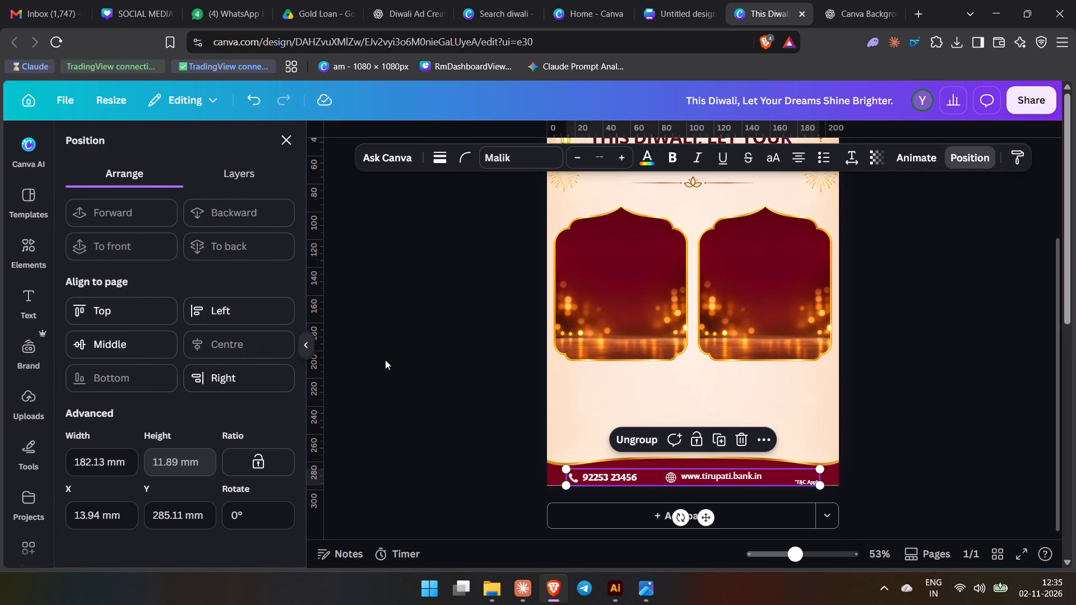
left_click(456, 408)
left_click(685, 475)
key("alt+1")
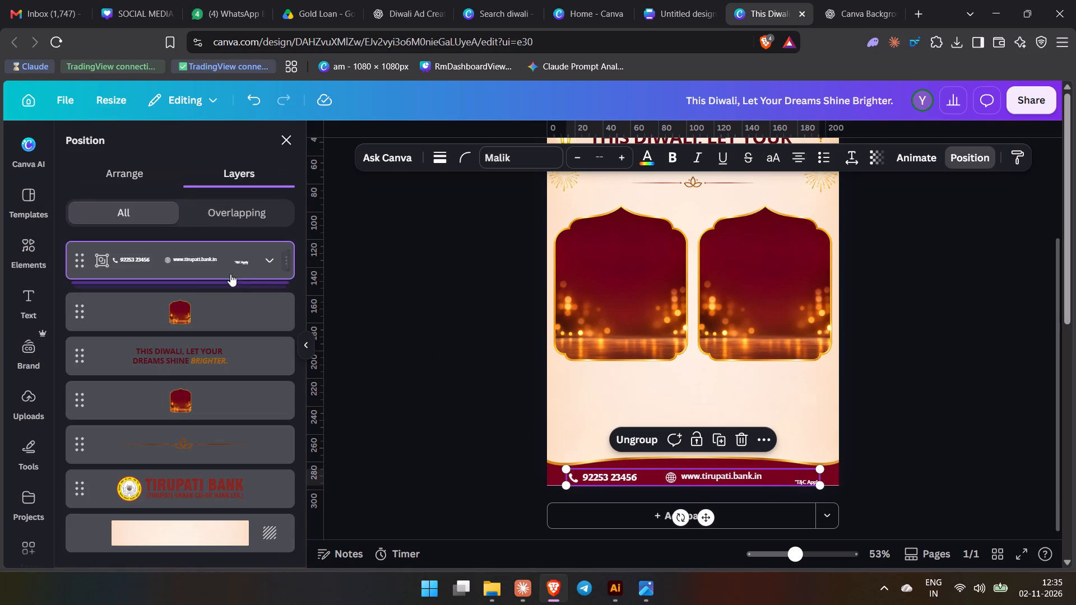
left_click(124, 175)
left_click(247, 348)
double_click(444, 350)
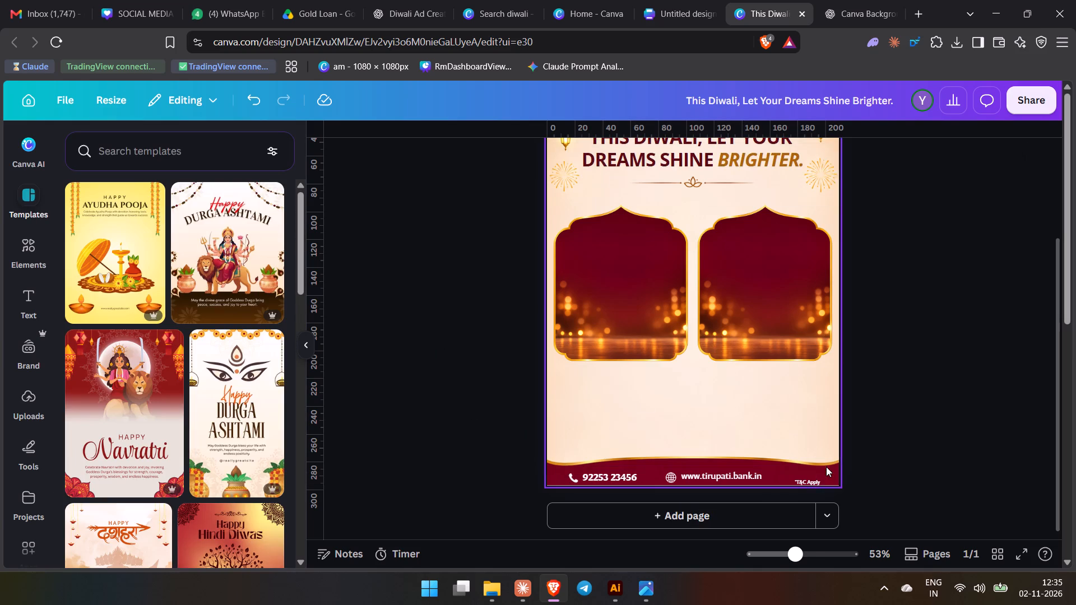
Set the font of the phone number in the maroon footer to Open Sans.
scroll(846, 485, "up", 8, "ctrl")
scroll(811, 488, "down", 3, "ctrl")
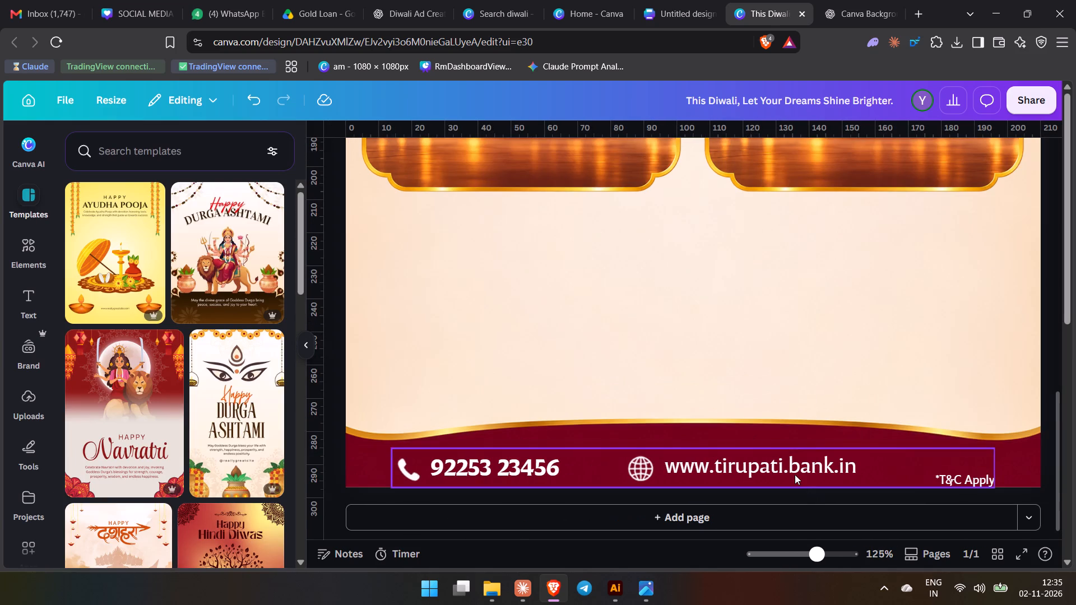
left_click(795, 474)
left_click(632, 415)
left_click(550, 496)
left_click(500, 466)
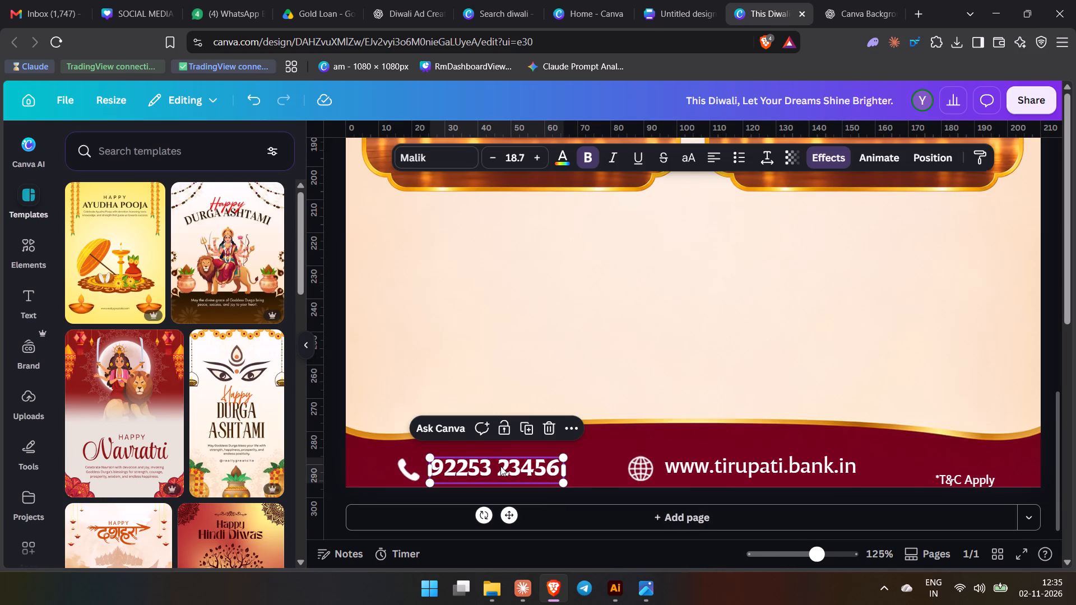
left_click(419, 152)
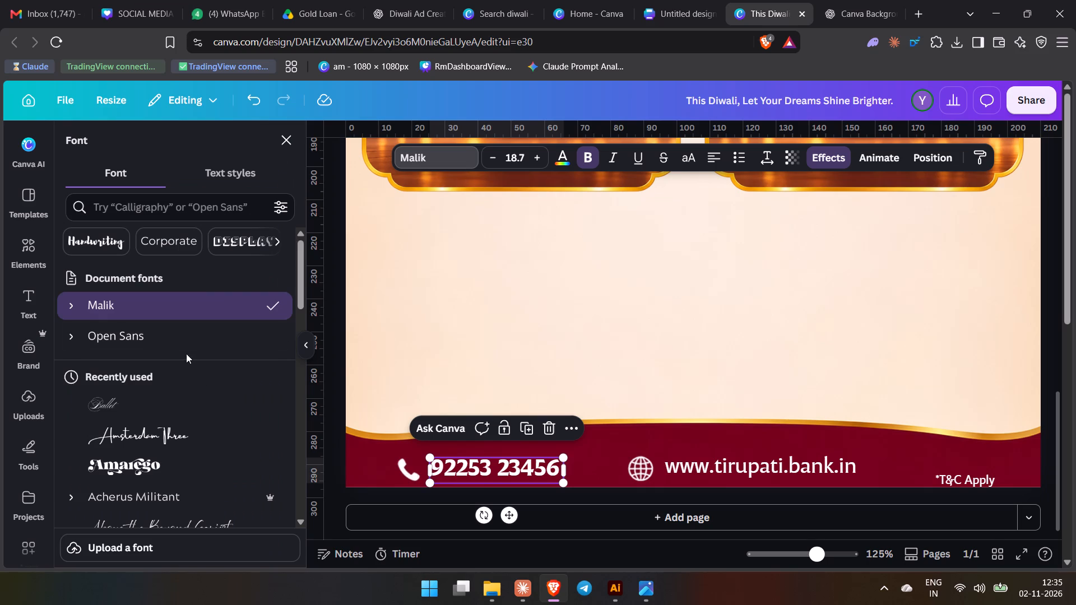
left_click(182, 339)
left_click(364, 446)
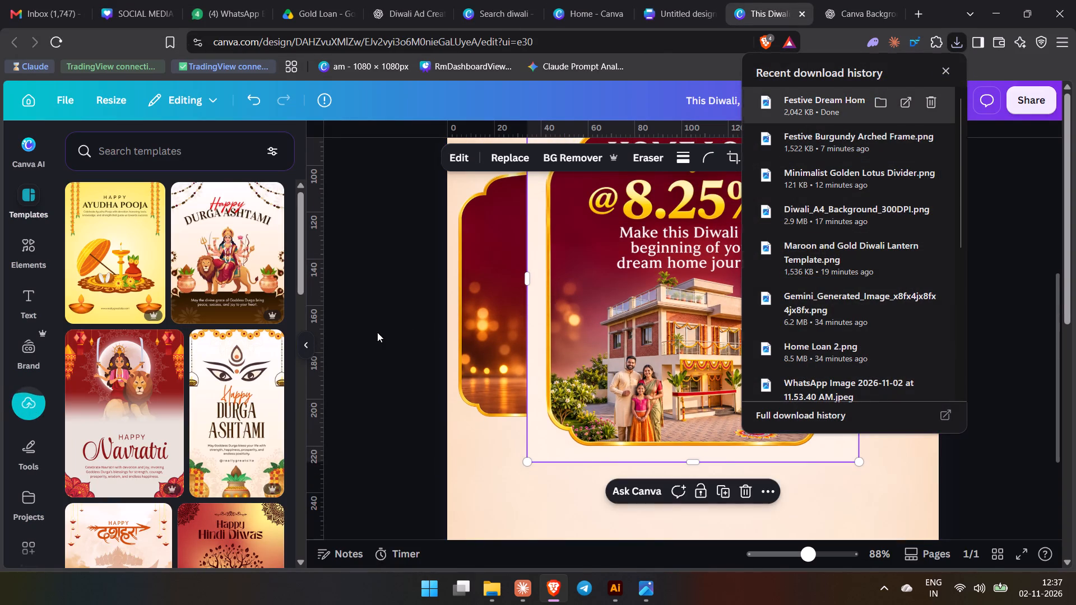
left_click(377, 332)
left_click(683, 355)
scroll(676, 351, "up", 1)
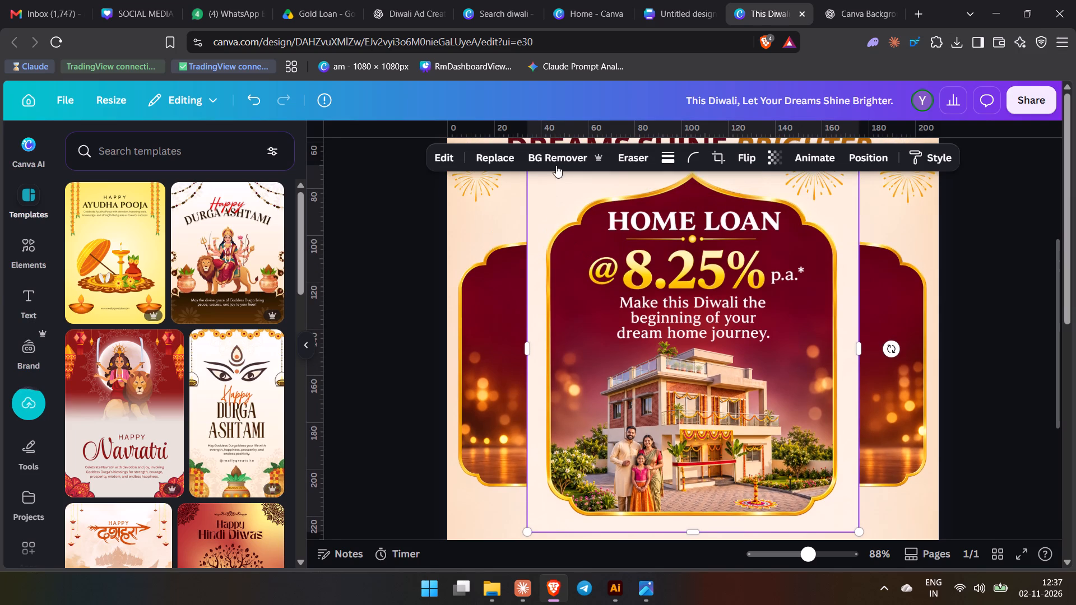
Remove the Home Loan card image's background and position it over the left-hand empty card frame.
left_click(556, 160)
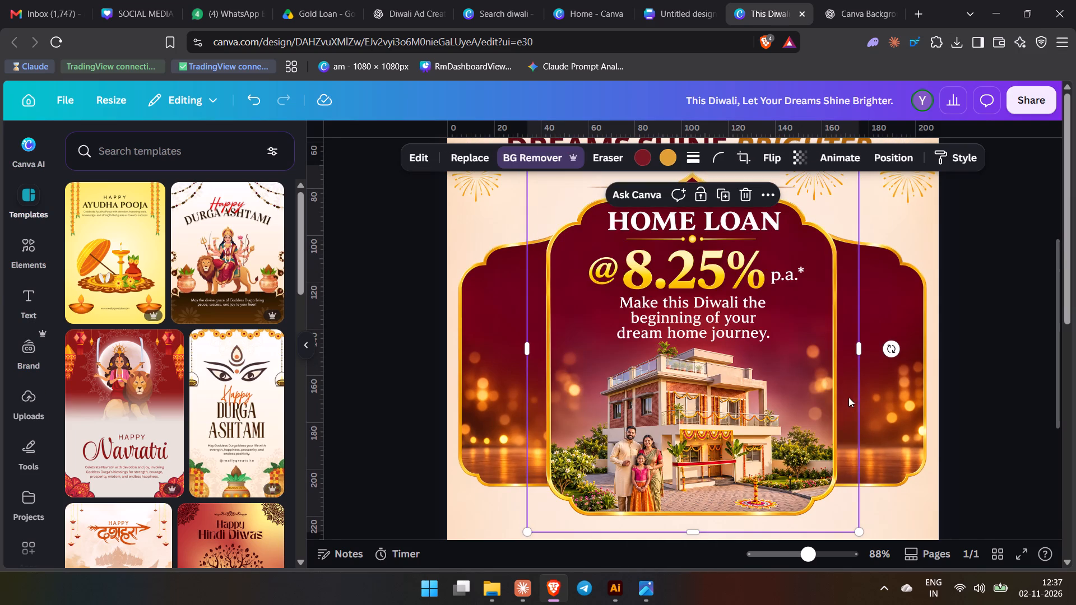
left_click_drag(715, 449, 624, 482)
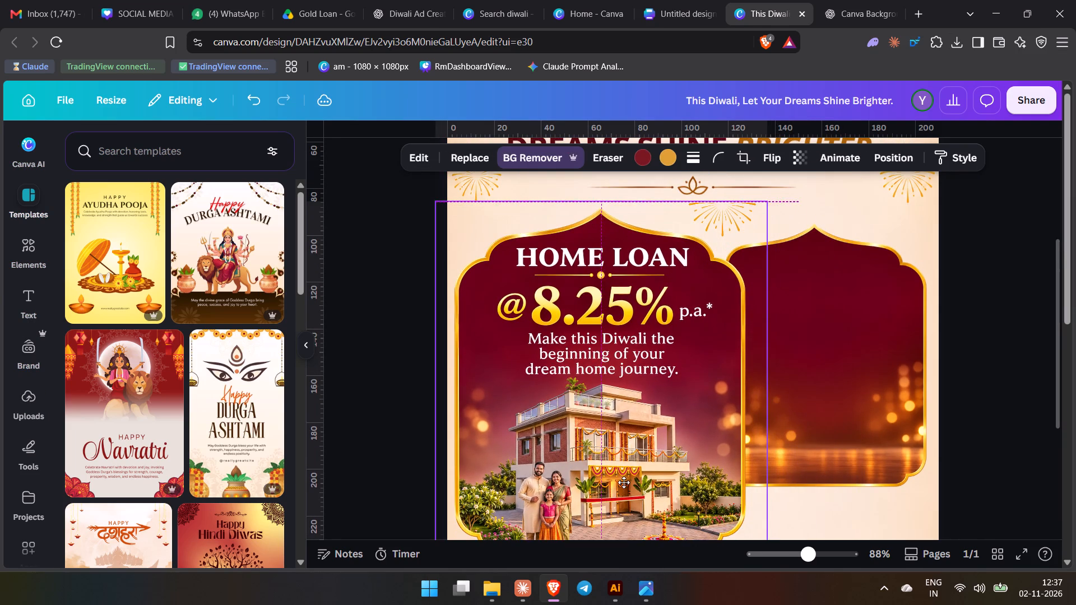
left_click_drag(624, 482, 623, 471)
Split the Home Loan card image into editable layers with Magic Layers.
left_click(426, 159)
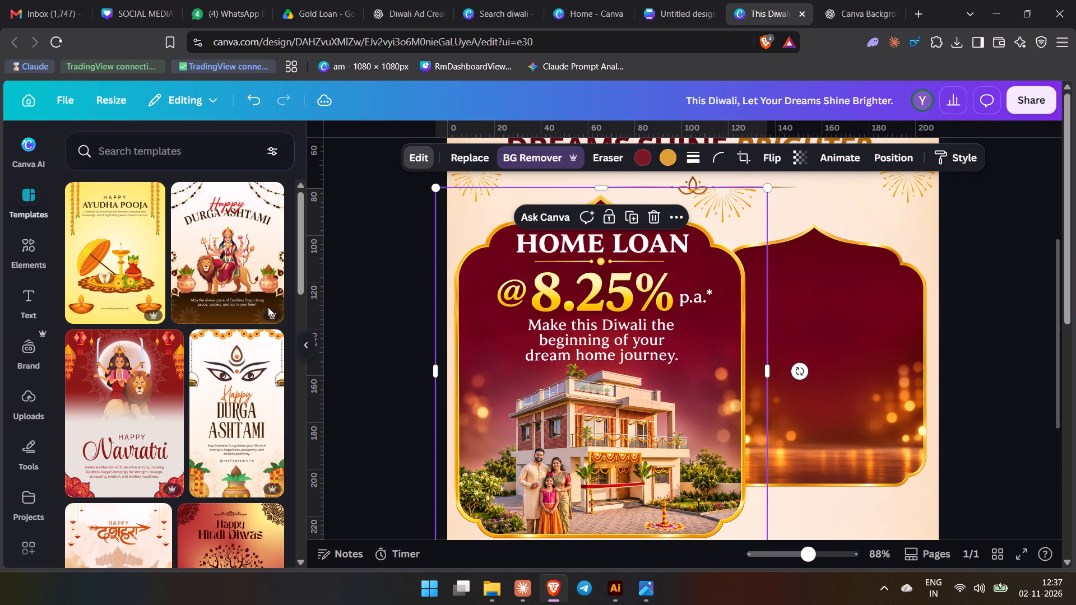
left_click(147, 295)
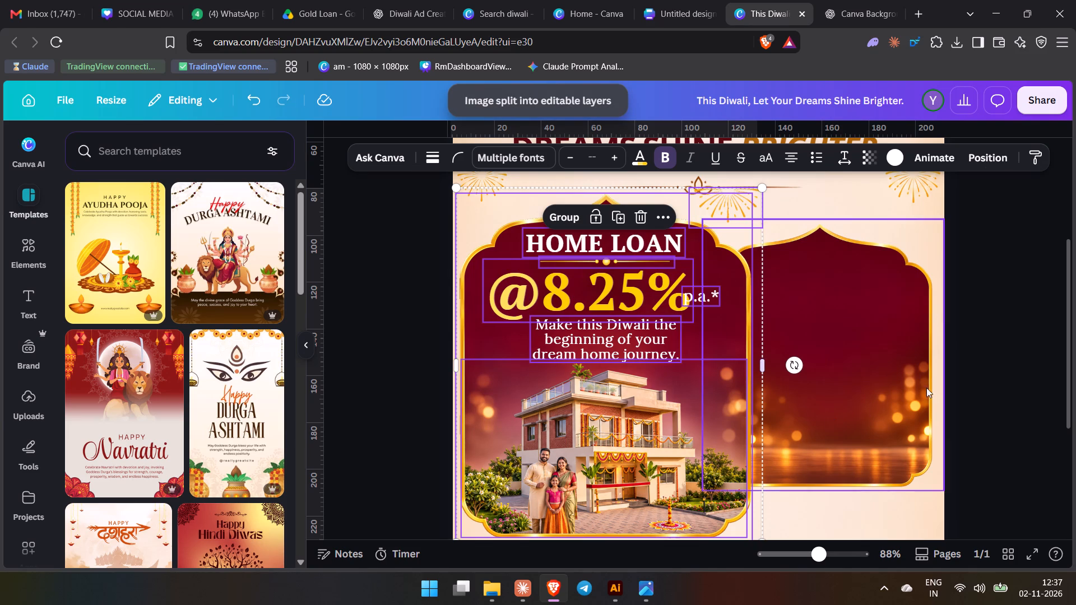
left_click(1003, 388)
Group the house picture with its burgundy arched frame and move the group over the right-hand empty card.
left_click(633, 466)
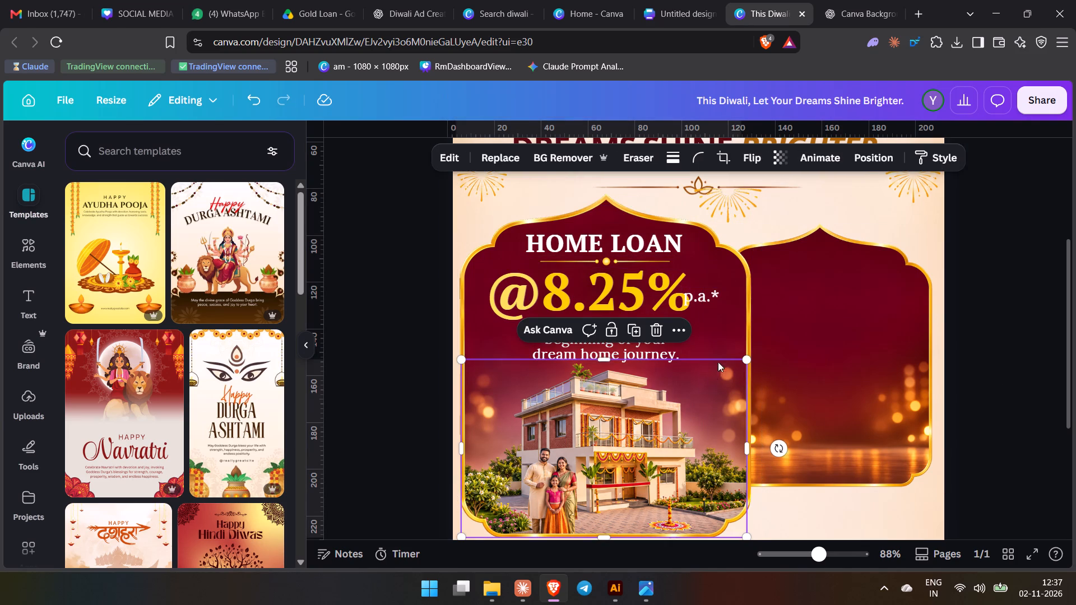
left_click(722, 352, "shift")
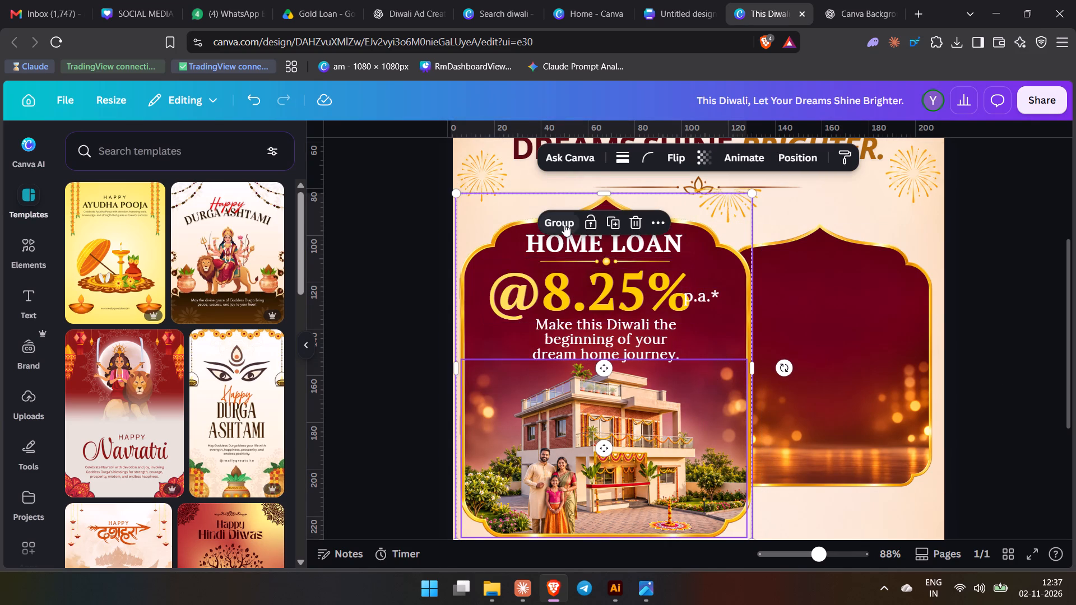
left_click(564, 224)
left_click_drag(618, 363, 876, 341)
Move the HOME LOAN heading, the @8.25% rate and the dream home tagline below the left-hand card area.
left_click_drag(615, 244, 595, 501)
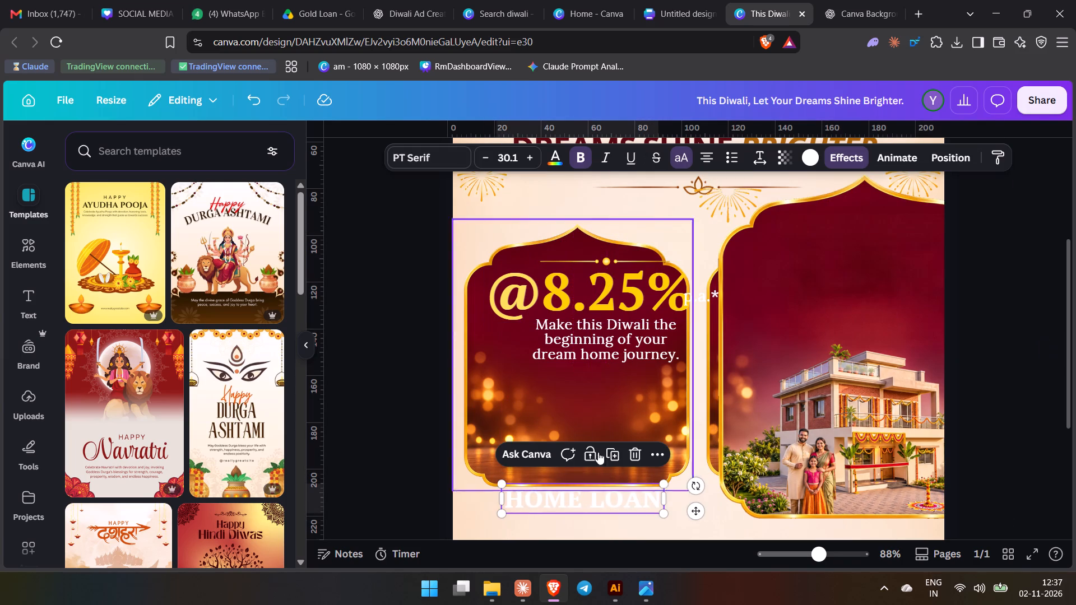
left_click_drag(634, 308, 611, 565)
left_click_drag(639, 362, 648, 556)
Remove the old left-hand empty card from the page and delete the small gold divider line.
left_click_drag(618, 359, 370, 366)
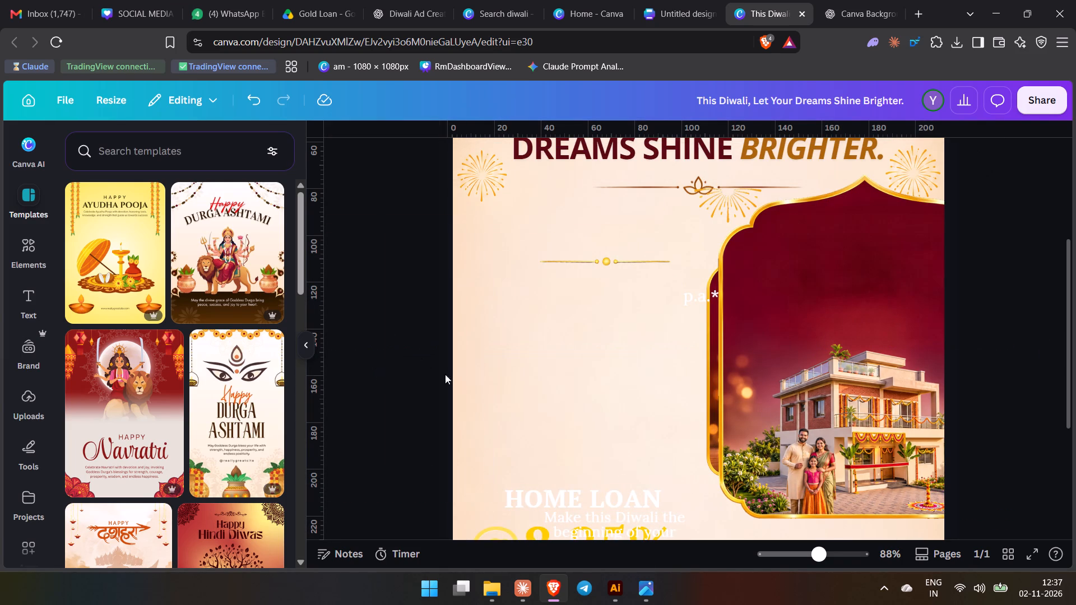
left_click(630, 265)
key("Pause")
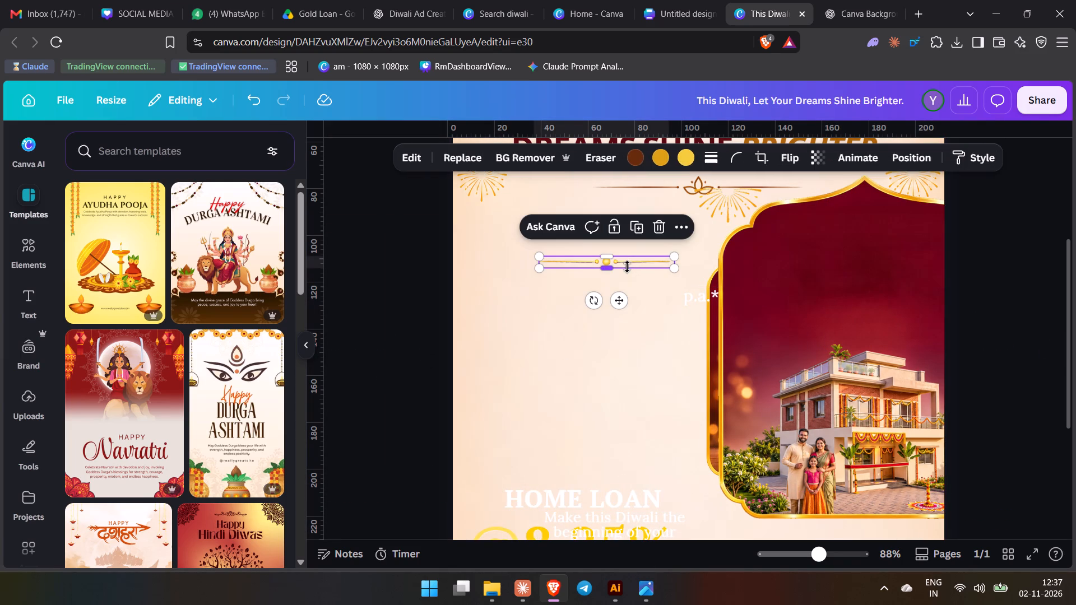
key("Delete")
Move the grouped house card to the page's left half under the headline and scale it down to fit.
left_click_drag(806, 399, 571, 398)
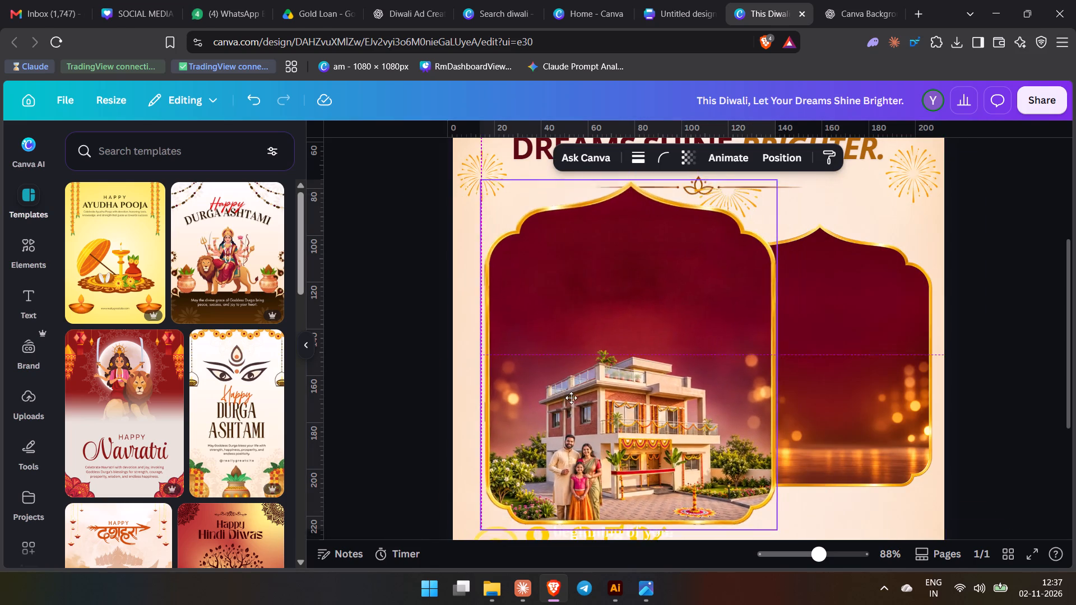
left_click_drag(571, 398, 571, 397)
scroll(564, 392, "down", 4, "ctrl")
left_click_drag(680, 396, 676, 397)
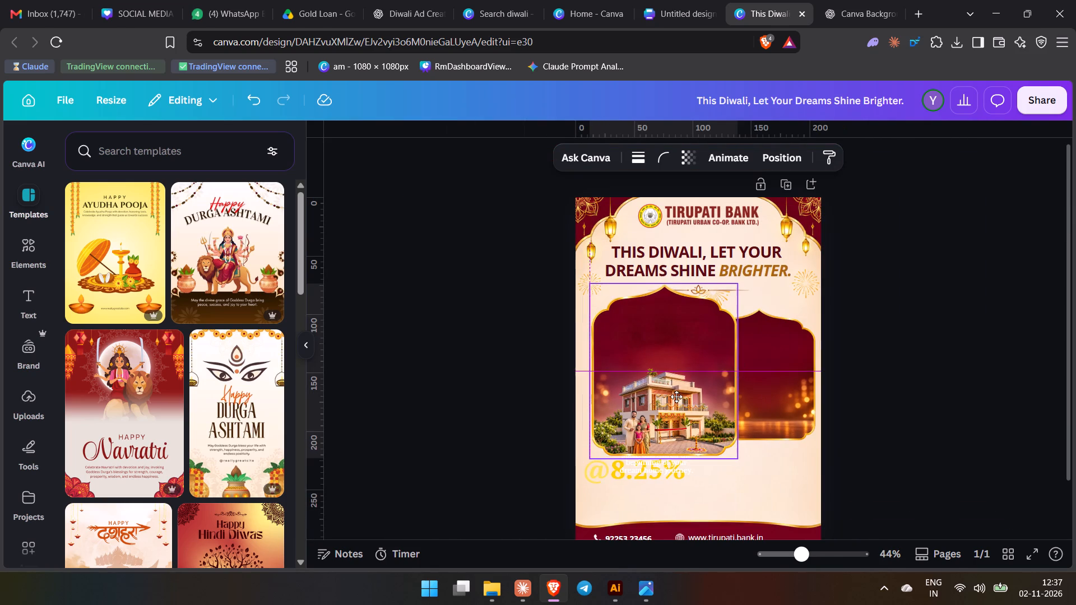
left_click_drag(676, 397, 667, 393)
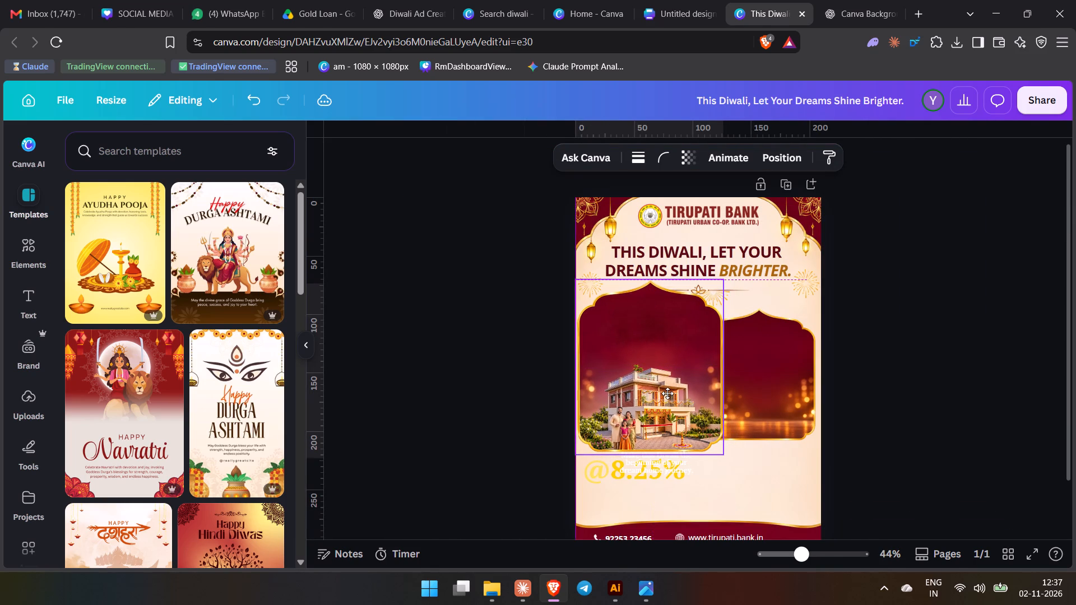
left_click_drag(667, 393, 670, 392)
left_click_drag(722, 457, 696, 438)
left_click_drag(651, 373, 652, 389)
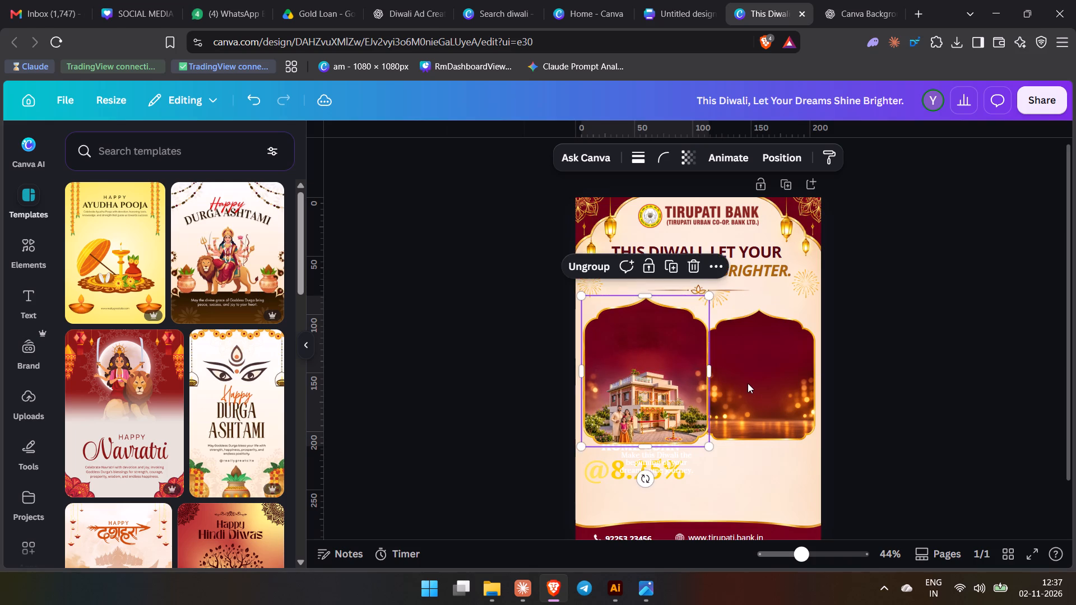
Delete the old empty card frame on the page's right half.
left_click(756, 383)
key("Delete")
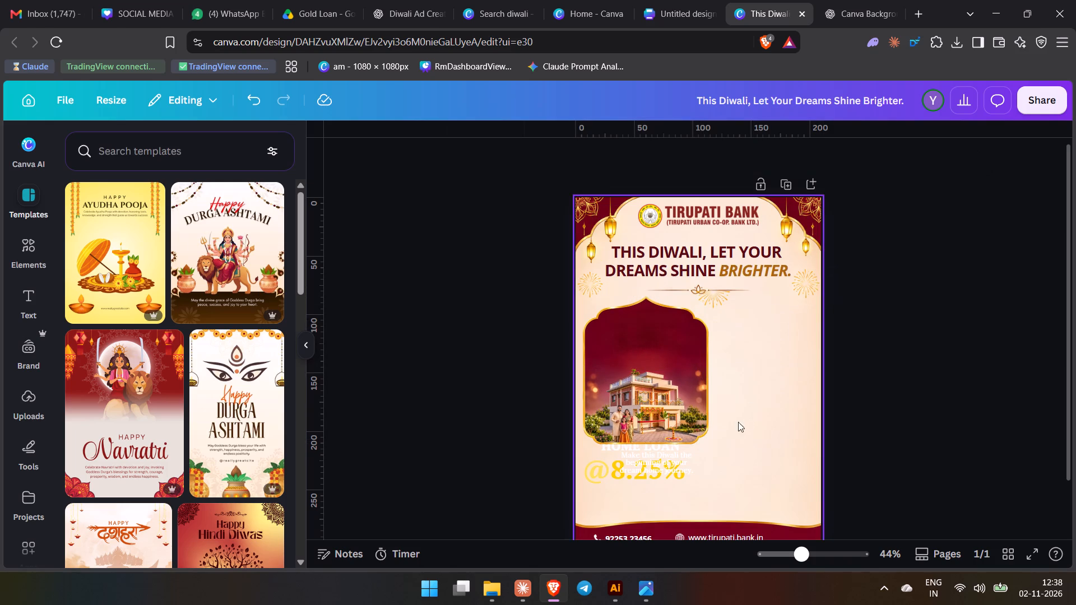
Duplicate the house card and place the copy on the page's right half, level with the original.
left_click(658, 386)
key("ctrl+c")
key("ctrl+v")
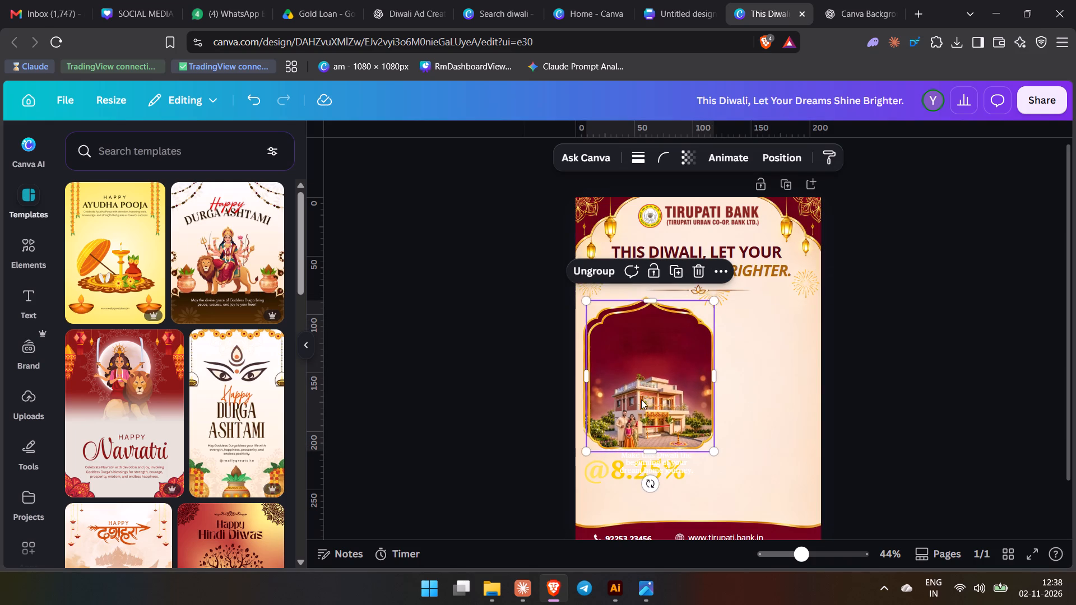
left_click_drag(660, 408, 769, 406)
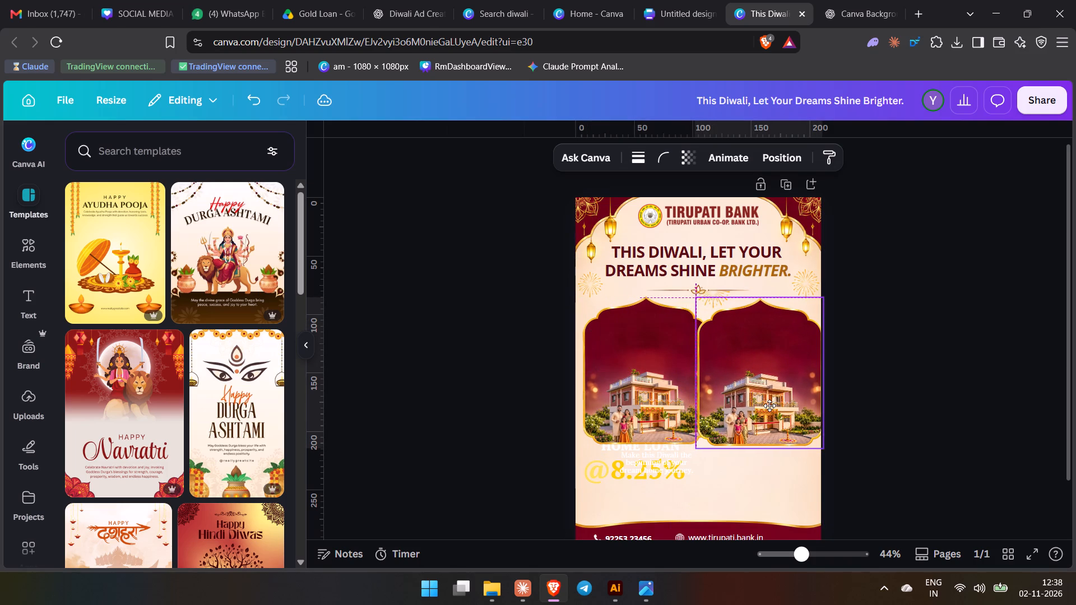
left_click_drag(769, 406, 767, 401)
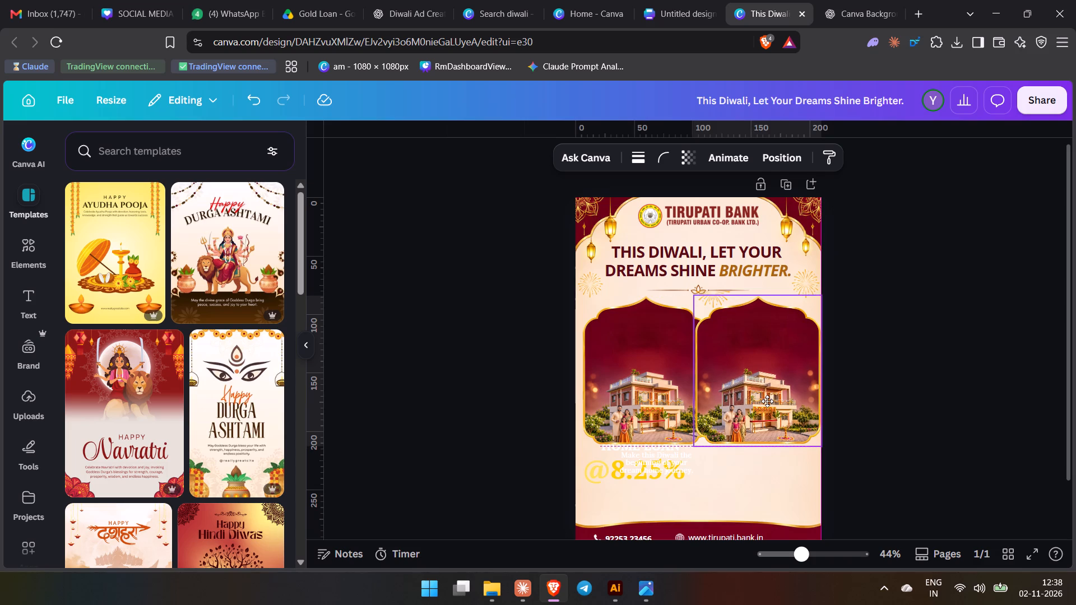
left_click_drag(767, 401, 767, 401)
Shift the left house card toward the page edge and shrink both cards to leave a gap, the right one about 99 × 117 mm.
left_click(662, 392)
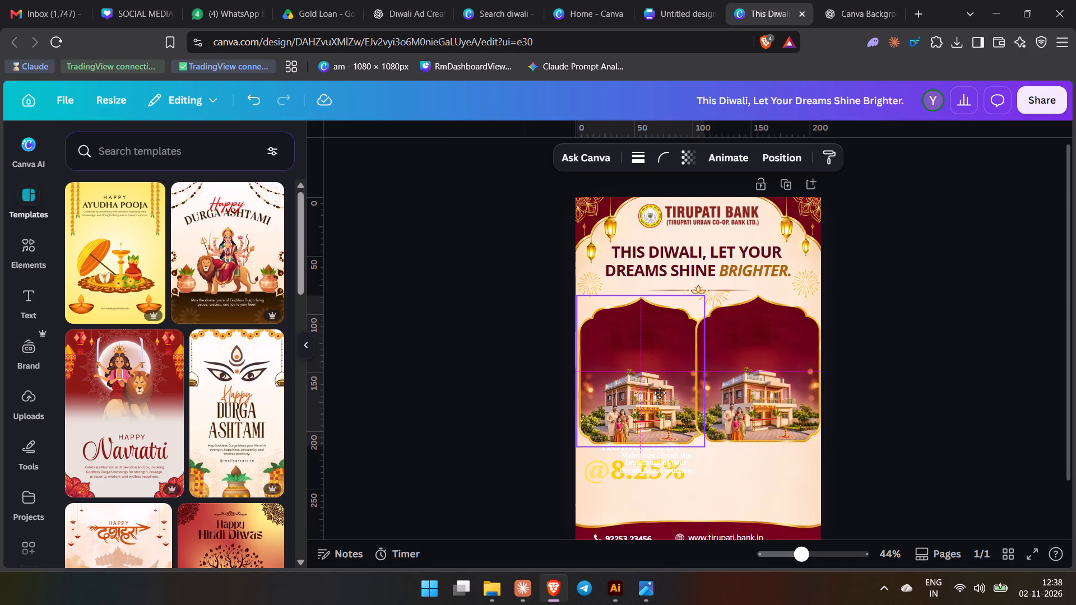
left_click_drag(701, 447, 691, 439)
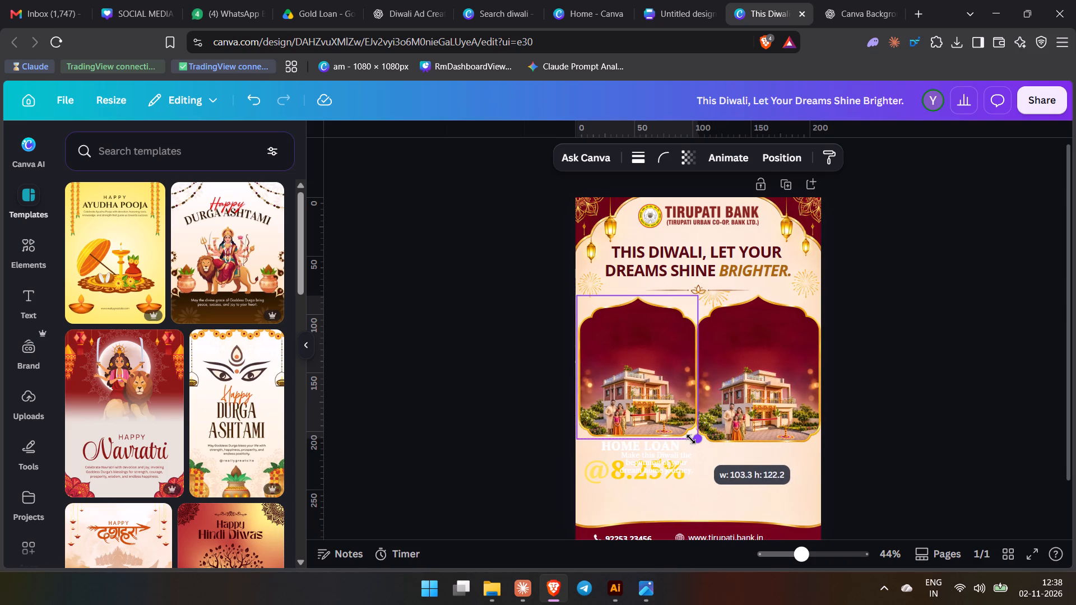
left_click_drag(691, 439, 689, 436)
left_click(762, 425)
left_click_drag(698, 445, 698, 445)
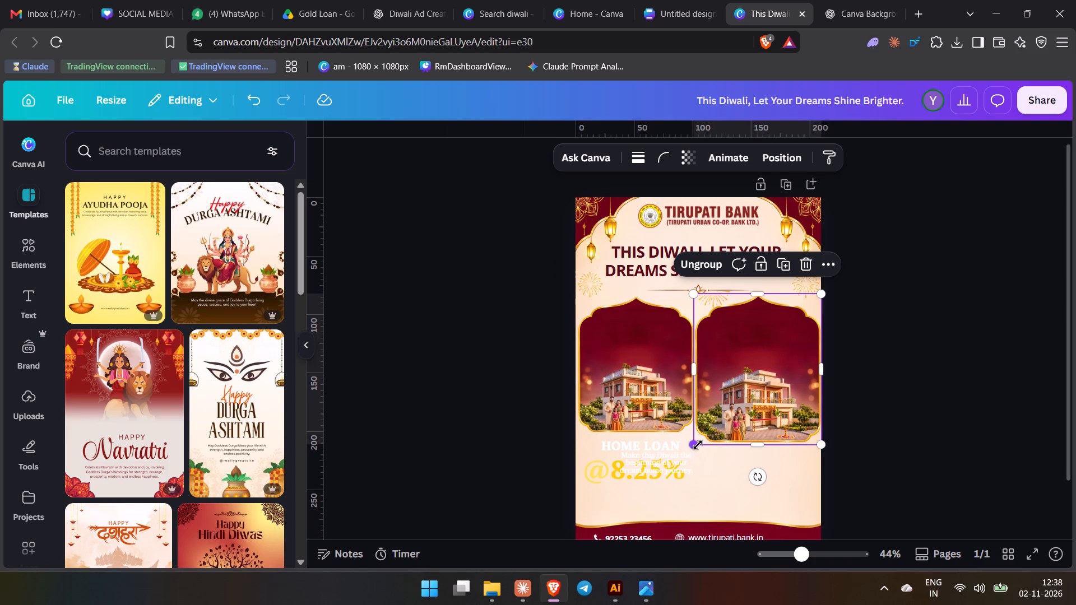
left_click_drag(698, 445, 704, 436)
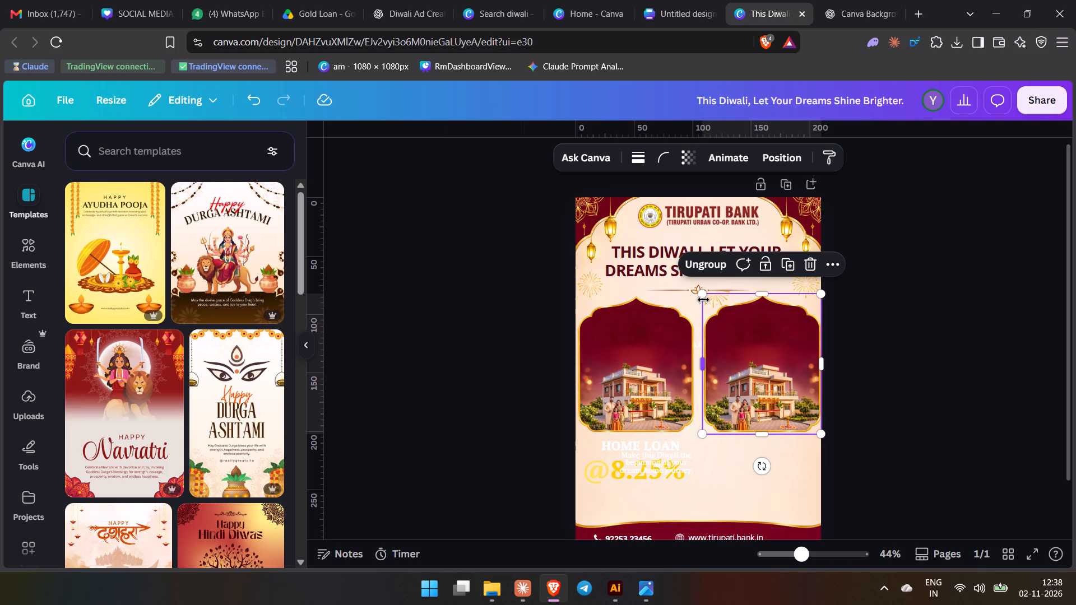
left_click_drag(702, 294, 701, 303)
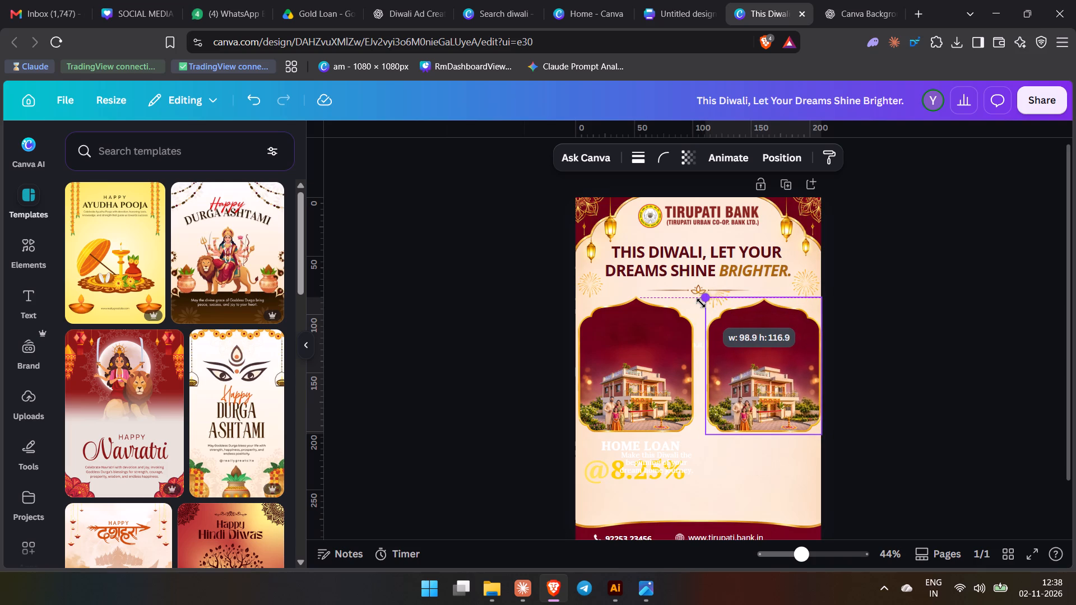
left_click_drag(701, 303, 701, 303)
left_click(983, 523)
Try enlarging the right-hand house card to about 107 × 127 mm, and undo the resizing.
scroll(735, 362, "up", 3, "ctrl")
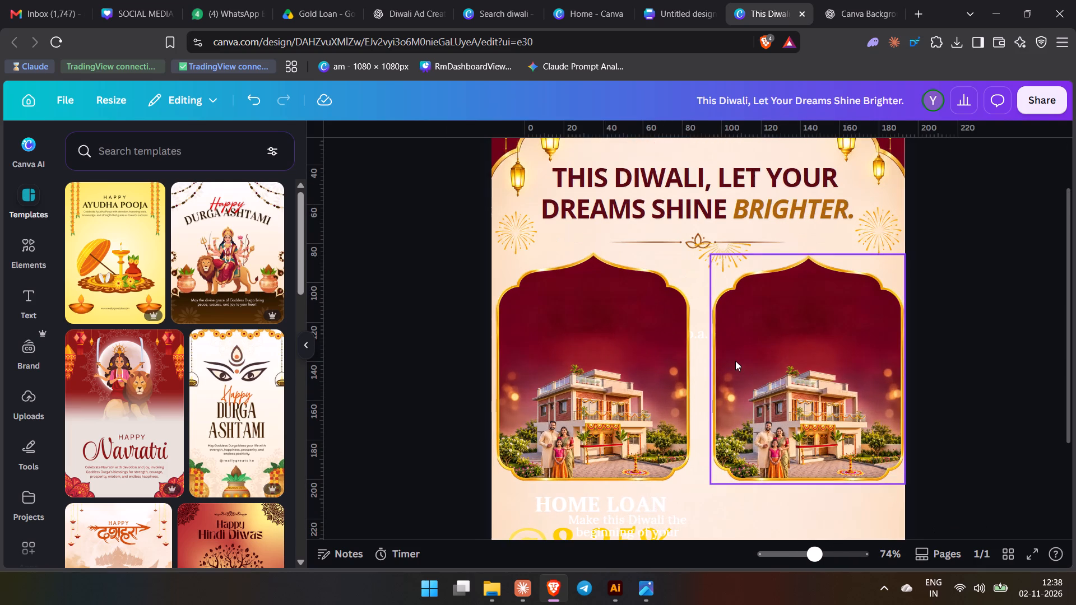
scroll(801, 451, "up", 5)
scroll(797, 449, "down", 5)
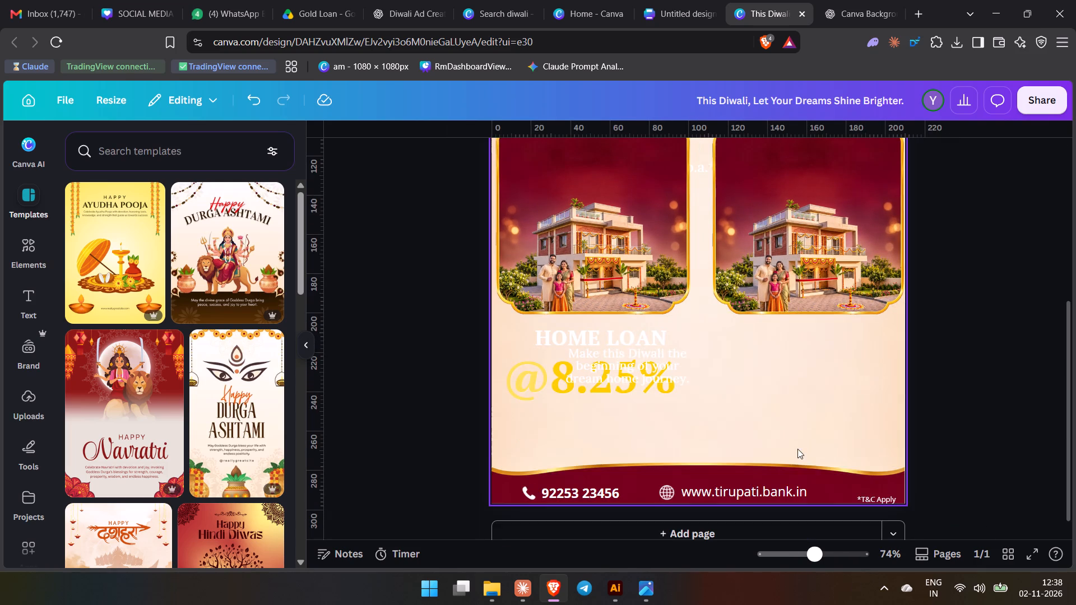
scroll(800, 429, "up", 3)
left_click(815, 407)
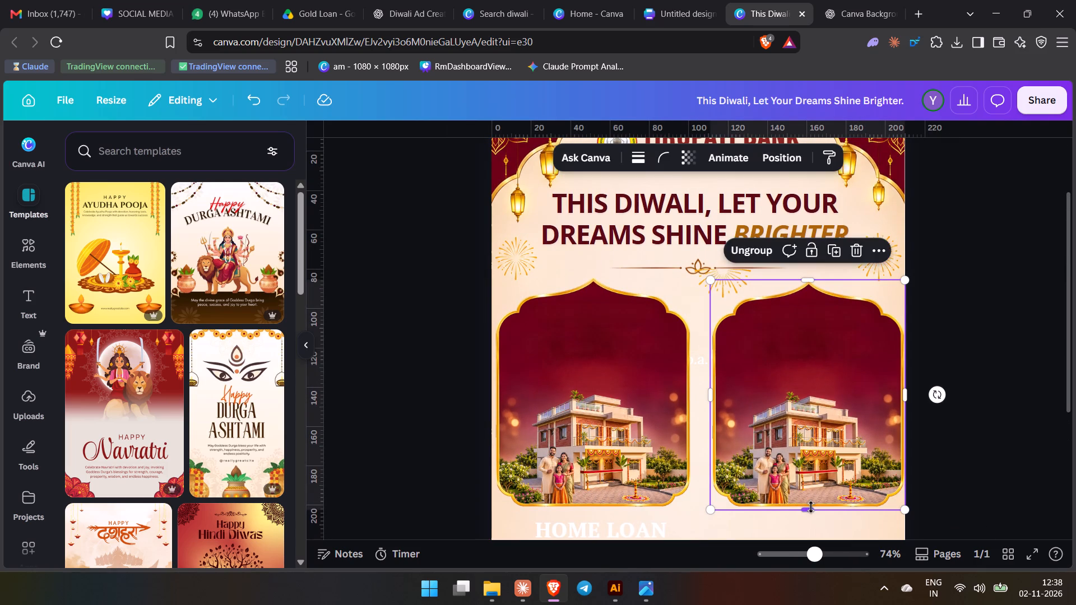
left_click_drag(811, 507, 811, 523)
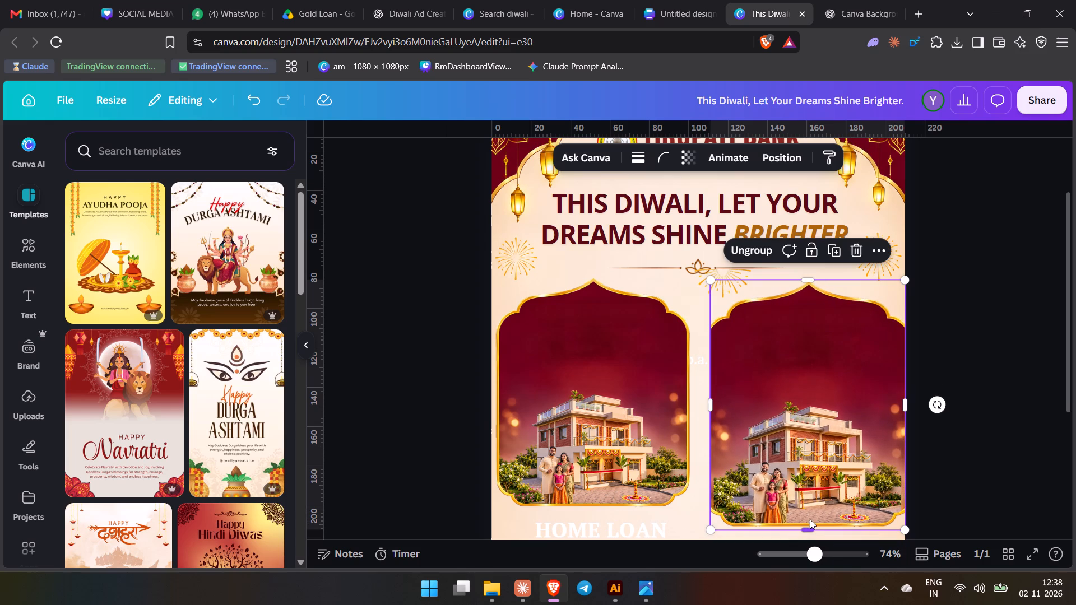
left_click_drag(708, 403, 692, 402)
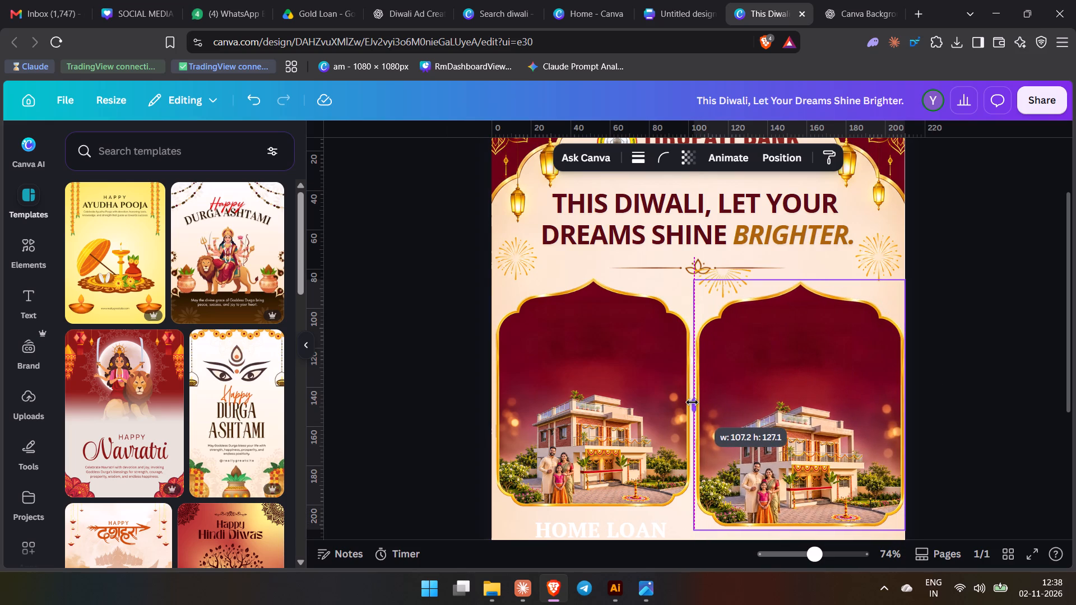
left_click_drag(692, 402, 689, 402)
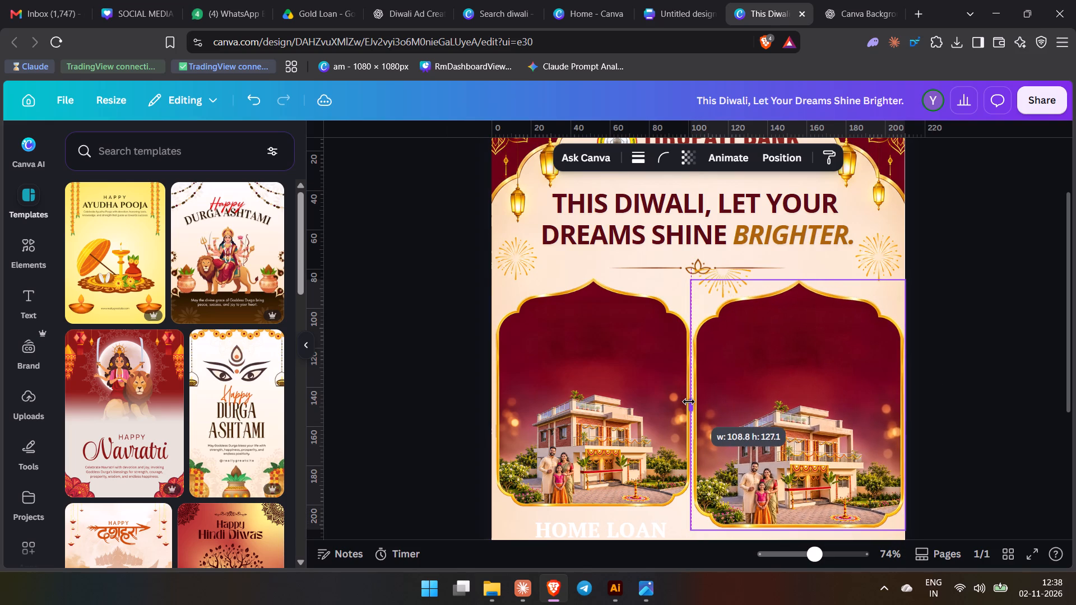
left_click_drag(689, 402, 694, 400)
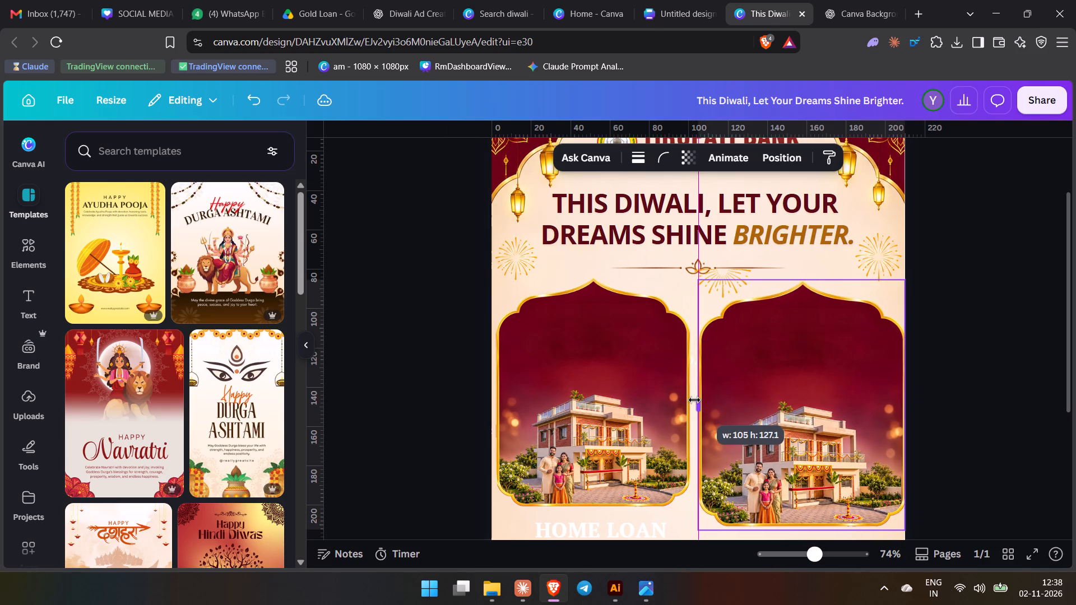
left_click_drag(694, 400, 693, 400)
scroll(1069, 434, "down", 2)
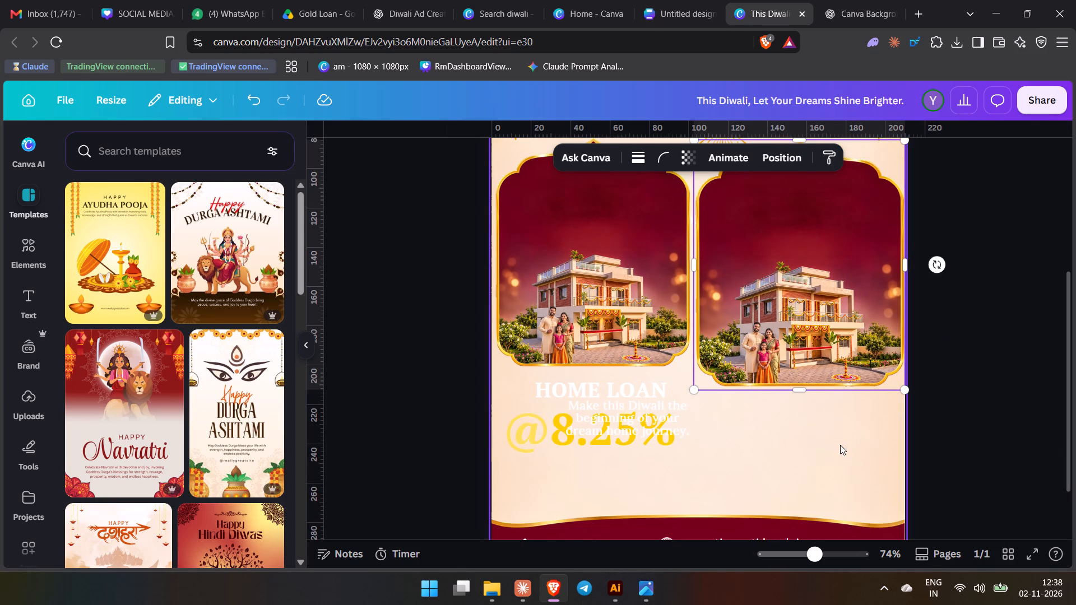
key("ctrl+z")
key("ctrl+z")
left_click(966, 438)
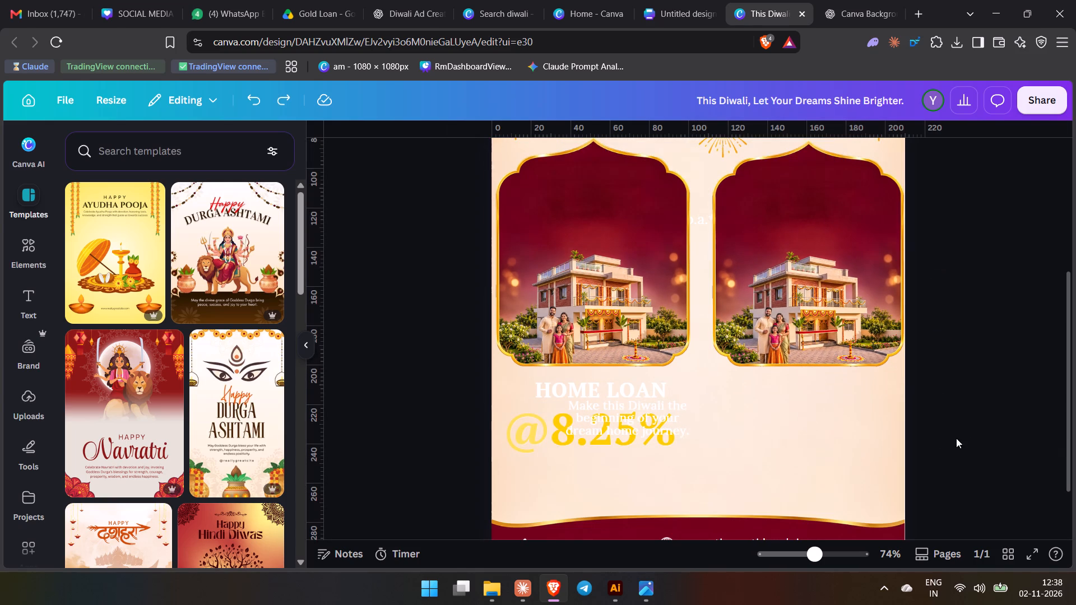
Enlarge both house cards slightly from their inner lower corners, narrowing the gap and keeping their bottom edges level.
left_click(600, 321)
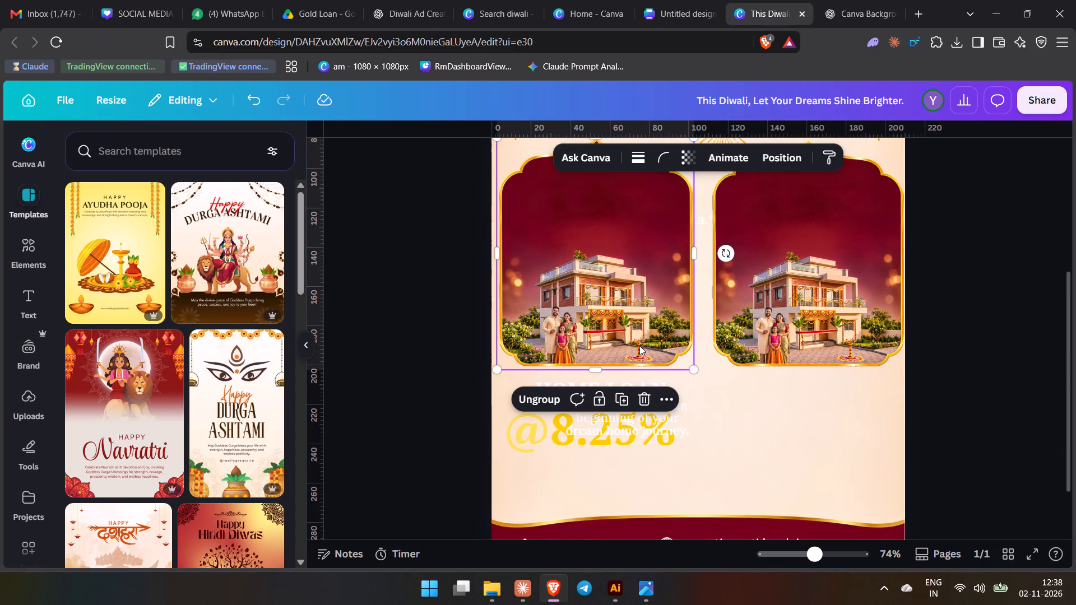
key("ctrl+z")
left_click_drag(693, 369, 699, 380)
left_click(848, 336)
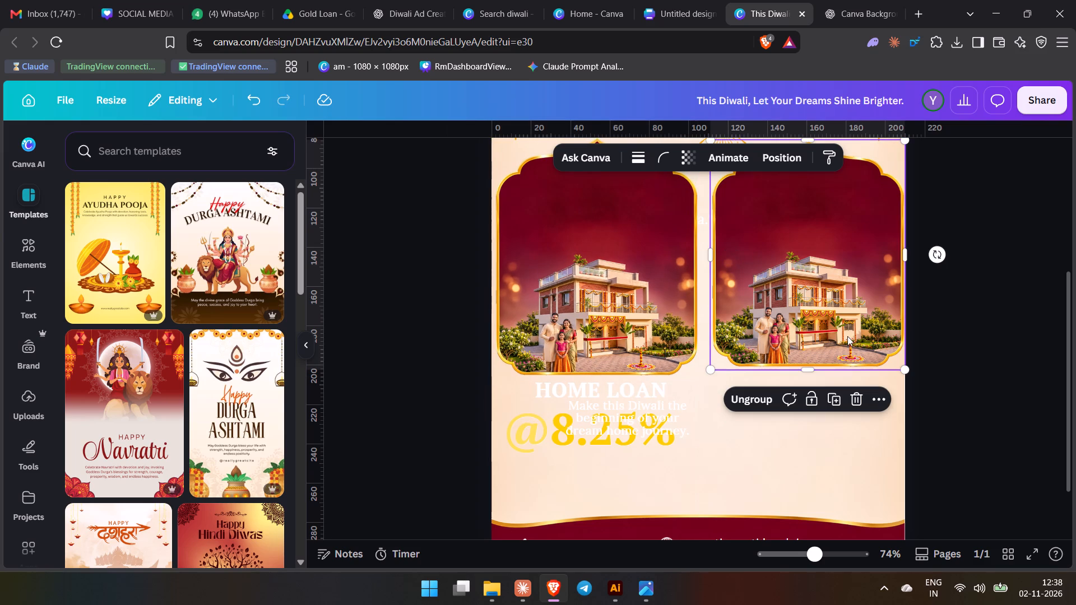
left_click_drag(716, 370, 710, 375)
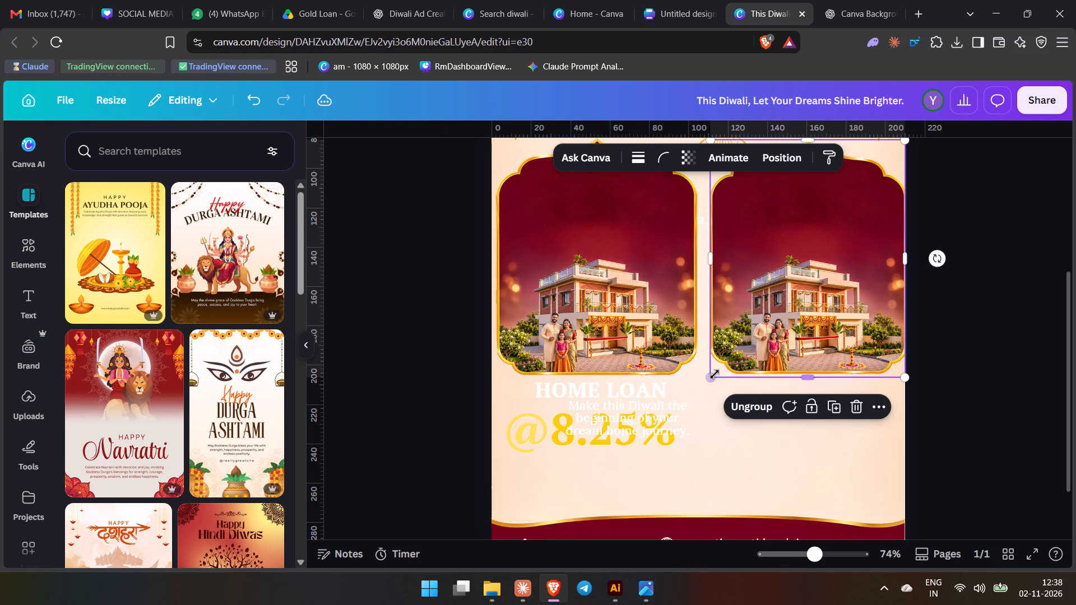
scroll(856, 406, "up", 2)
scroll(946, 383, "down", 2)
Enlarge the house cards further, the left one to about 107 × 126 mm and the right one to about 99 × 125 mm.
left_click(607, 389)
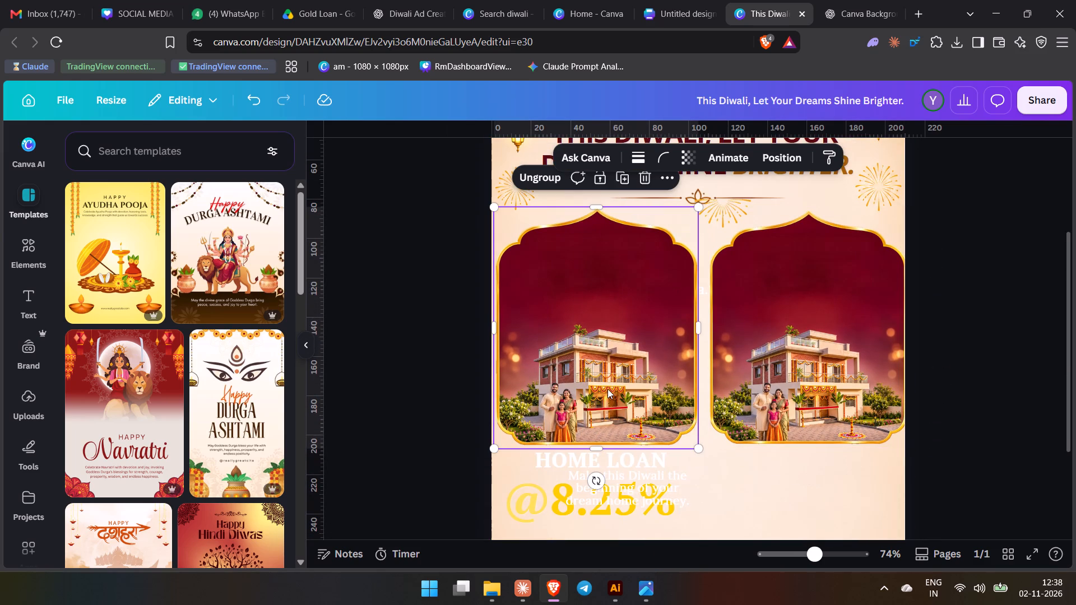
left_click_drag(699, 446, 703, 455)
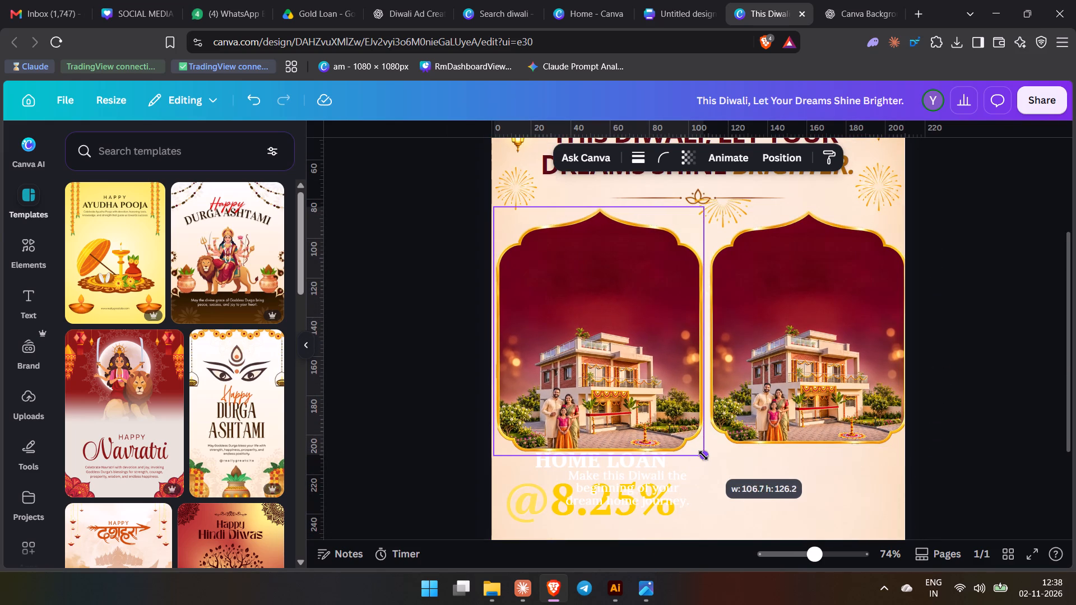
left_click_drag(703, 455, 703, 456)
left_click(752, 411)
left_click_drag(716, 449, 710, 457)
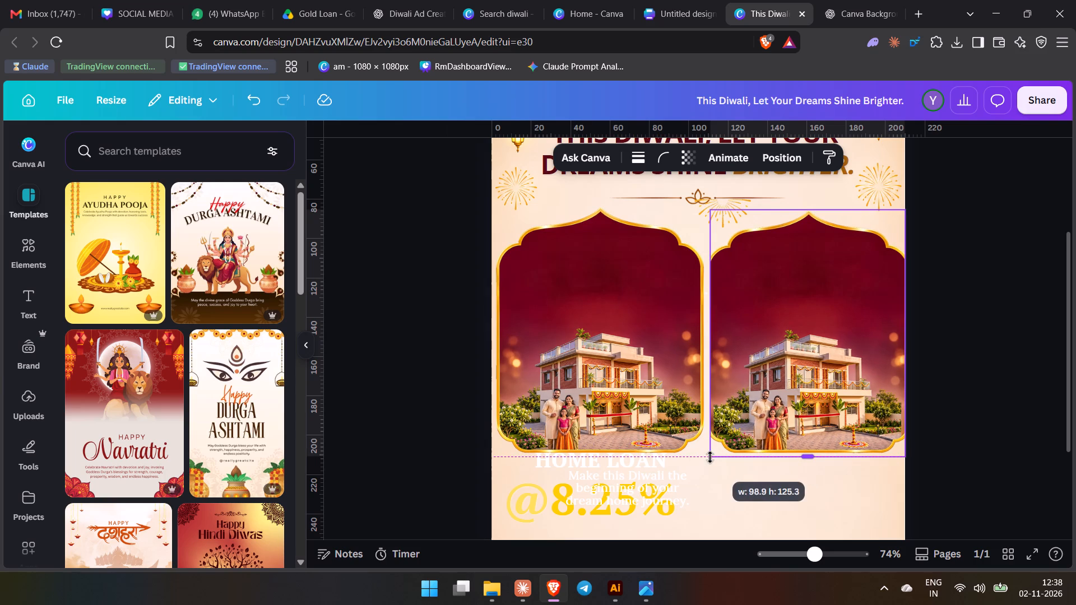
left_click_drag(710, 457, 708, 459)
left_click(953, 450)
scroll(950, 453, "up", 2)
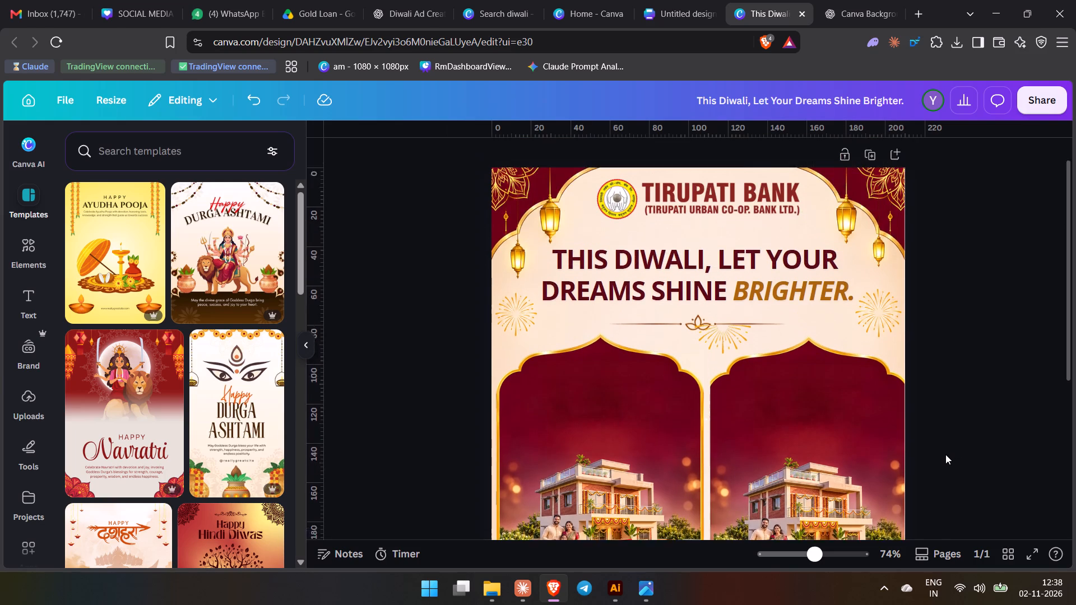
scroll(945, 454, "down", 3)
scroll(941, 449, "up", 1)
Check the reference ad, and download the Gold Loan card image from ChatGPT as the PNG Diwali Gold Loan Celebration.
key("alt+Tab")
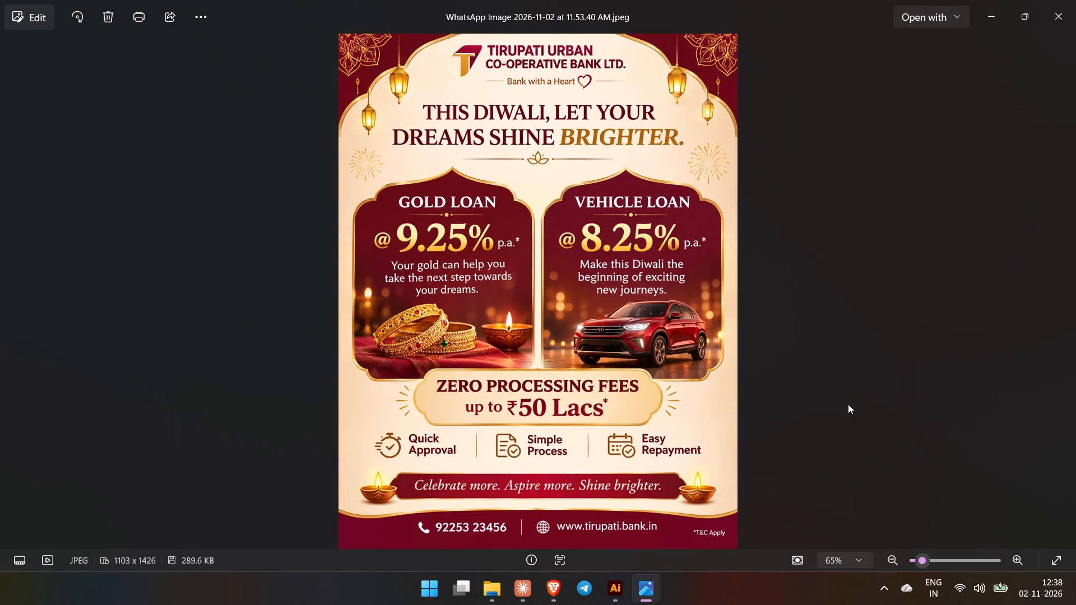
left_click(889, 259)
key("alt+Tab")
left_click(859, 0)
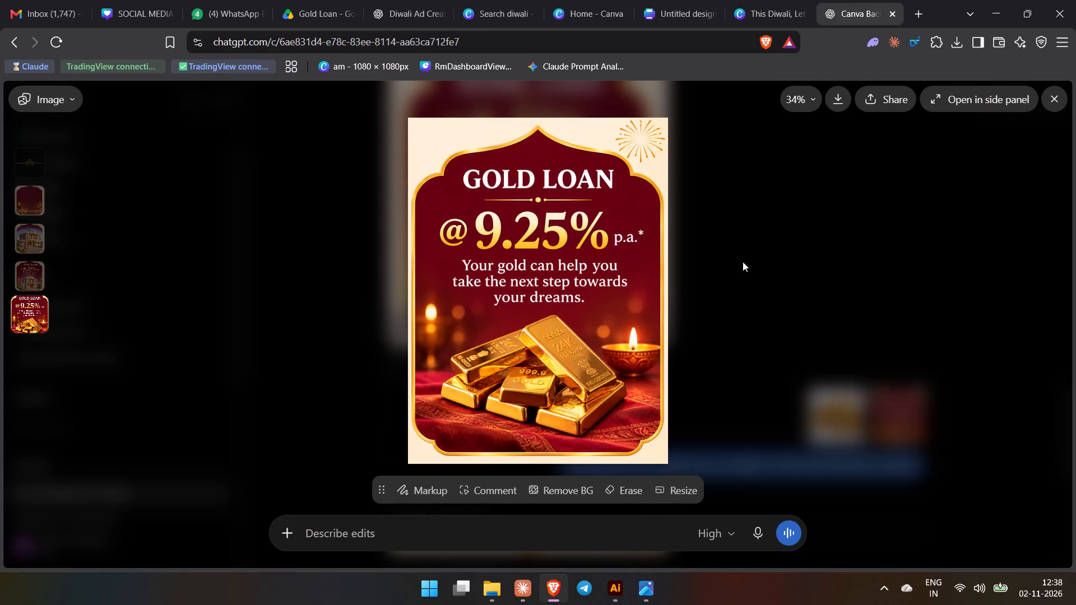
left_click(842, 91)
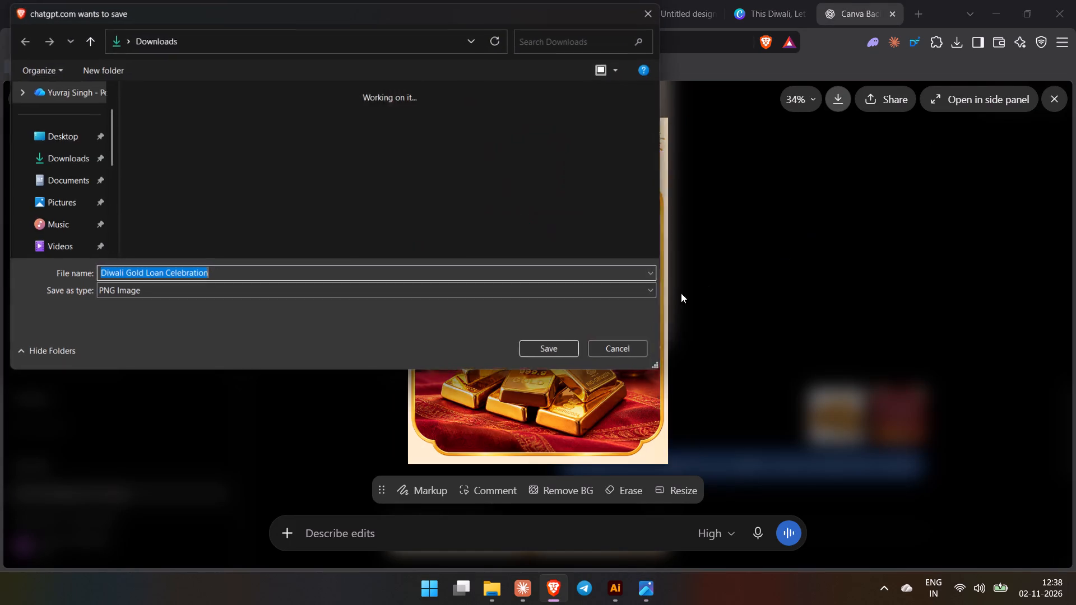
left_click(567, 351)
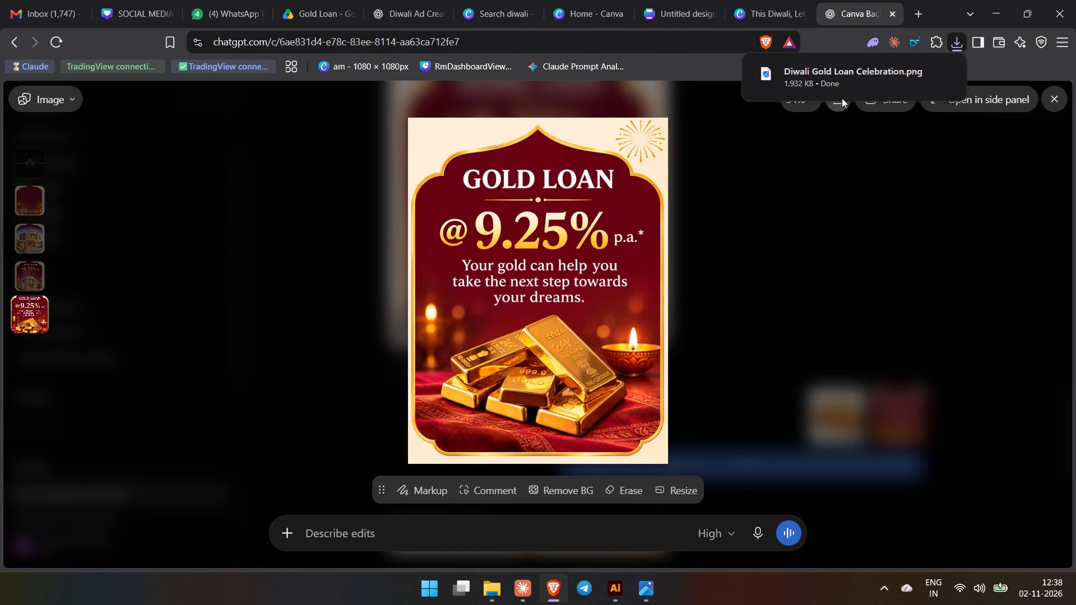
Insert the downloaded Diwali Gold Loan Celebration image onto the Canva page, over the two house cards.
left_click(741, 0)
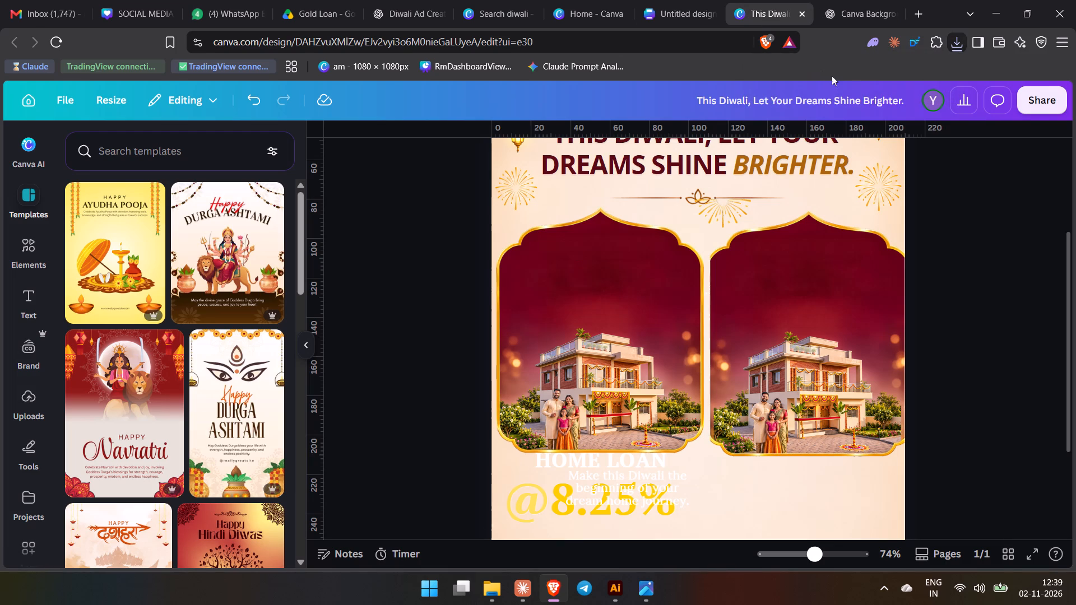
left_click(957, 46)
left_click_drag(833, 100, 695, 195)
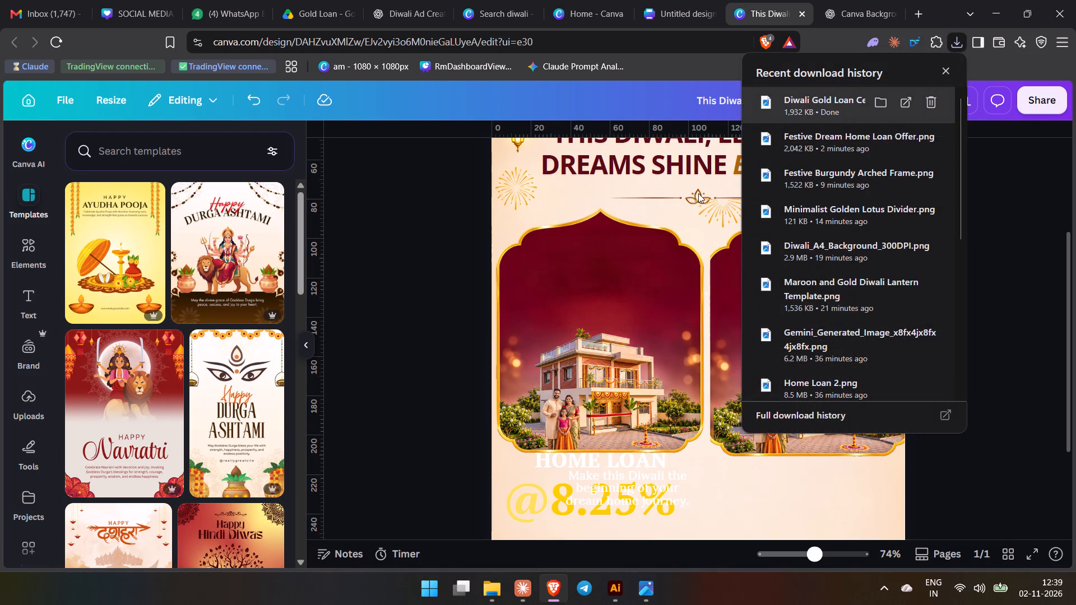
left_click(975, 456)
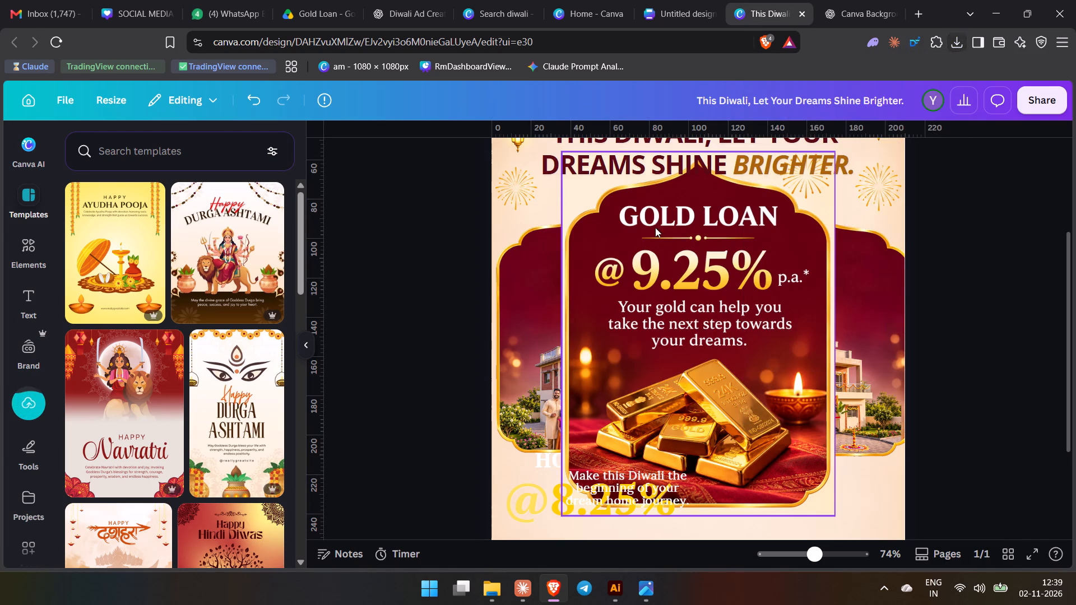
Remove the background of the Gold Loan card image.
left_click(665, 291)
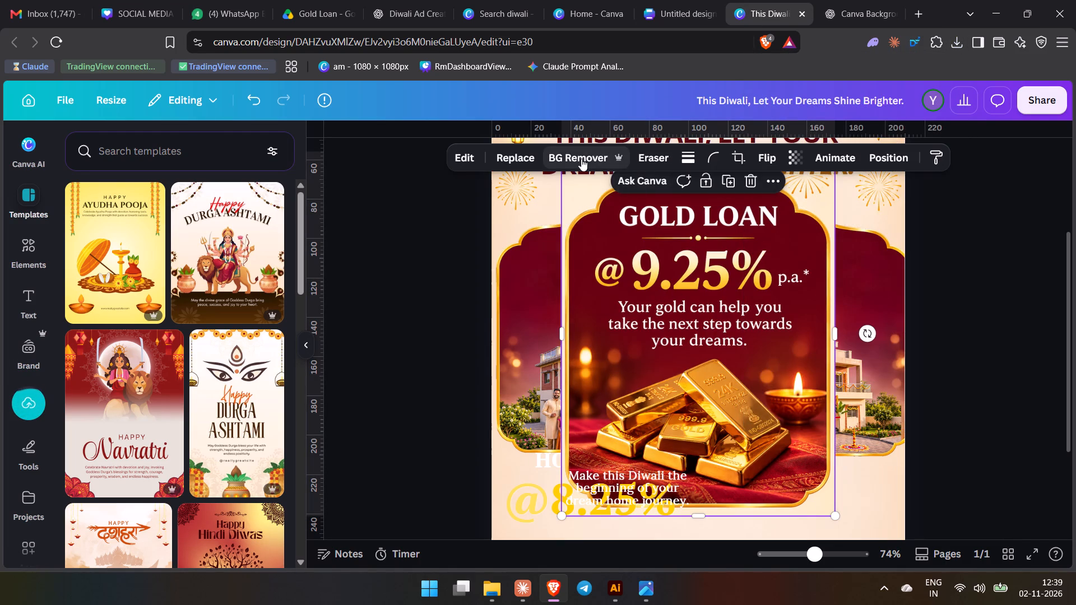
left_click(581, 159)
scroll(912, 361, "up", 2)
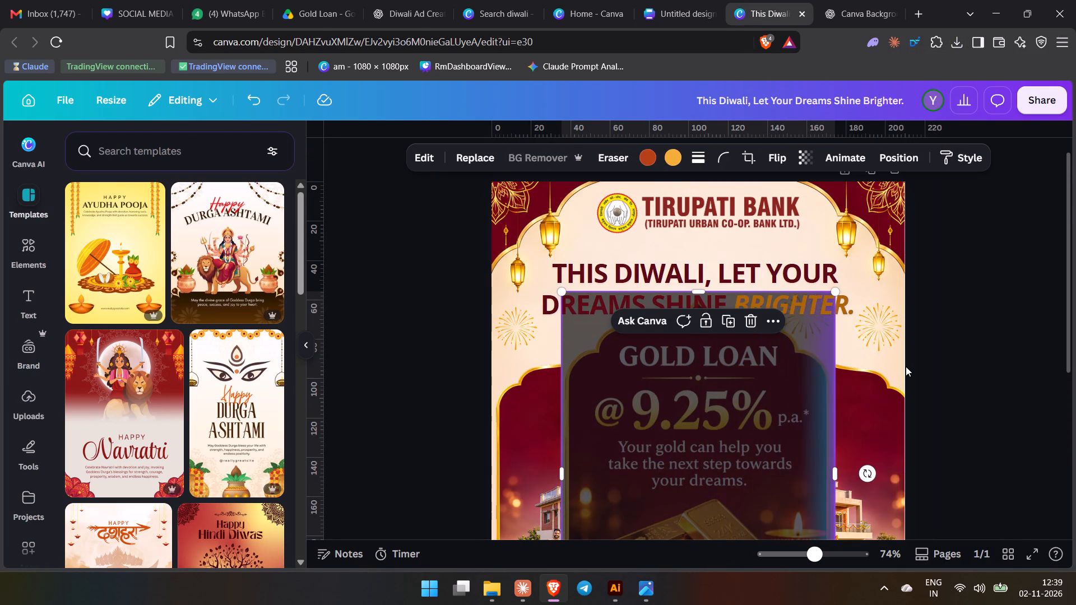
scroll(923, 412, "down", 1)
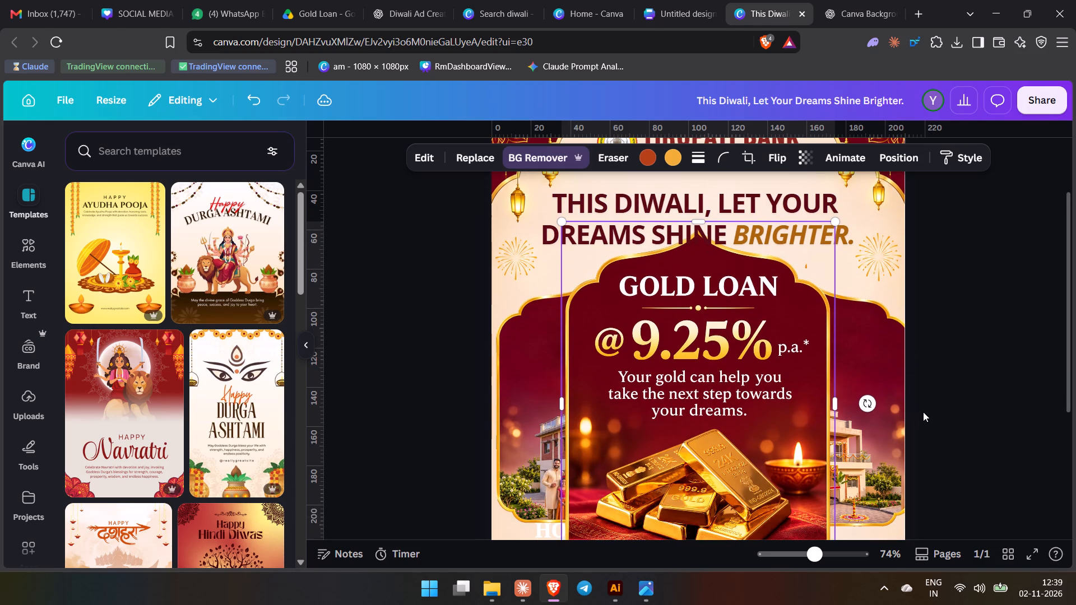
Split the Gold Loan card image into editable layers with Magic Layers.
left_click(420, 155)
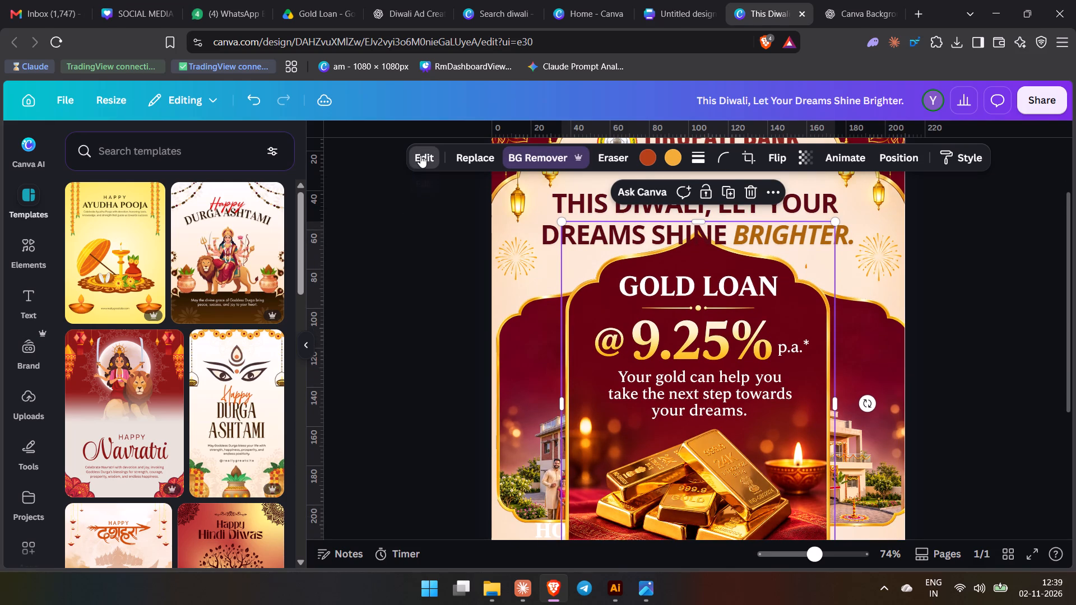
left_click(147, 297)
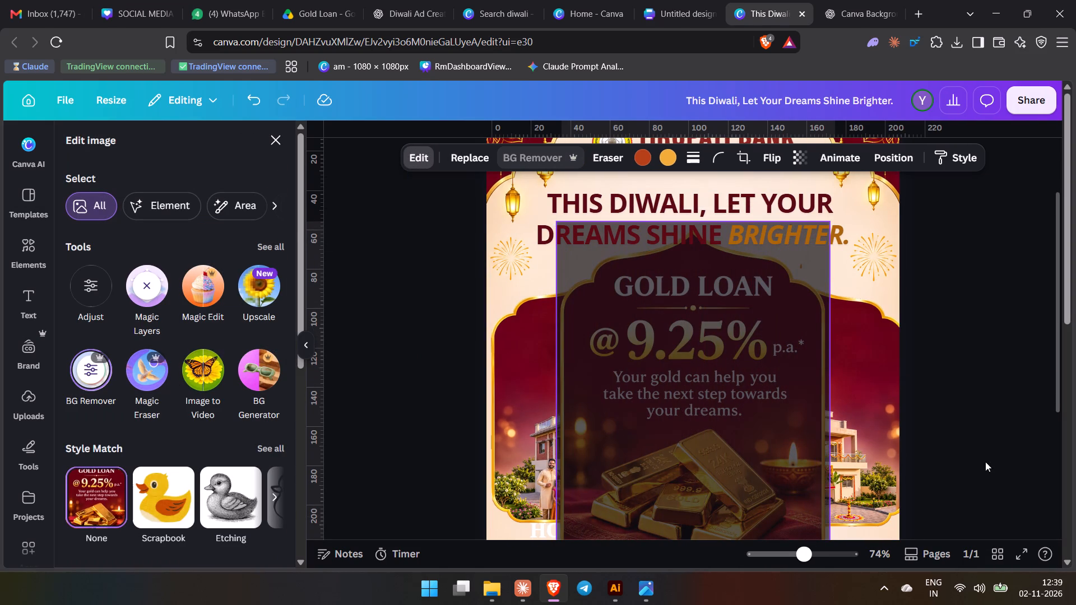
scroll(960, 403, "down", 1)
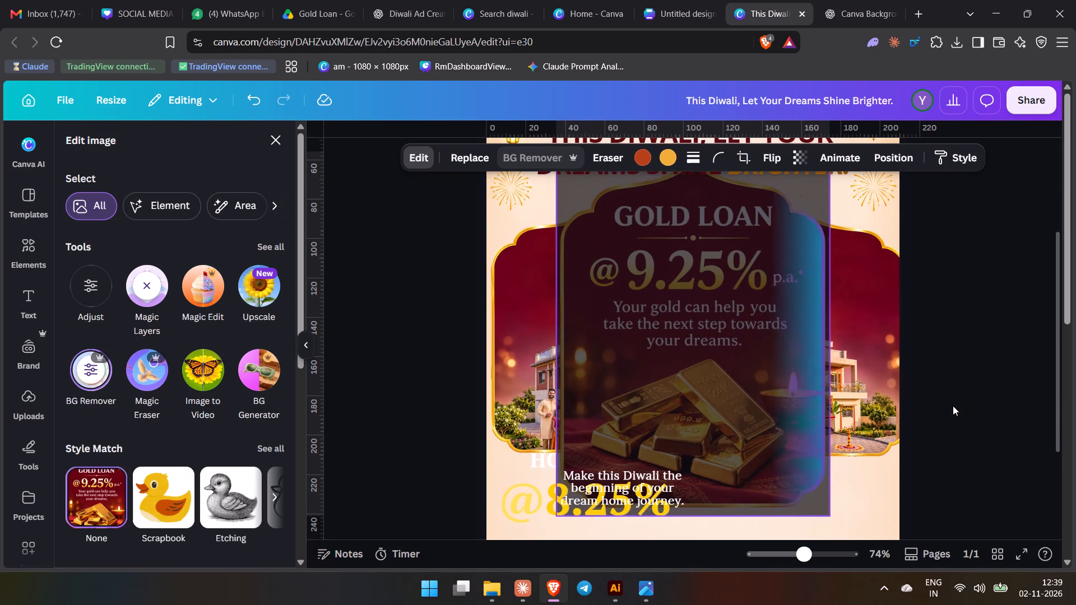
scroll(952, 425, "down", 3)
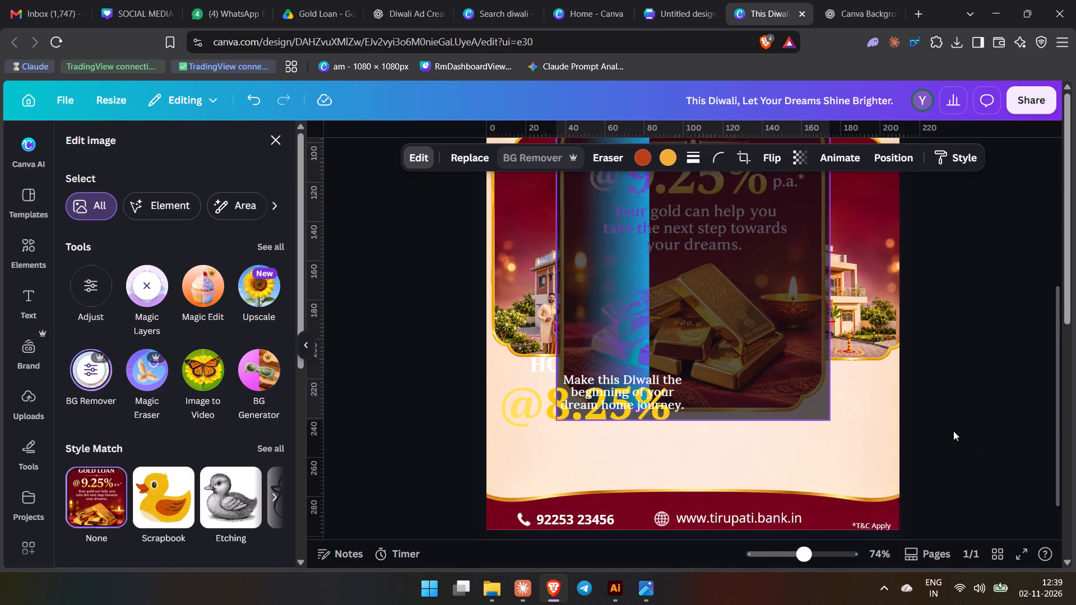
Add a blank second page below the ad.
left_click(742, 523)
scroll(895, 445, "up", 8)
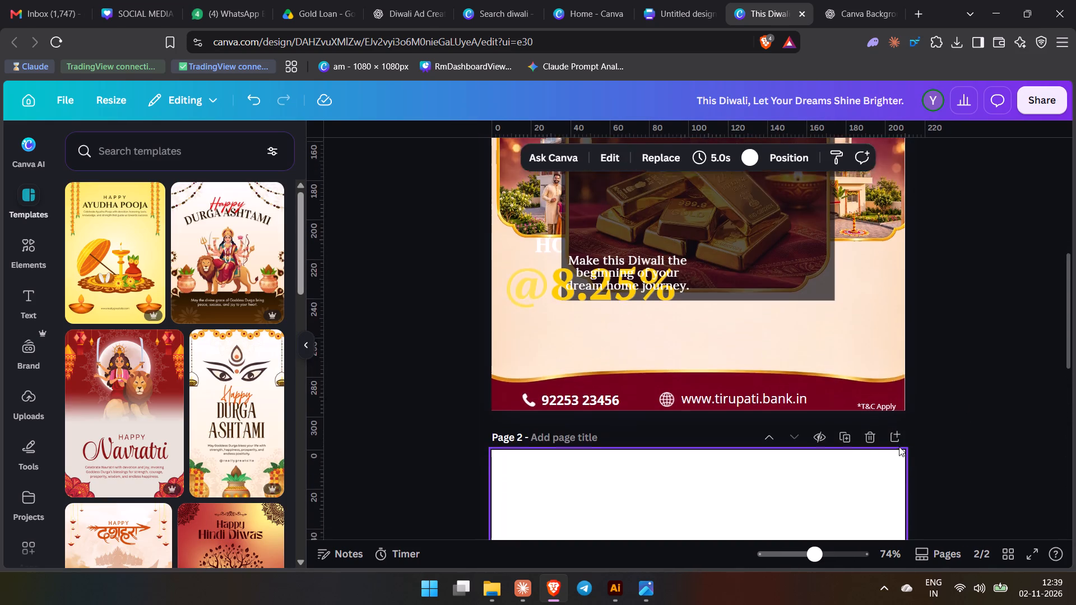
scroll(887, 452, "down", 1)
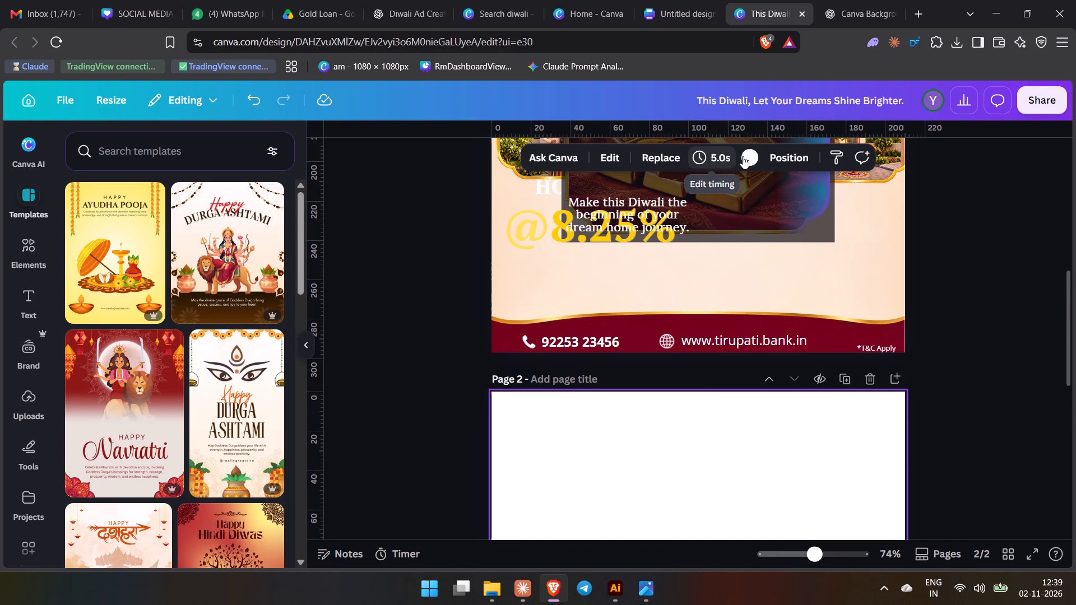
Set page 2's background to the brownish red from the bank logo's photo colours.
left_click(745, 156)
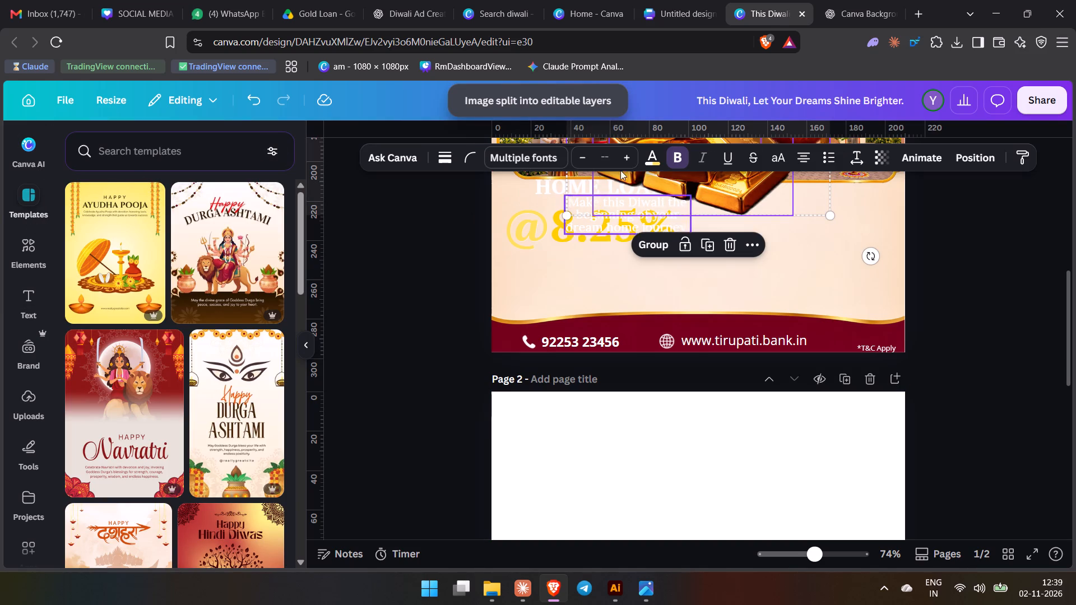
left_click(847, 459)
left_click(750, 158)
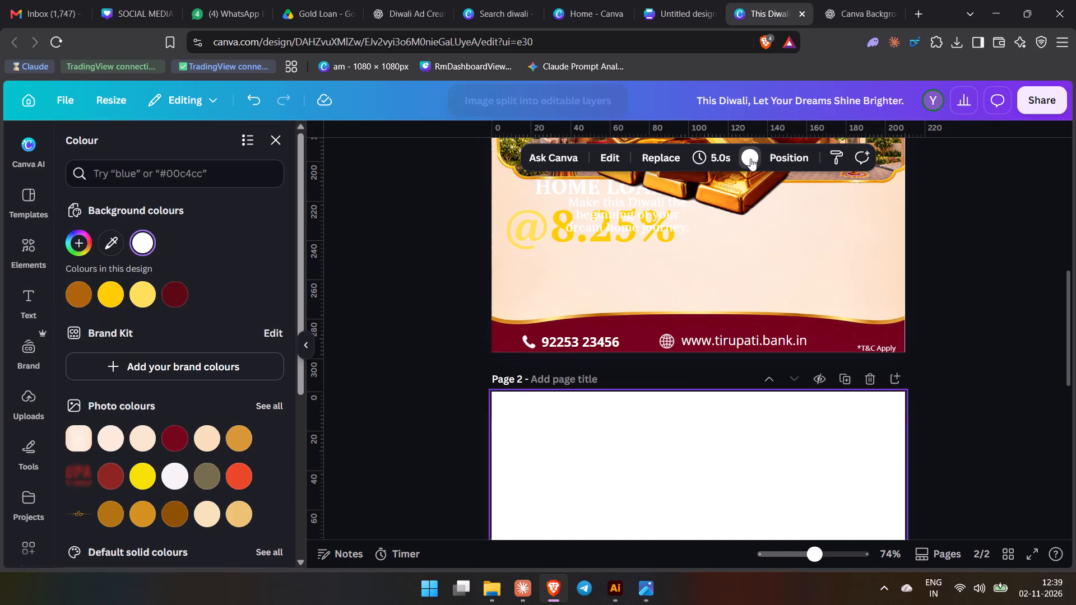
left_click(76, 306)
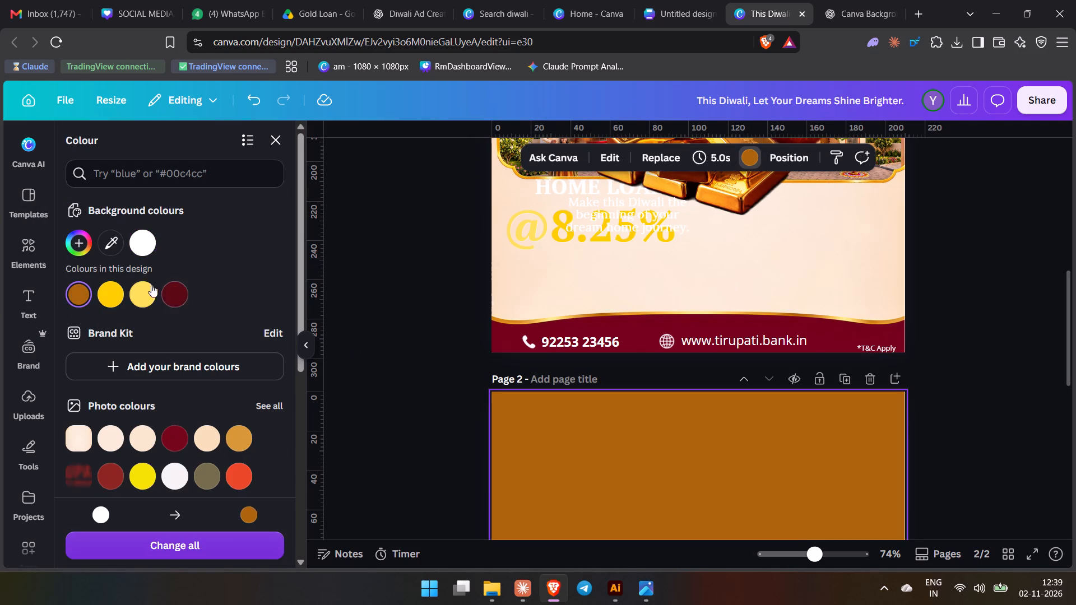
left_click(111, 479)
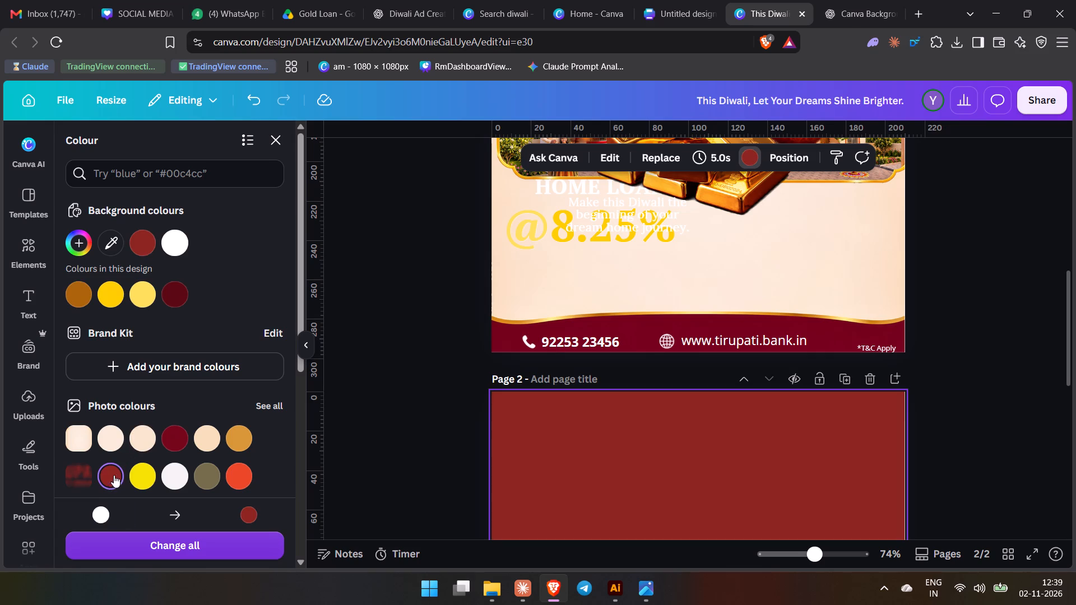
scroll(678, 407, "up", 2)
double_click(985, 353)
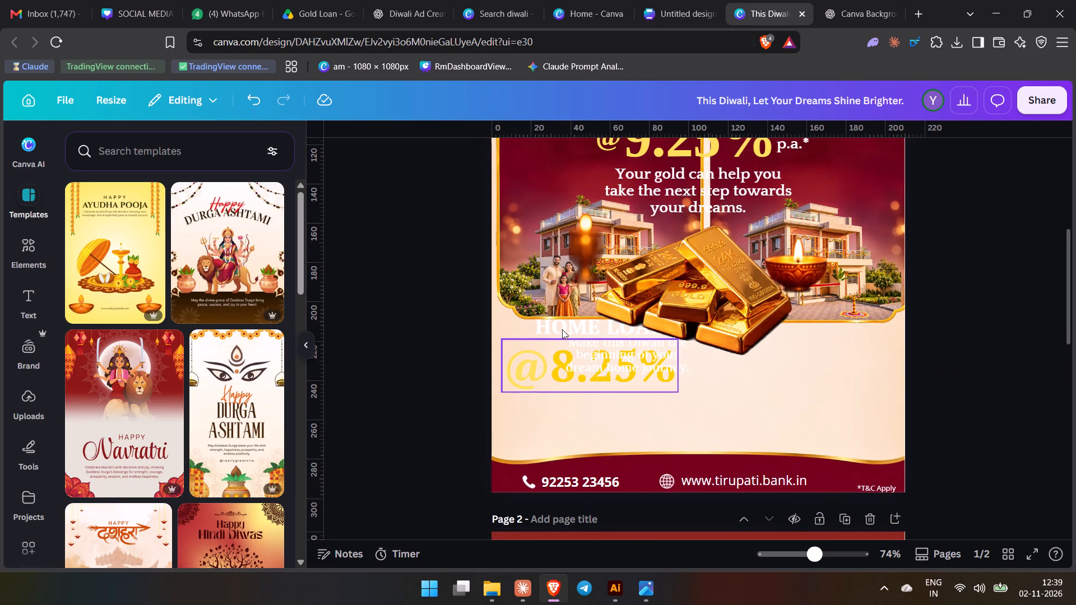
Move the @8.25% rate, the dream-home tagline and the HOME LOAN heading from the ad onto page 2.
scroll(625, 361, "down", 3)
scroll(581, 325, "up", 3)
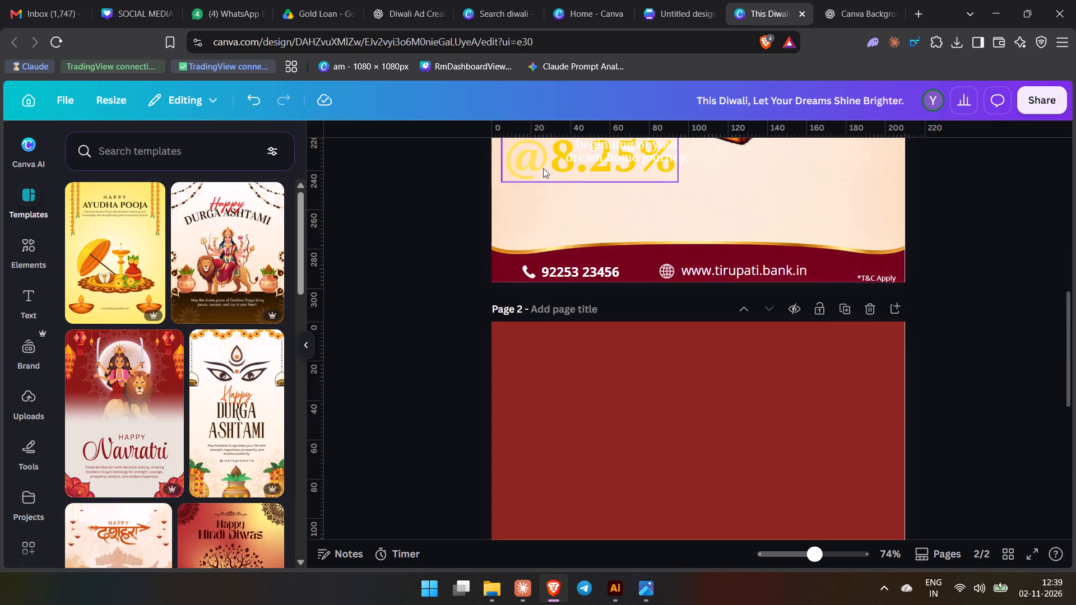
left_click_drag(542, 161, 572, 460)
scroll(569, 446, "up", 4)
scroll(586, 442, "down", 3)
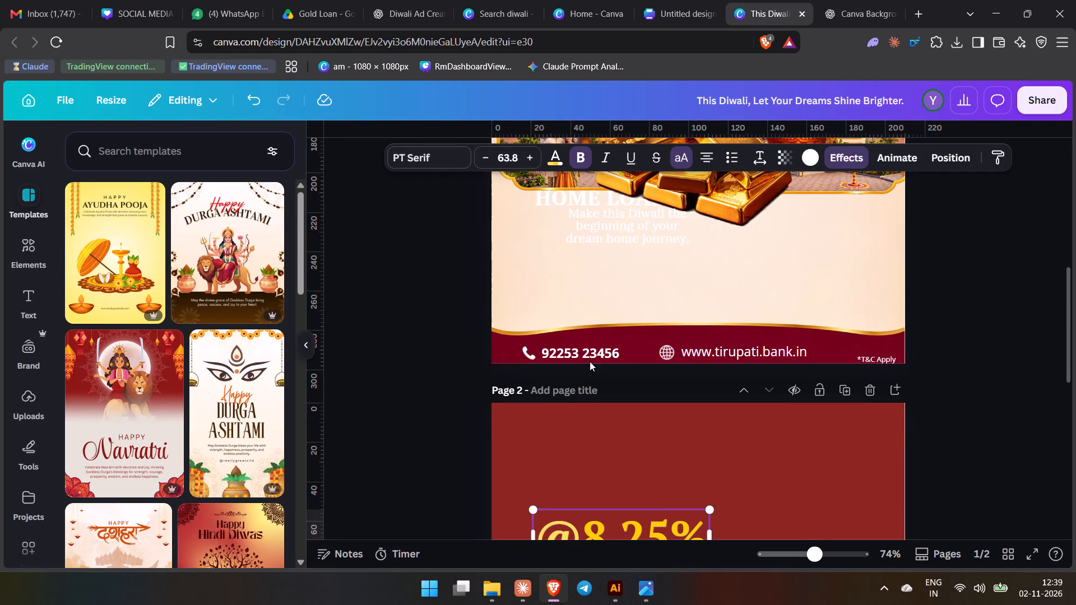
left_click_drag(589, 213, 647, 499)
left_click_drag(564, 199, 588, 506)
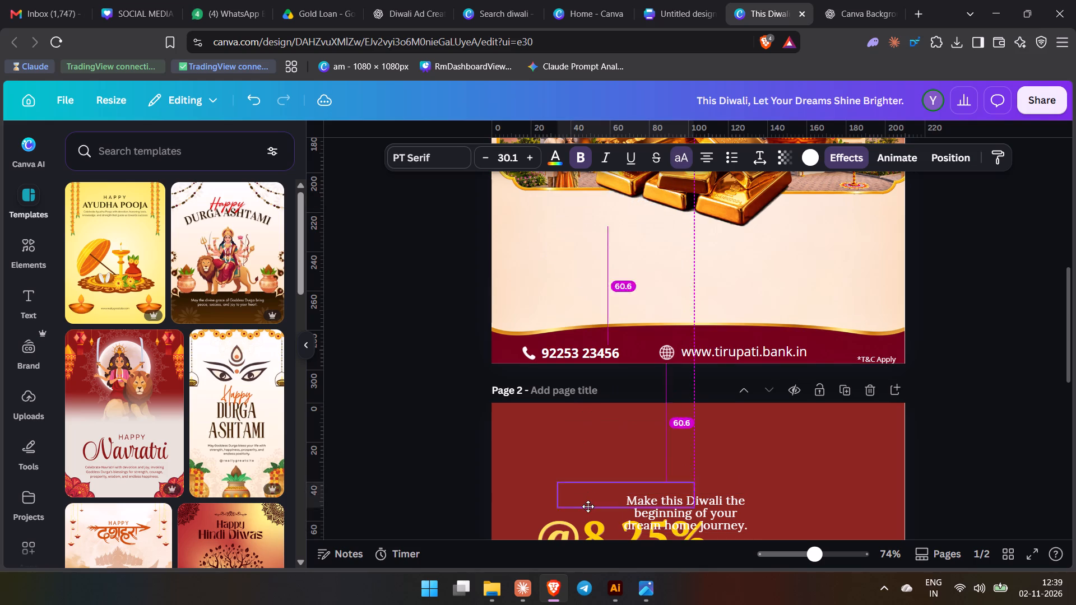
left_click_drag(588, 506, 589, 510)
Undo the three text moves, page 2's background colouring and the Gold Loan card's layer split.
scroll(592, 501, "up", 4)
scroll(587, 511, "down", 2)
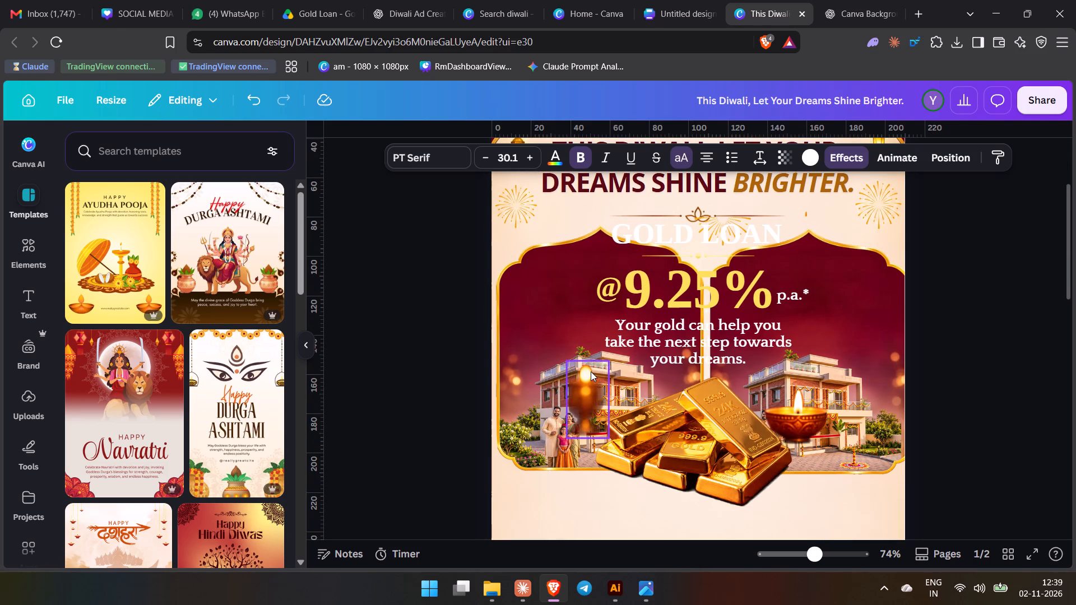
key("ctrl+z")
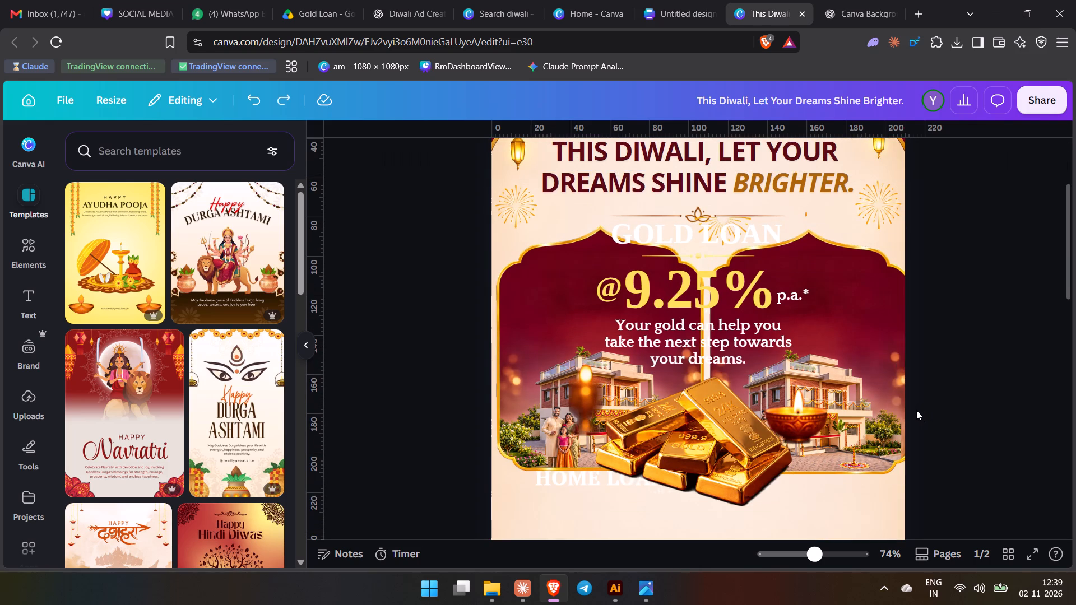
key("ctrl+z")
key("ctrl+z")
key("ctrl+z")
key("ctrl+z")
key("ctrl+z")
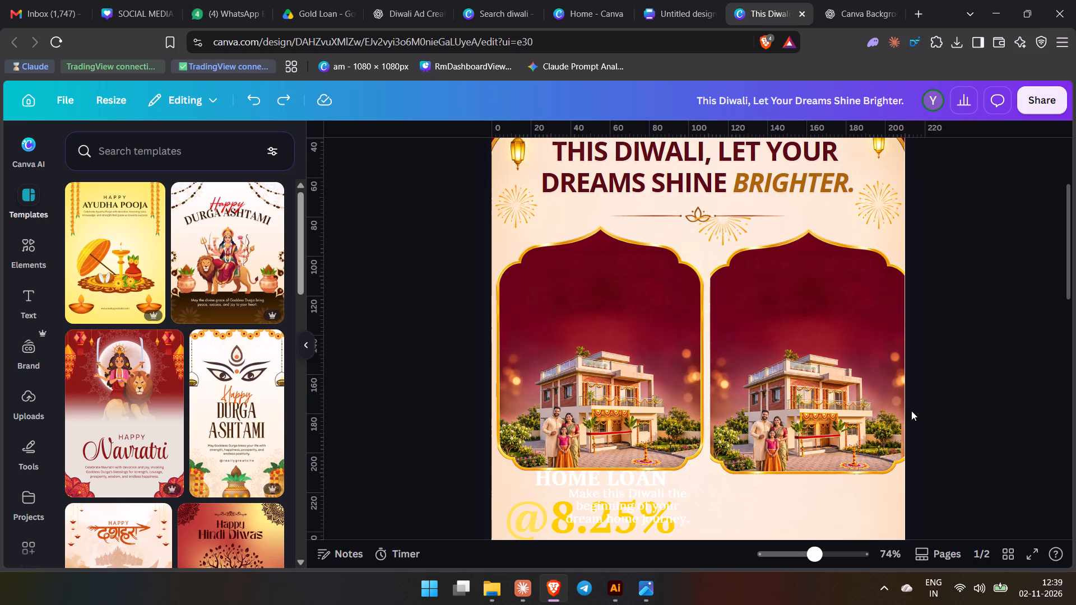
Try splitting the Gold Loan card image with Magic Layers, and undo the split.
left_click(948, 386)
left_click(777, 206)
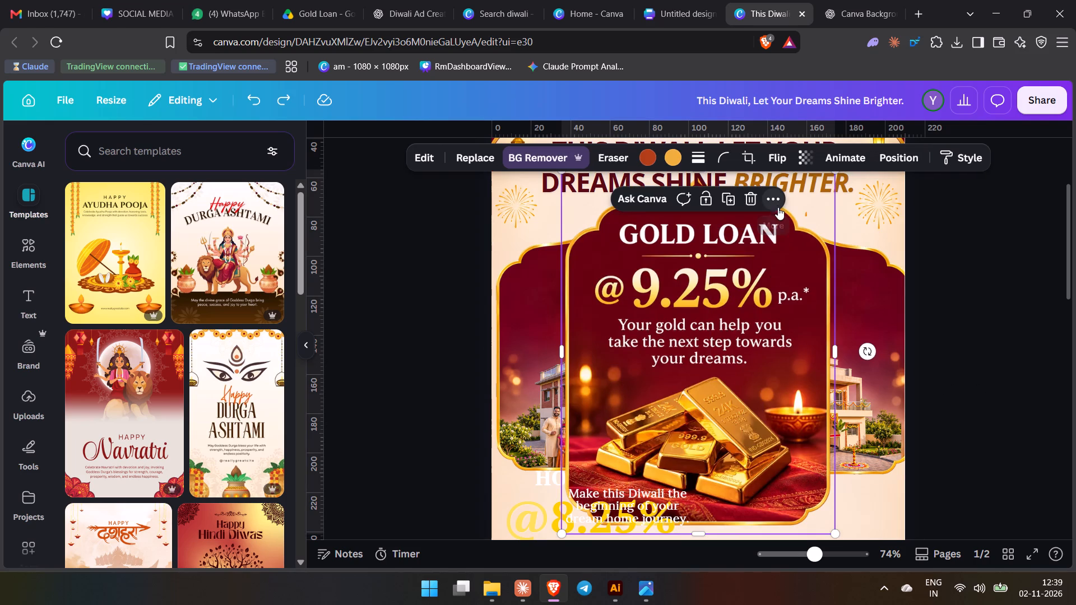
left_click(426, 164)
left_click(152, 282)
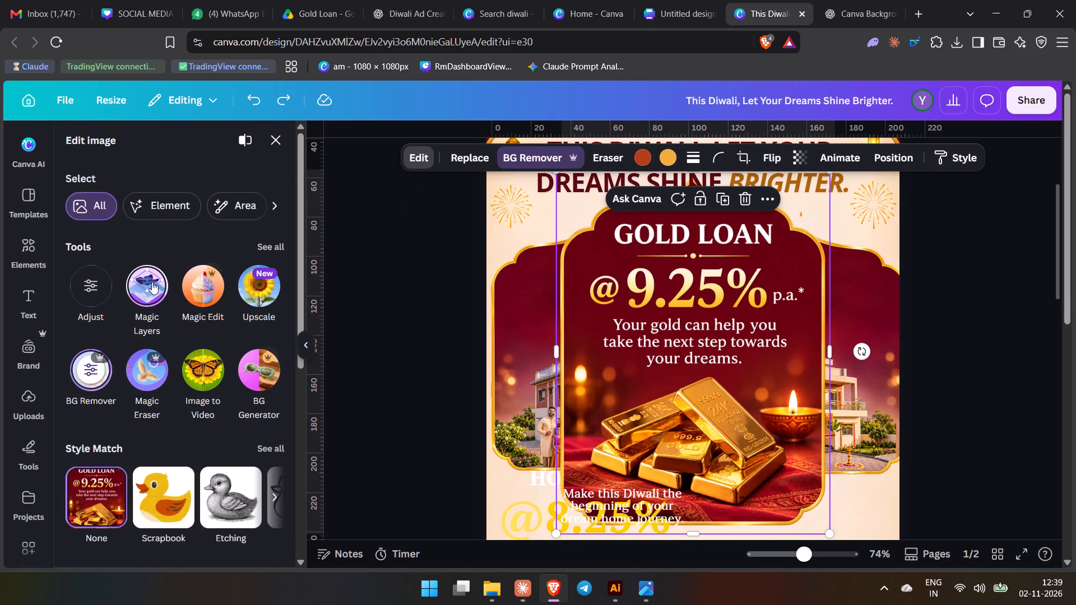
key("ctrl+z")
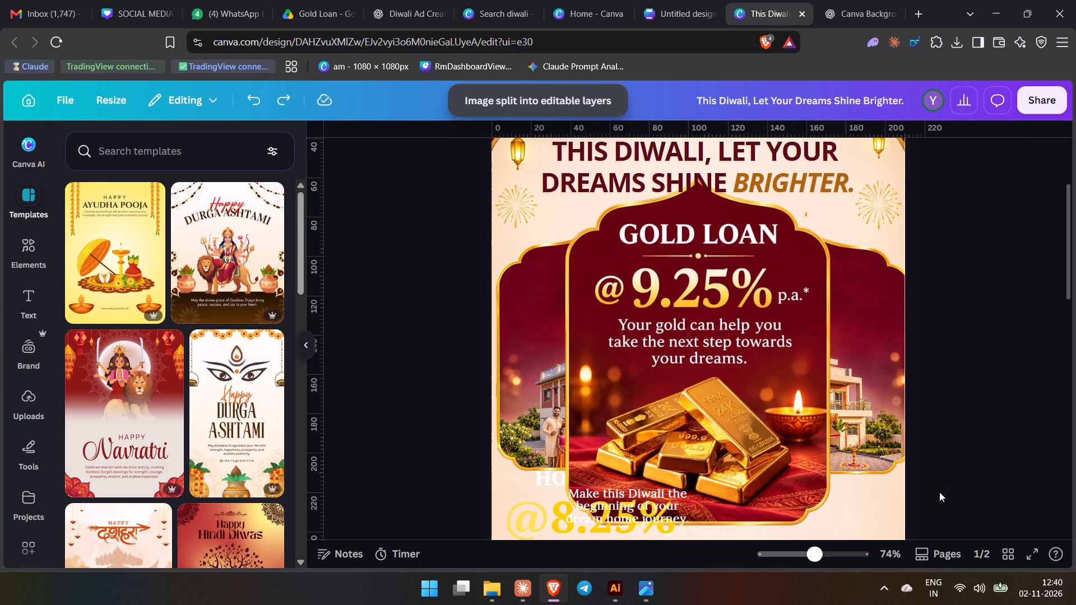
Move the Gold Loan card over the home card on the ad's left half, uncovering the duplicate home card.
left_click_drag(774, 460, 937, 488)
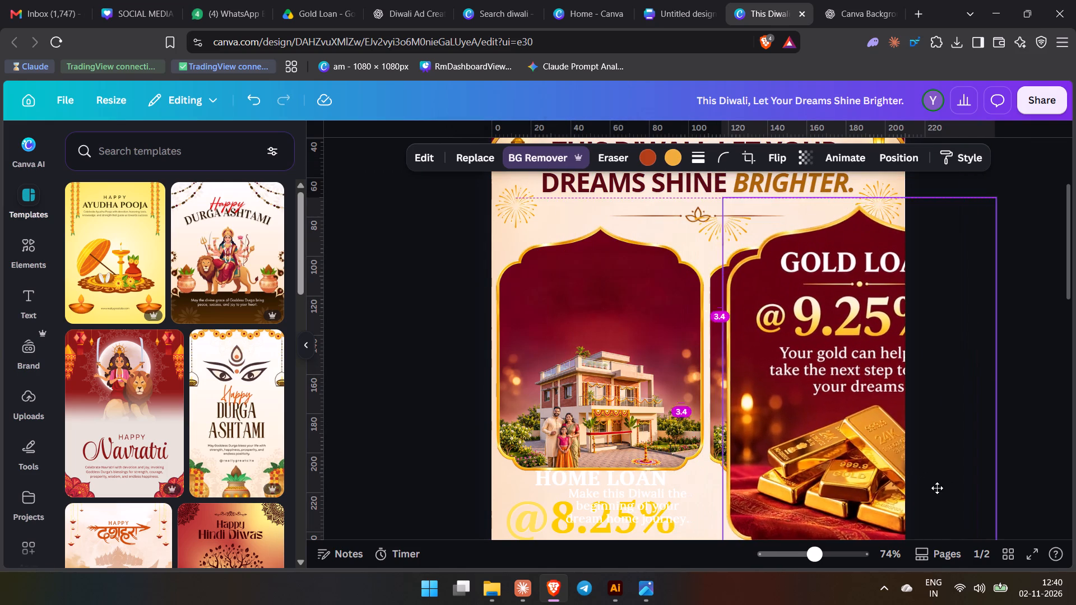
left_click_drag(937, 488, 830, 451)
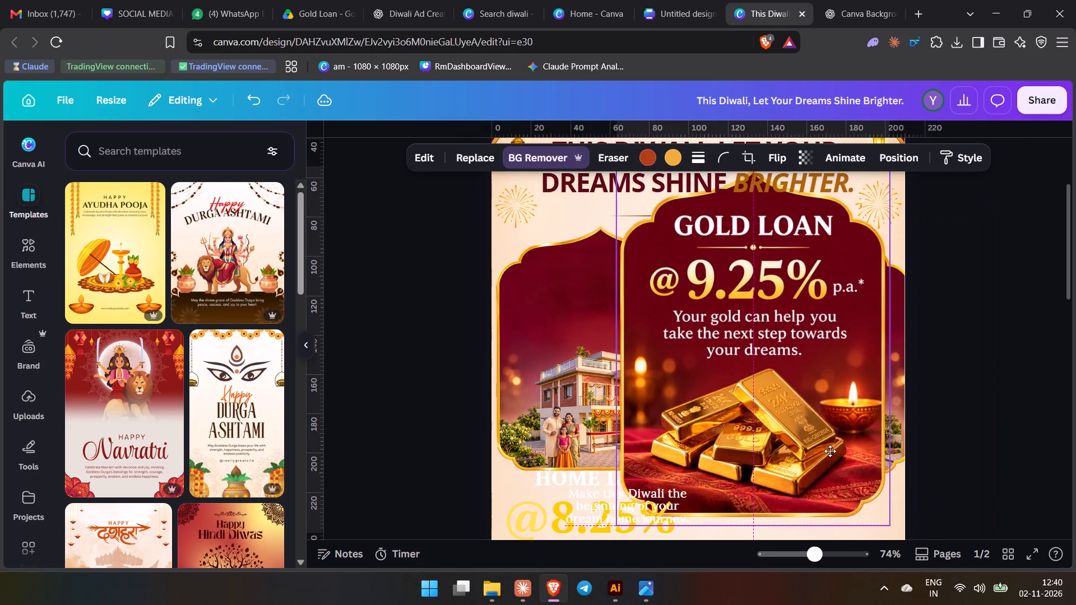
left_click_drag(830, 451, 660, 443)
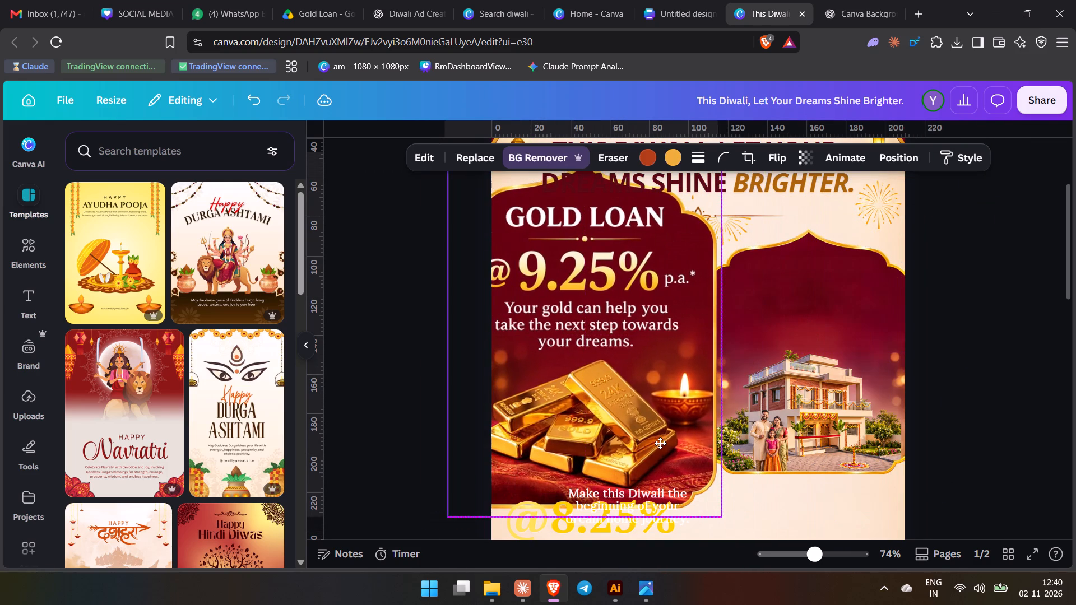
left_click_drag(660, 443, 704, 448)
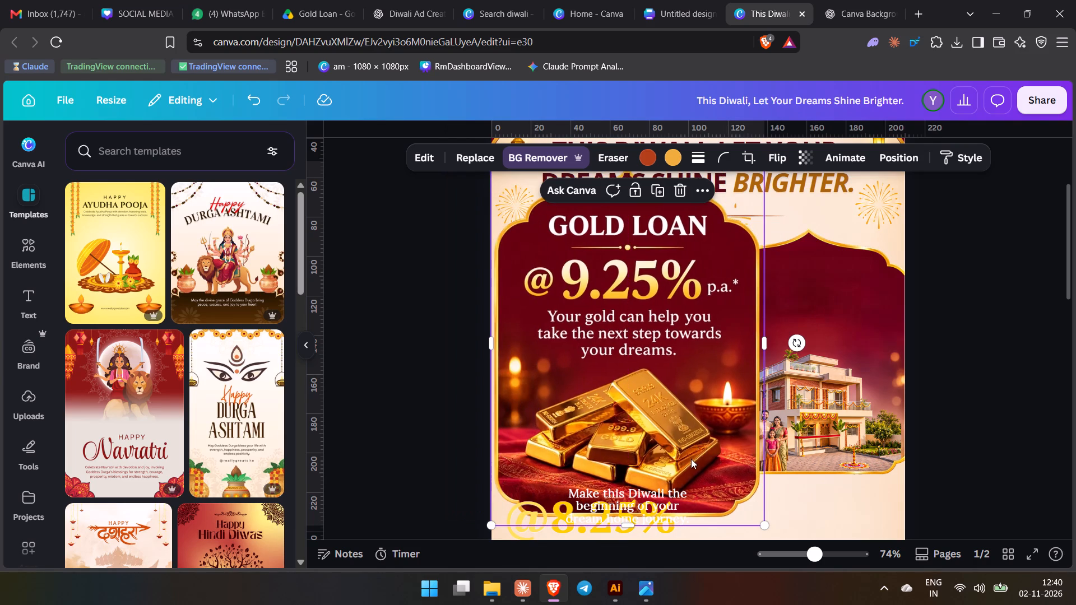
Erase the GOLD LOAN heading, the @9.25% p.a. rate and the tagline from the gold card with Magic Eraser at brush size 40.
left_click(432, 152)
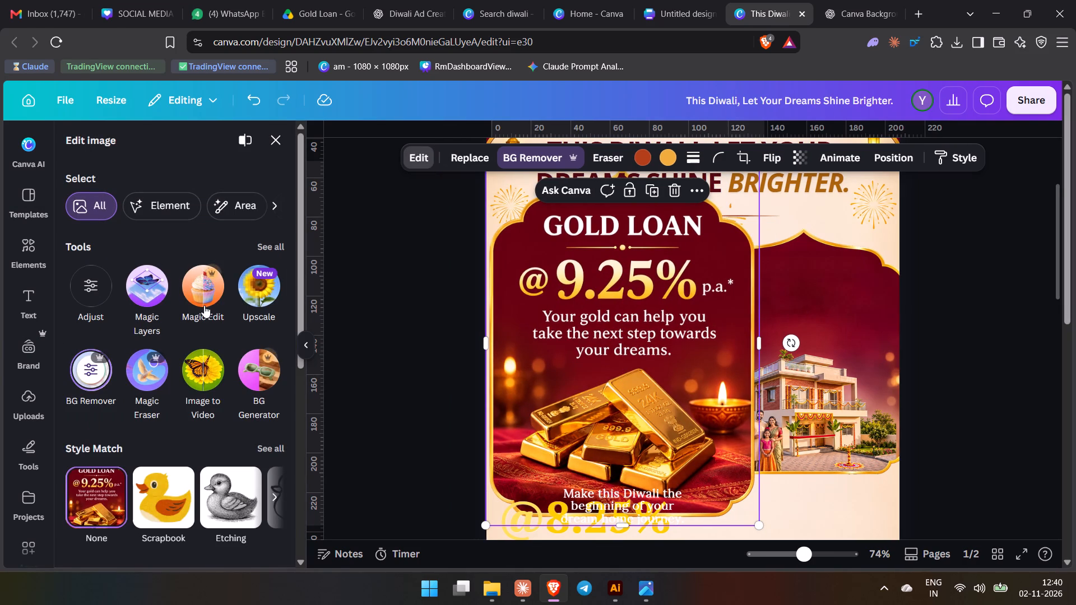
left_click(168, 364)
left_click_drag(616, 210, 757, 206)
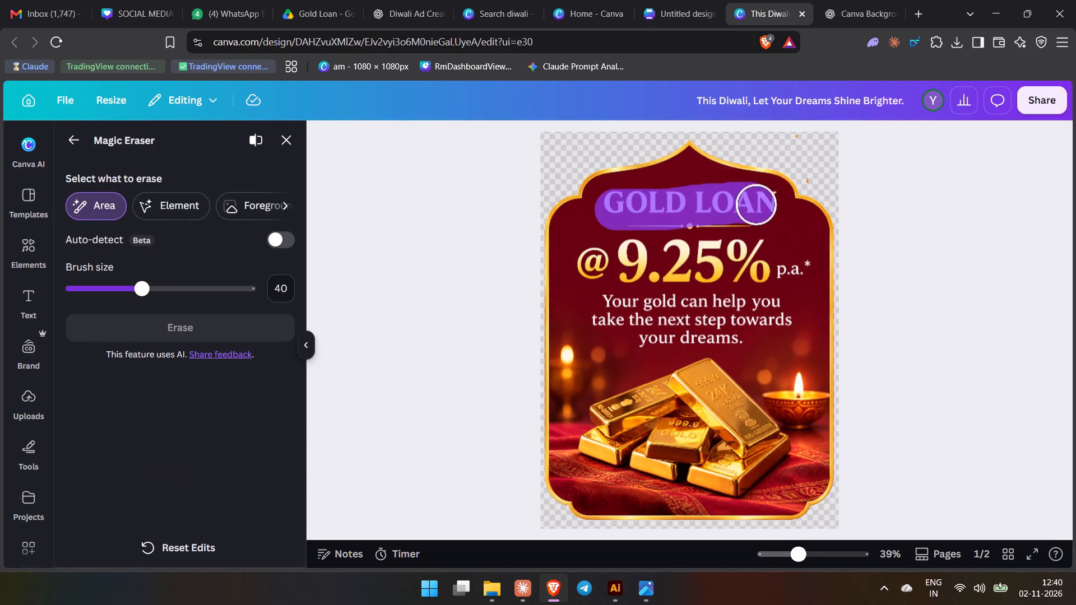
left_click_drag(757, 206, 786, 297)
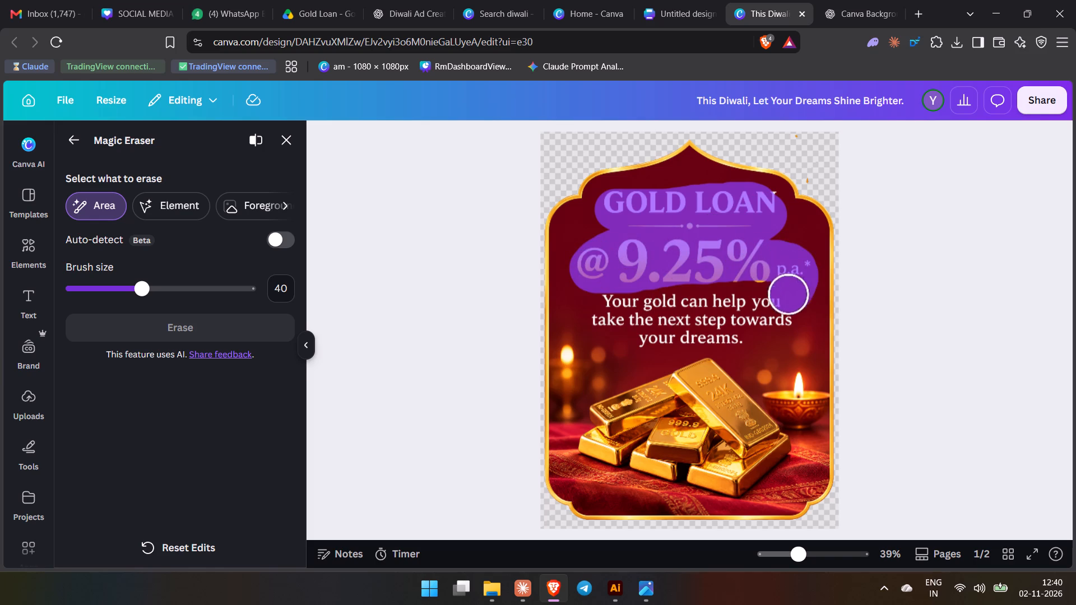
left_click_drag(786, 297, 698, 331)
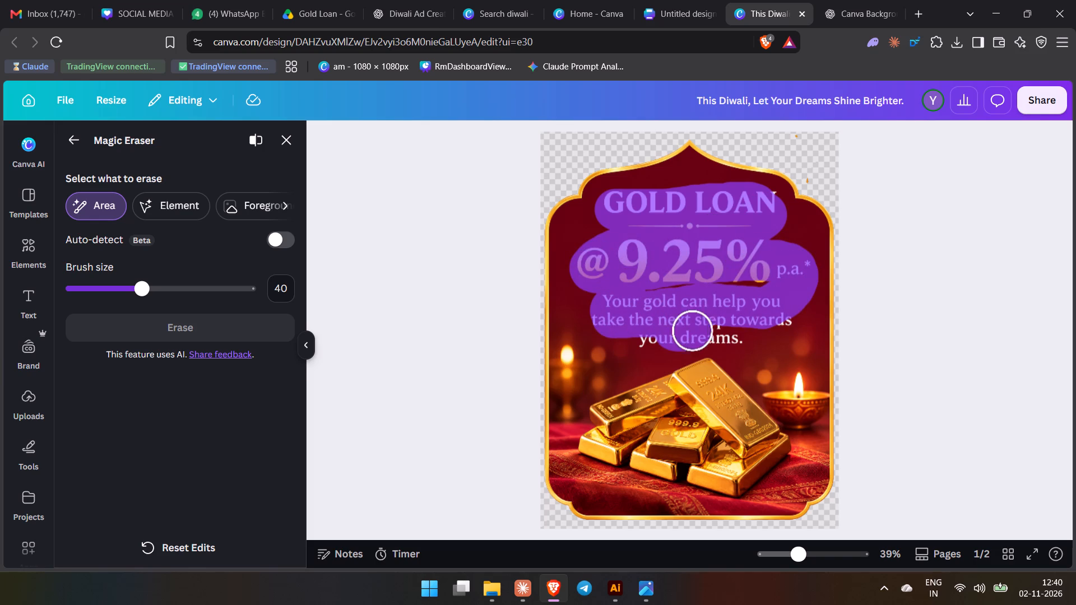
left_click_drag(698, 331, 704, 289)
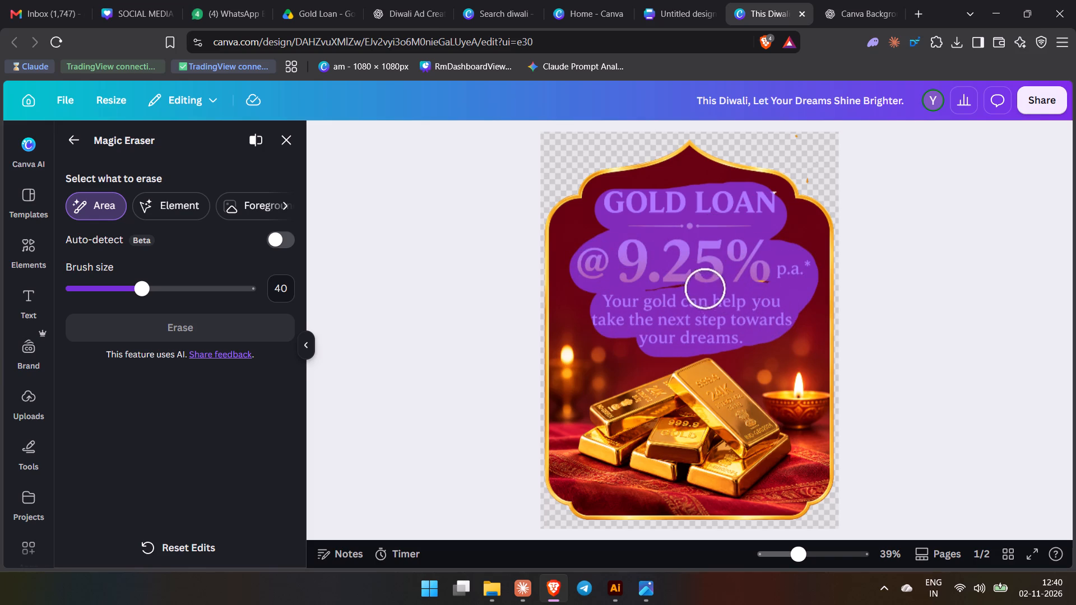
left_click_drag(704, 289, 776, 279)
left_click(252, 322)
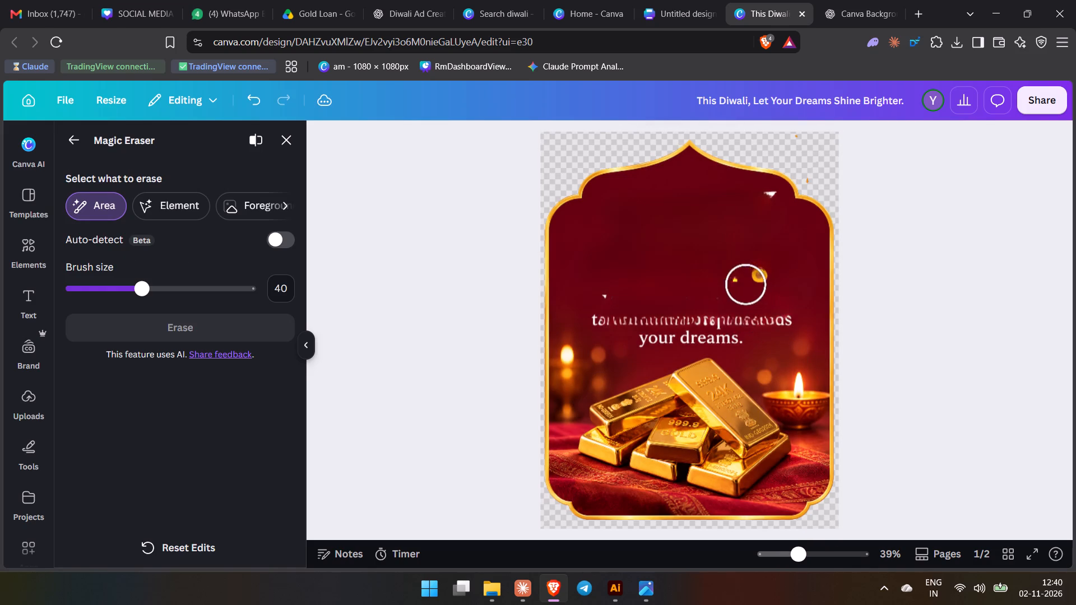
Erase the leftover text fragments and remaining tagline lines from the gold card, and leave Magic Eraser.
left_click_drag(746, 285, 757, 280)
left_click(771, 206)
left_click(604, 300)
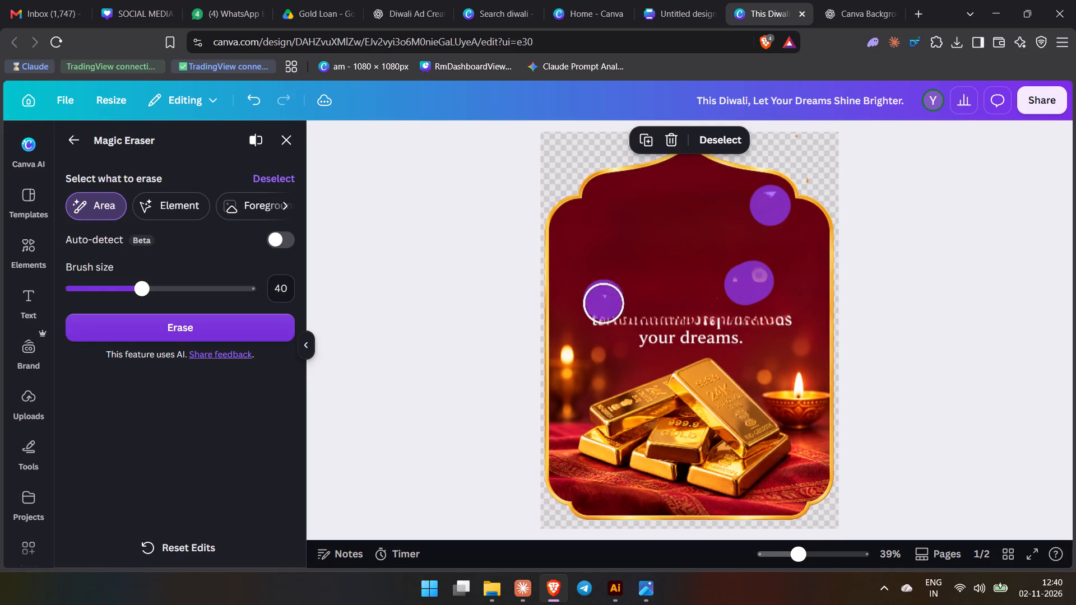
left_click_drag(603, 319, 778, 318)
left_click_drag(653, 336, 732, 334)
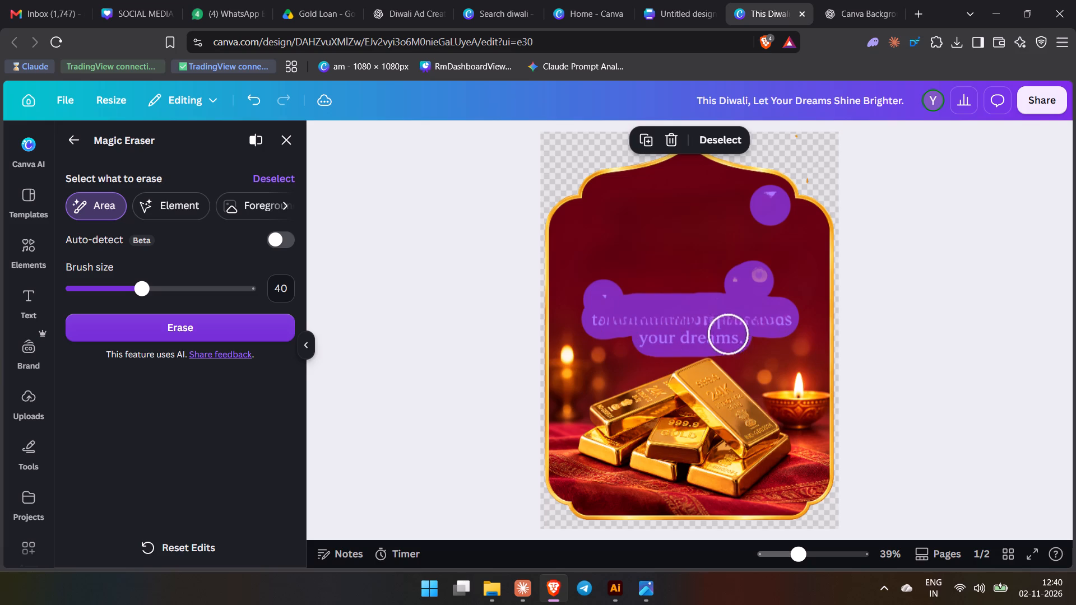
left_click(266, 324)
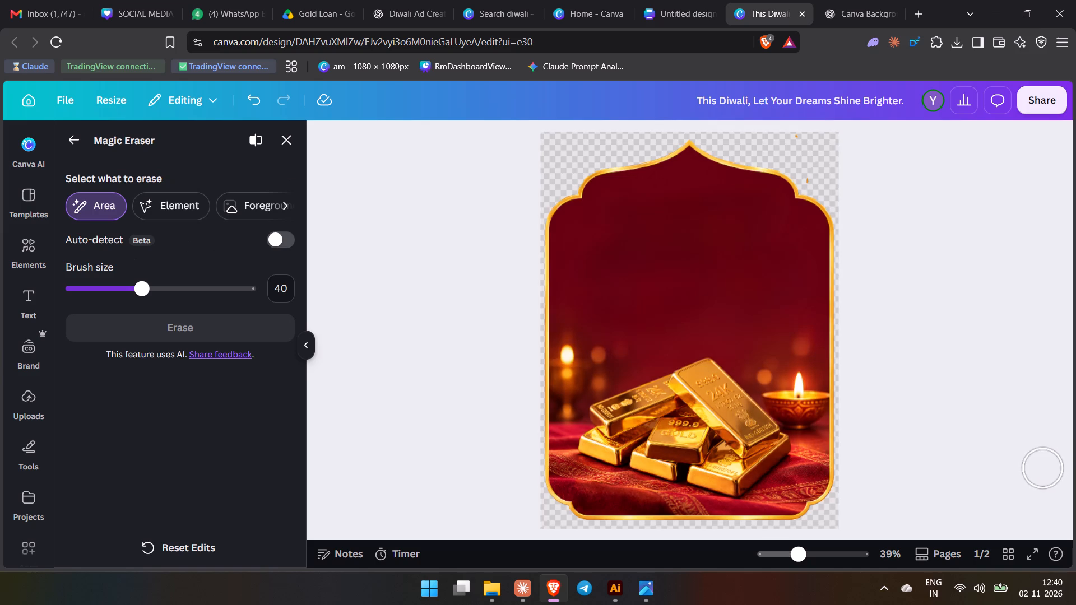
key("Escape")
left_click(73, 132)
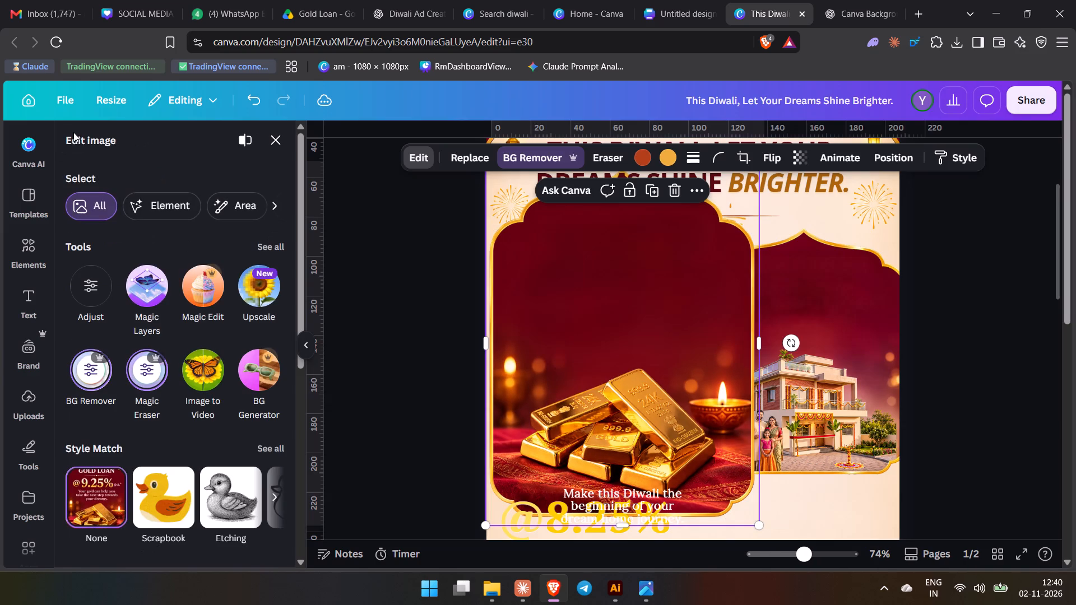
Delete the duplicate home card on the ad's right half.
left_click(863, 401)
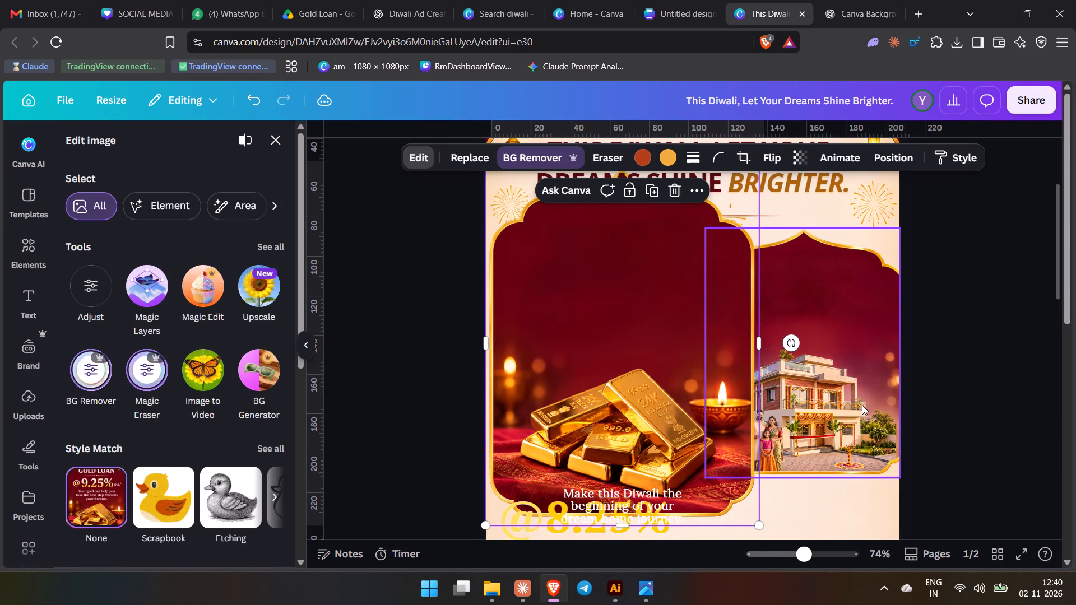
key("Delete")
Place the textless gold card beside the home card against the page's right edge, scaled down to about 125 mm high.
left_click_drag(620, 316, 817, 333)
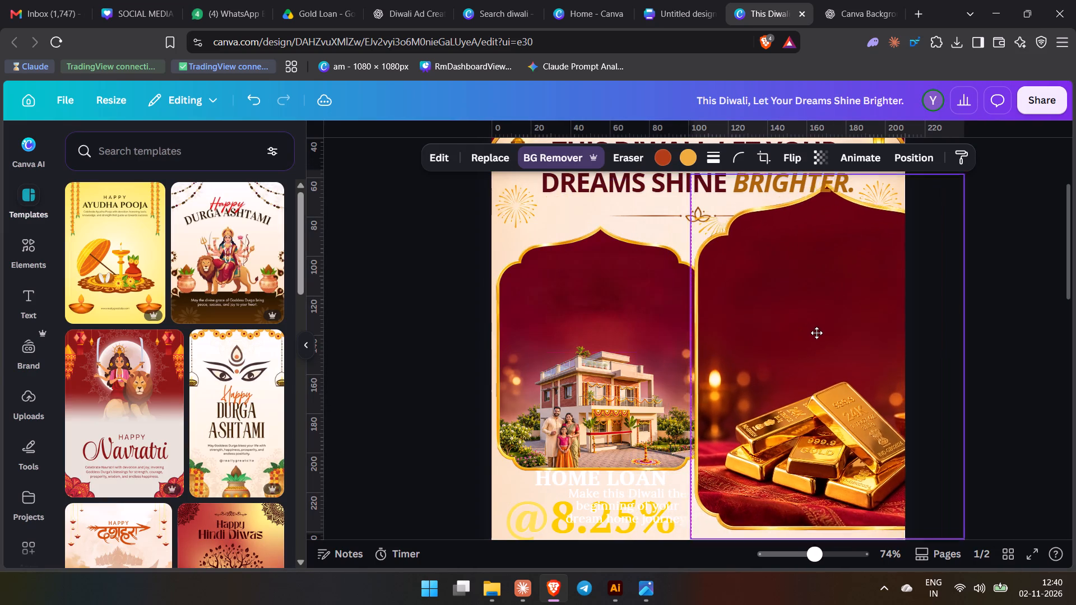
left_click_drag(817, 333, 805, 385)
scroll(822, 391, "down", 3)
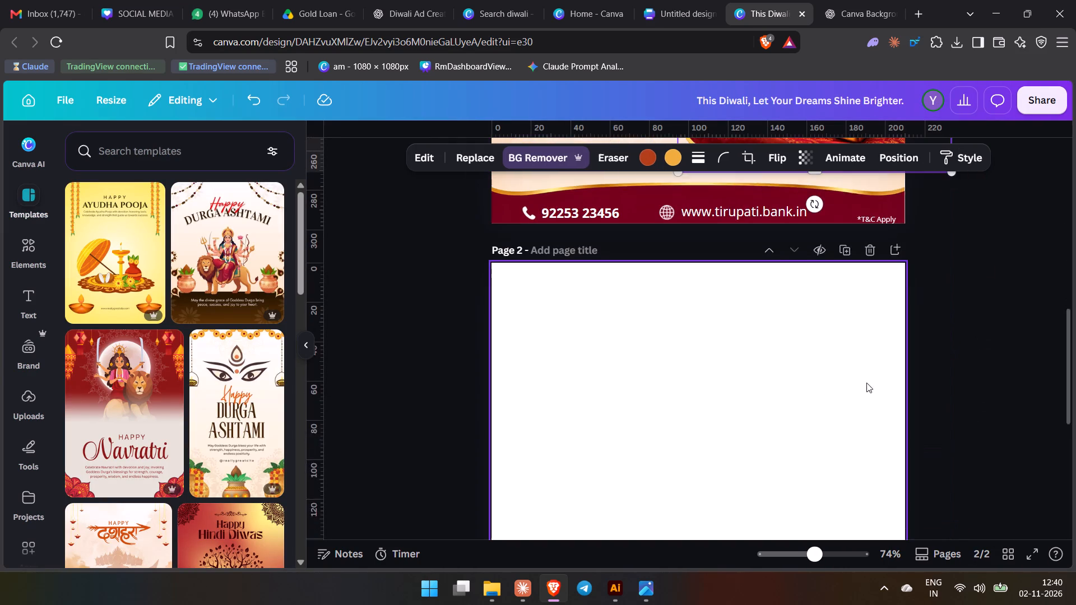
scroll(878, 403, "up", 4)
left_click_drag(949, 450, 902, 331)
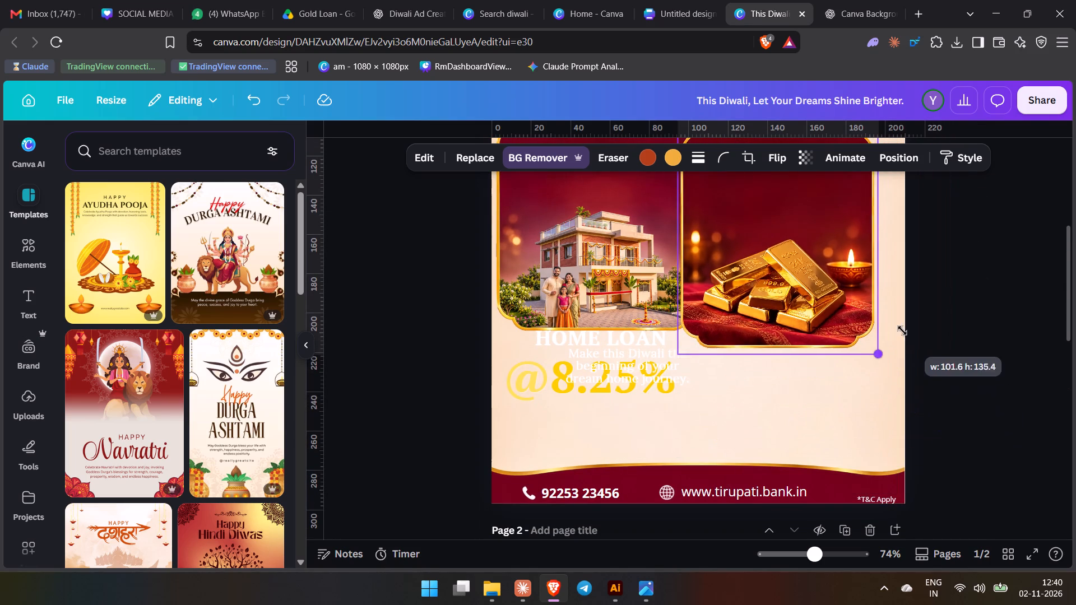
left_click_drag(902, 331, 893, 307)
scroll(903, 359, "up", 2)
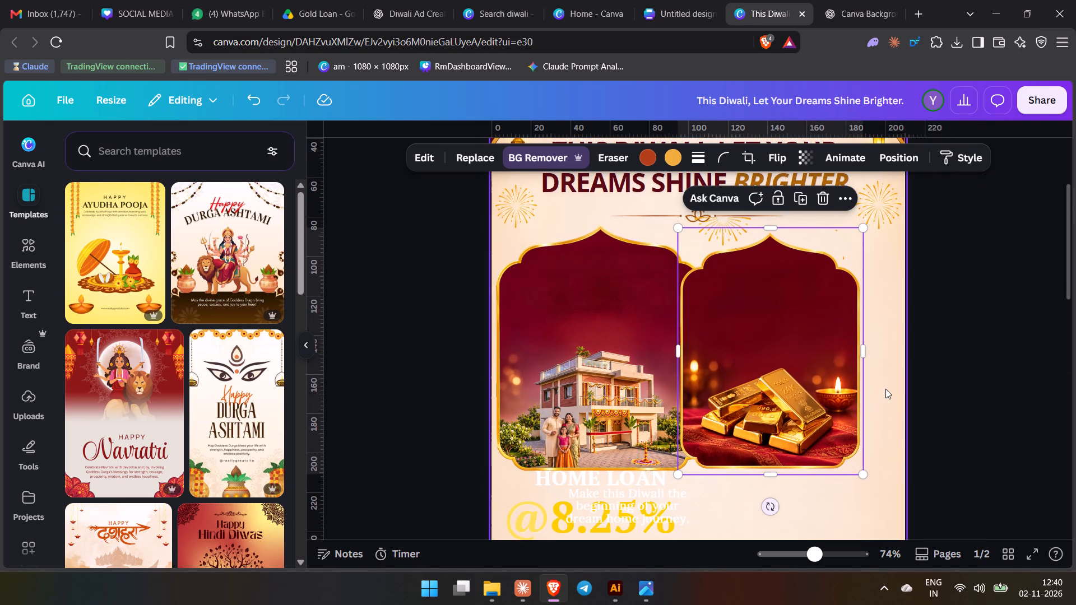
left_click_drag(806, 387, 851, 388)
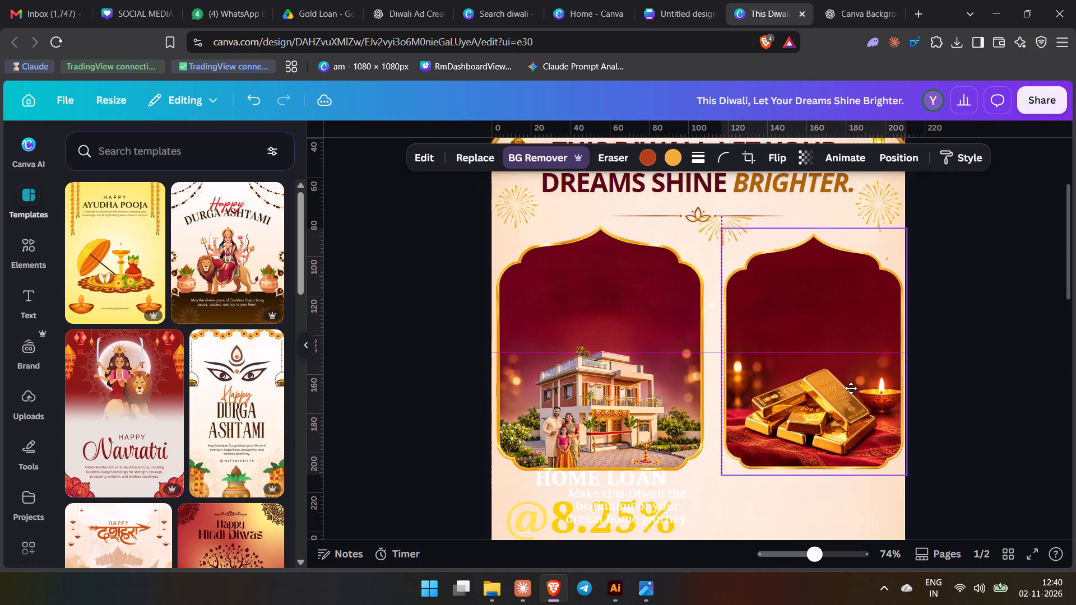
left_click_drag(851, 388, 851, 389)
Extend the gold card's left and bottom edges and line it up level with the home card.
left_click_drag(722, 359, 702, 355)
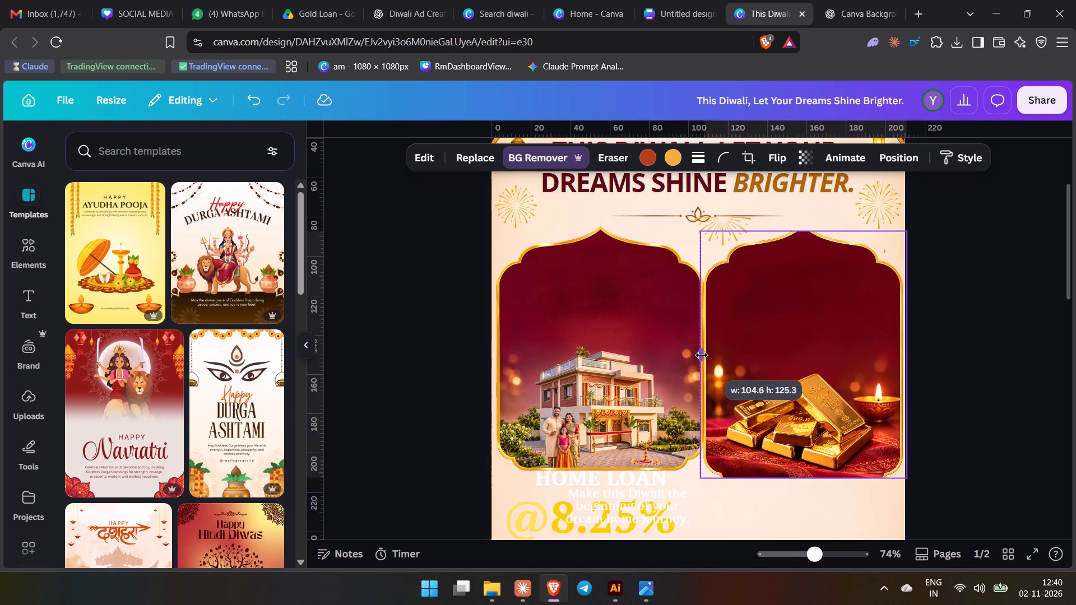
left_click_drag(702, 355, 707, 352)
left_click_drag(802, 478, 802, 480)
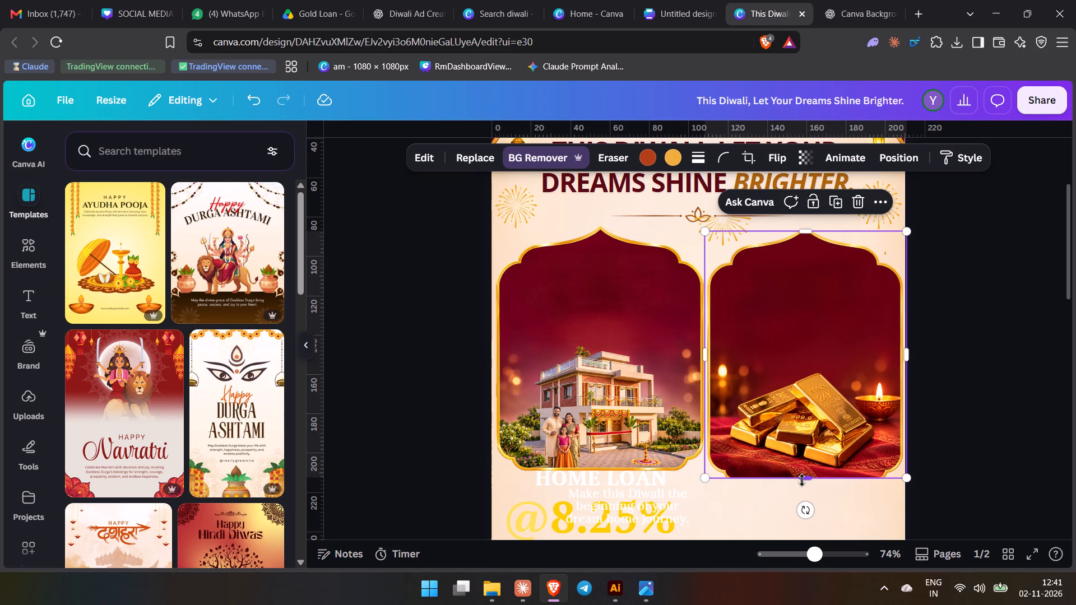
left_click_drag(802, 480, 805, 491)
left_click_drag(814, 455, 814, 441)
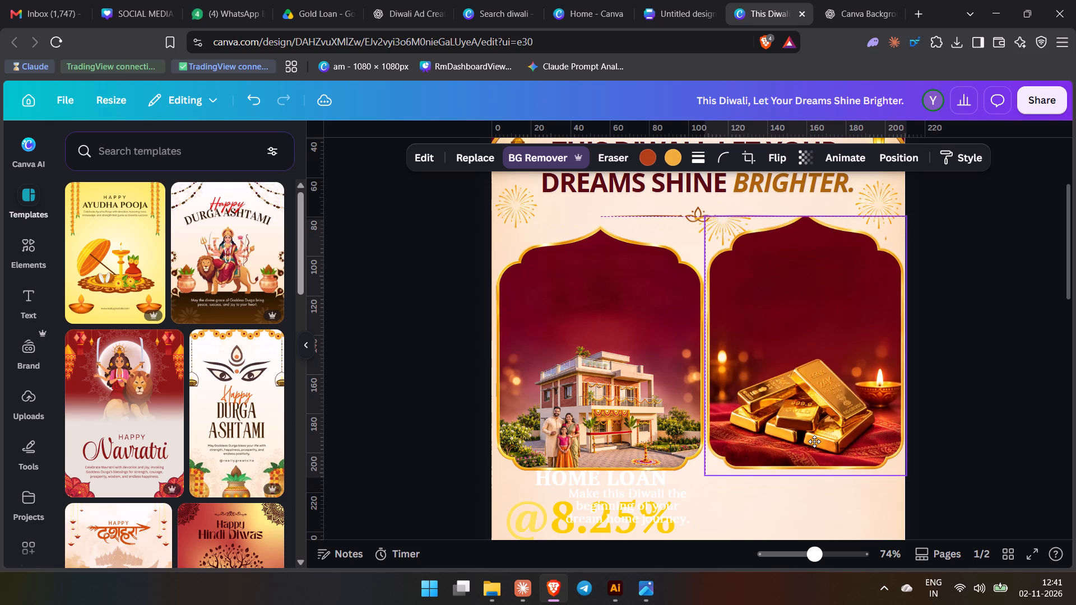
left_click_drag(814, 441, 814, 435)
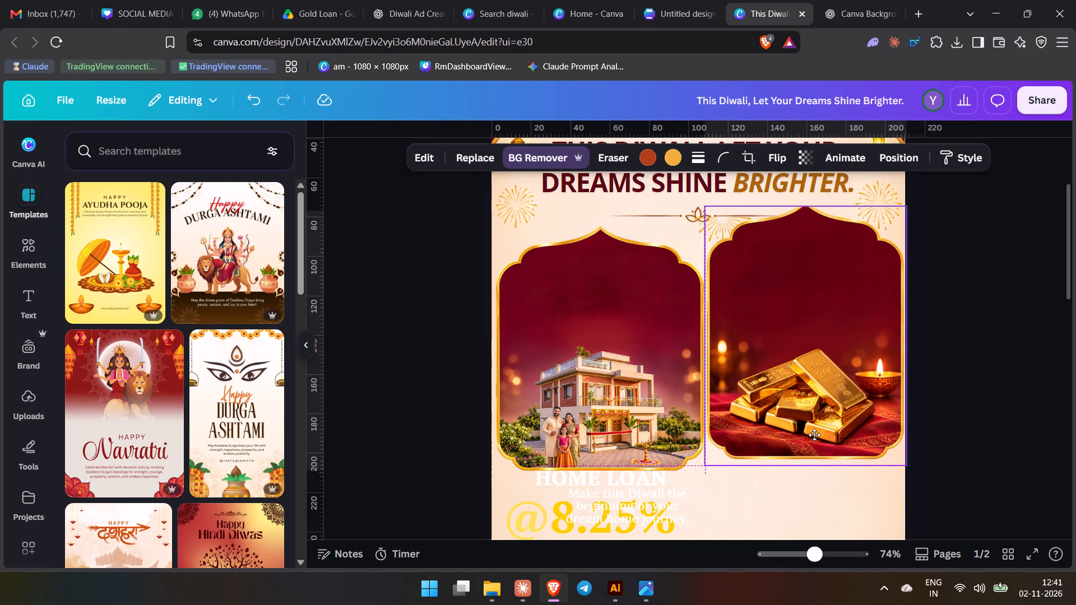
left_click_drag(814, 435, 813, 437)
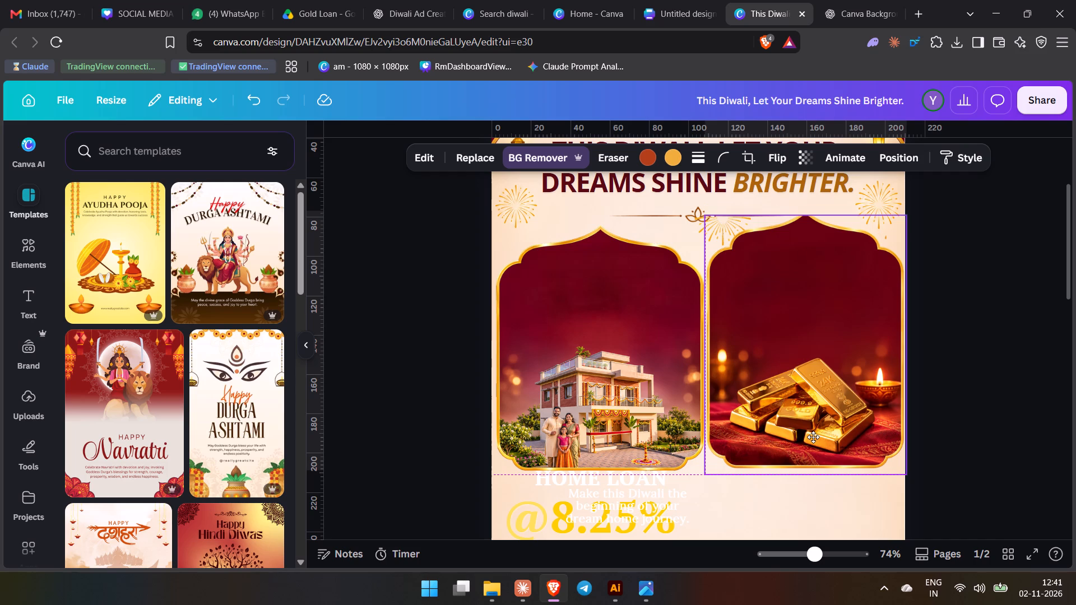
left_click_drag(813, 437, 813, 439)
left_click_drag(813, 439, 813, 444)
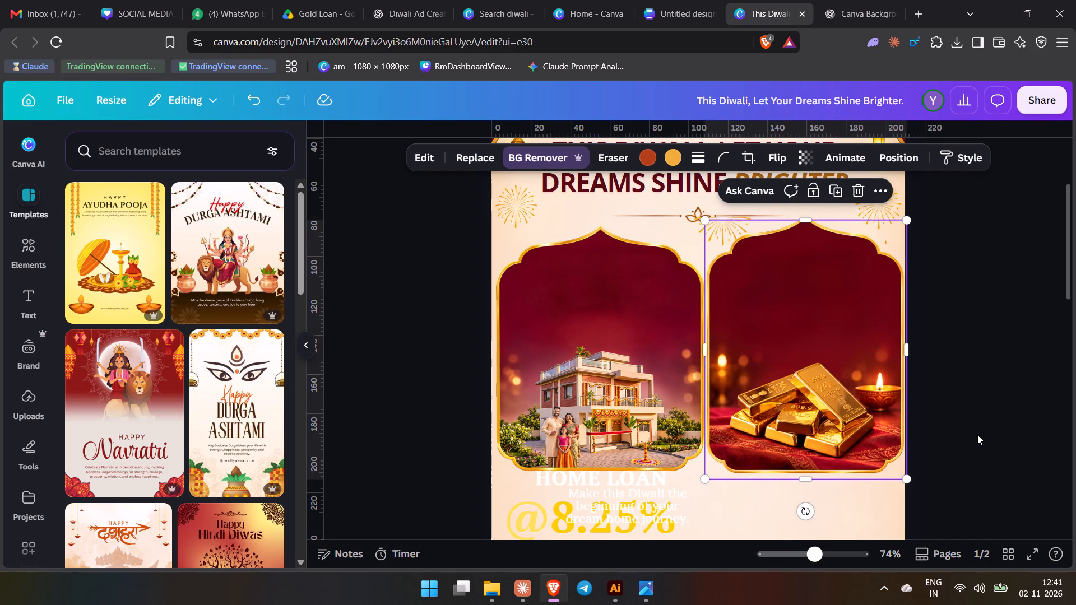
left_click(977, 435)
Delete the grouped home card from the ad's left half.
left_click(597, 385)
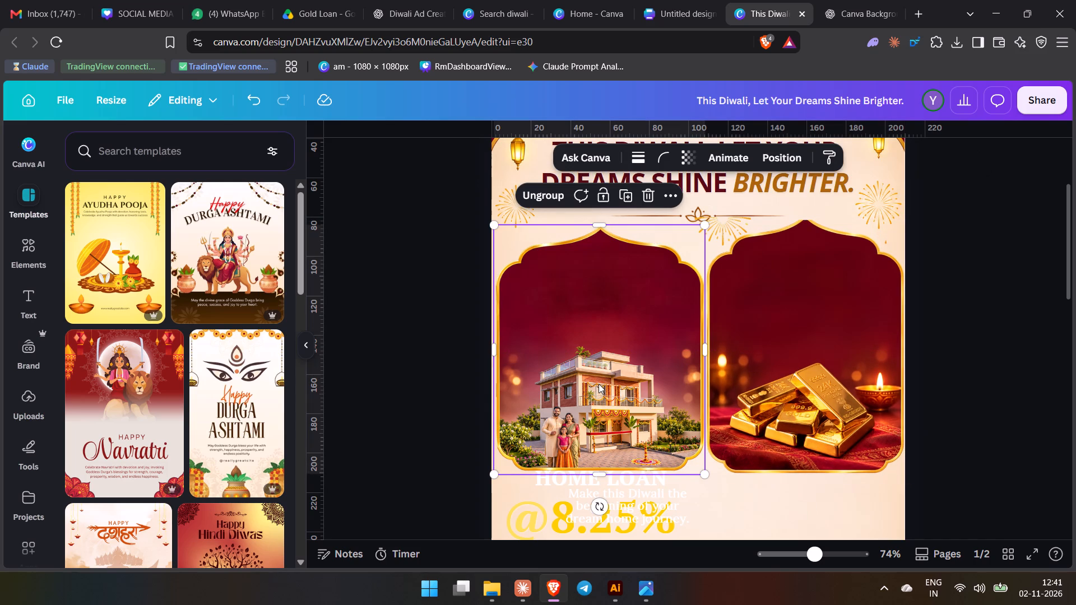
key("Delete")
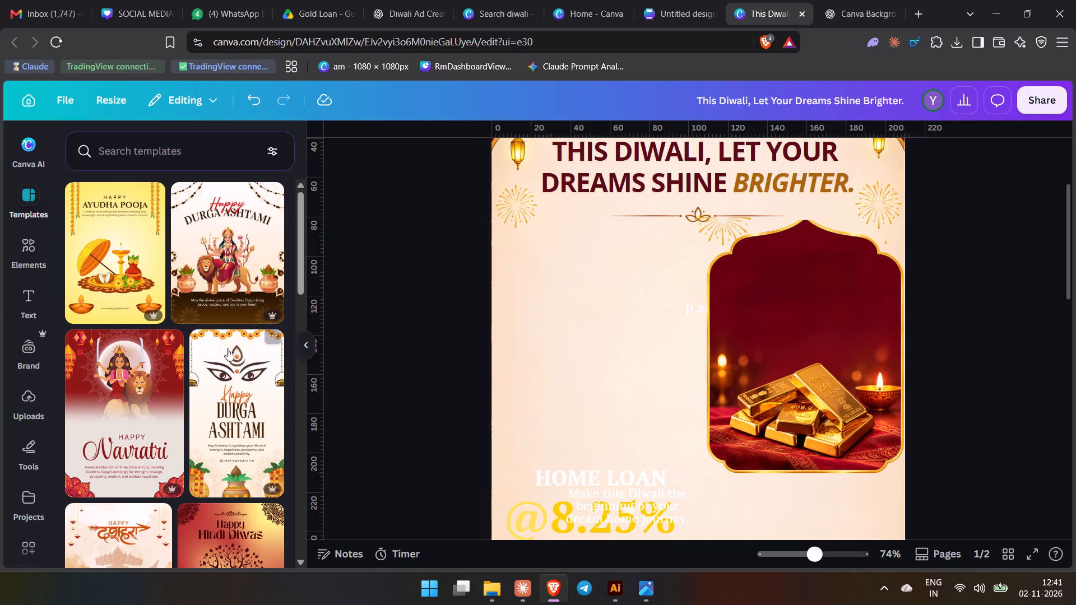
Add the uploaded HOME LOAN @8.25% card image to the ad.
left_click(29, 391)
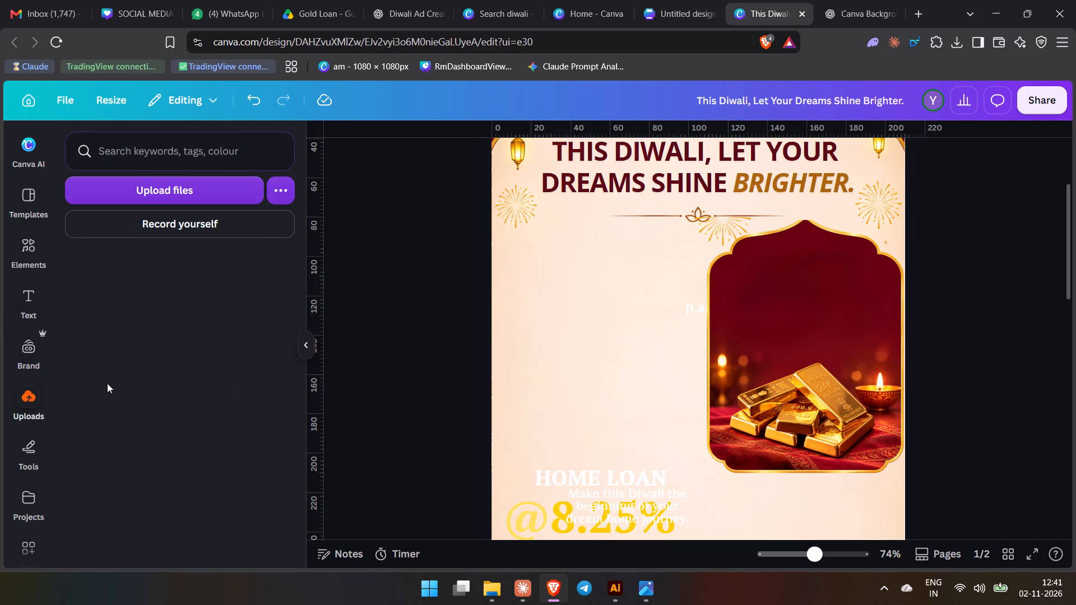
scroll(154, 453, "down", 1)
left_click(165, 444)
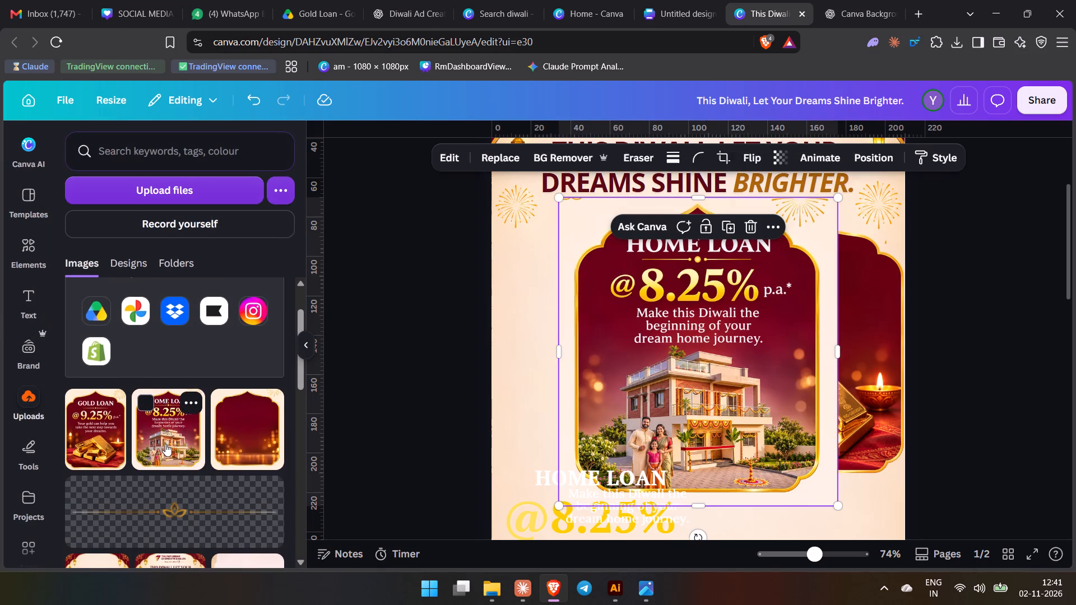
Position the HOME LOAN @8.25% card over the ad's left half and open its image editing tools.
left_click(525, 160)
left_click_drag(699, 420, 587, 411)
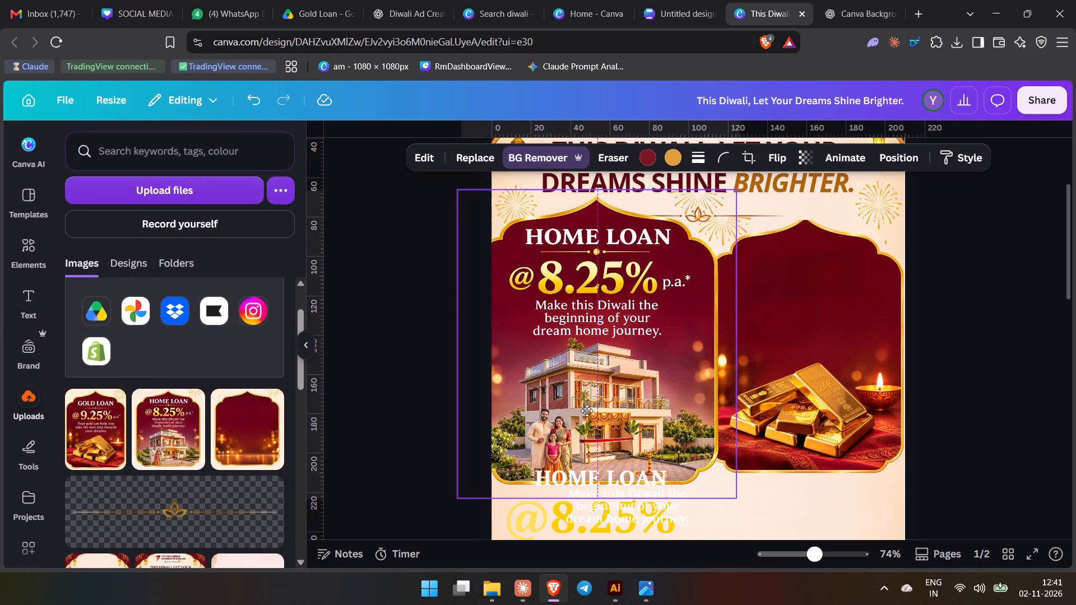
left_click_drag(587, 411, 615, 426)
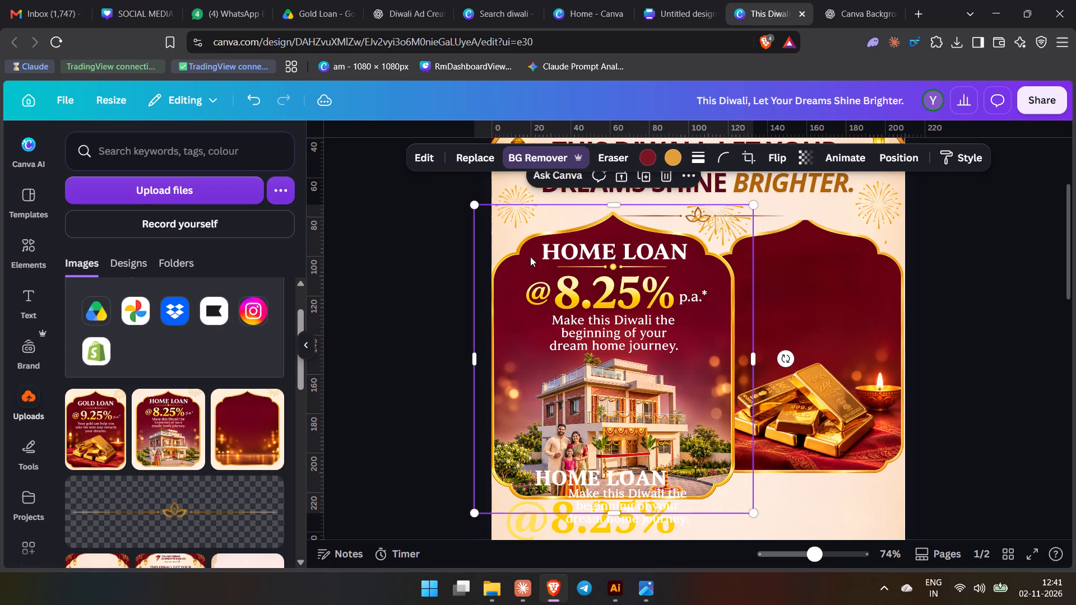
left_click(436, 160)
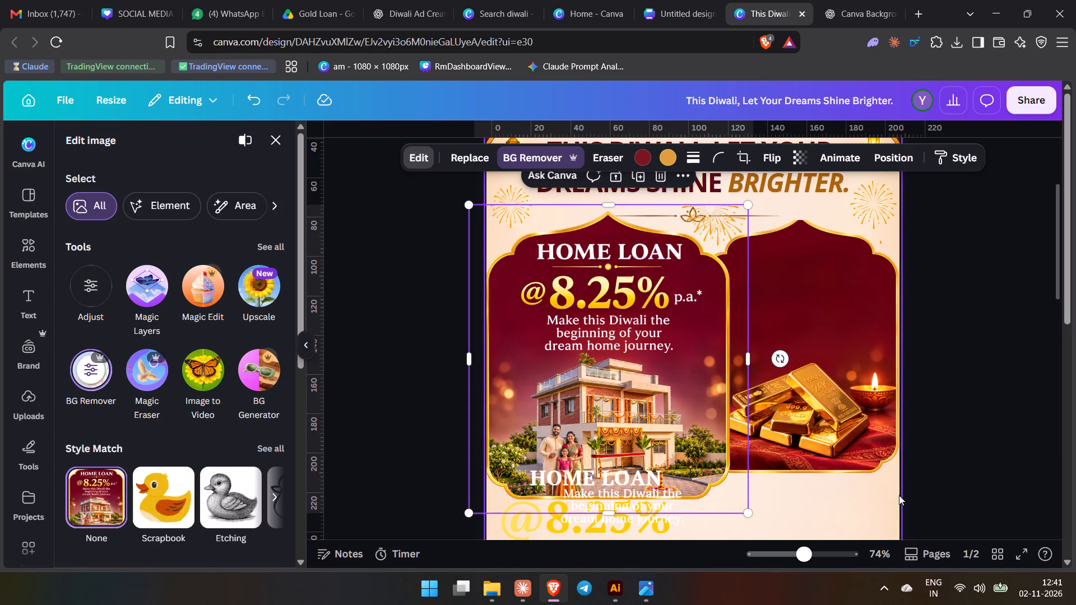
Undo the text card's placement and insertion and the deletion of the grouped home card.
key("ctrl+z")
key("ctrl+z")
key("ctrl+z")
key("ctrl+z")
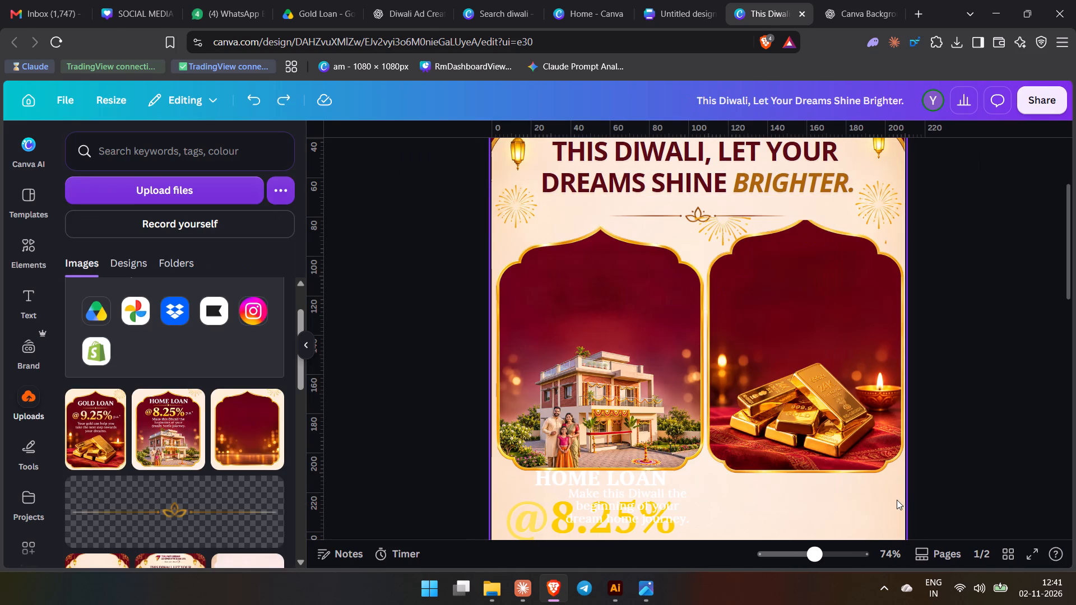
Compare the size and alignment of the textless home and gold cards within the whole ad.
left_click(996, 480)
left_click(820, 378)
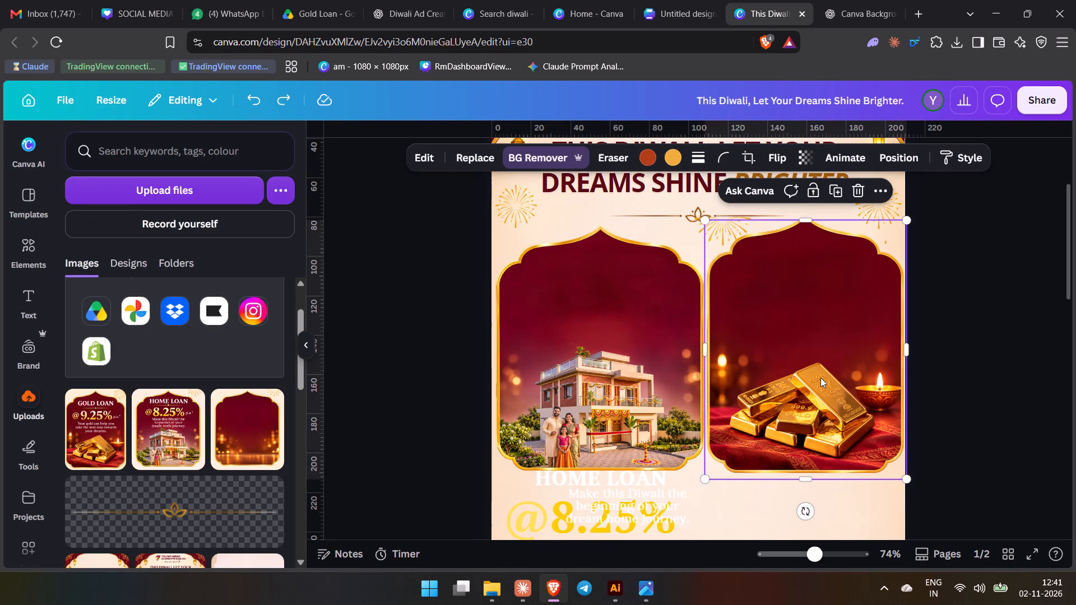
left_click(645, 380)
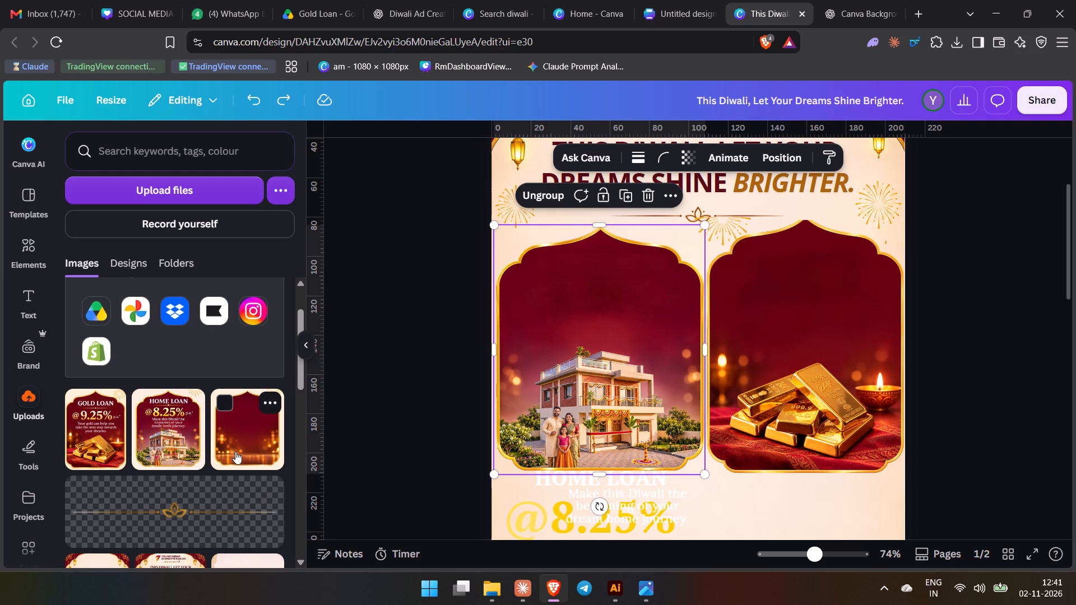
left_click(378, 438)
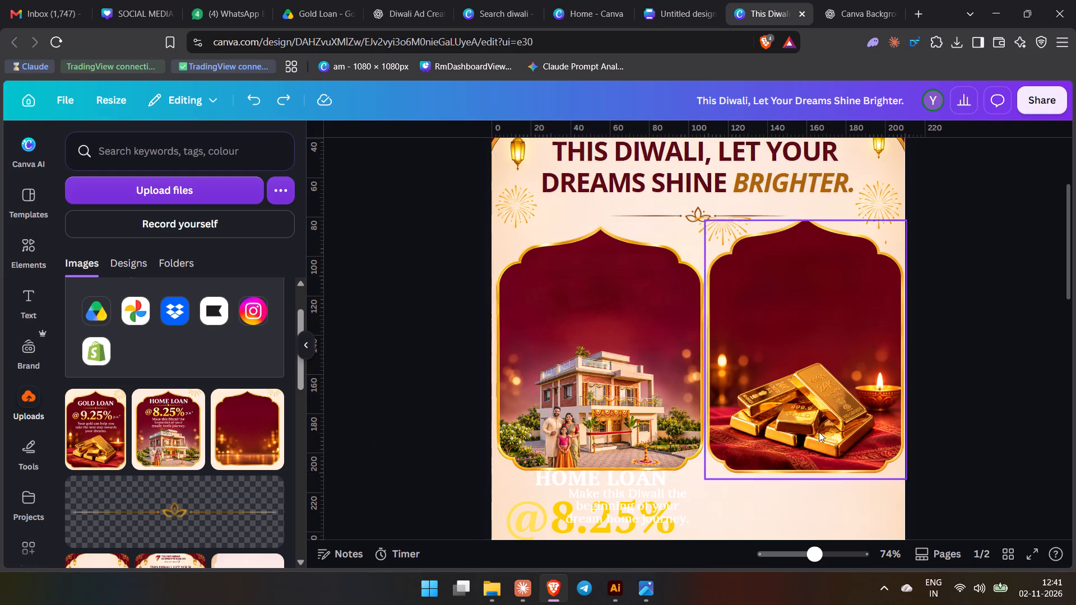
scroll(895, 408, "down", 3, "ctrl")
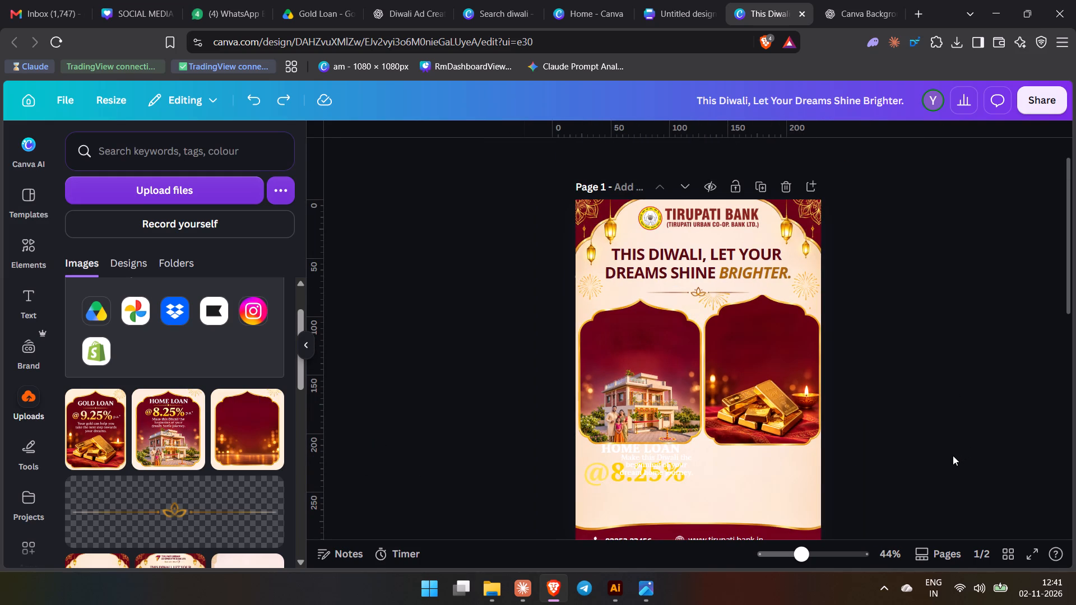
scroll(952, 455, "up", 3, "ctrl")
left_click(653, 306)
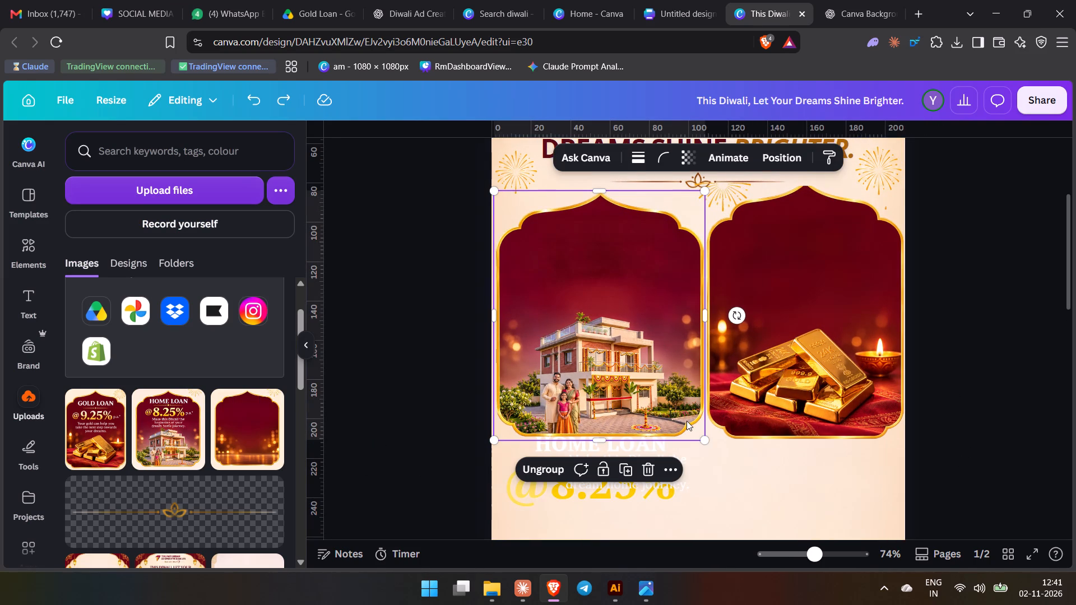
scroll(687, 421, "up", 1)
scroll(687, 492, "down", 2)
scroll(706, 369, "up", 2)
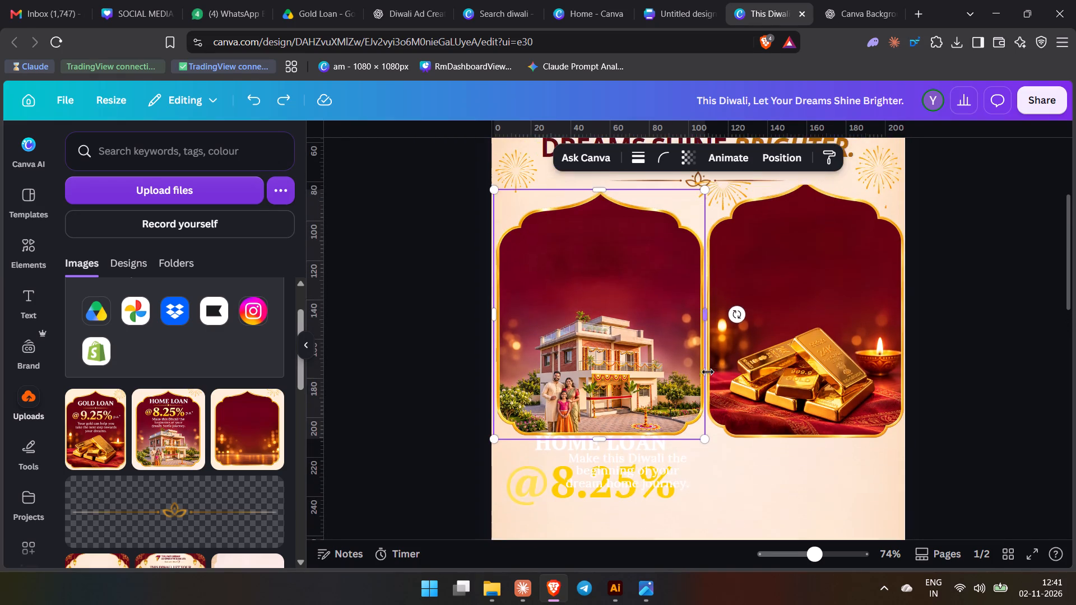
Enlarge the gold card from its bottom-left corner to about 108 × 139 mm, keeping its top-right corner in place.
left_click(771, 393)
left_click_drag(703, 443, 694, 457)
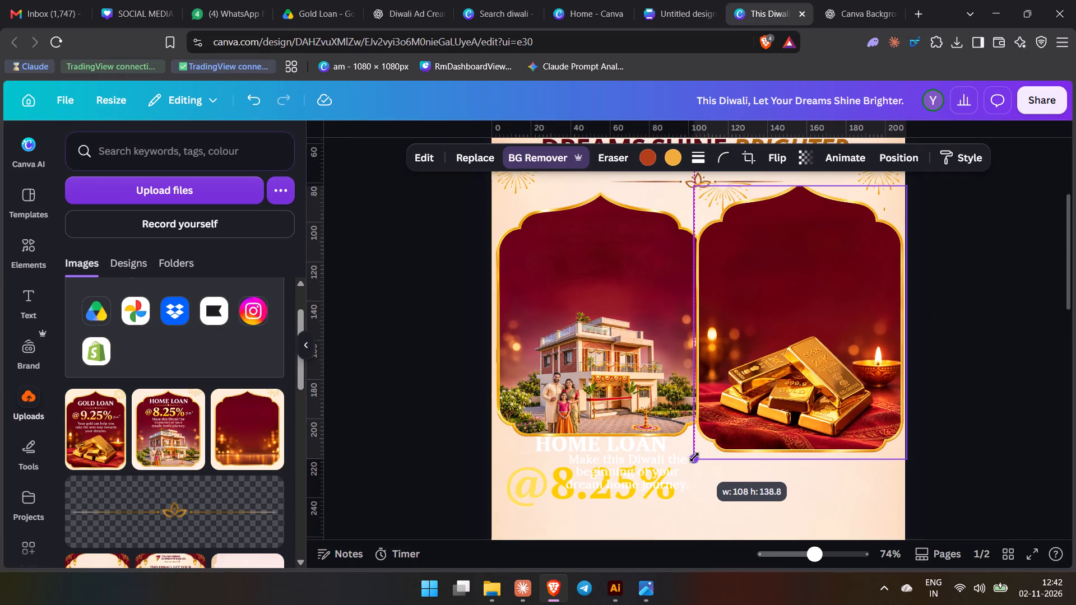
left_click_drag(694, 457, 694, 458)
Enlarge the grouped home card from its bottom-right corner to about 117 × 139 mm, keeping its top-left corner in place.
left_click(630, 396)
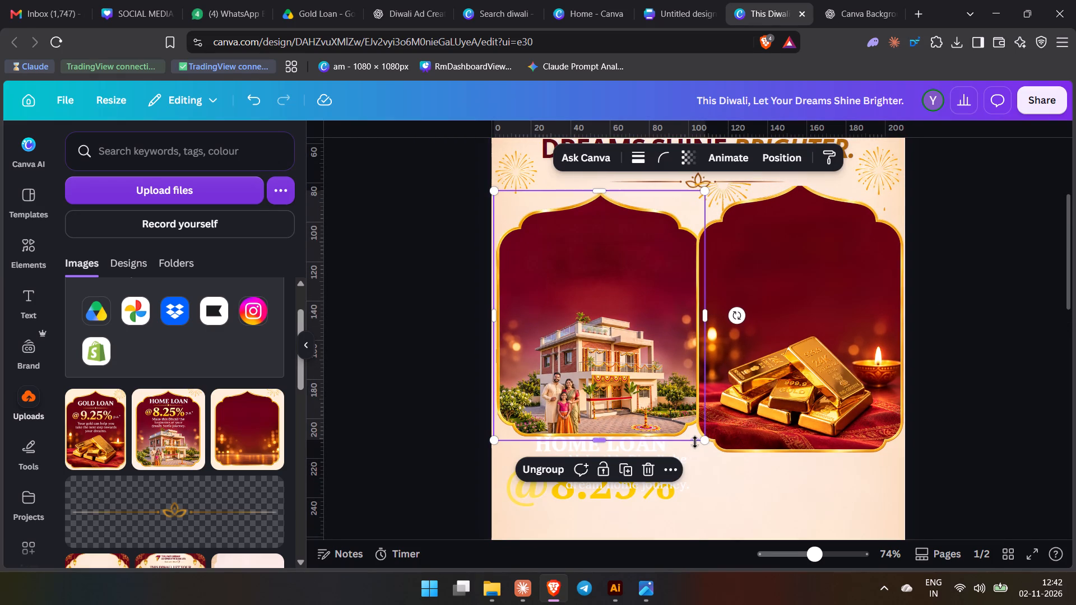
left_click(696, 442)
left_click_drag(704, 440, 713, 457)
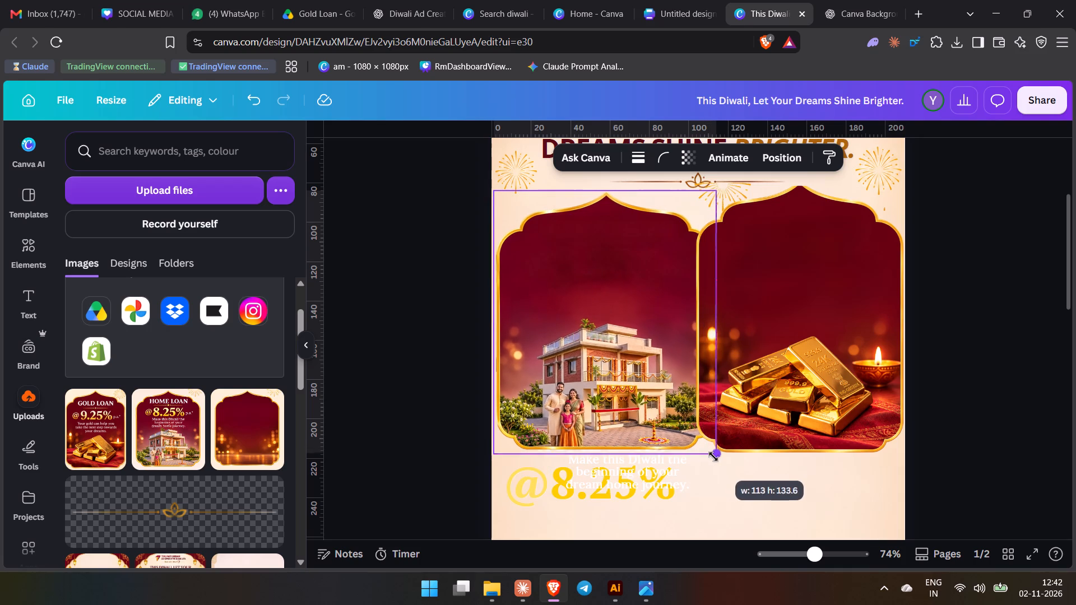
left_click_drag(713, 457, 718, 471)
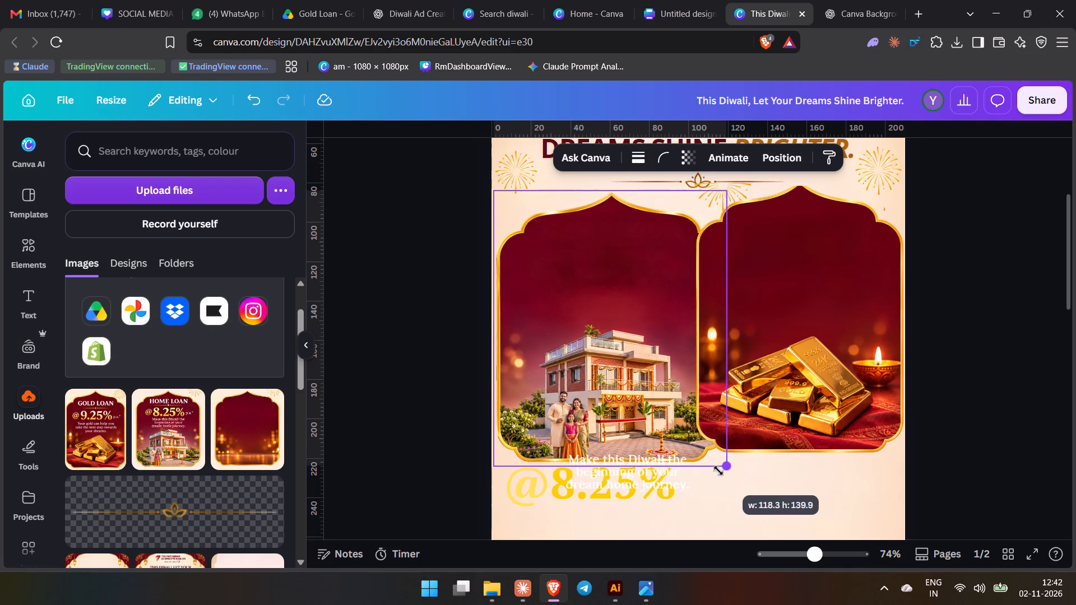
left_click_drag(718, 471, 710, 467)
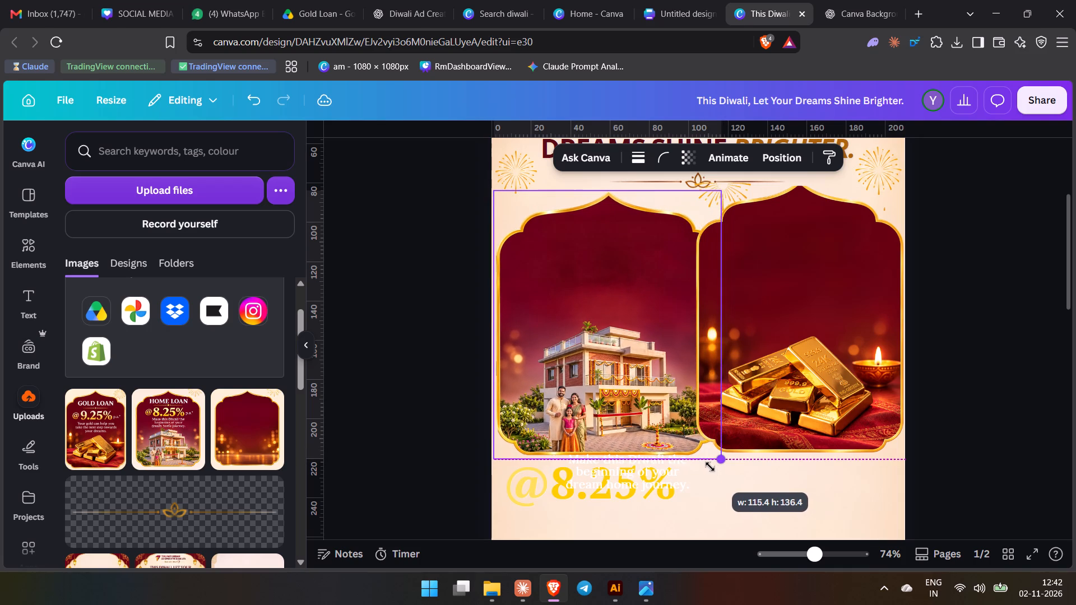
left_click_drag(710, 467, 709, 464)
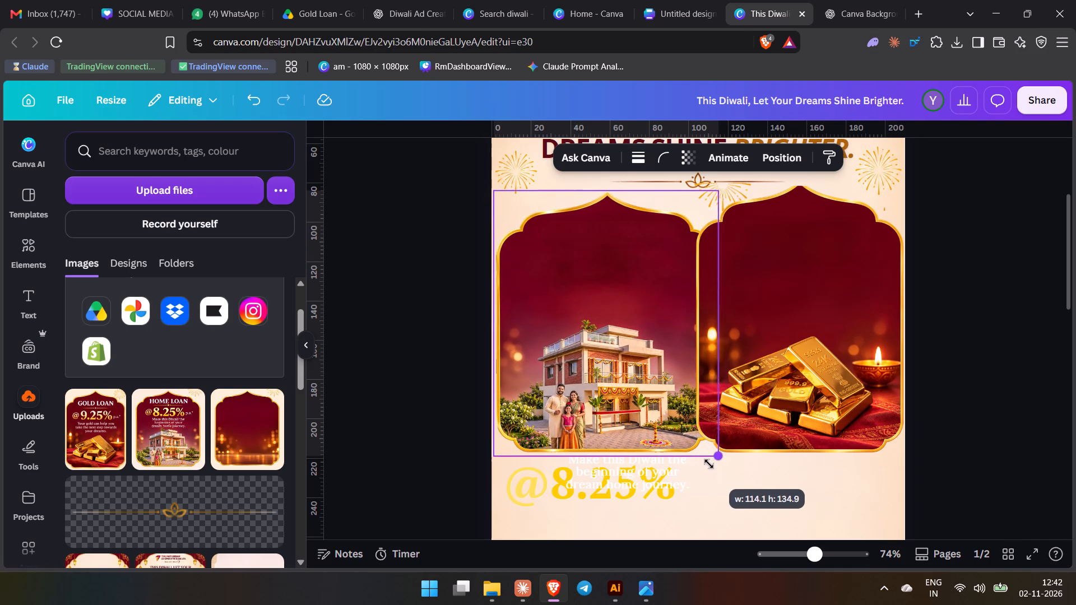
left_click_drag(709, 464, 715, 473)
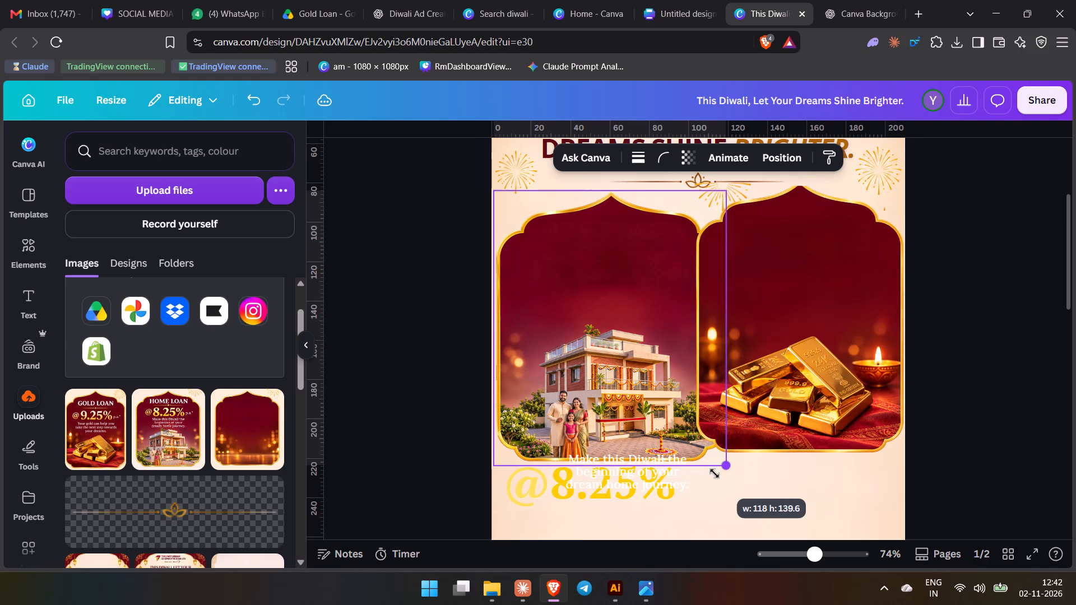
left_click_drag(715, 473, 713, 472)
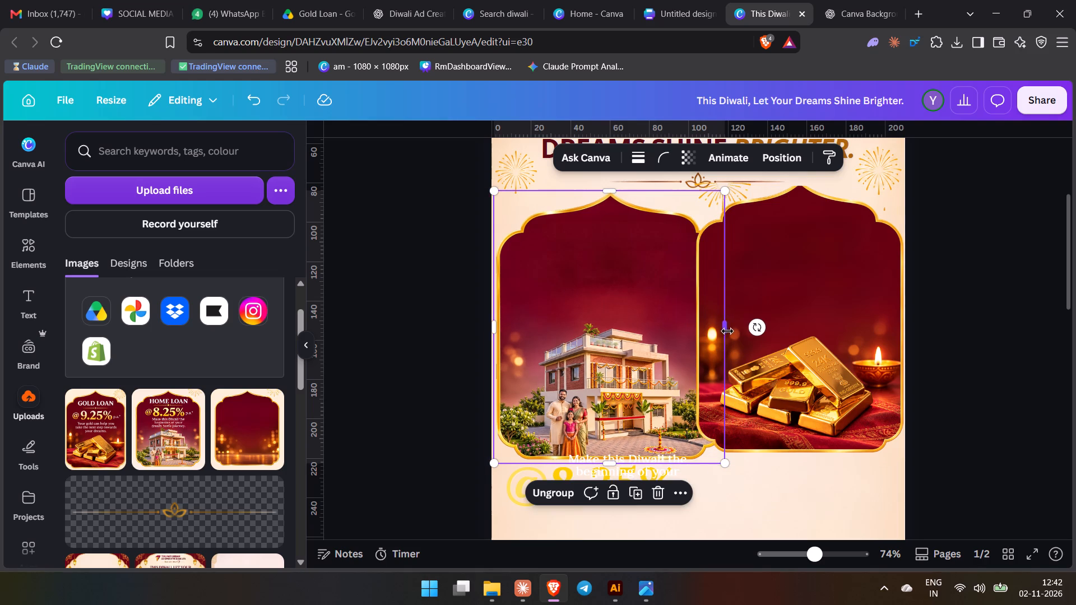
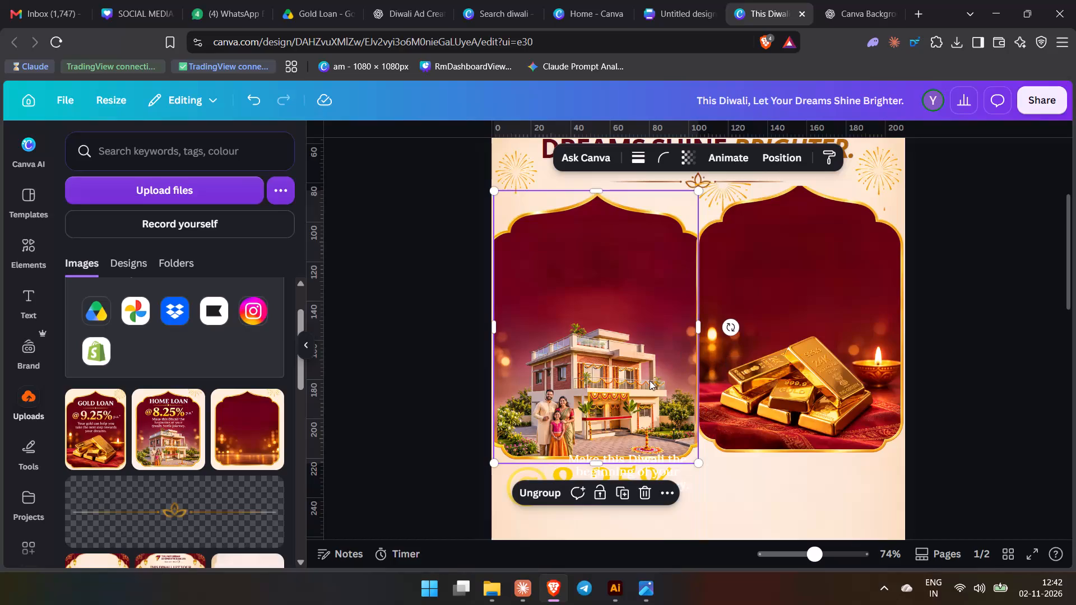
Fix the grouped home card at about 104 × 139 mm and shift the gold card right and slightly down, leaving a gap between them.
left_click(701, 465)
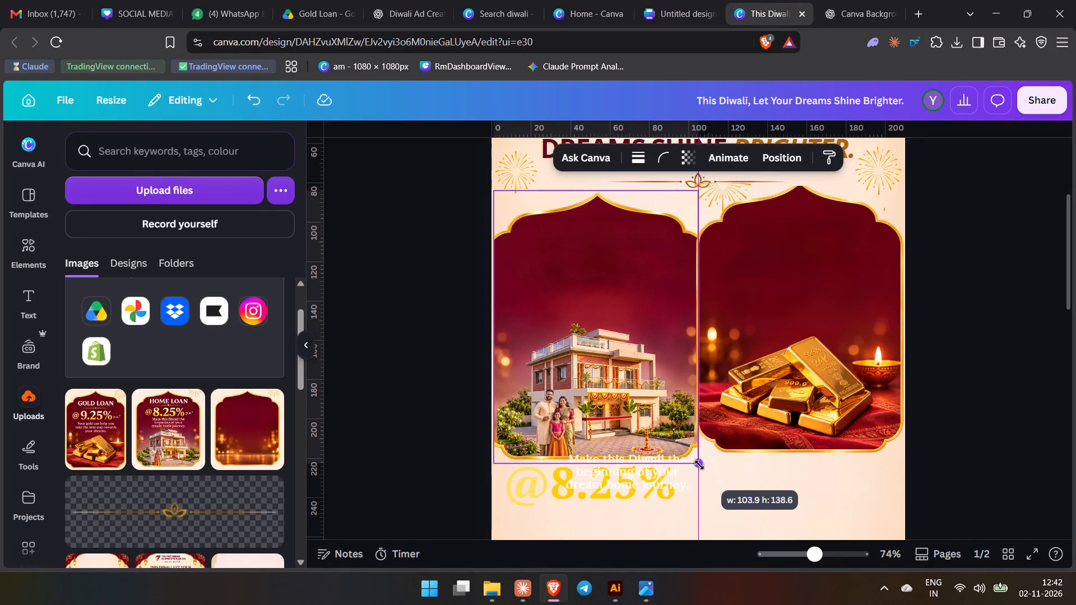
left_click(741, 497)
left_click_drag(789, 399, 807, 409)
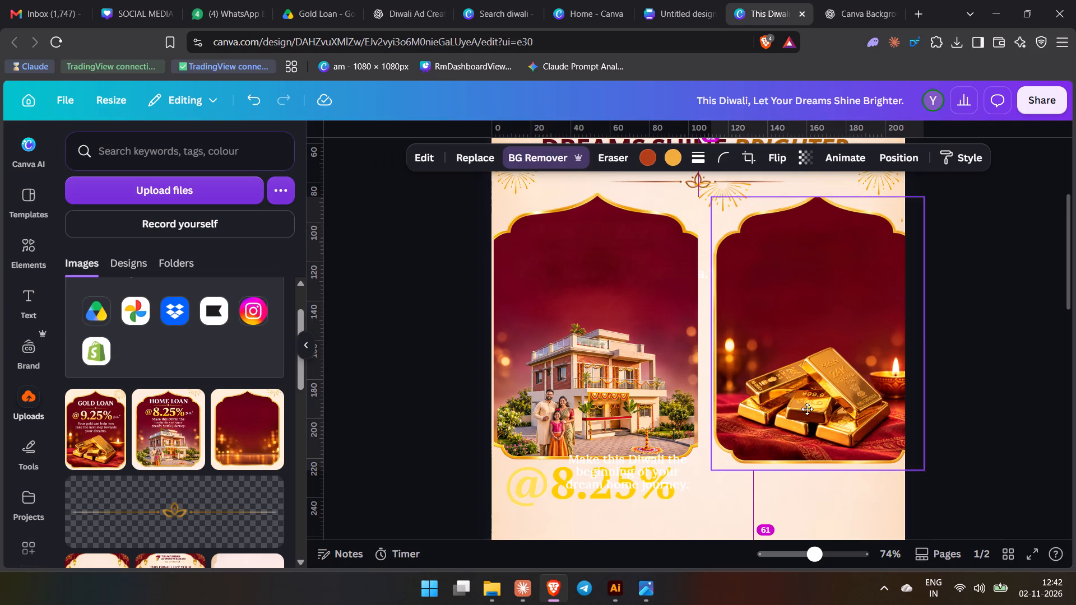
left_click_drag(807, 409, 806, 409)
Extend the gold card leftward until it meets the home card, and raise its top edge level with the lotus divider.
left_click(630, 369)
scroll(632, 369, "down", 1, "ctrl")
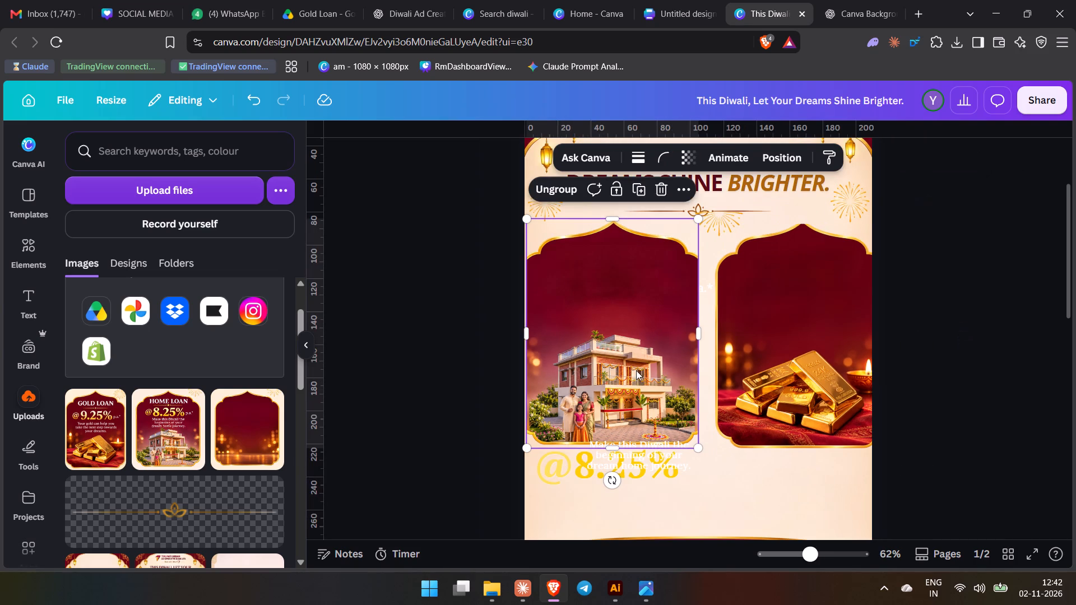
left_click(754, 333)
left_click_drag(713, 342, 705, 346)
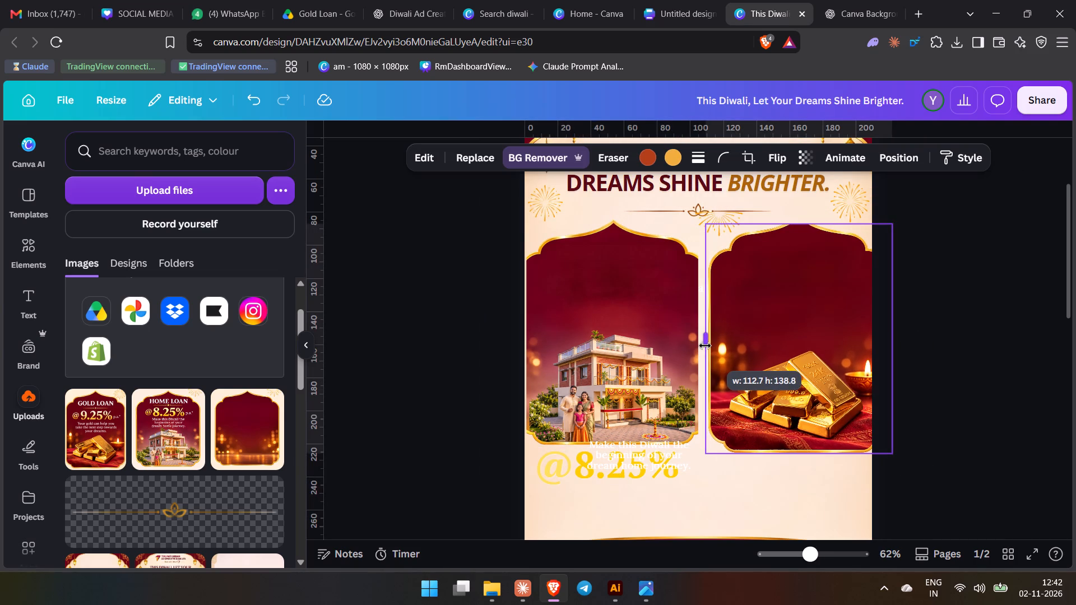
left_click_drag(705, 346, 702, 347)
left_click_drag(795, 223, 796, 206)
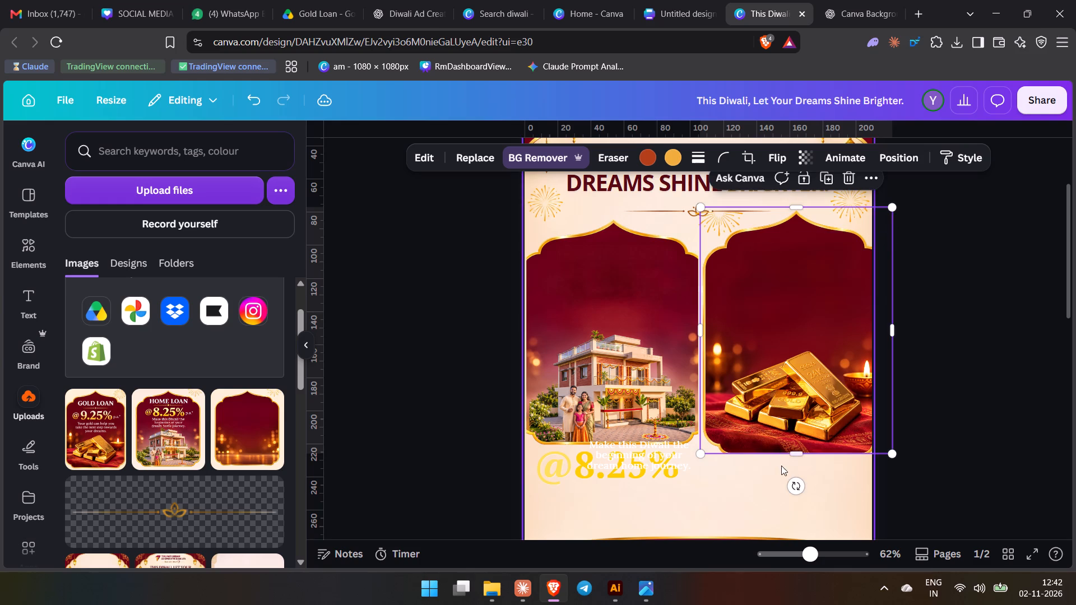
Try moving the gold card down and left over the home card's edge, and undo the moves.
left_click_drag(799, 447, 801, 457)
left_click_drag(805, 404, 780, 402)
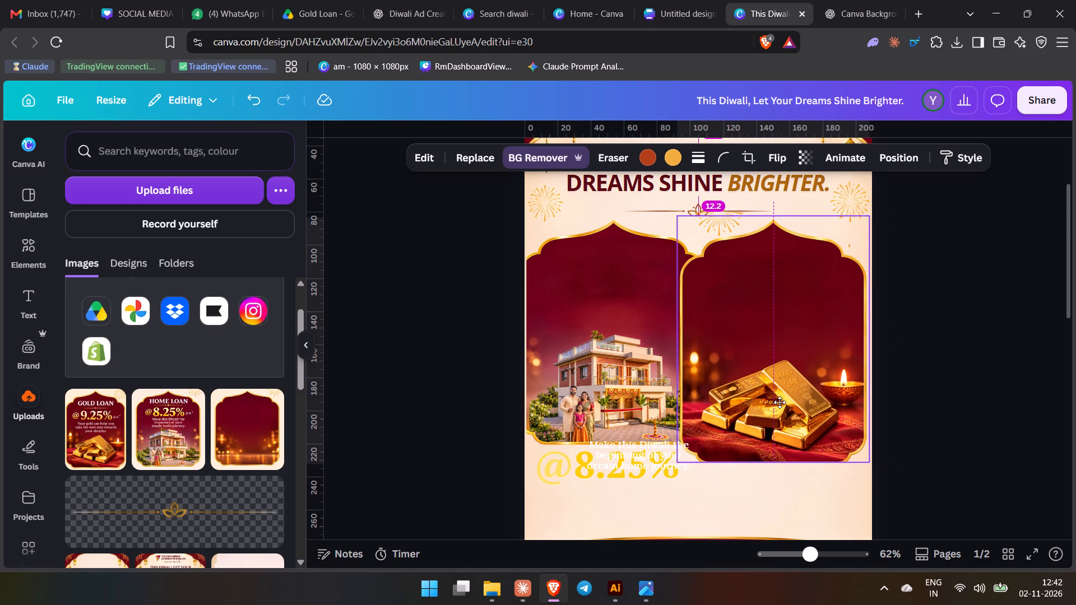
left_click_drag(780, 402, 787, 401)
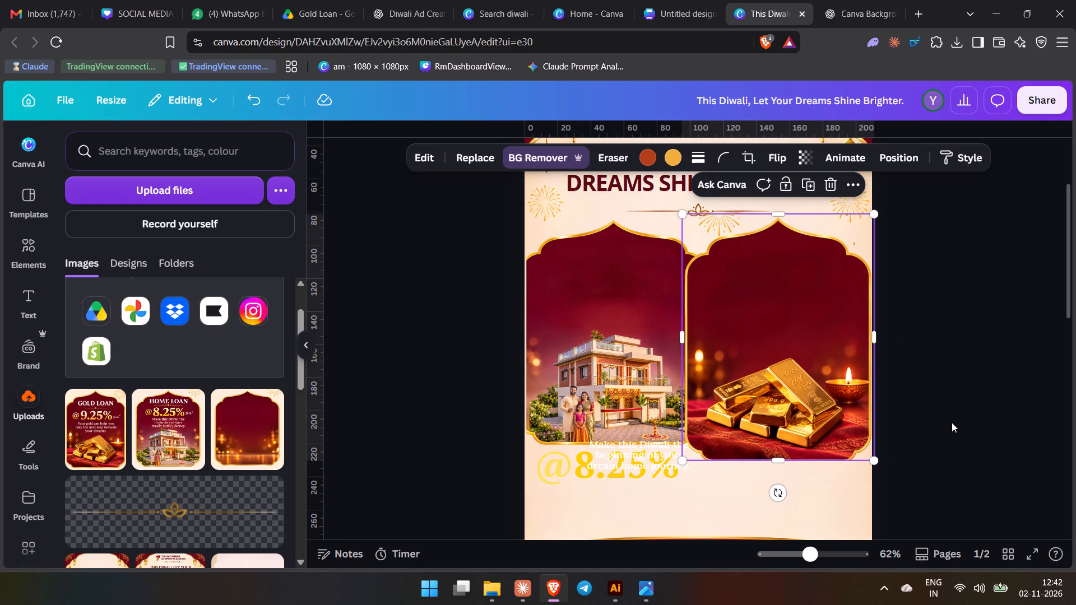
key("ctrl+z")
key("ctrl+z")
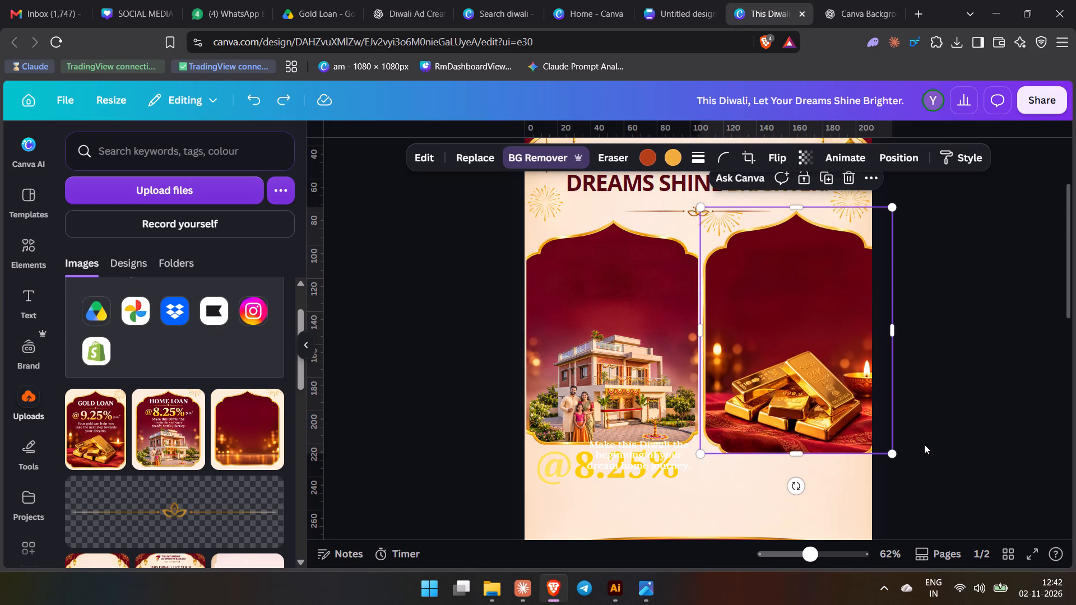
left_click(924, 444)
Shift the home card aside to the left and move the loose "Make this Diwali…", "@8.25%" and "LOAN" texts down to page 2.
scroll(884, 485, "up", 2)
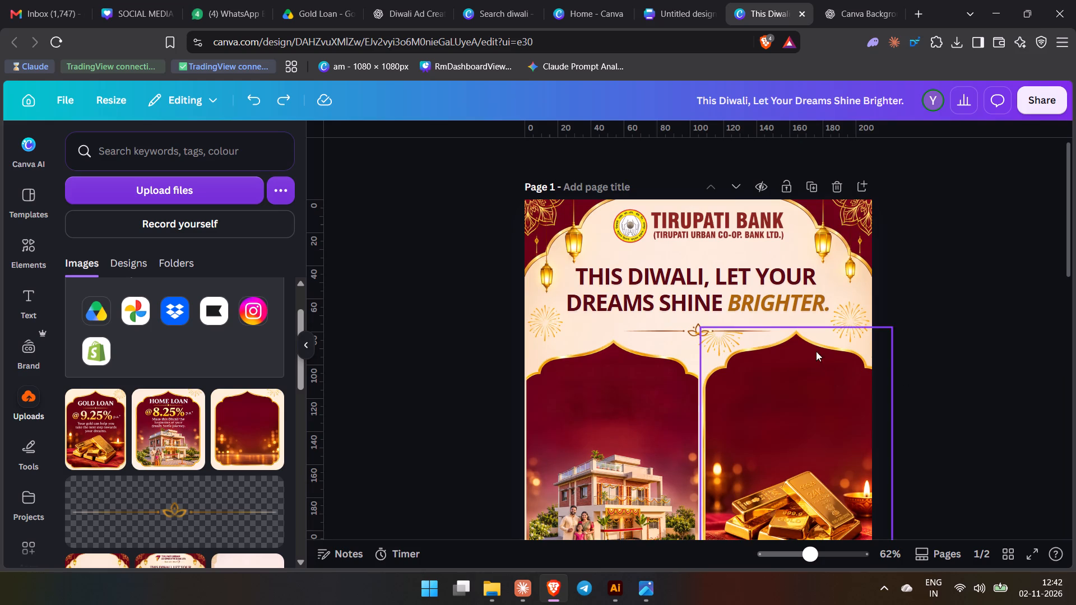
scroll(812, 339, "down", 3)
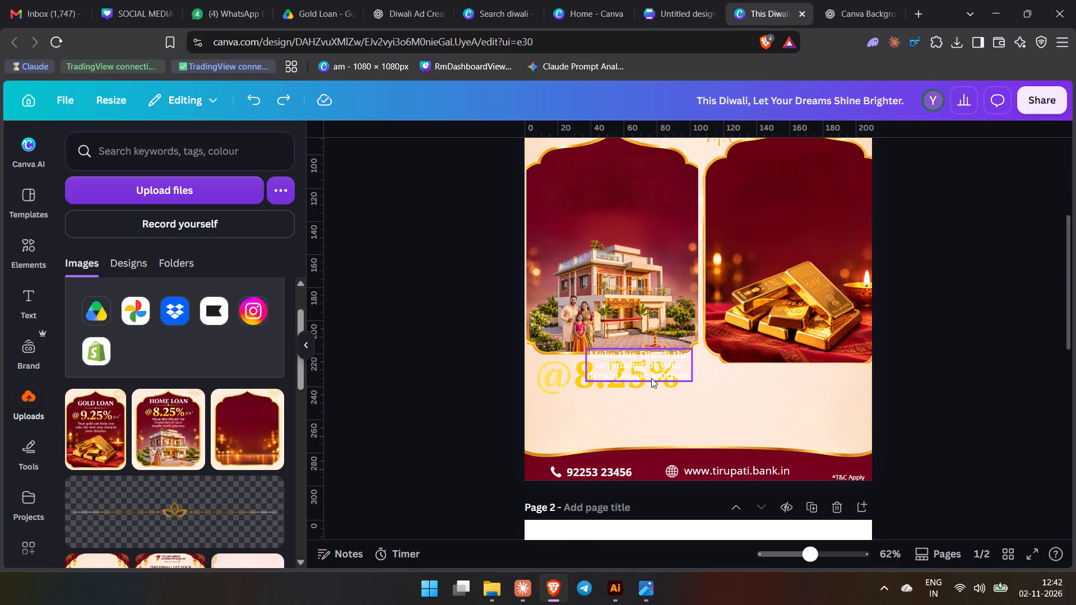
left_click_drag(602, 371, 690, 604)
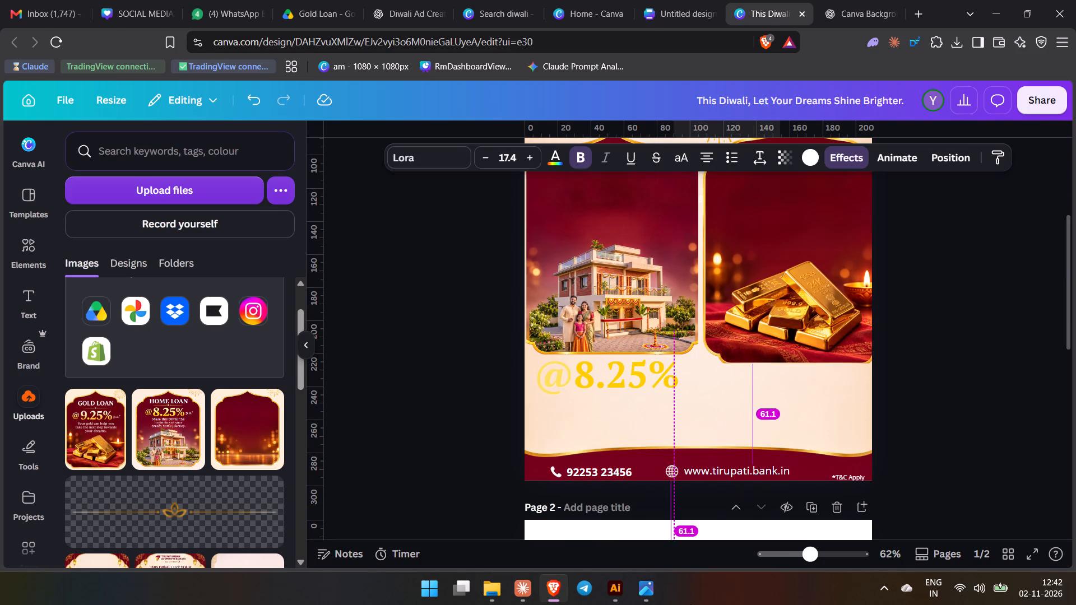
left_click_drag(690, 604, 687, 604)
left_click_drag(623, 394, 713, 567)
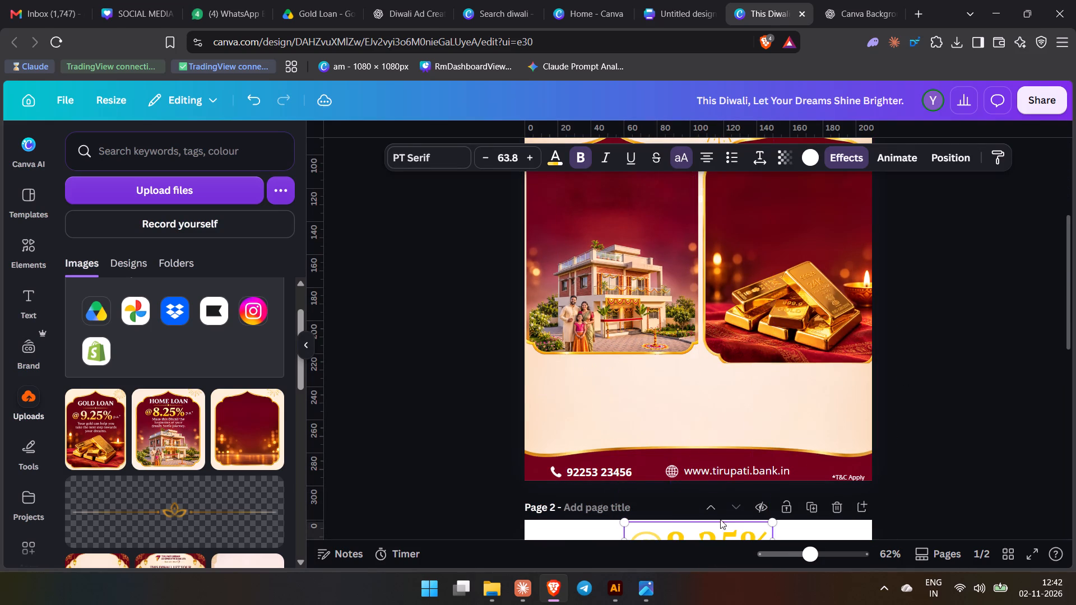
scroll(755, 394, "up", 2)
left_click_drag(629, 421, 549, 439)
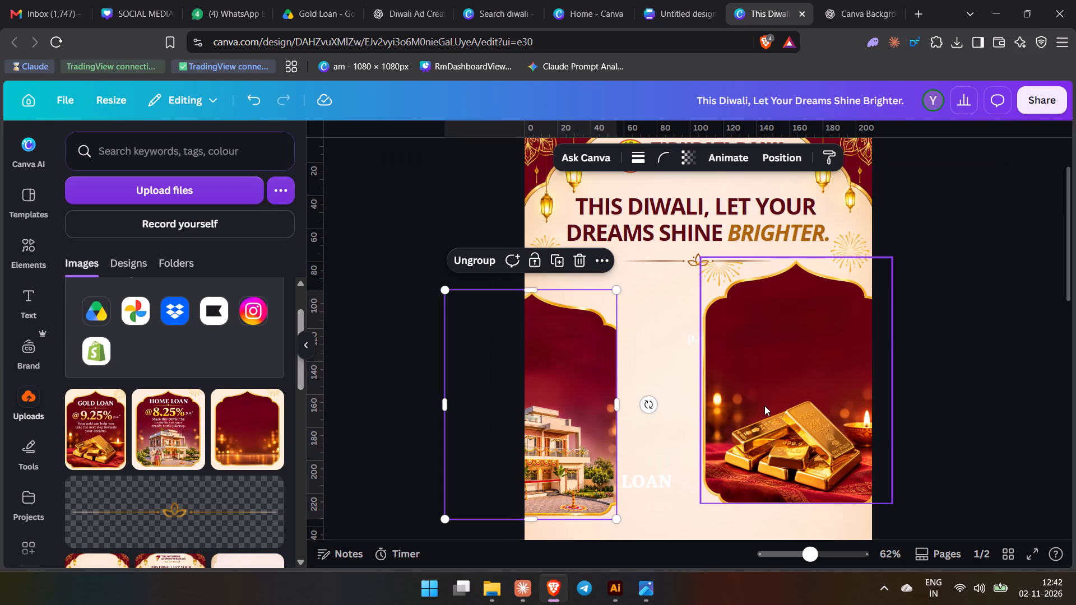
left_click_drag(636, 483, 704, 603)
Bring the gold card fully inside the page's right edge and shrink it slightly from its bottom-left corner.
left_click_drag(788, 342, 759, 343)
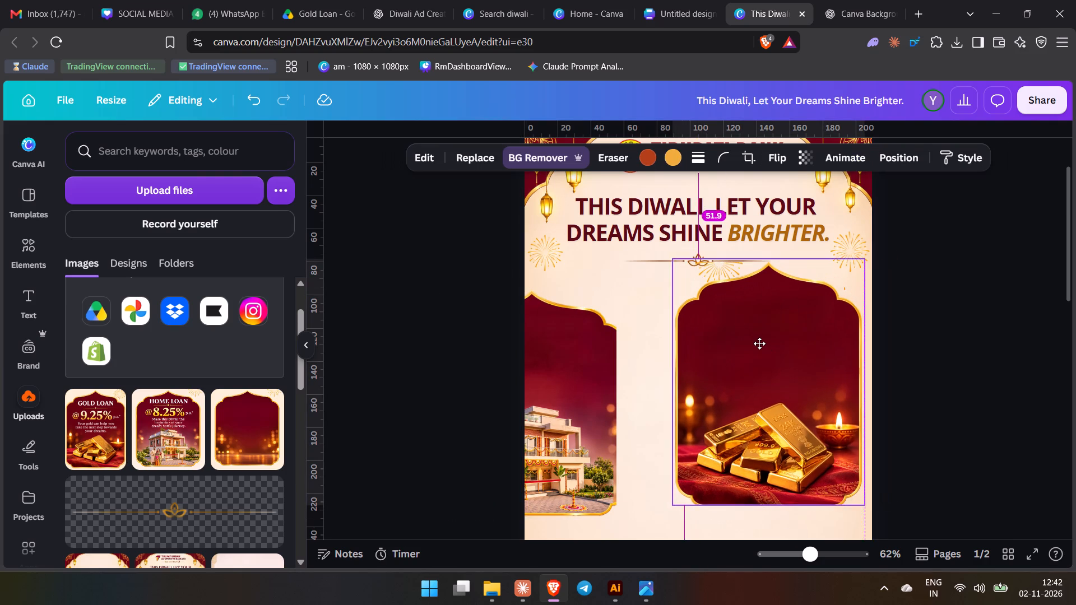
left_click_drag(759, 343, 765, 353)
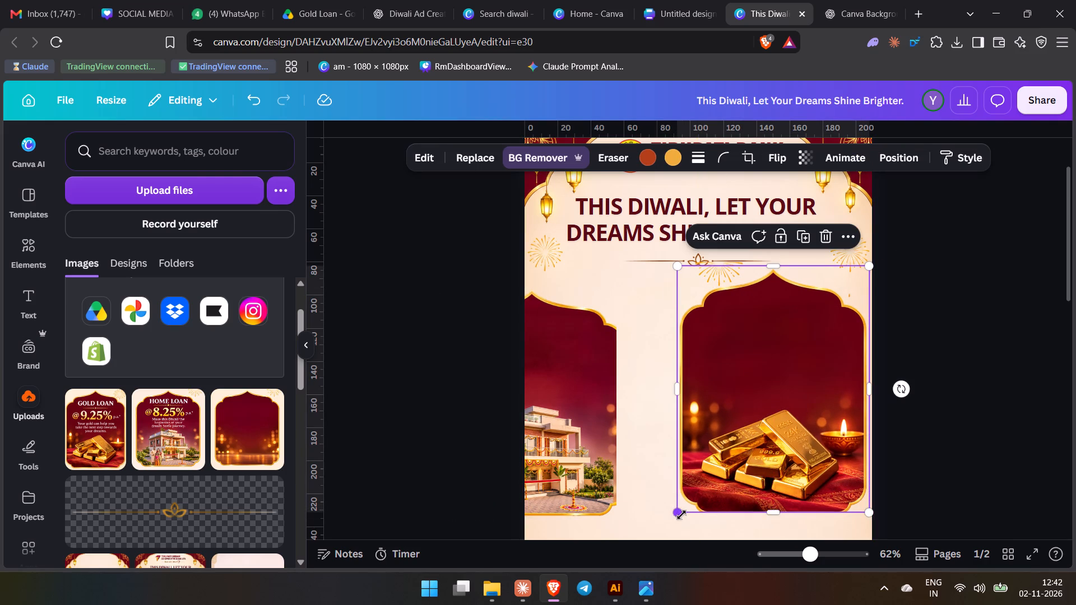
left_click_drag(681, 515, 695, 497)
left_click(943, 427)
Move the home card back beside the gold card, shrink it to about 95 × 127 mm, and widen it to about 111 mm.
left_click_drag(557, 443, 629, 420)
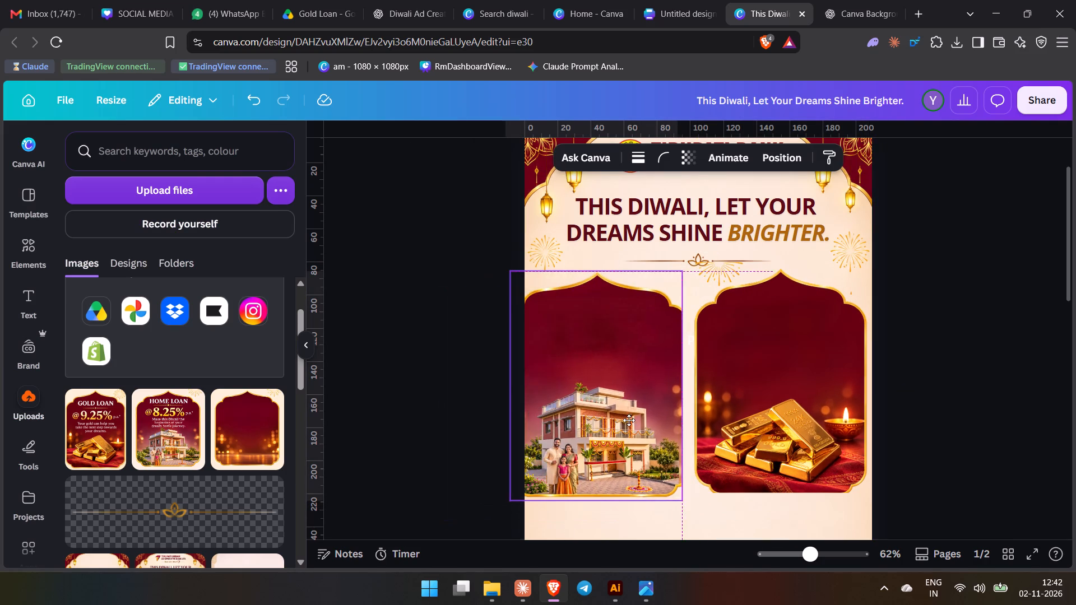
left_click_drag(629, 420, 644, 418)
left_click_drag(706, 497, 685, 483)
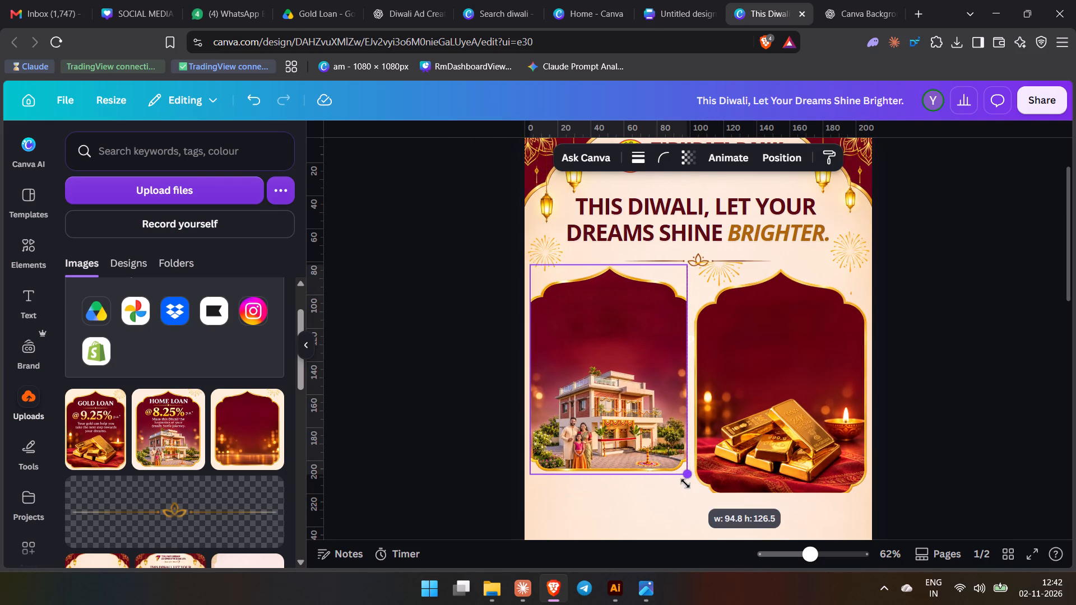
left_click_drag(685, 483, 685, 482)
left_click_drag(689, 375, 712, 378)
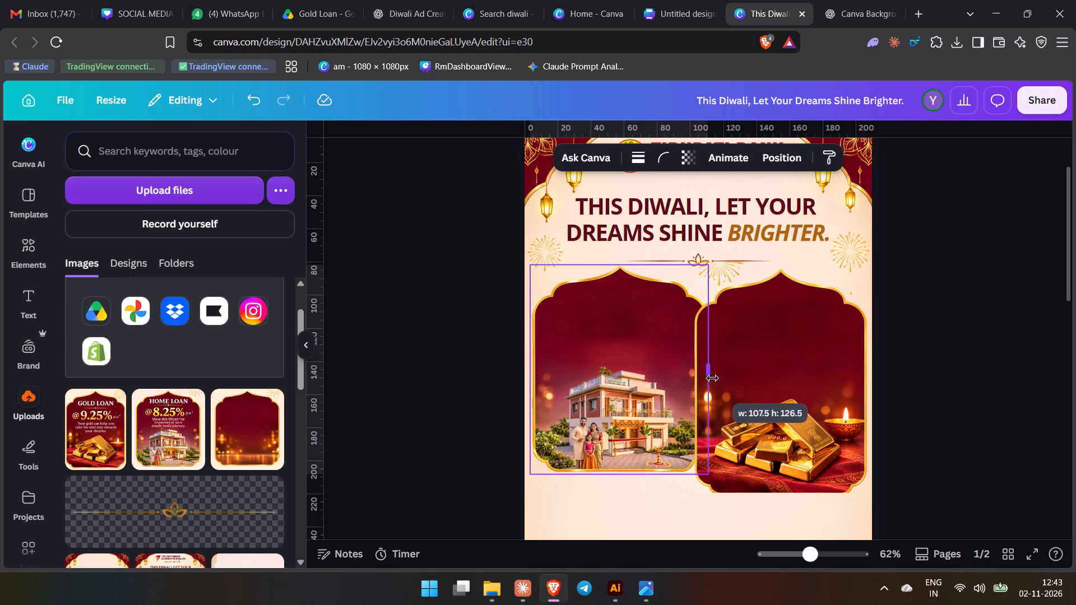
left_click_drag(712, 378, 713, 378)
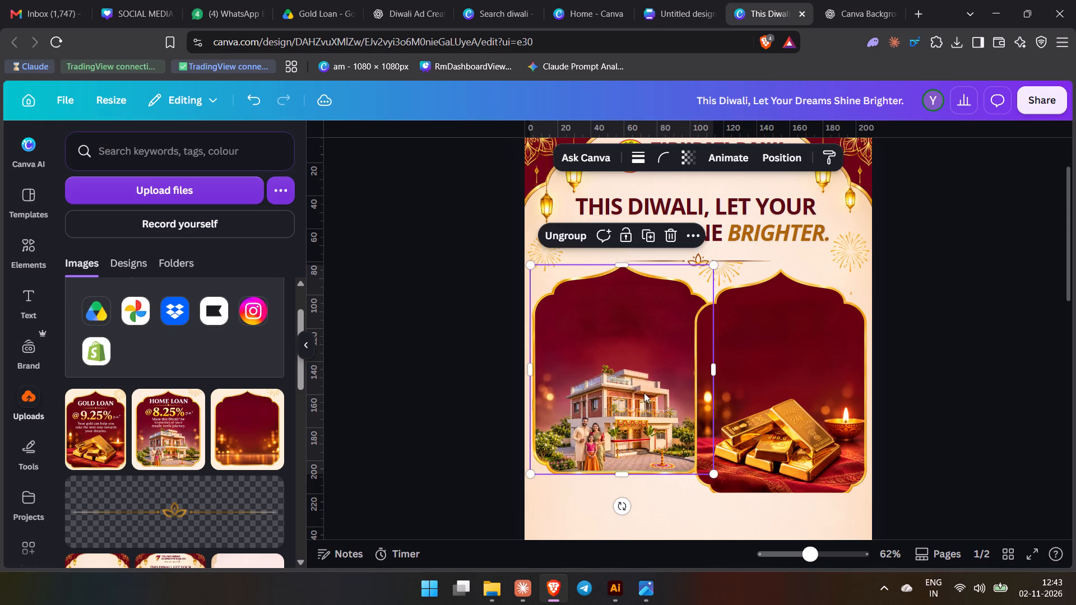
Move the home card to the page's left edge and the gold card beside it, with their bottom edges level.
left_click_drag(626, 395, 616, 398)
left_click_drag(764, 420, 777, 414)
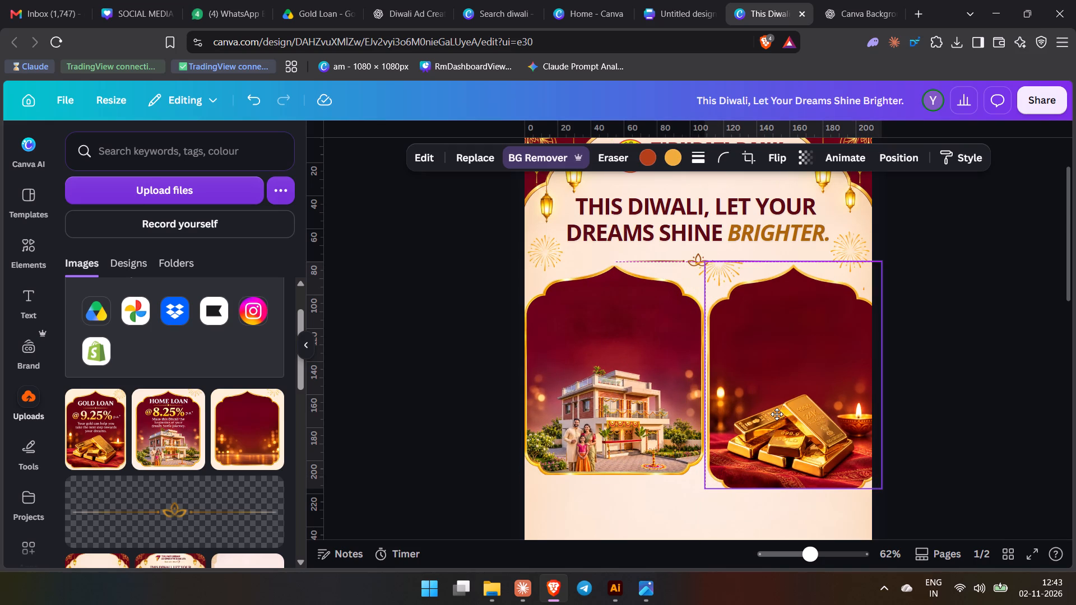
left_click_drag(777, 414, 776, 402)
left_click(905, 502)
Extend the gold card's bottom edge slightly downward so its full gold border is included.
scroll(833, 496, "up", 4, "ctrl")
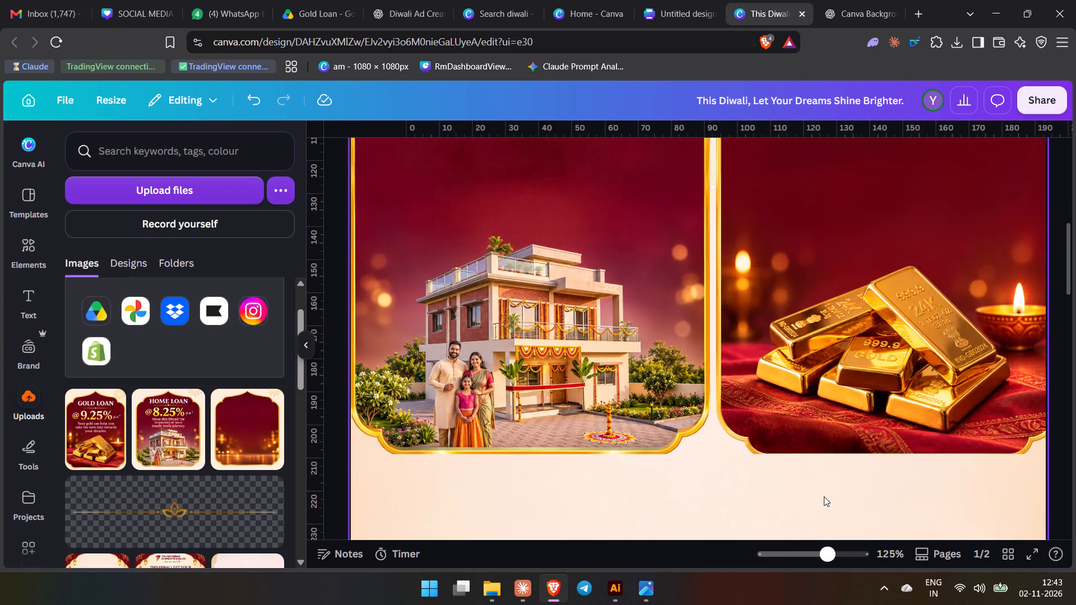
scroll(824, 496, "up", 5, "ctrl")
scroll(821, 498, "down", 1, "ctrl")
left_click(846, 383)
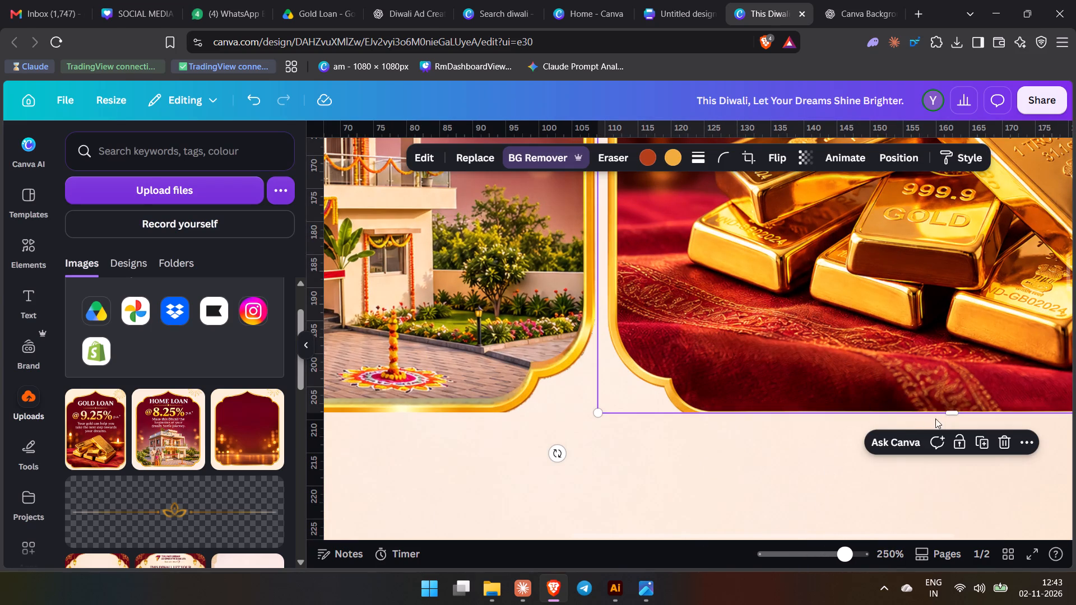
left_click_drag(950, 415, 952, 427)
left_click(875, 477)
Extend the grouped home card's bottom edge down to line up with the gold card's bottom border.
left_click(526, 368)
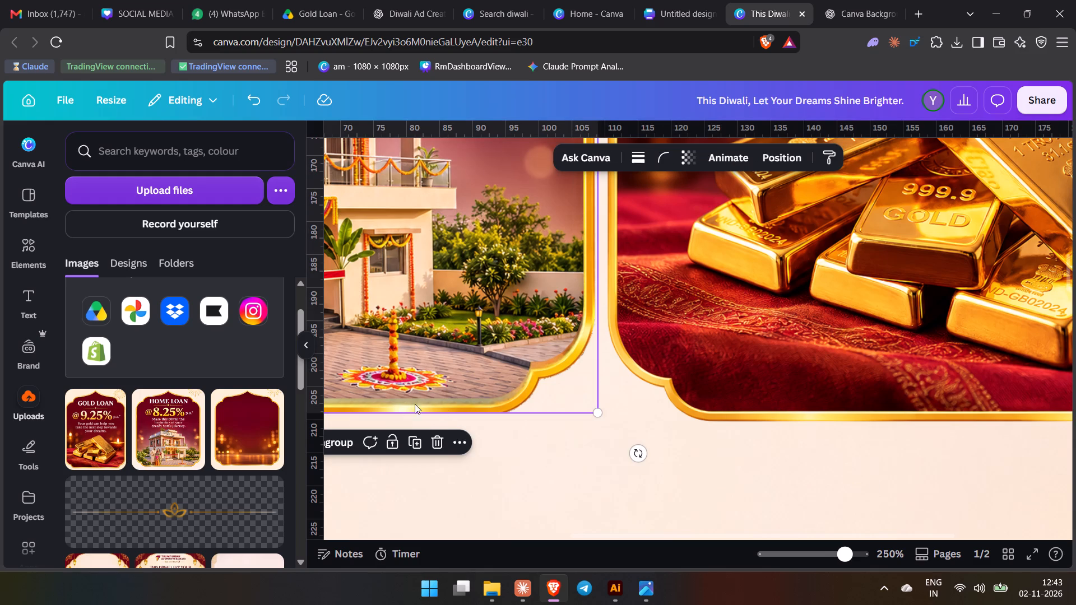
scroll(430, 418, "up", 3, "ctrl")
scroll(430, 418, "down", 7, "ctrl")
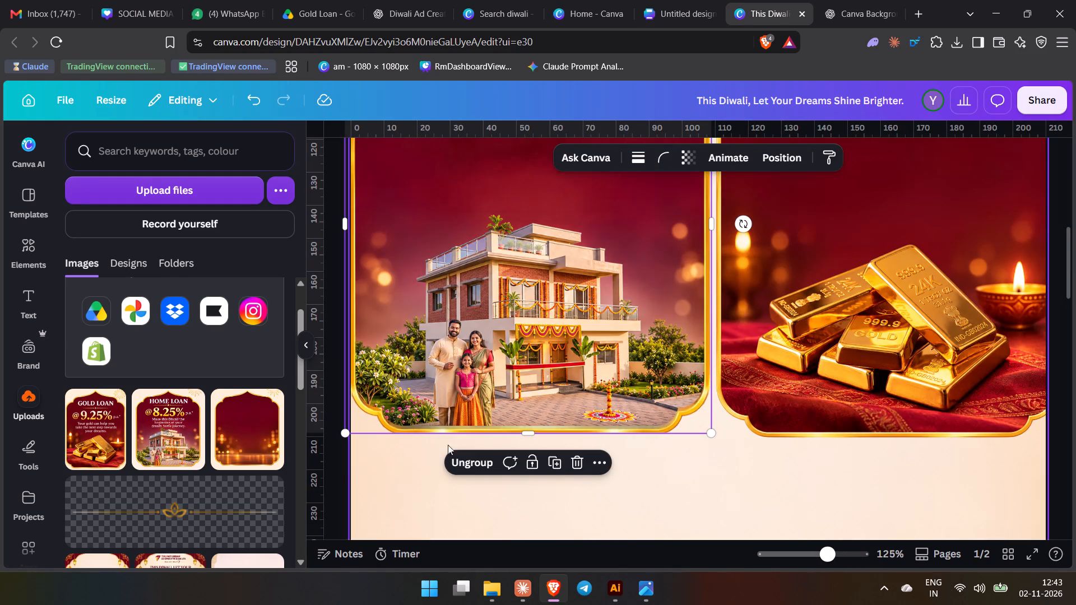
left_click_drag(526, 434, 531, 443)
left_click(782, 473)
Move the gold card left so that its whole frame fits within the page's right edge.
scroll(892, 467, "down", 3, "ctrl")
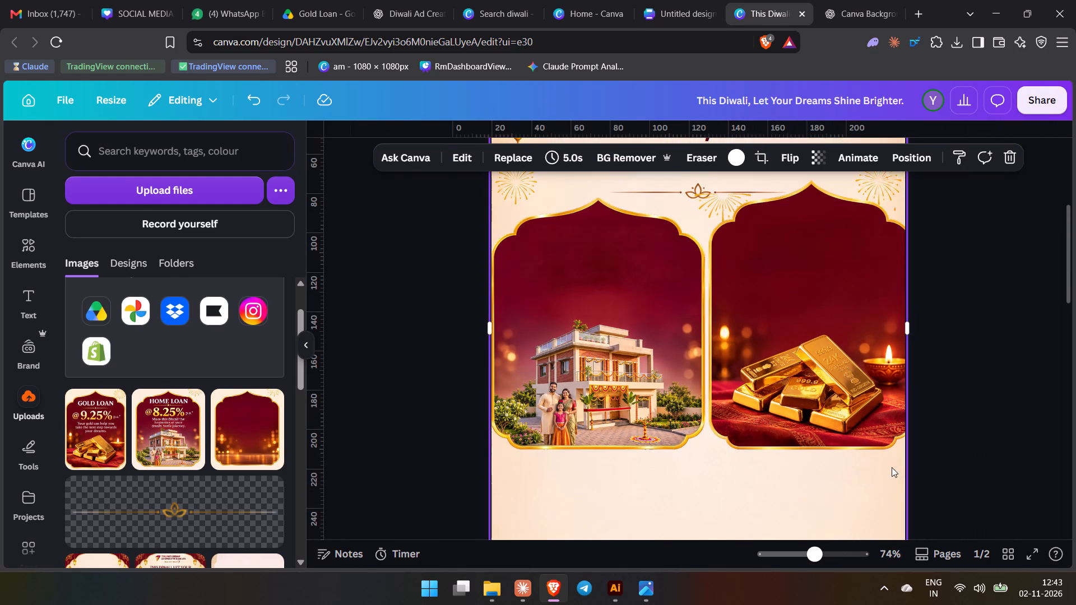
scroll(944, 387, "up", 3, "ctrl")
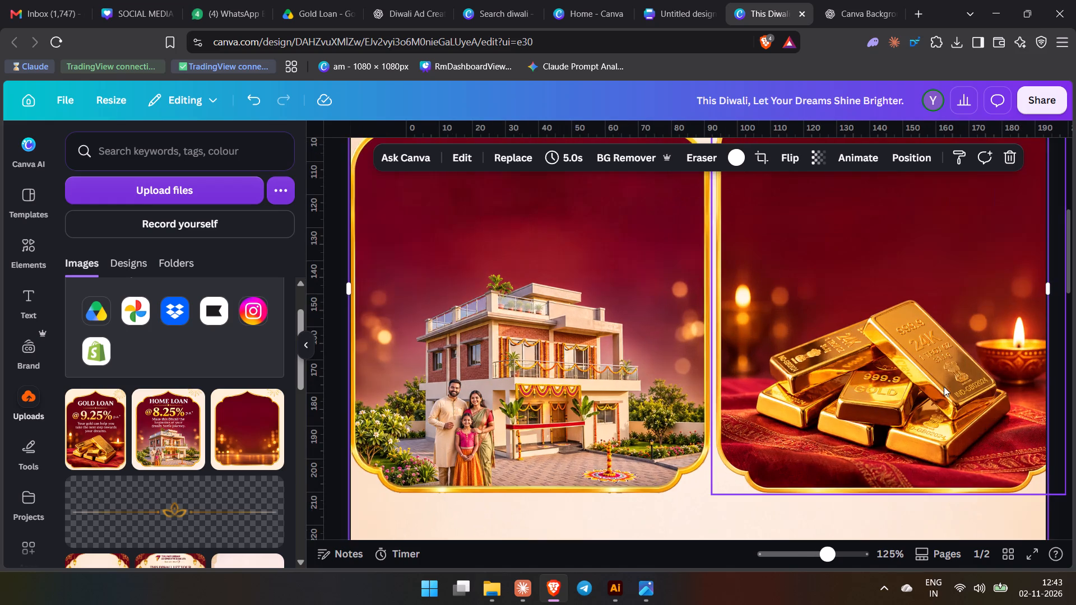
scroll(942, 389, "down", 1, "ctrl")
scroll(923, 398, "up", 1)
left_click(858, 368)
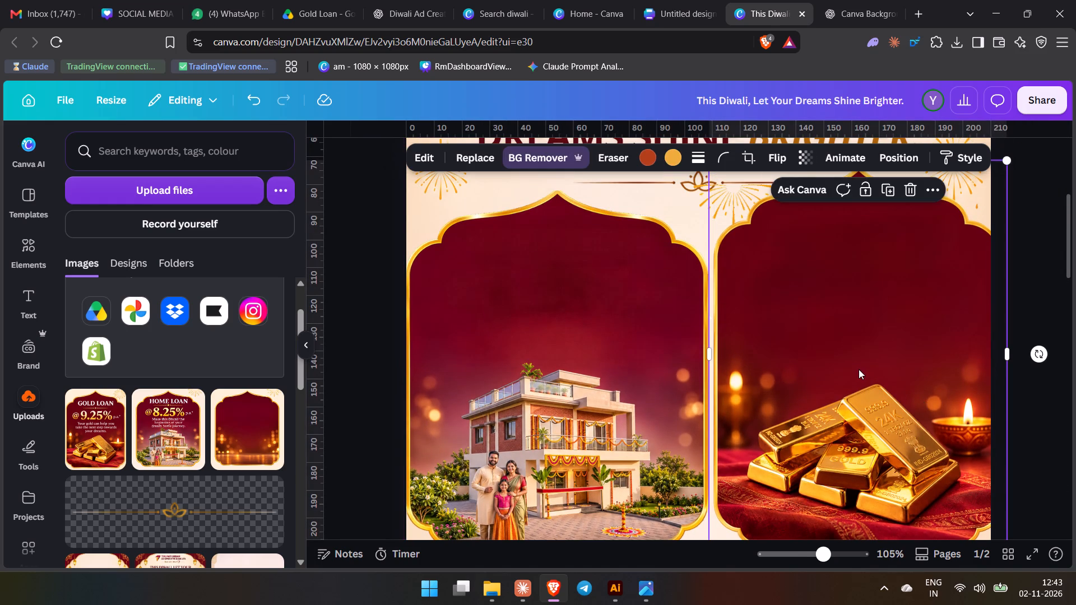
left_click_drag(859, 369, 840, 372)
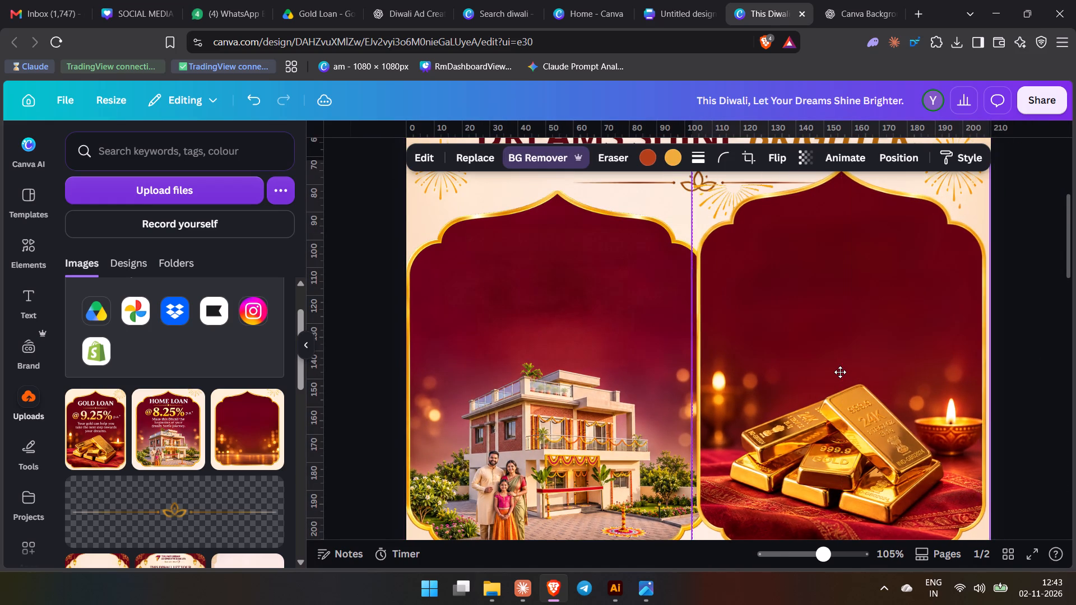
left_click_drag(840, 372, 842, 373)
Shrink the grouped home card from its bottom-right corner to about 105 × 121 mm, clearing the gold card.
left_click(614, 387)
scroll(661, 436, "down", 2)
scroll(681, 402, "up", 3)
left_click_drag(710, 478, 695, 459)
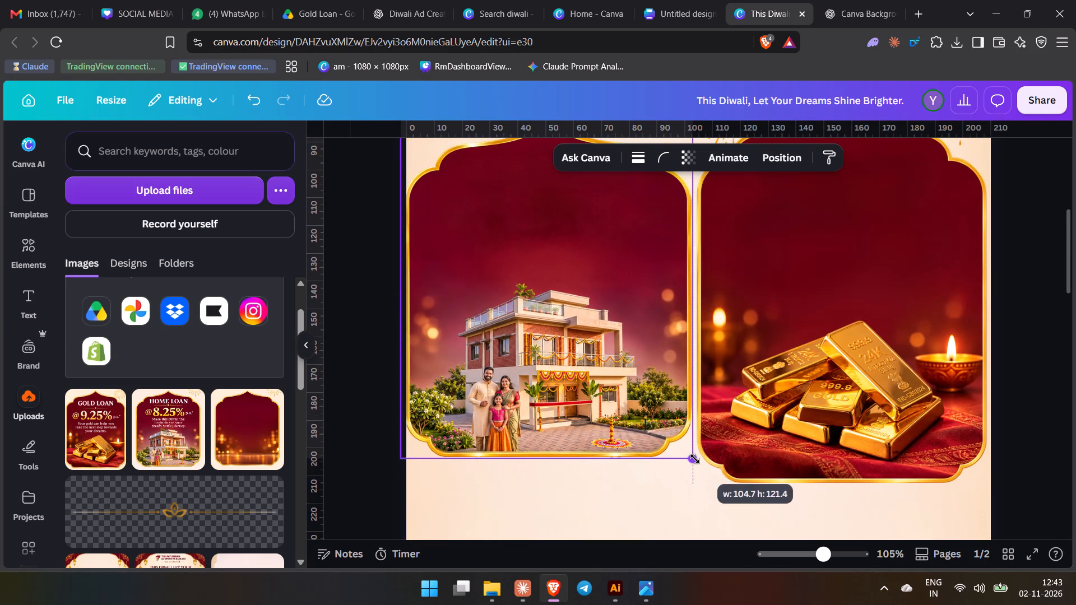
left_click_drag(695, 459, 694, 459)
Shrink the gold card from its bottom-left and top-right corners to about 93 × 121 mm to match the home card's height.
left_click(792, 421)
left_click_drag(694, 480, 707, 452)
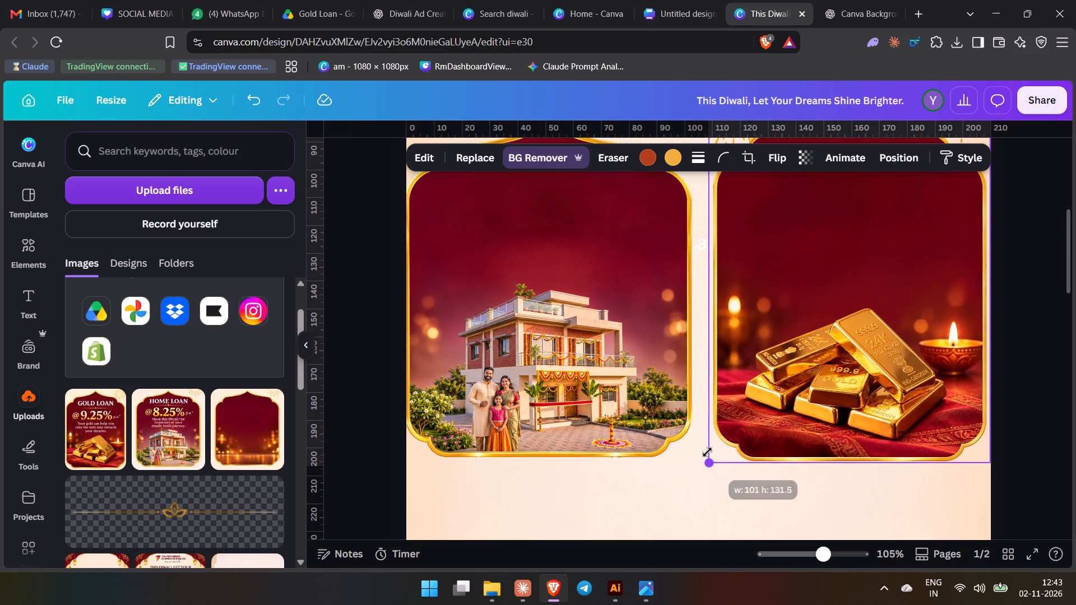
left_click_drag(707, 452, 707, 452)
scroll(855, 482, "up", 2)
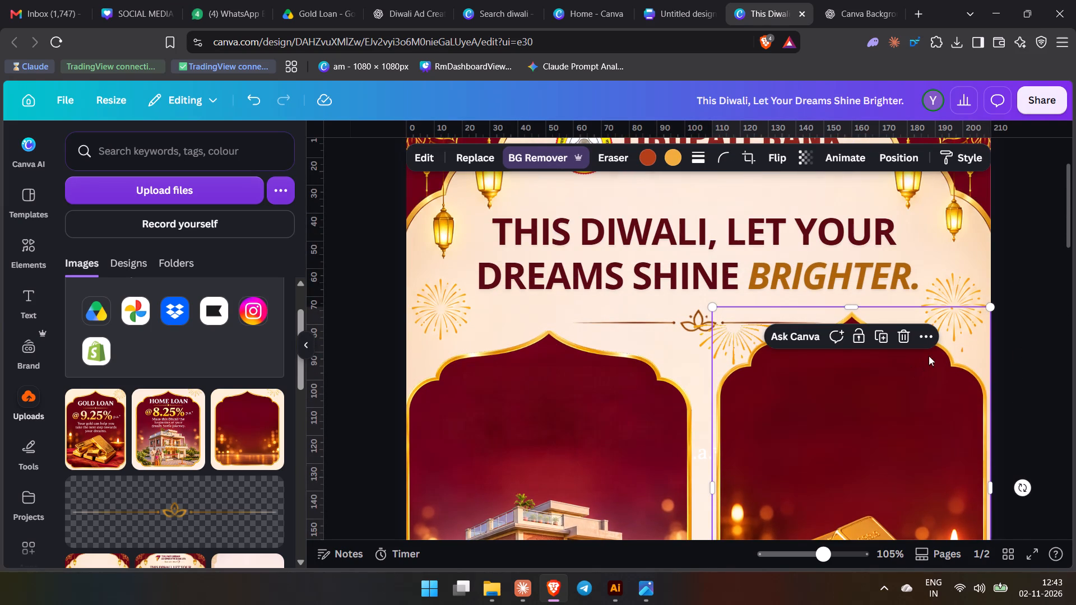
left_click_drag(991, 308, 971, 339)
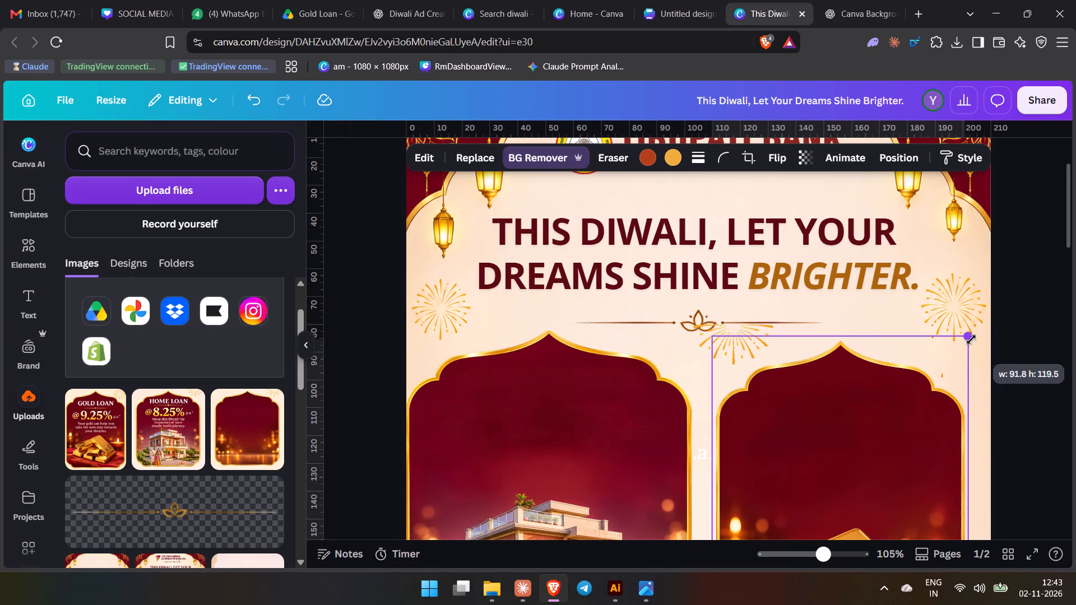
left_click_drag(971, 339, 983, 336)
Move the gold card to the page's right edge with its bottom level with the home card's bottom.
scroll(980, 415, "down", 2)
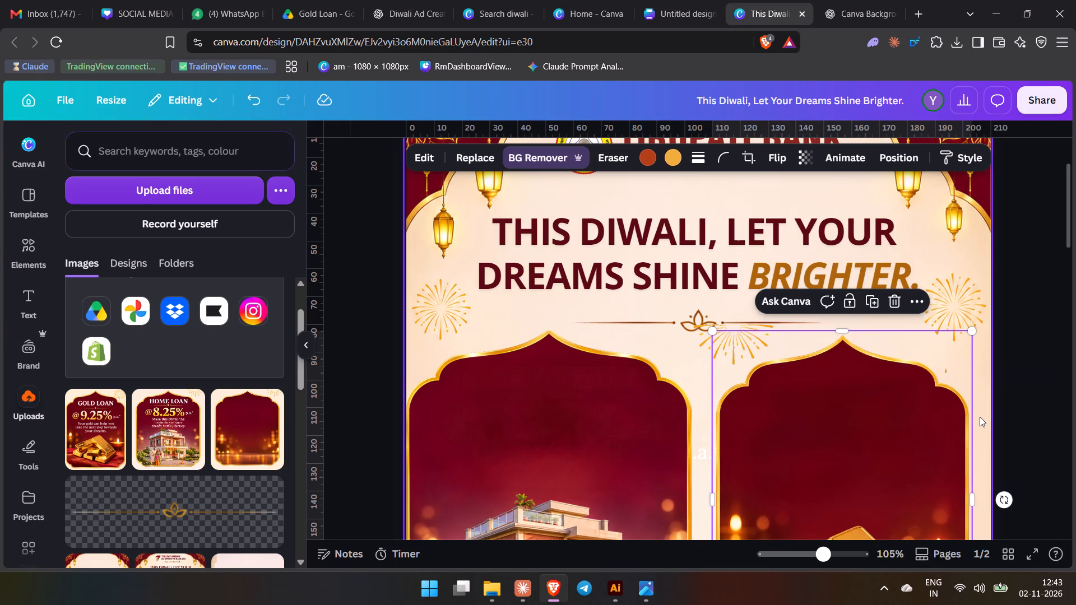
left_click(1017, 394)
left_click_drag(906, 412, 922, 418)
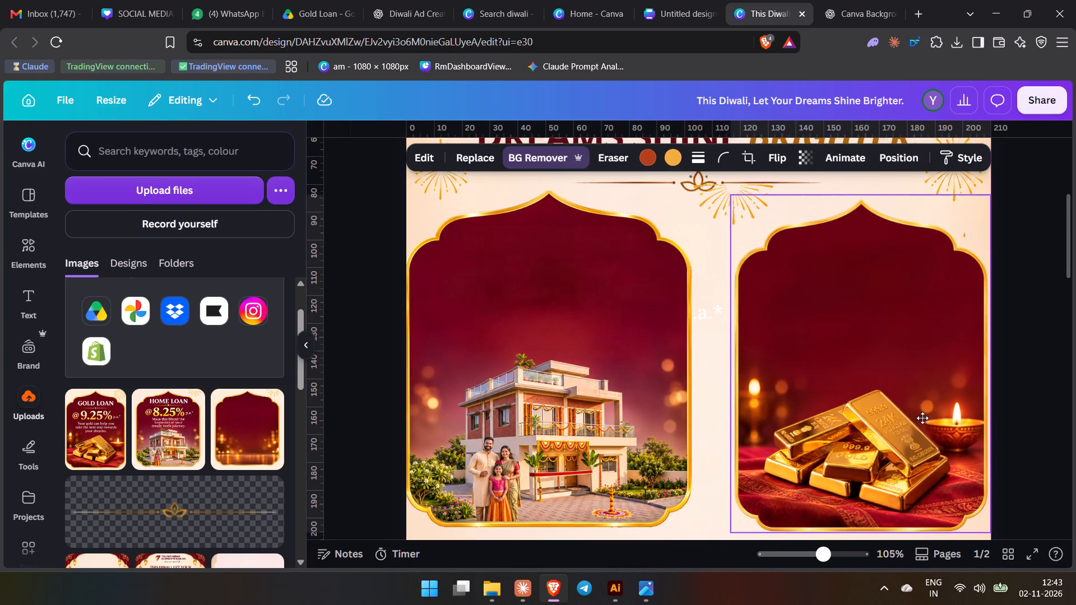
left_click_drag(922, 418, 926, 411)
left_click(1038, 435)
scroll(987, 429, "down", 2, "ctrl")
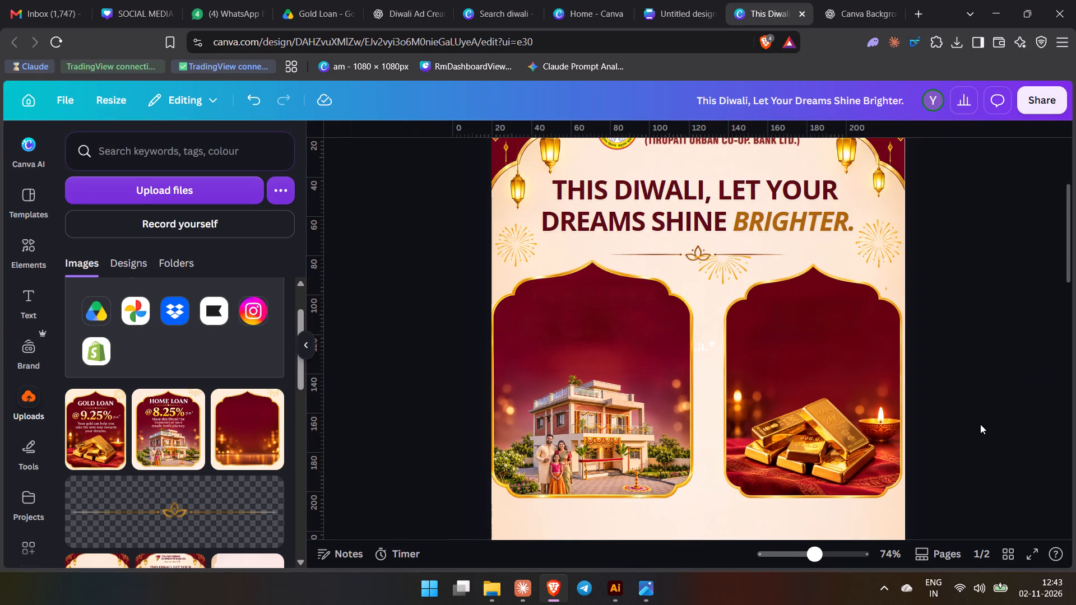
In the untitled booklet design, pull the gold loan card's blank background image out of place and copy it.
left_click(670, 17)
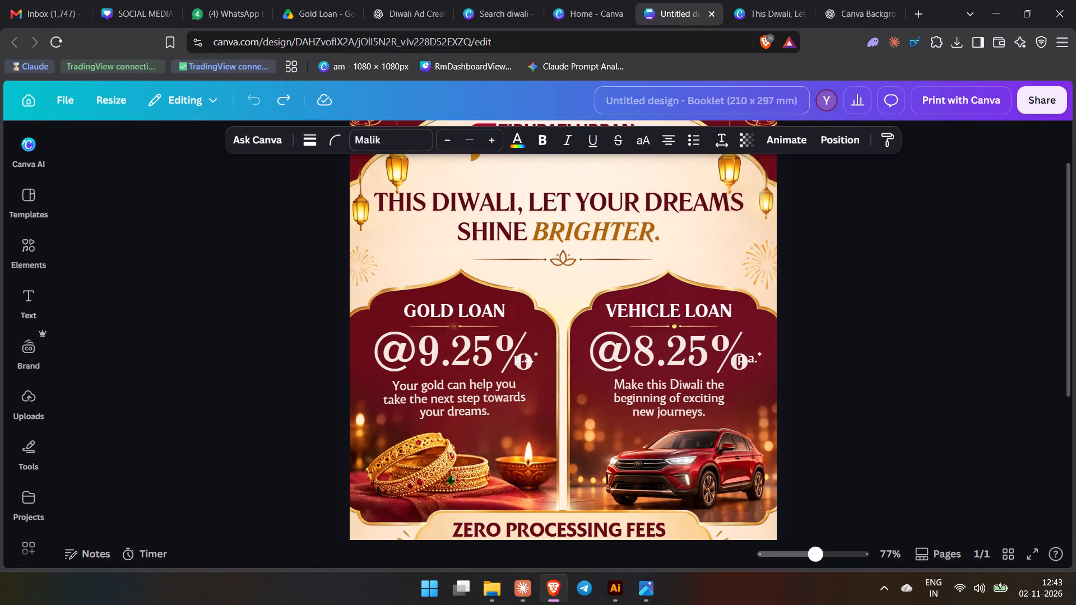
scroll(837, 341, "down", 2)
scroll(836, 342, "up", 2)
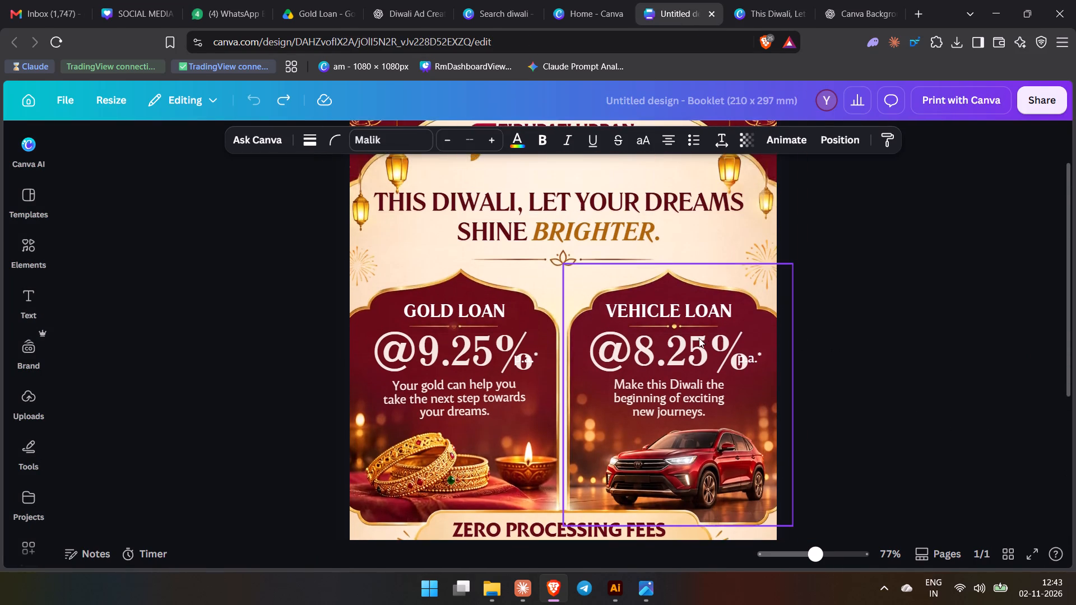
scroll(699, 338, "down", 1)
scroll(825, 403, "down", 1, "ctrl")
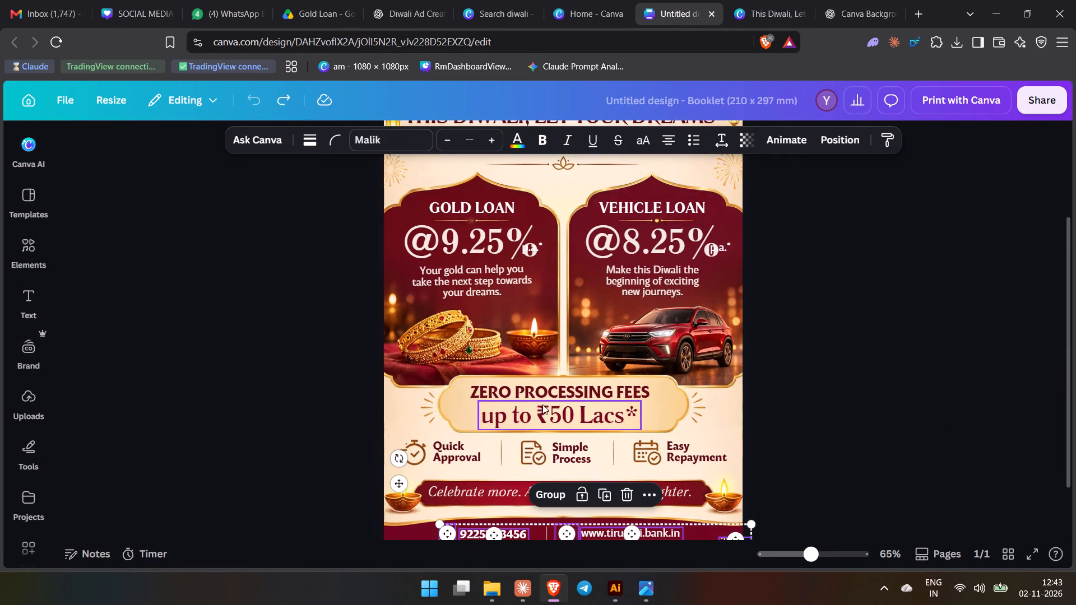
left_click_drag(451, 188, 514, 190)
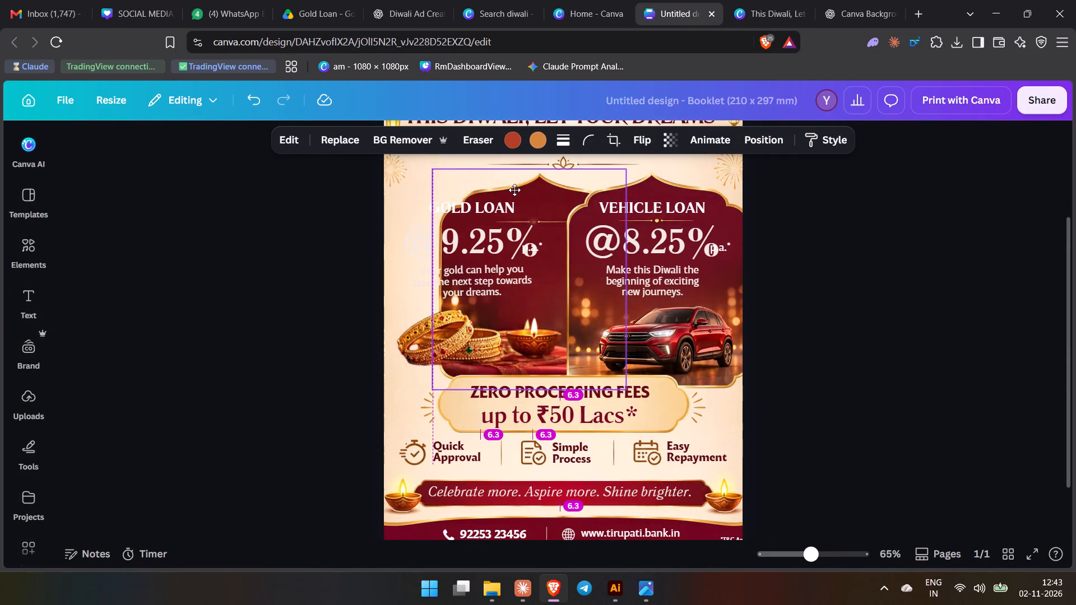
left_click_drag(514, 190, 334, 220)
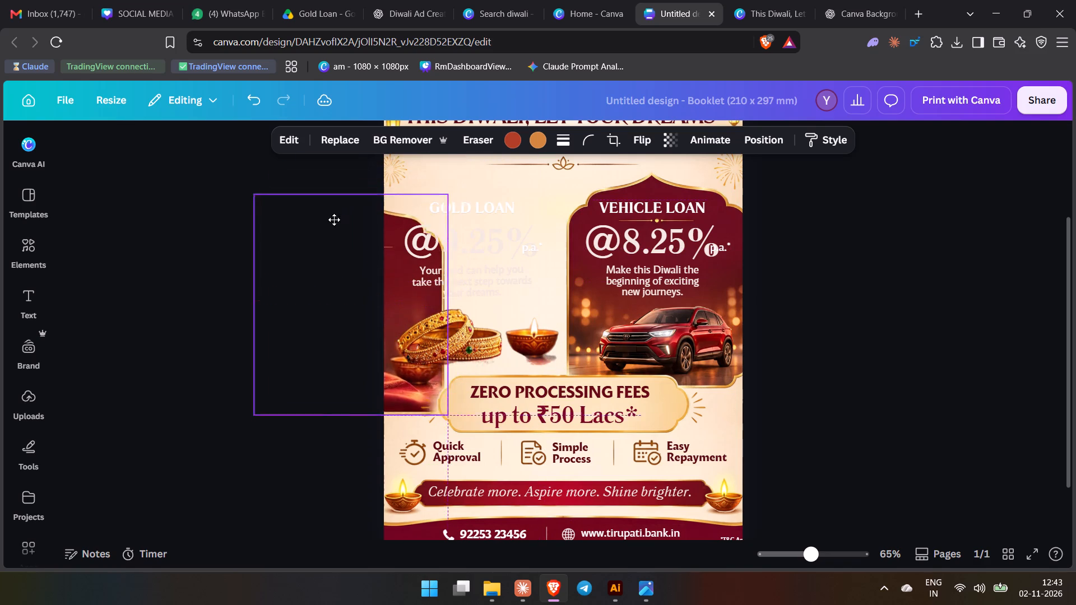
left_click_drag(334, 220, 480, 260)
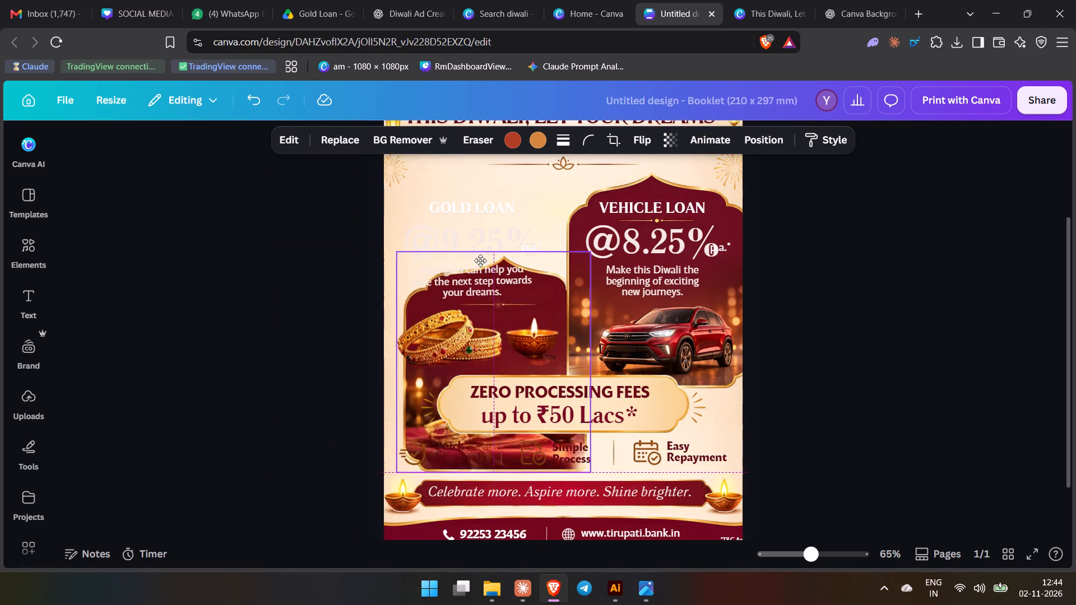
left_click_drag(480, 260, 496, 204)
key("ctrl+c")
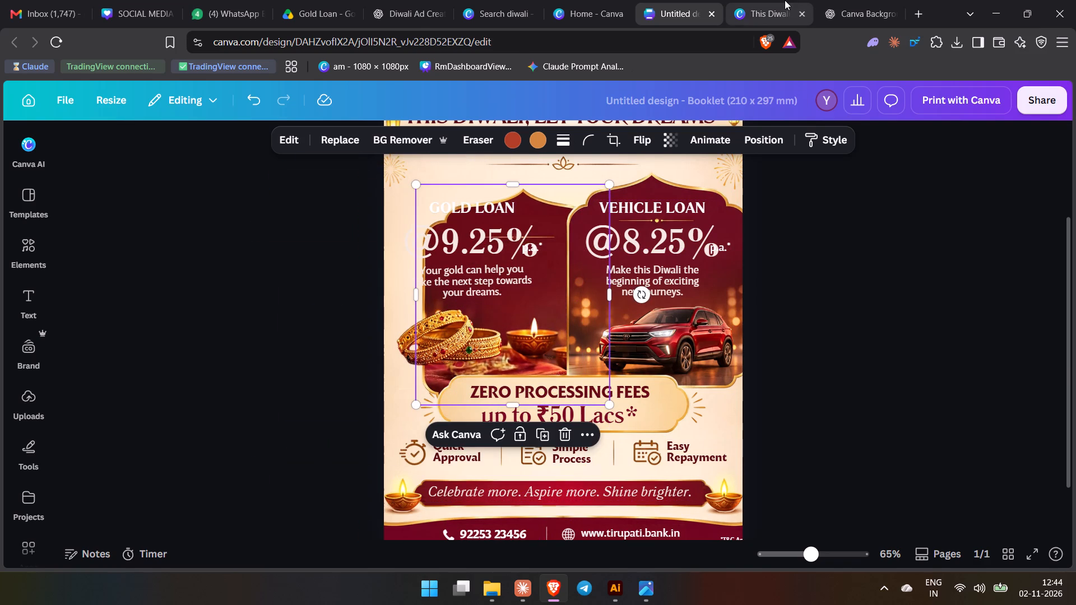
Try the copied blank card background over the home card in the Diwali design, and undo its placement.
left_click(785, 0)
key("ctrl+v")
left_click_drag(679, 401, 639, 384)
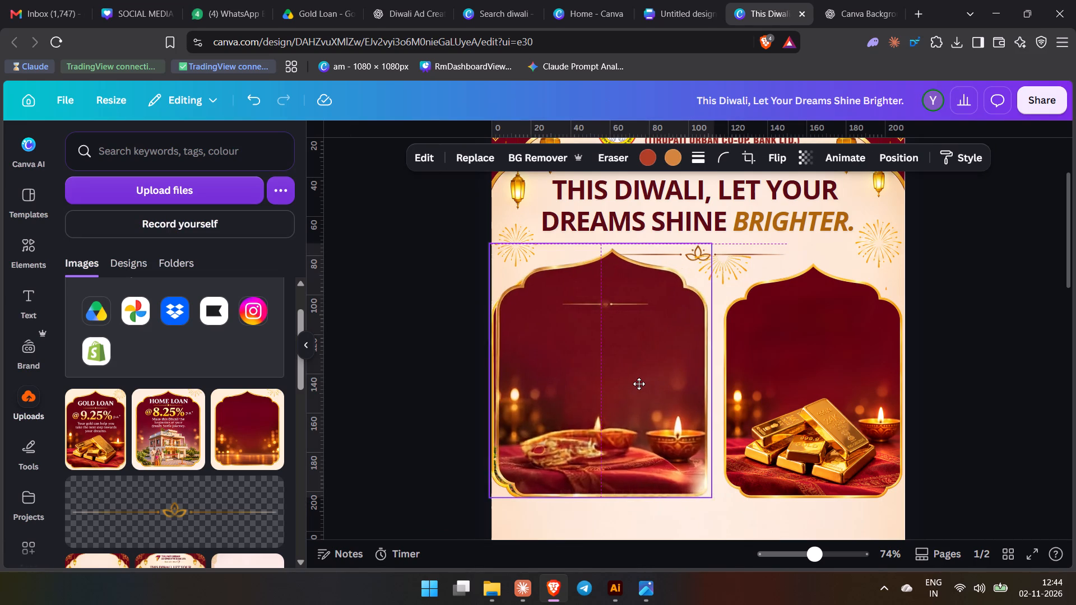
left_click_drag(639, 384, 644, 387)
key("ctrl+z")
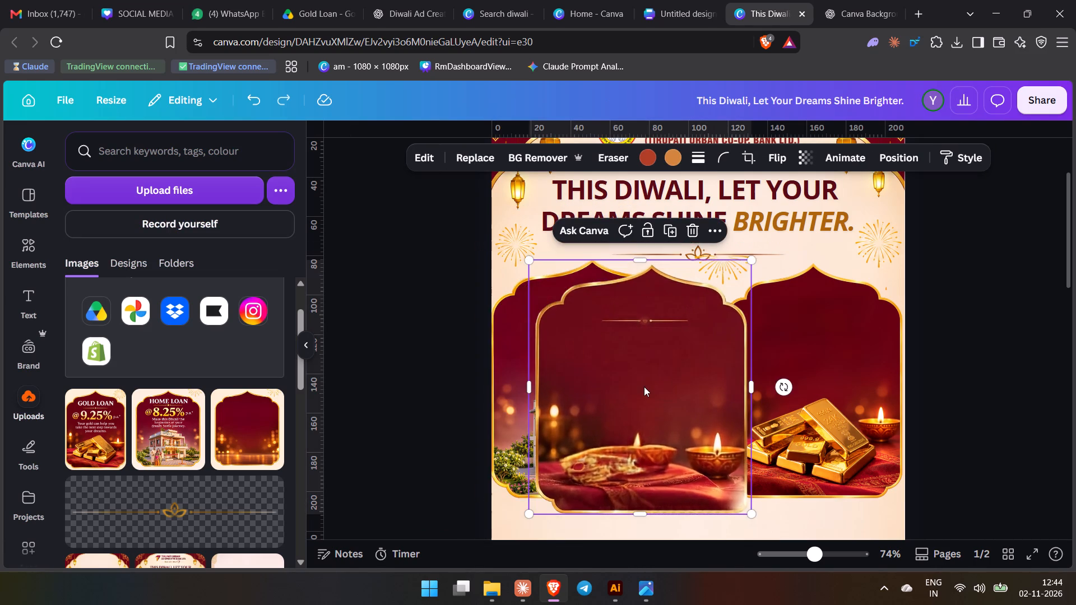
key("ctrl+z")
Nudge the home card right so that its bounding box meets the page's left edge.
scroll(919, 366, "down", 1)
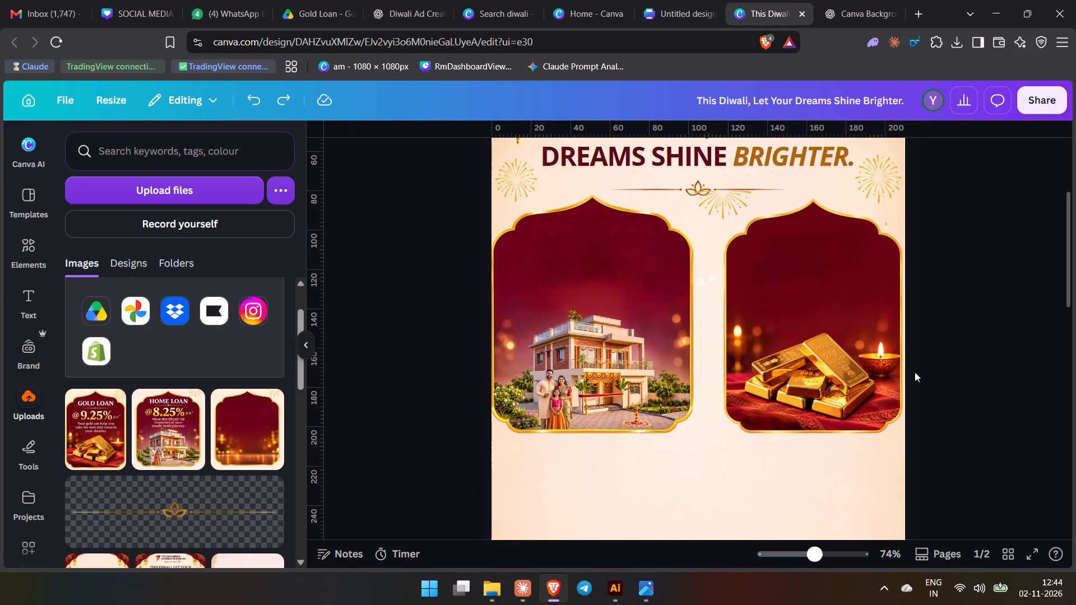
scroll(911, 375, "up", 1)
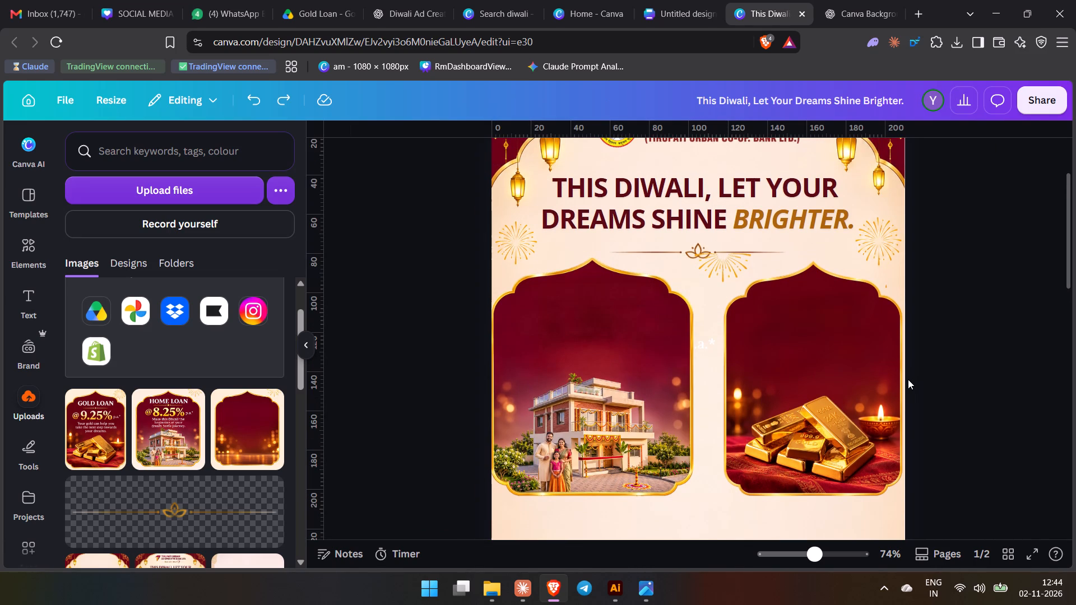
left_click(618, 383)
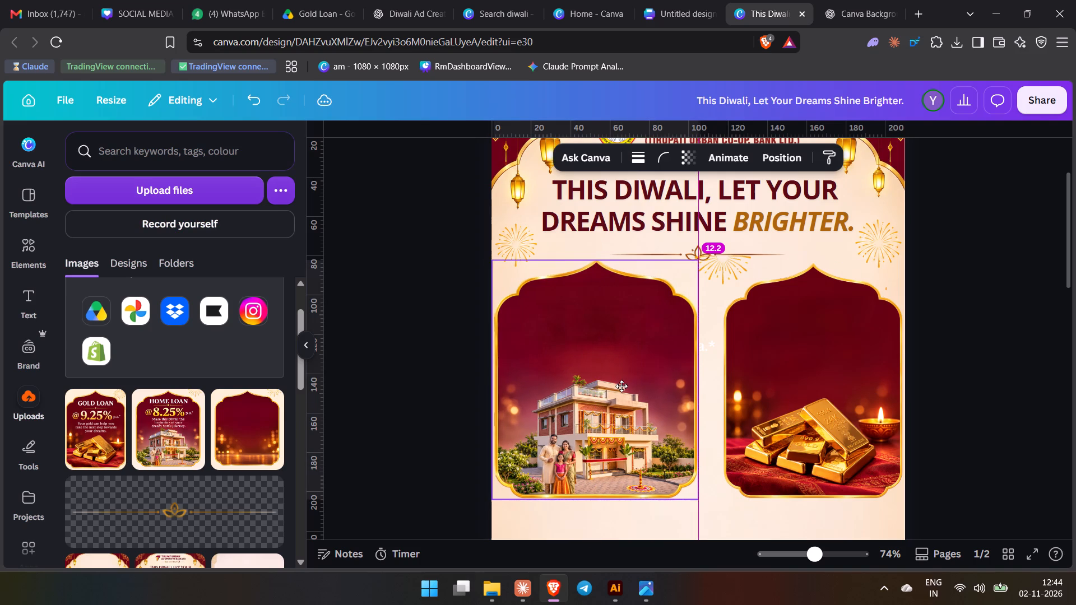
Stretch the gold card's left side to about 96 mm wide and its bottom to about 137 mm tall.
left_click(758, 386)
left_click_drag(721, 379, 721, 379)
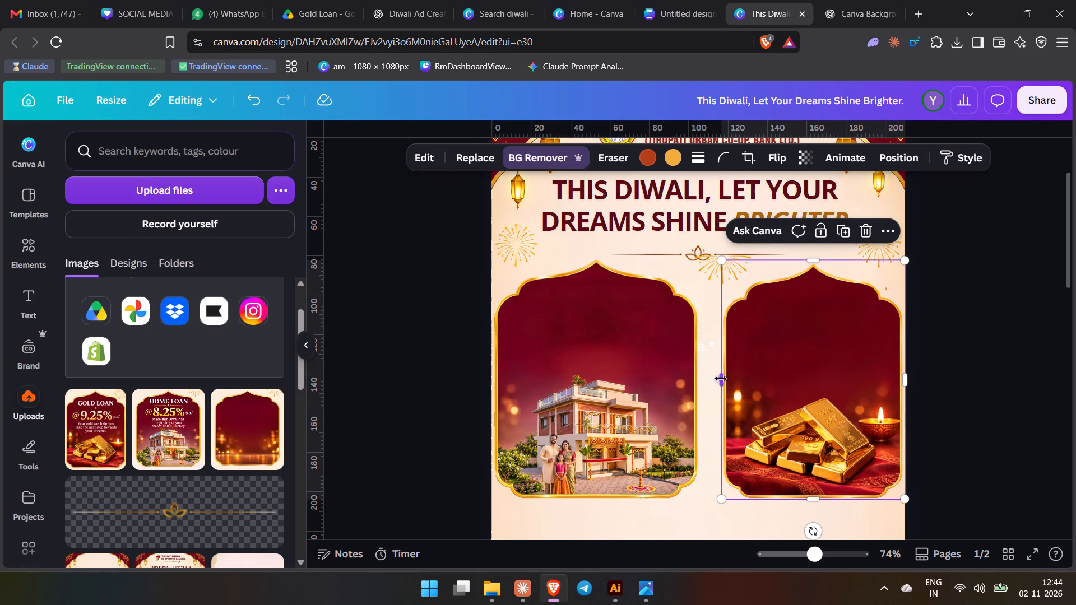
left_click_drag(721, 379, 703, 381)
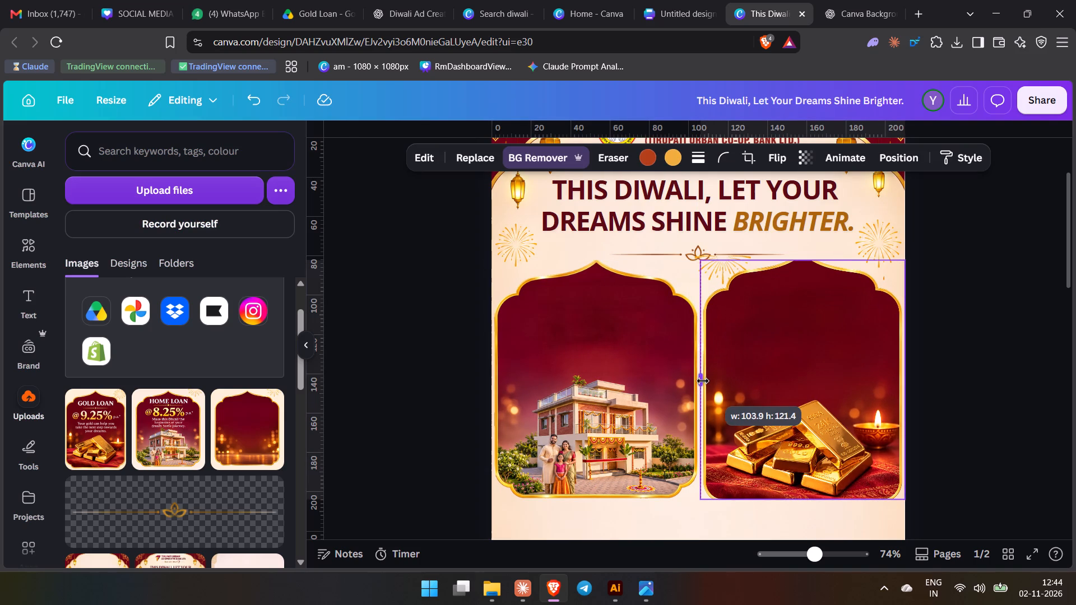
left_click_drag(703, 381, 713, 380)
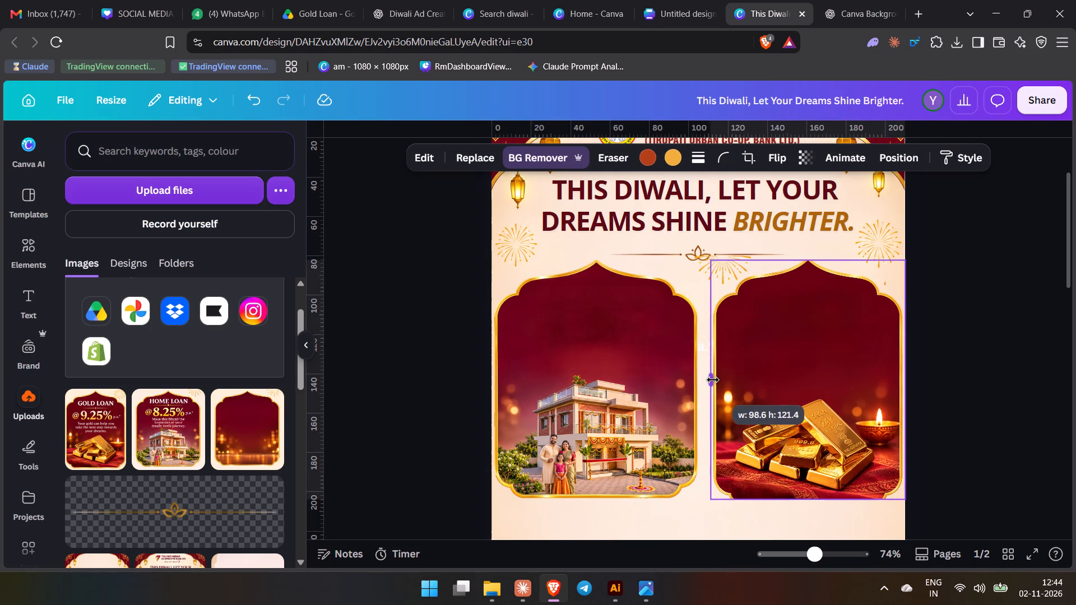
left_click_drag(713, 380, 714, 383)
left_click_drag(817, 501, 815, 516)
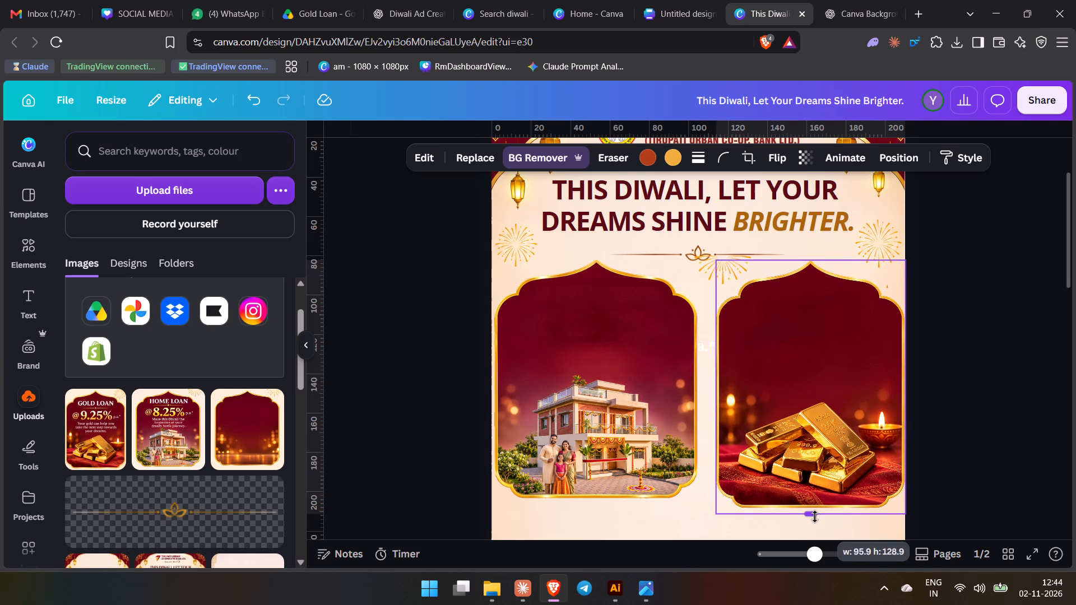
left_click_drag(815, 516, 810, 530)
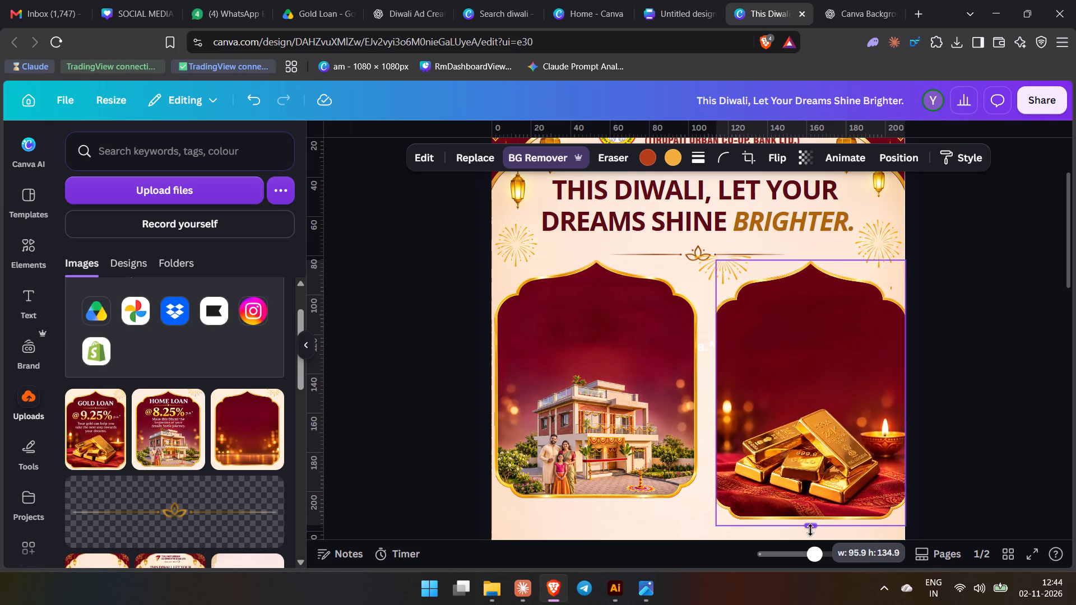
left_click_drag(810, 530, 810, 532)
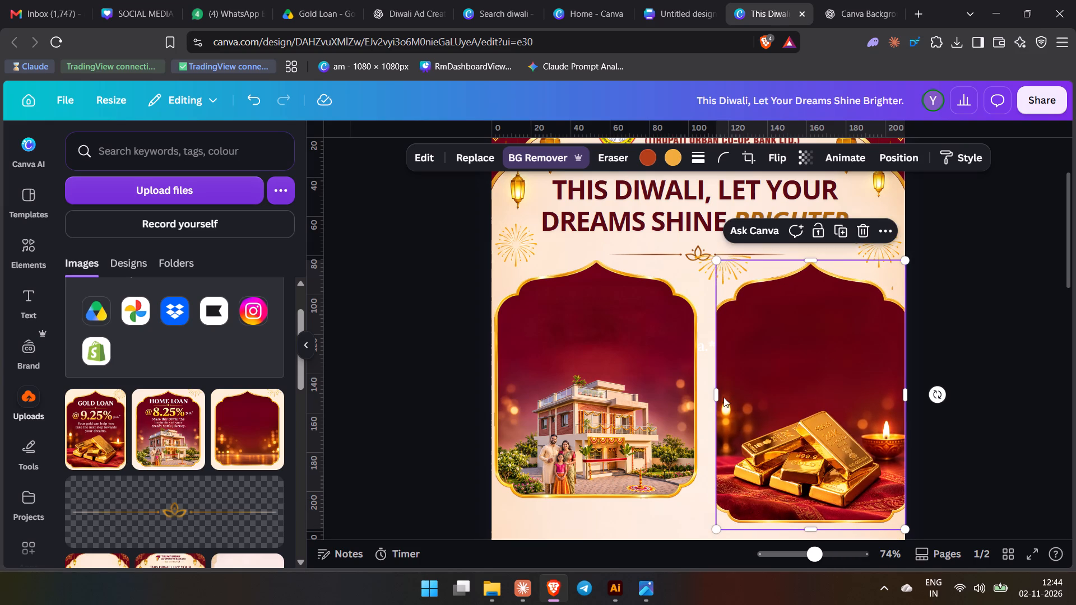
left_click_drag(719, 395, 710, 398)
left_click_drag(836, 394, 814, 392)
left_click_drag(884, 392, 888, 394)
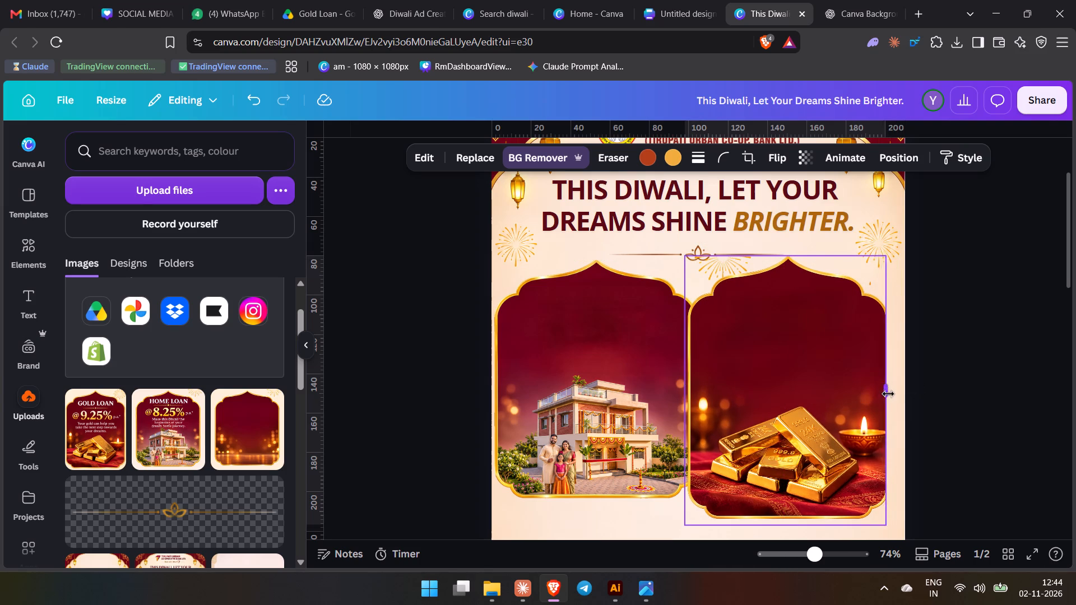
left_click_drag(888, 394, 898, 395)
left_click_drag(833, 392, 841, 398)
scroll(896, 373, "down", 3)
scroll(895, 395, "up", 3)
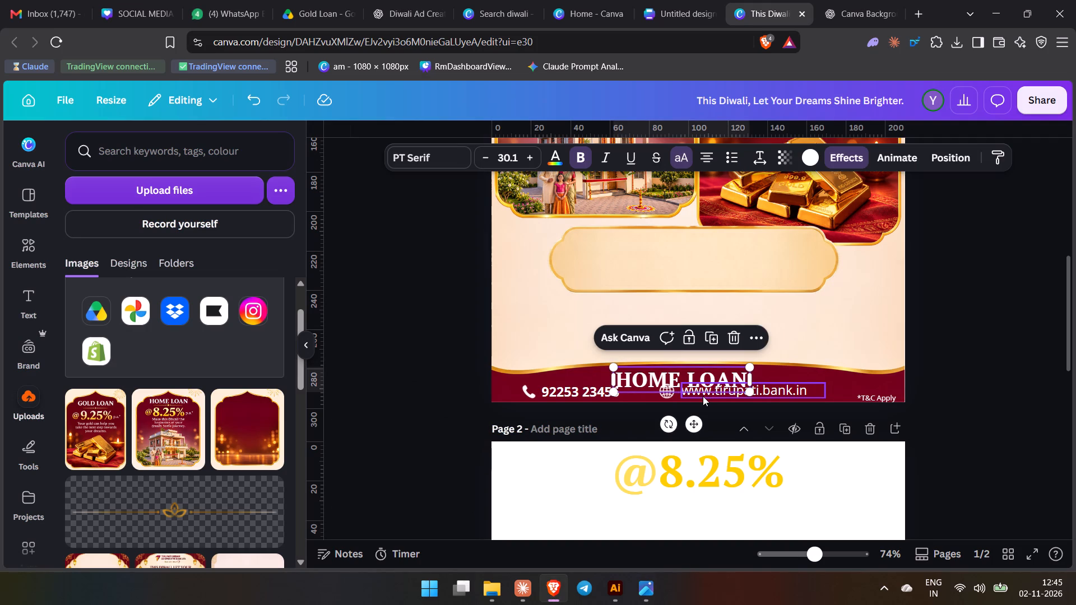
key("Delete")
In the untitled booklet, move the background image up and away so it no longer lies behind the Quick Approval feature row.
scroll(832, 457, "up", 5)
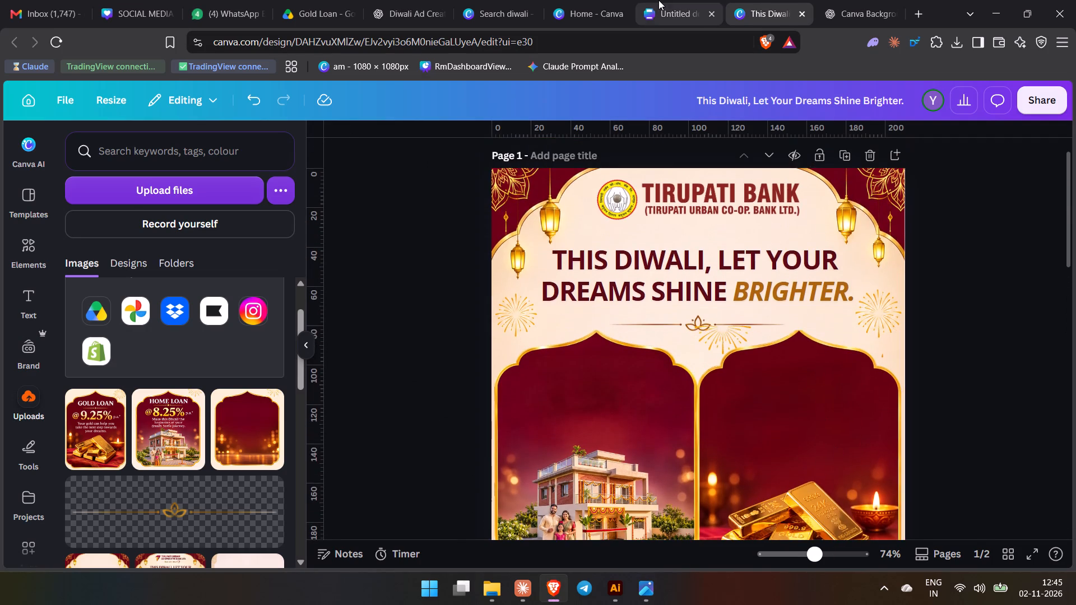
left_click(658, 0)
left_click(394, 435)
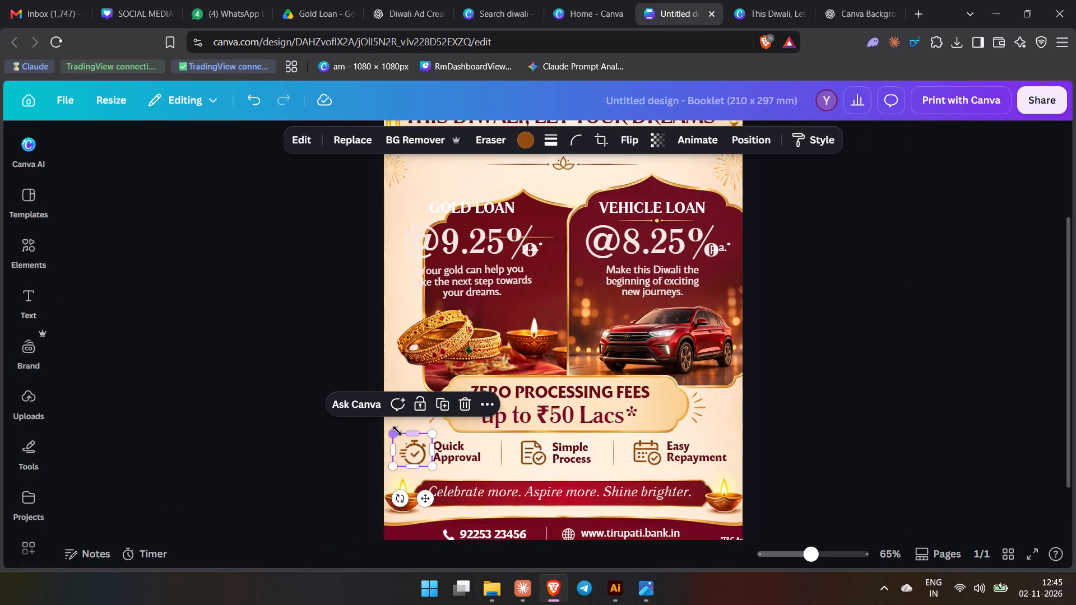
left_click(399, 423)
left_click_drag(396, 426, 490, 457)
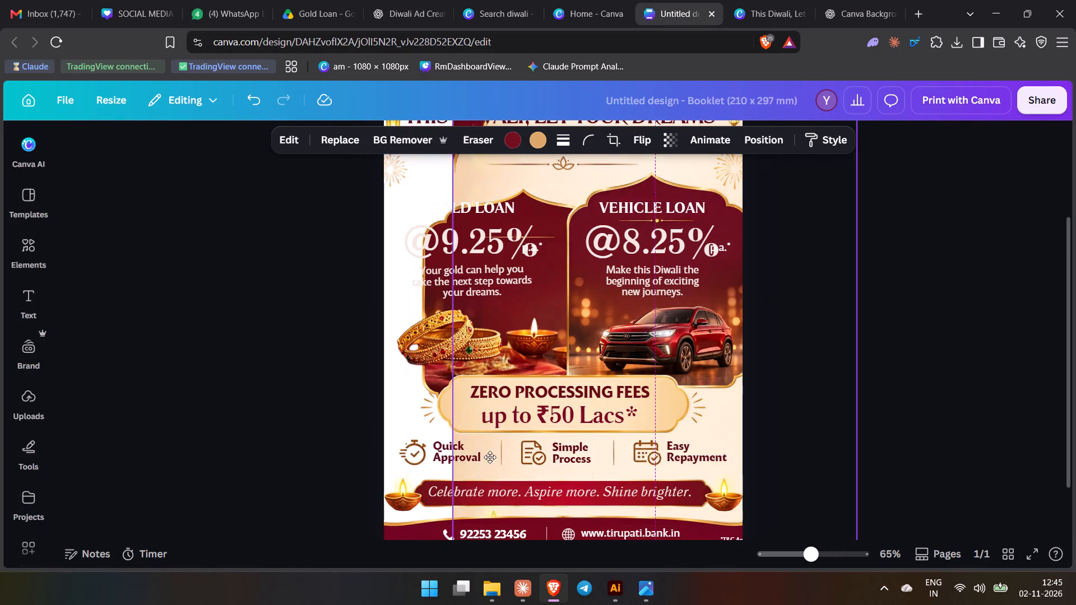
left_click_drag(490, 457, 546, 212)
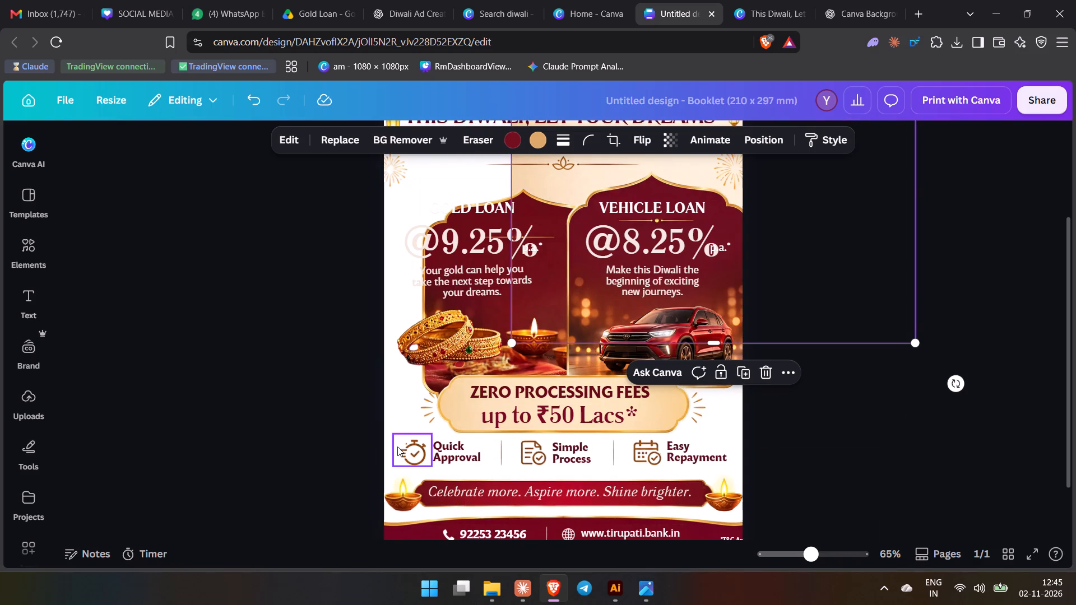
Copy the booklet's Quick Approval, Simple Process and Easy Repayment row into the Diwali design, between the blank gold plaque and the footer.
left_click_drag(389, 444, 716, 460)
key("ctrl+c")
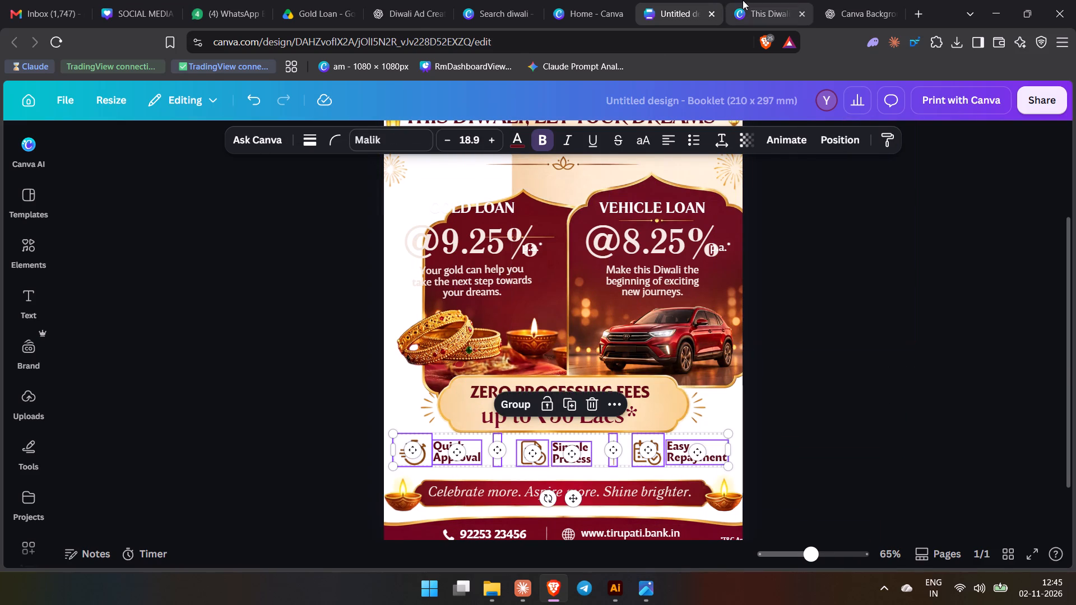
left_click(743, 0)
scroll(687, 417, "down", 3)
left_click(695, 268)
key("ctrl+v")
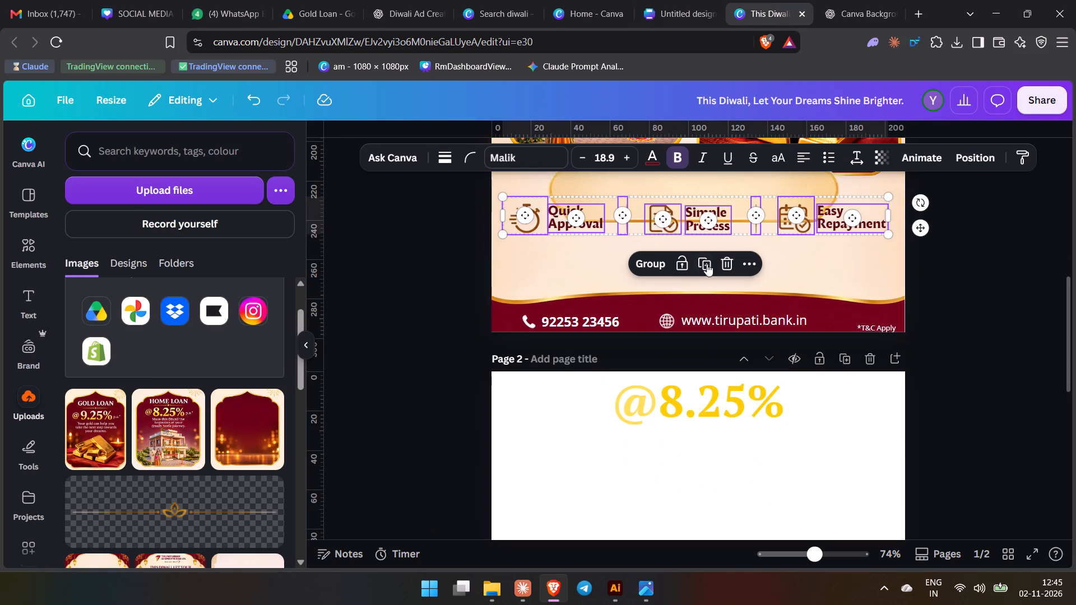
left_click_drag(732, 228, 733, 270)
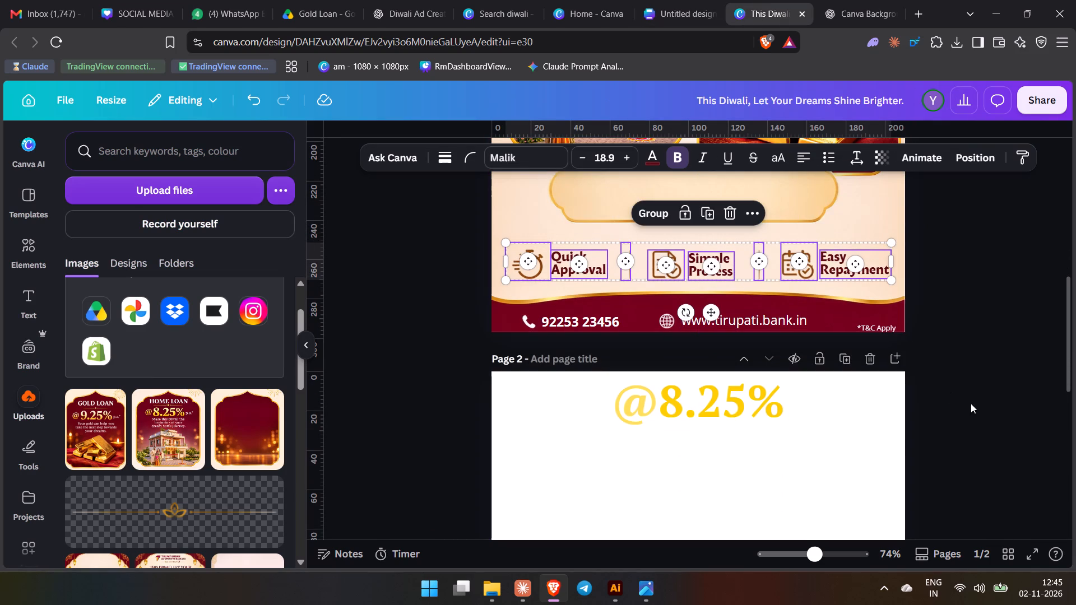
scroll(969, 430, "up", 2)
left_click(968, 425)
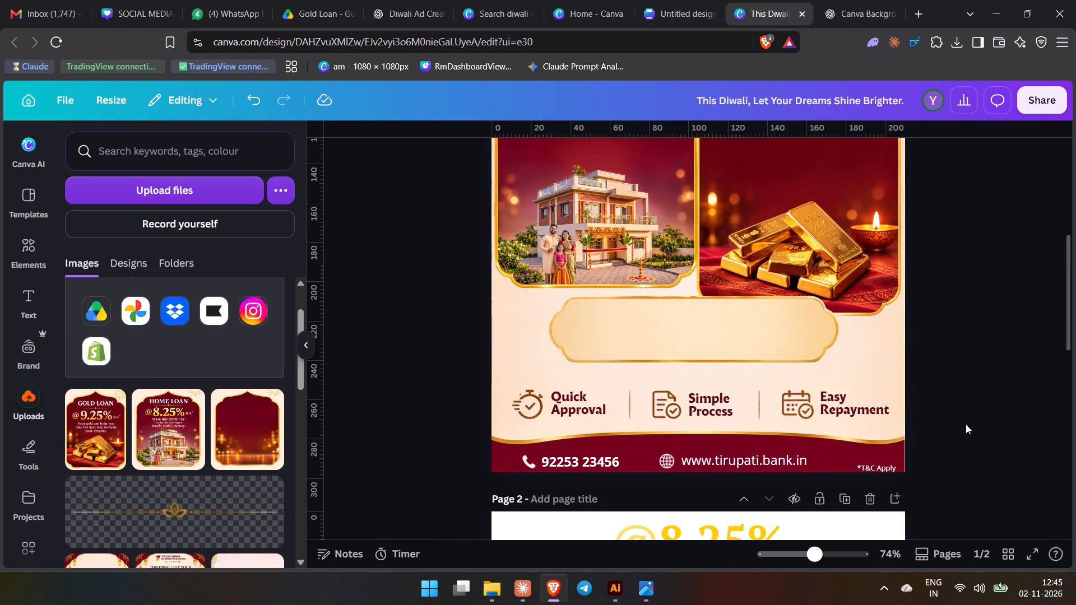
Change the Quick Approval label's font to Open Sans and apply the change to all matching text on the page.
scroll(622, 431, "up", 8, "ctrl")
scroll(631, 425, "down", 4, "ctrl")
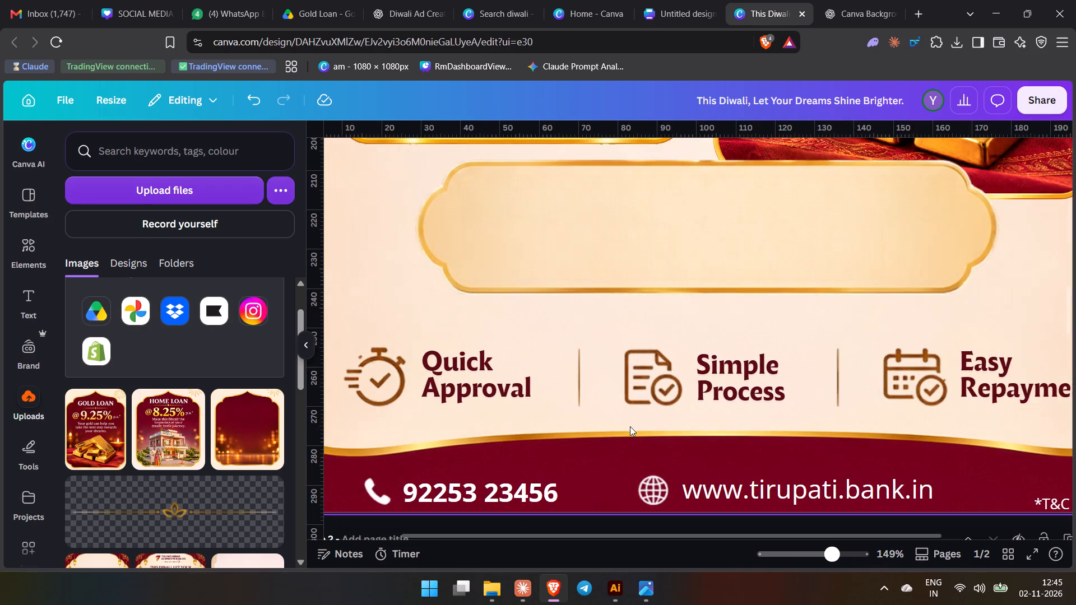
left_click(476, 372)
left_click(438, 155)
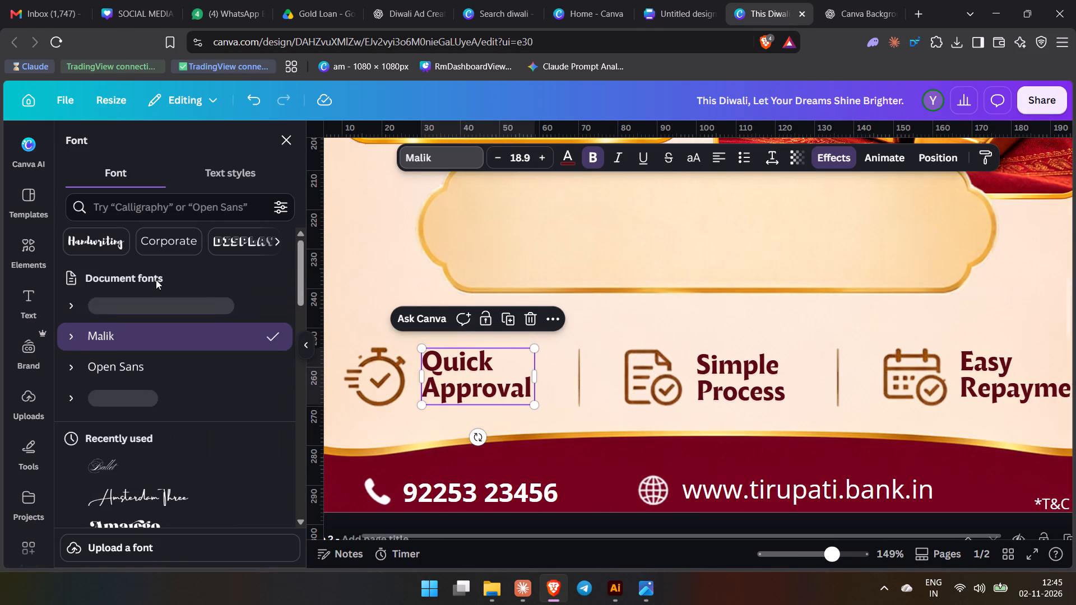
left_click(126, 361)
left_click(198, 547)
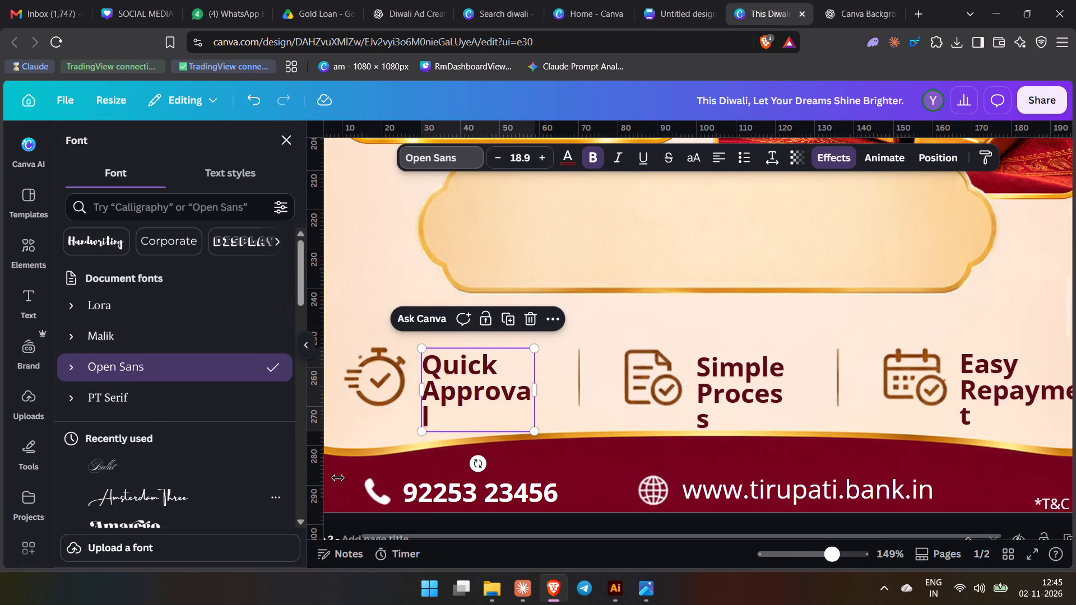
Widen the Quick Approval, Simple Process and Easy Repayment text boxes so each label fits on two lines.
left_click_drag(539, 392, 563, 392)
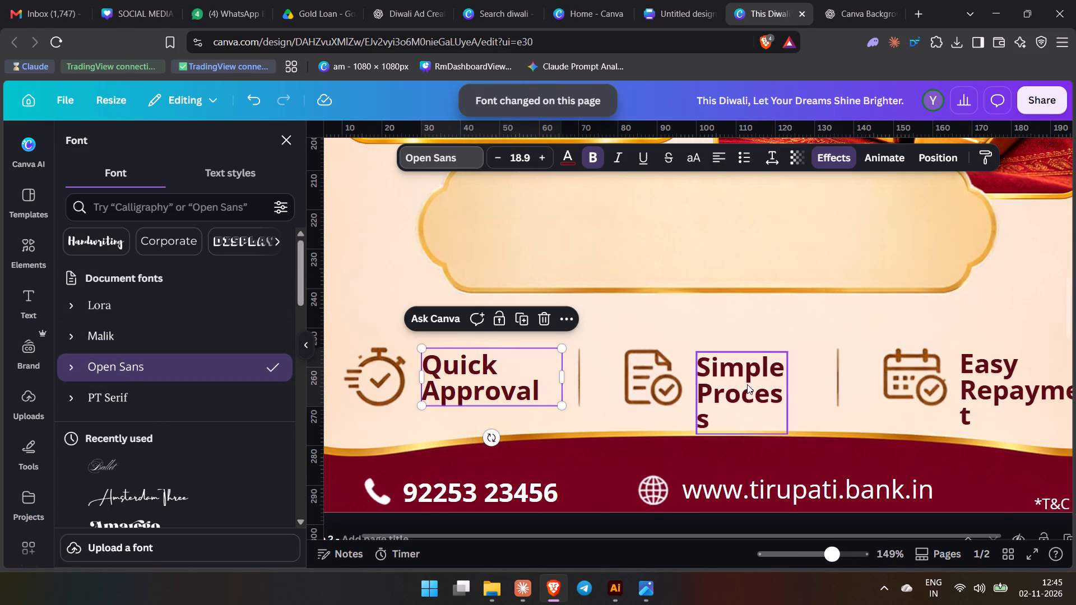
left_click(748, 384)
left_click_drag(792, 395, 817, 397)
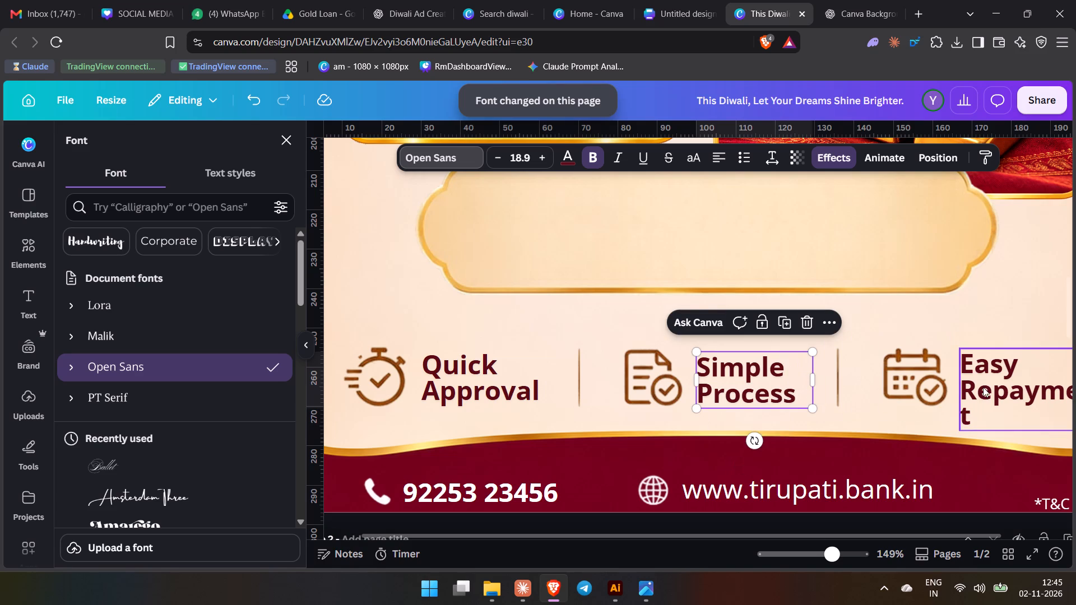
left_click(984, 387)
scroll(980, 389, "down", 3, "ctrl")
left_click_drag(929, 390, 939, 388)
left_click(982, 412)
left_click(968, 456)
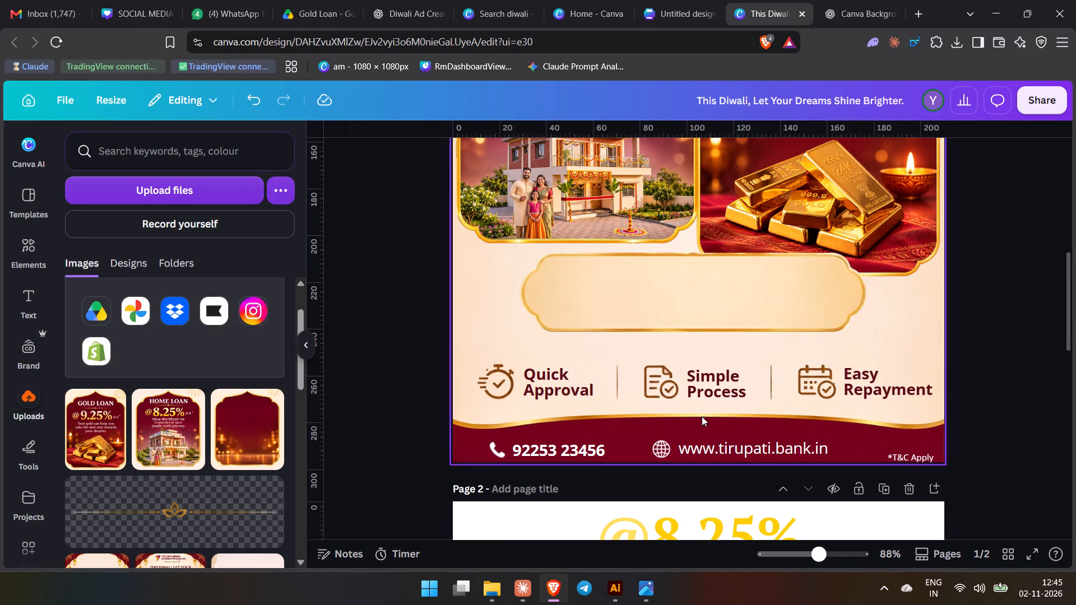
Group the Quick Approval, Simple Process and Easy Repayment icons, labels and dividers as one feature row.
left_click_drag(458, 347, 874, 388)
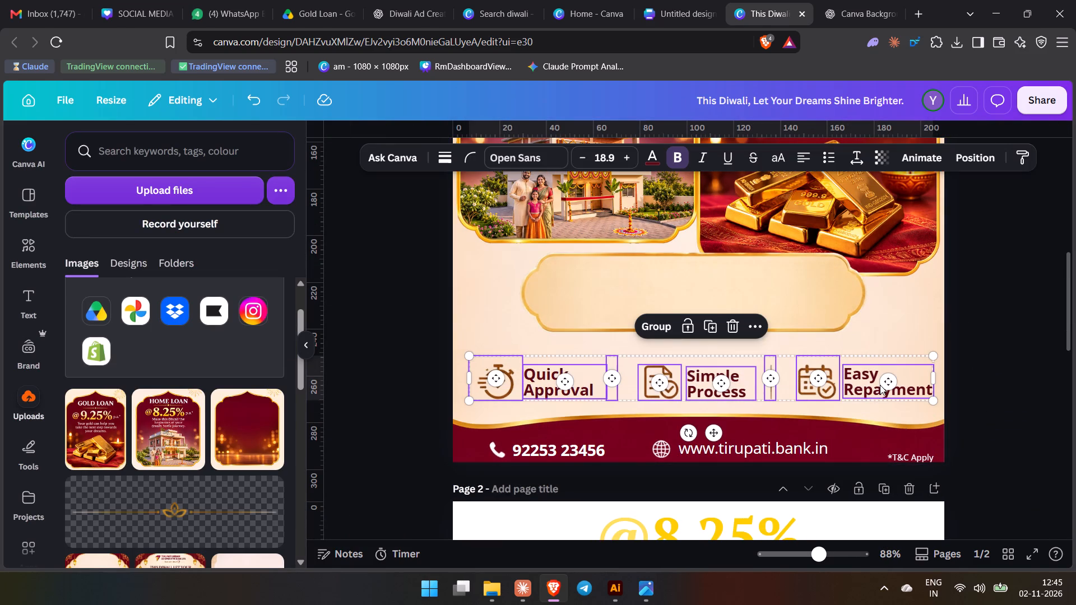
Group the Quick Approval, Simple Process and Easy Repayment elements into one row and centre it horizontally on the page.
key("alt+1")
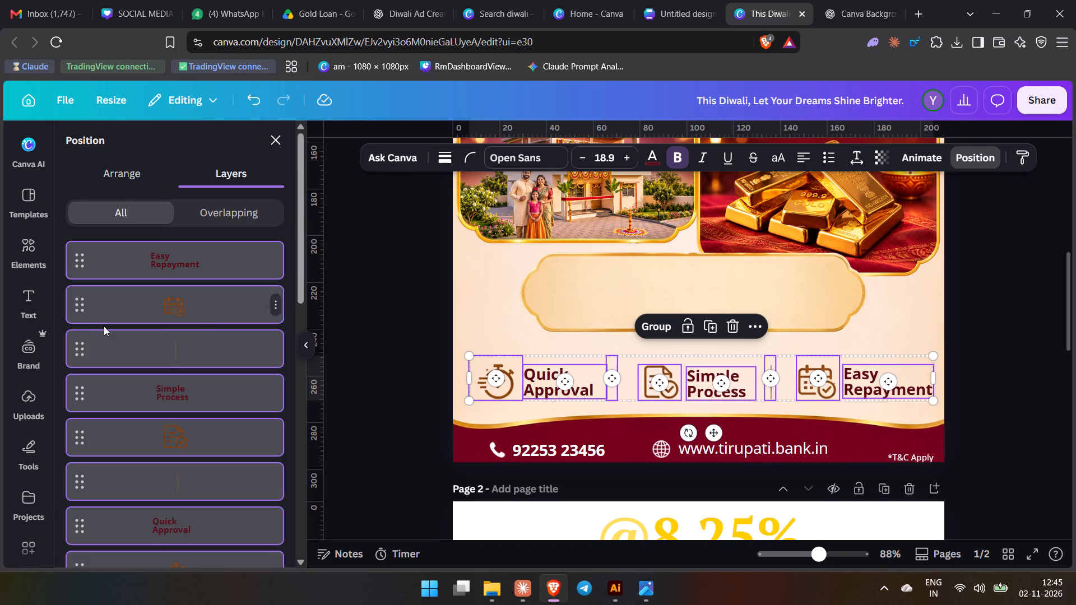
left_click(133, 176)
left_click(234, 338)
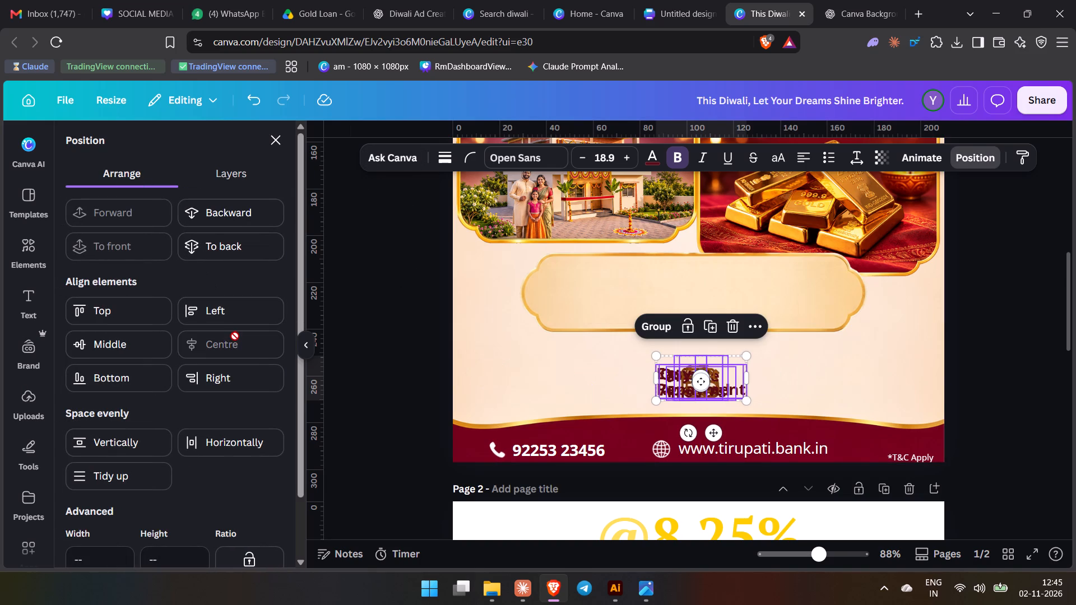
key("ctrl+z")
left_click(652, 322)
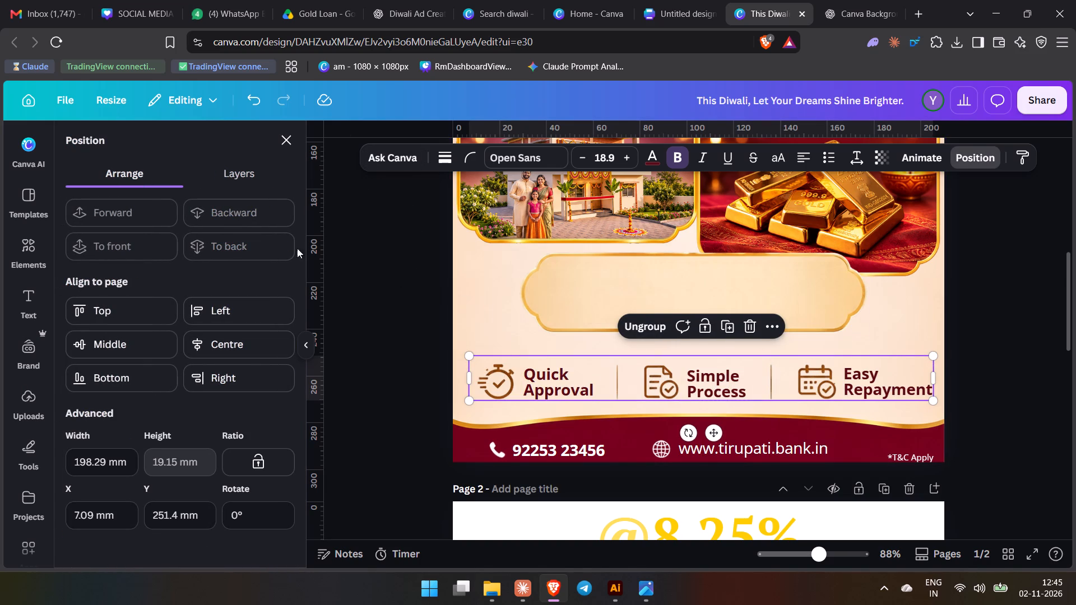
left_click(213, 340)
double_click(406, 381)
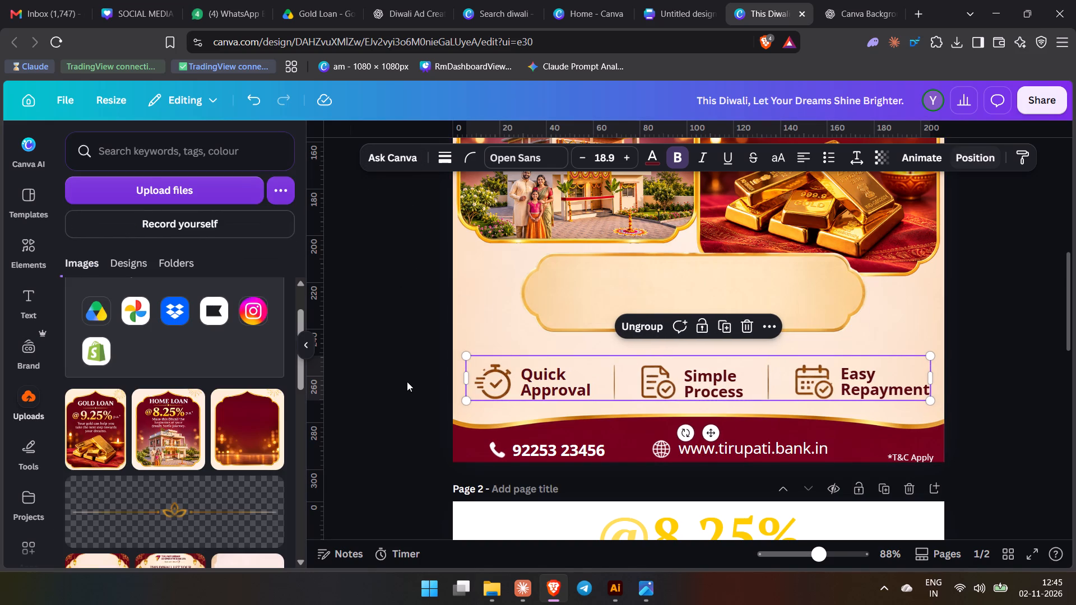
Copy the booklet's "Celebrate more. Aspire more. Shine brighter." ribbon with its two diyas into the Diwali design, directly below the feature row.
scroll(986, 444, "up", 5)
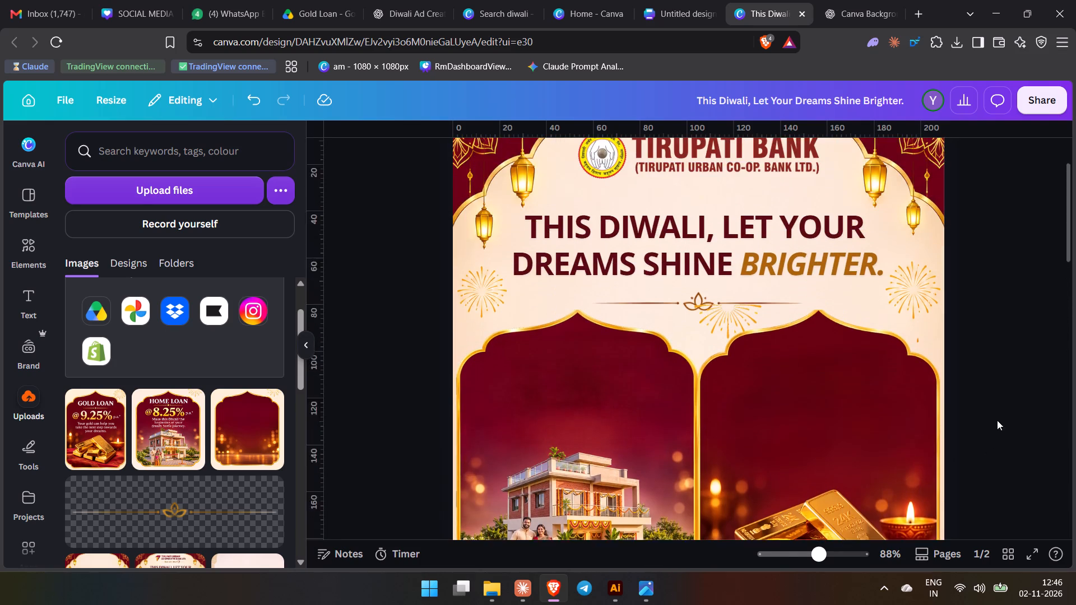
scroll(997, 420, "up", 1)
scroll(1001, 403, "down", 5, "ctrl")
scroll(914, 455, "up", 2, "ctrl")
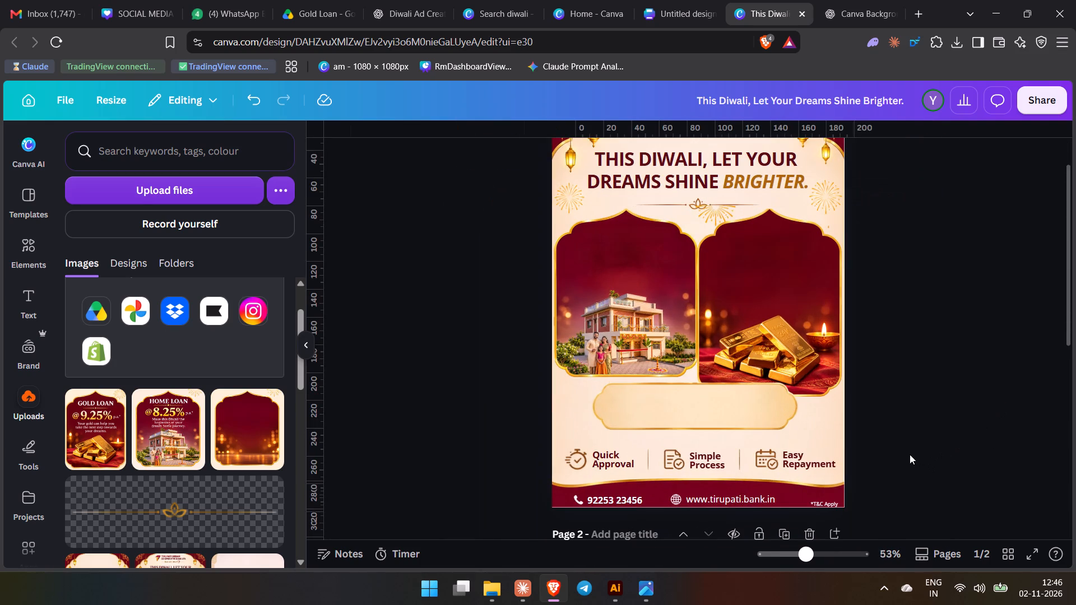
key("alt+Tab")
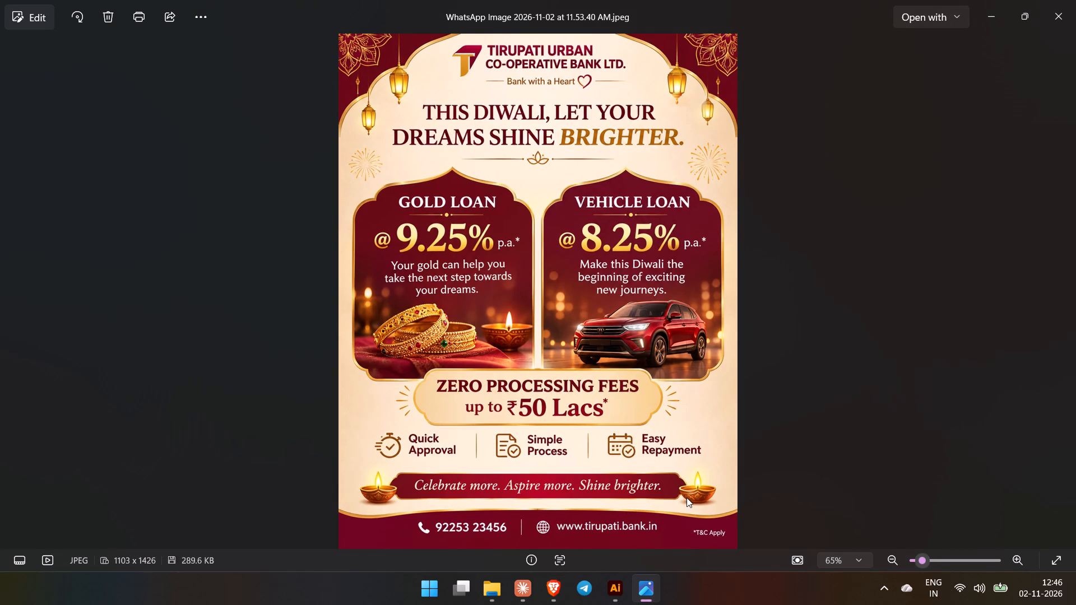
key("alt+Tab")
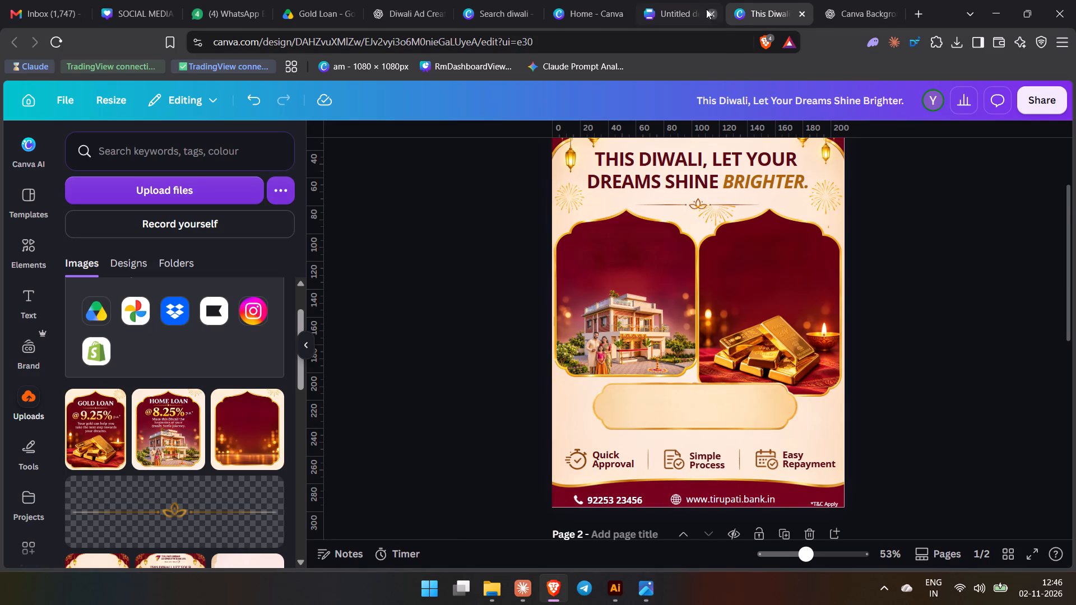
left_click(692, 0)
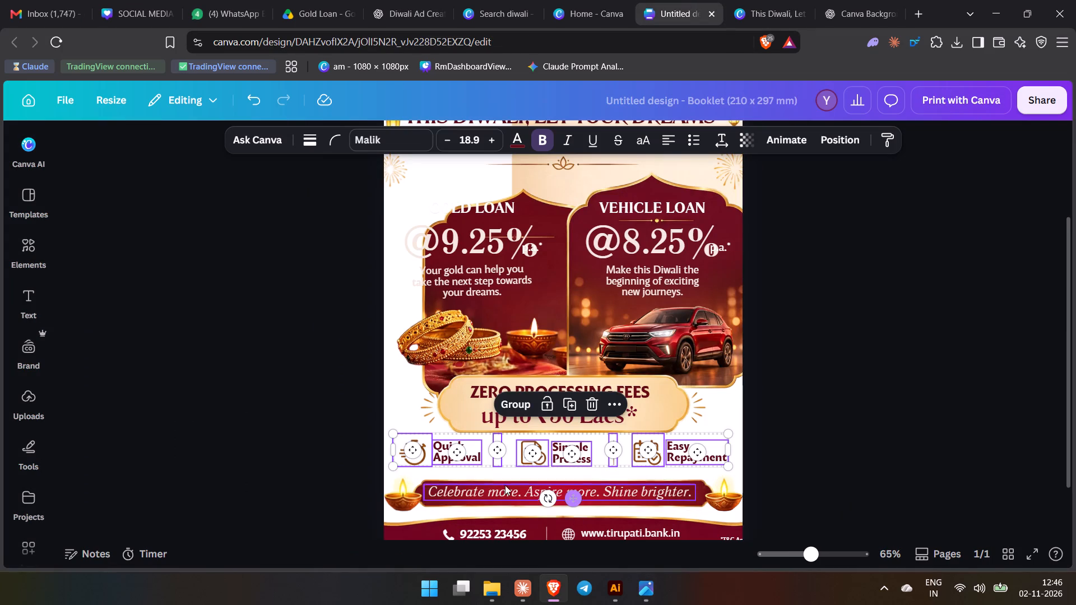
left_click(337, 486)
left_click_drag(362, 483, 738, 499)
key("ctrl+c")
left_click(764, 0)
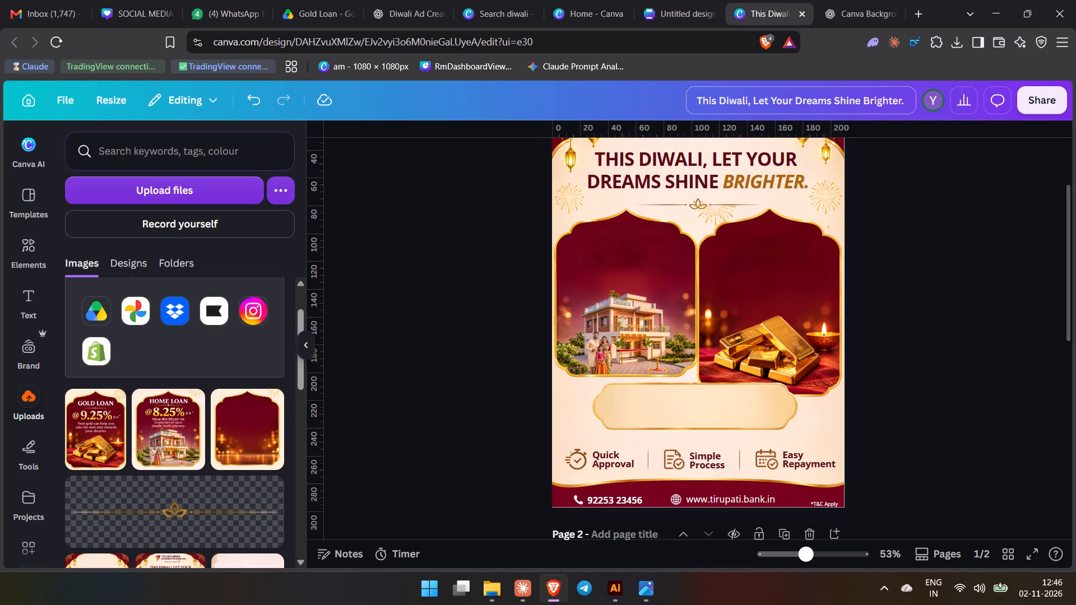
key("ctrl+v")
left_click_drag(764, 460, 769, 486)
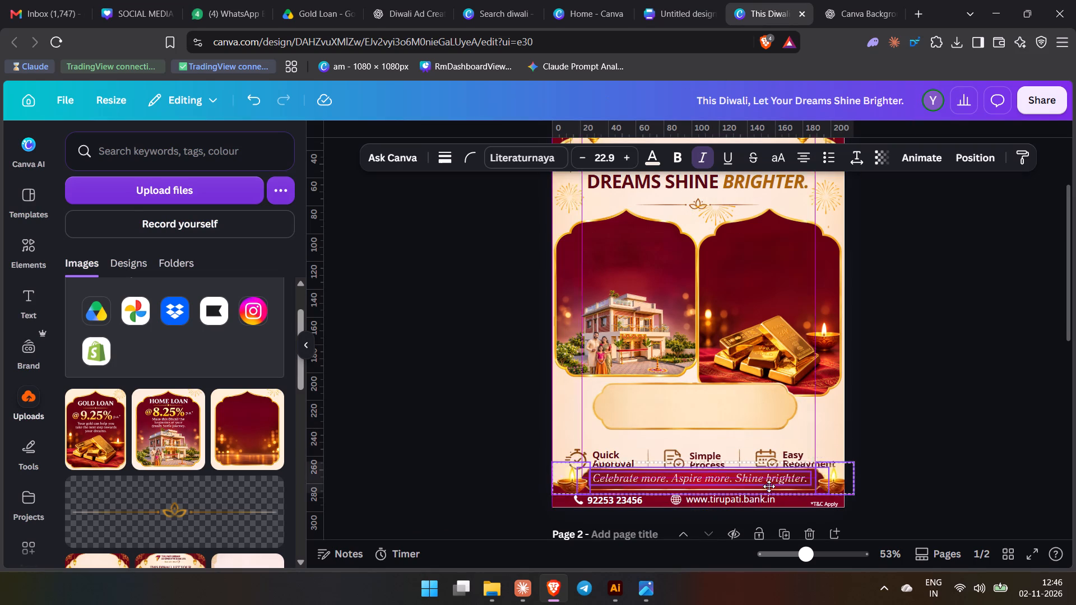
left_click_drag(769, 486, 767, 494)
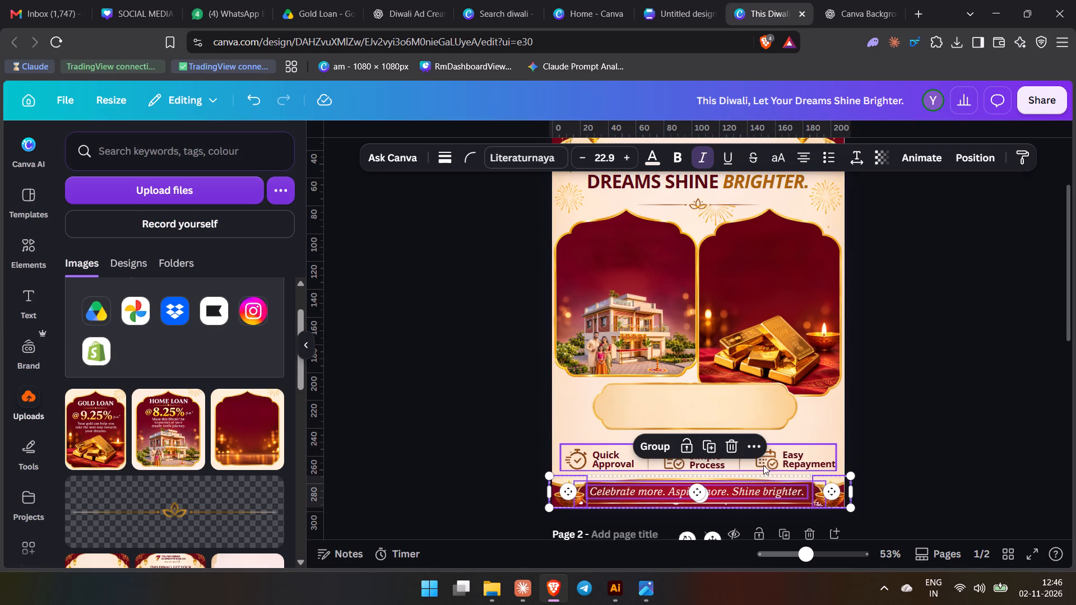
Group the "Celebrate more. Aspire more. Shine brighter." banner with its two diyas, then raise the feature row and the banner above the footer.
left_click(664, 441)
left_click(899, 435)
left_click_drag(752, 455, 753, 443)
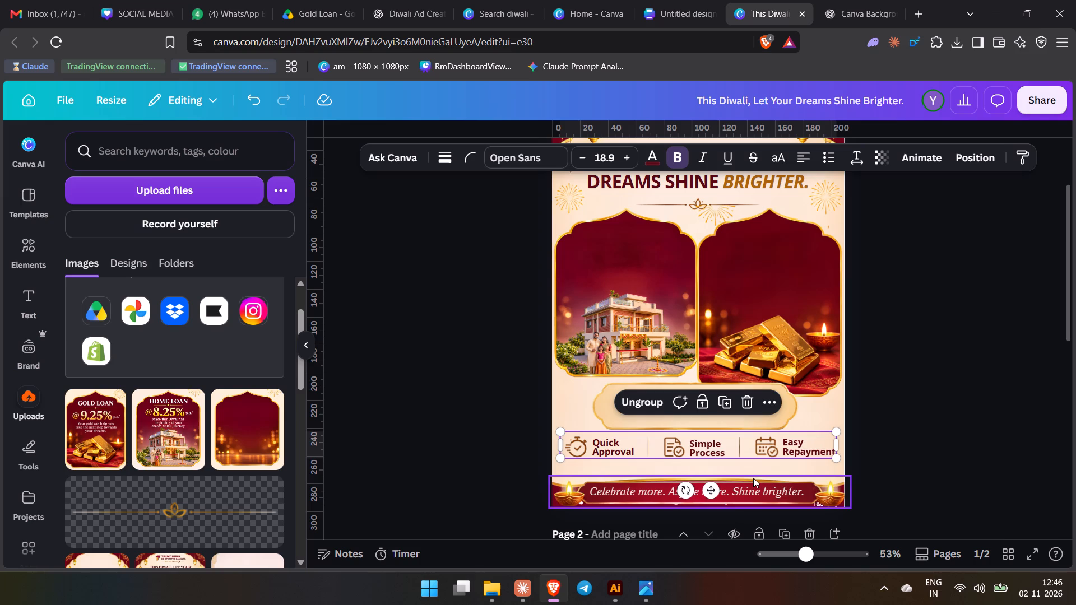
left_click_drag(752, 485, 753, 460)
scroll(765, 445, "up", 4, "ctrl")
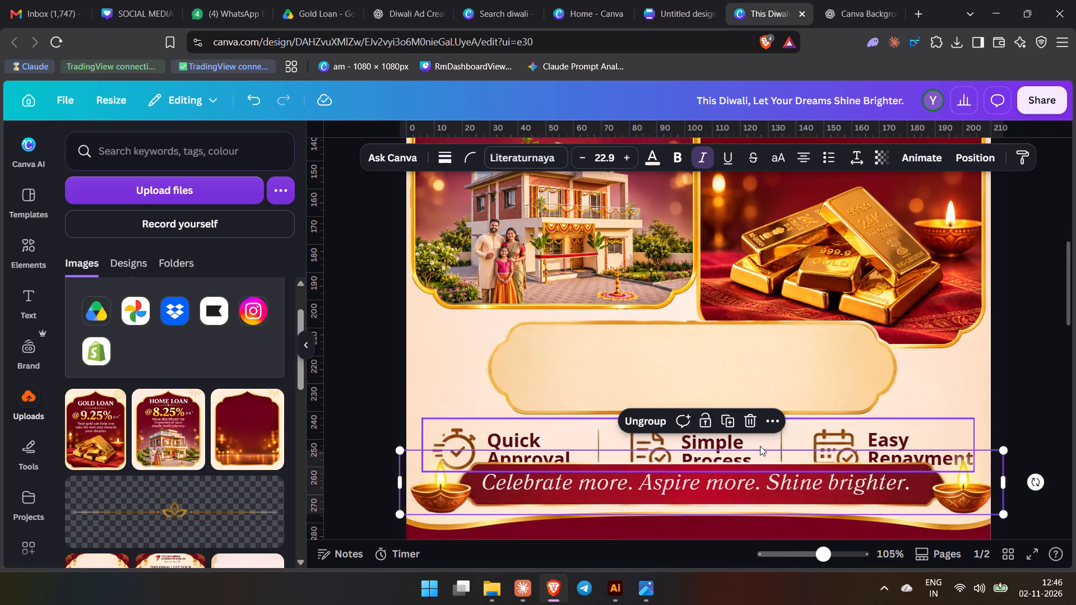
scroll(810, 436, "down", 1, "ctrl")
scroll(808, 454, "up", 2)
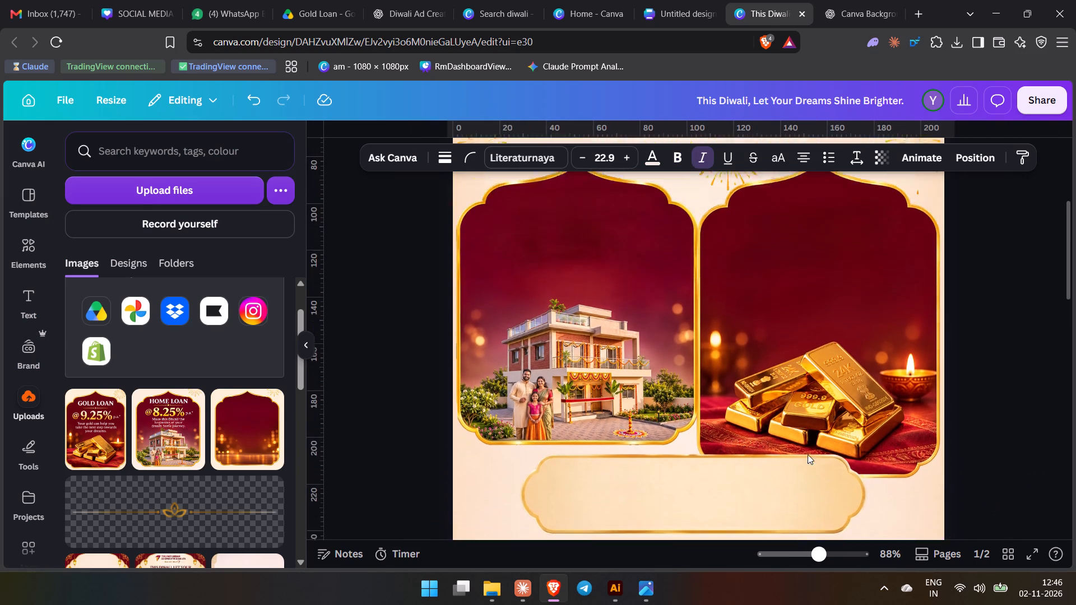
scroll(805, 457, "down", 3)
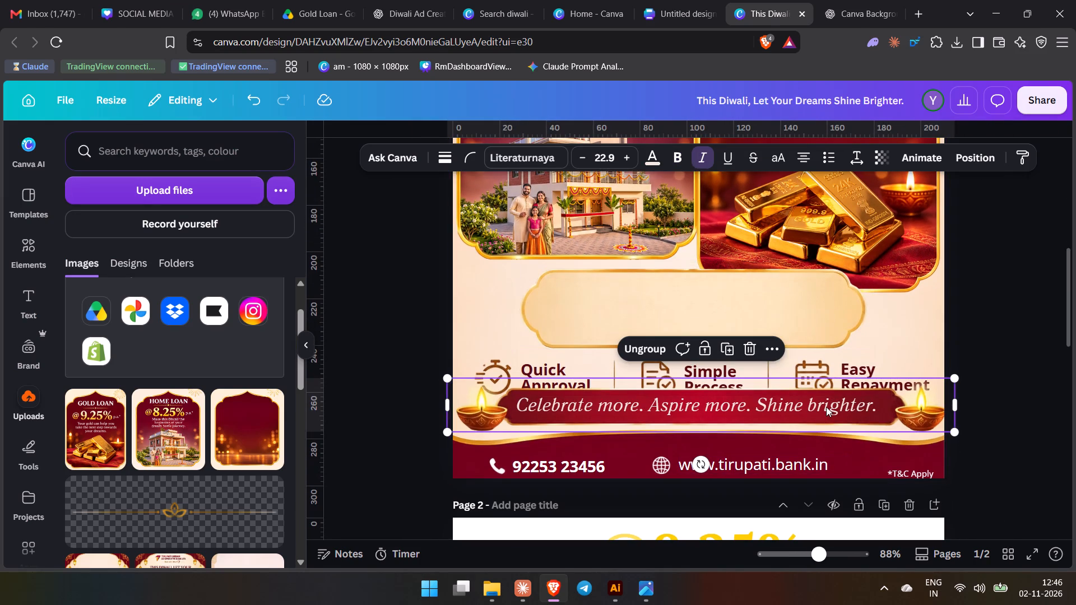
Scale the Celebrate more banner down to about 205 mm wide with 21.6 text and centre it horizontally just above the footer.
left_click_drag(826, 407, 836, 408)
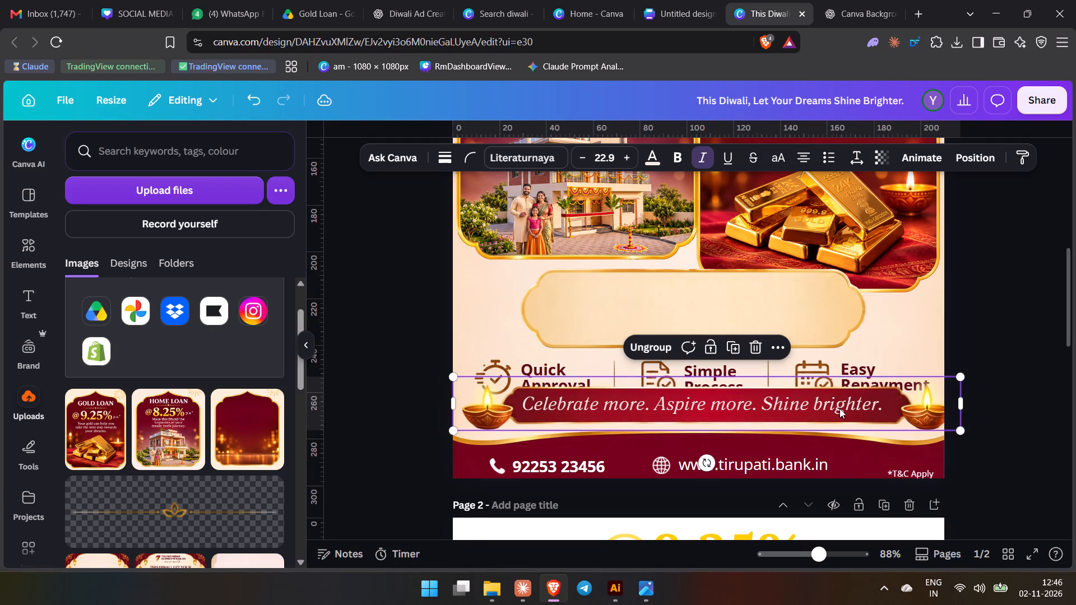
left_click_drag(961, 433, 934, 423)
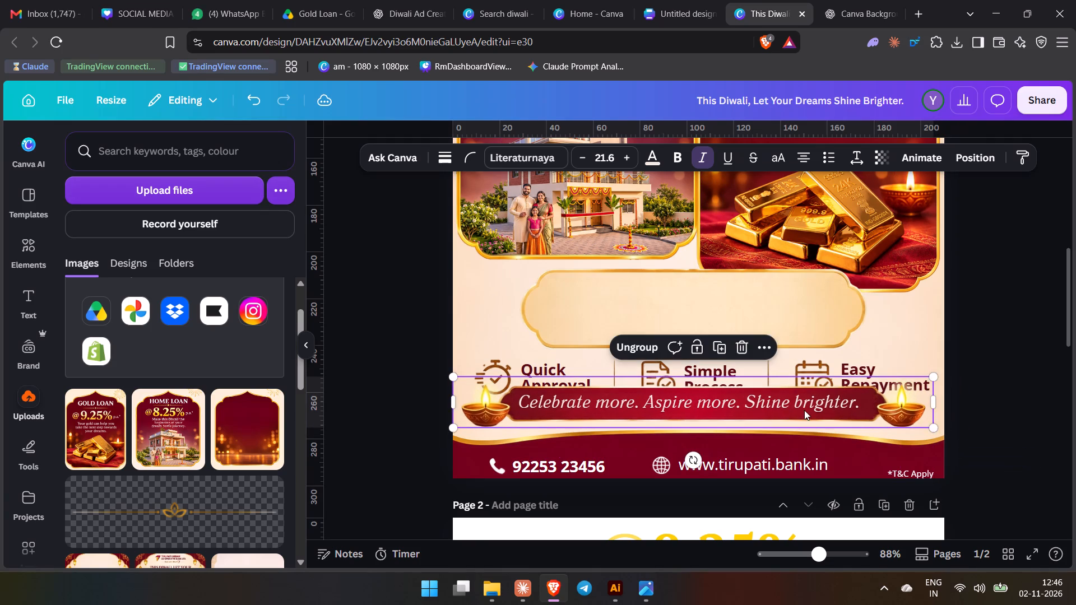
left_click_drag(804, 410, 805, 417)
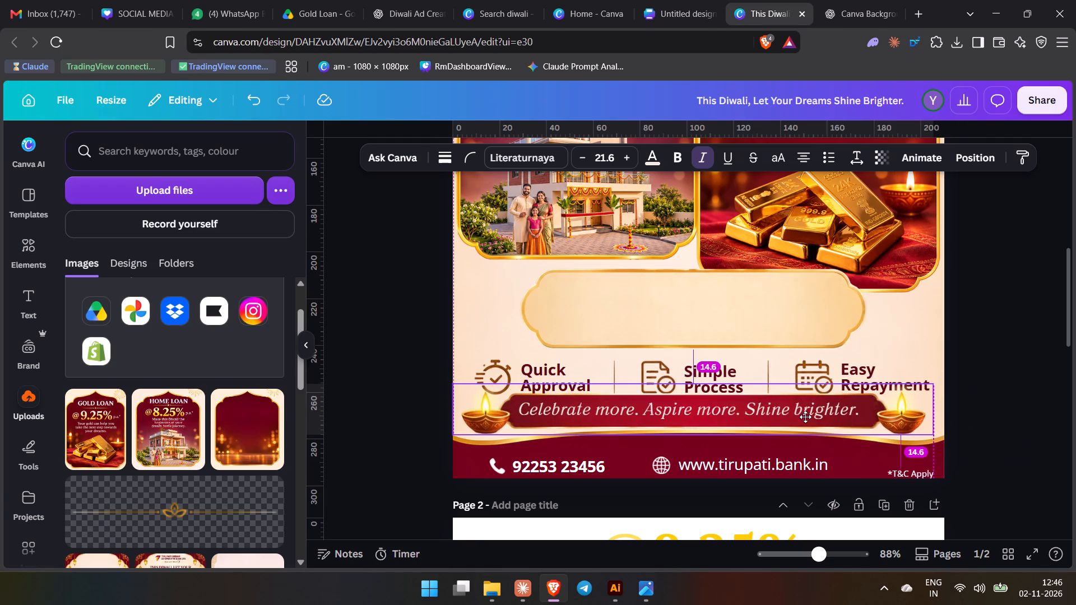
left_click_drag(805, 417, 805, 420)
key("alt+1")
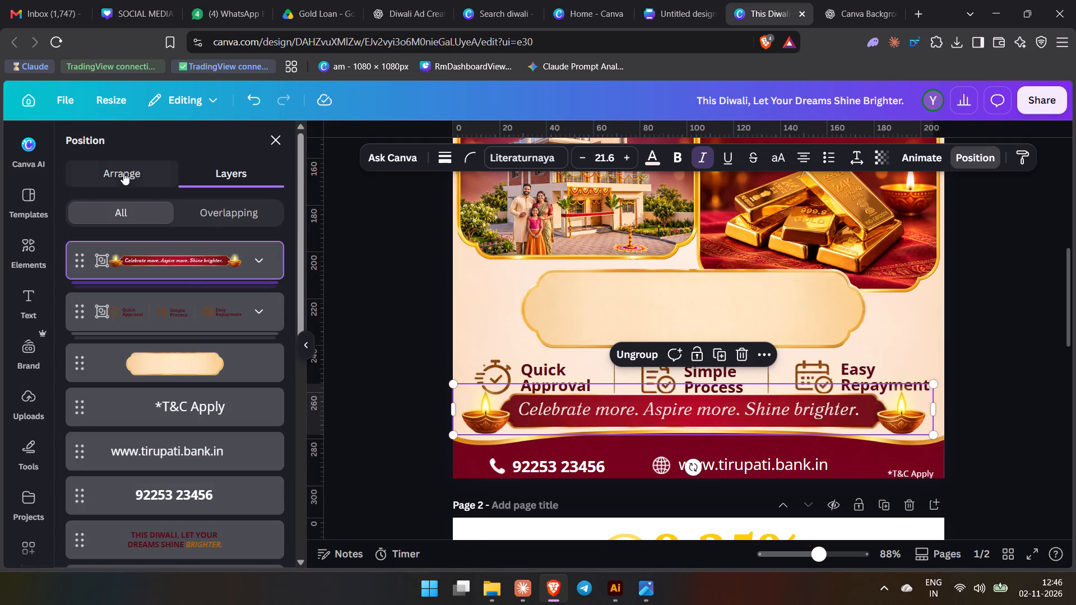
left_click(123, 173)
left_click(241, 354)
left_click(395, 394)
Move the feature row up onto the lower part of the gold plaque and lift the Celebrate more banner slightly above the footer curve.
left_click(505, 367)
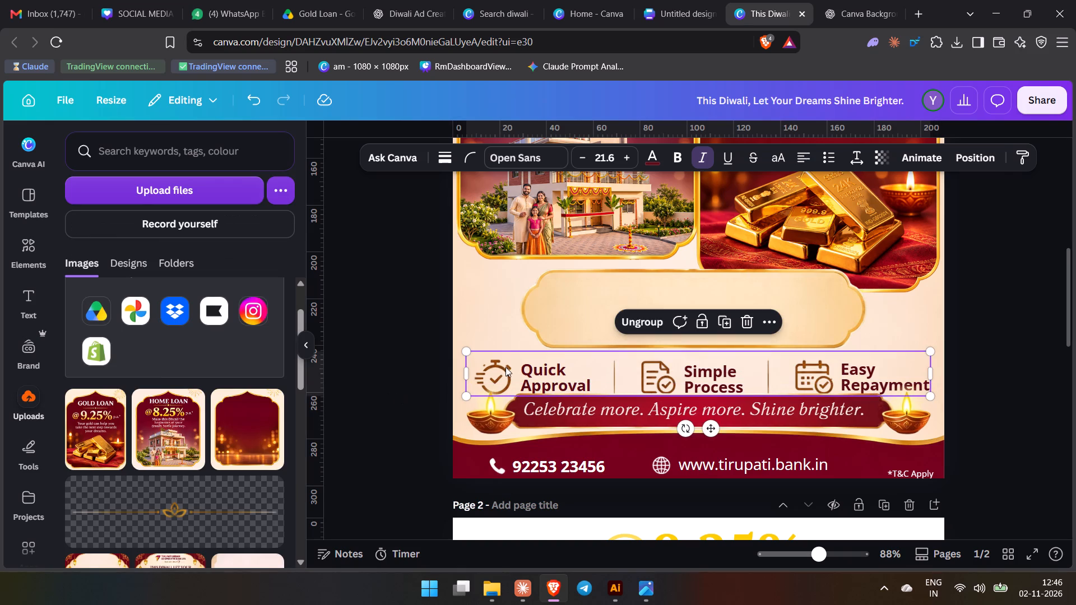
left_click_drag(581, 363, 581, 310)
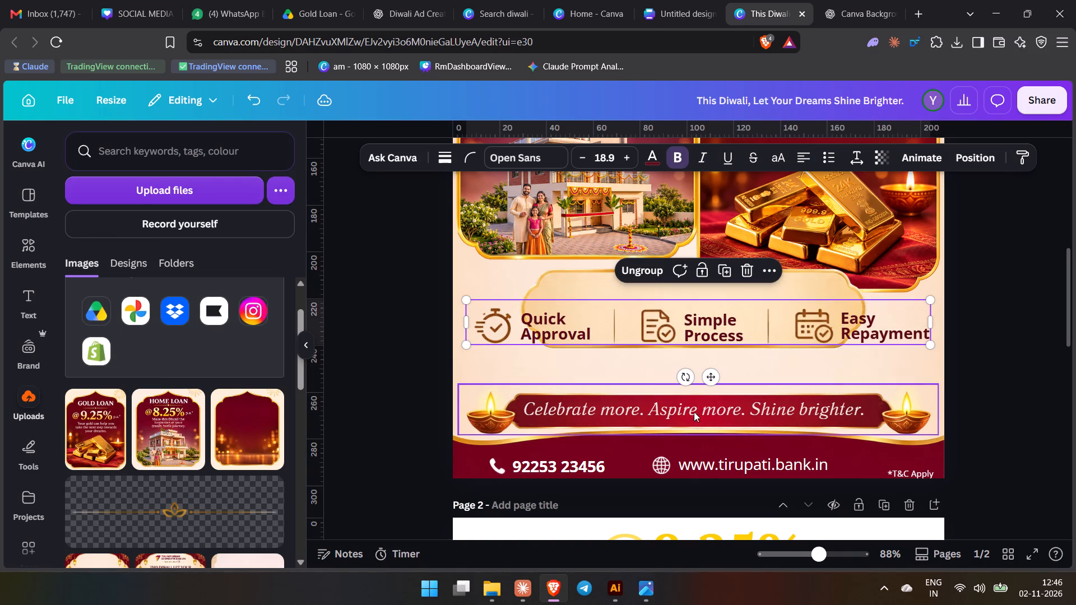
left_click_drag(696, 411, 696, 404)
left_click(995, 443)
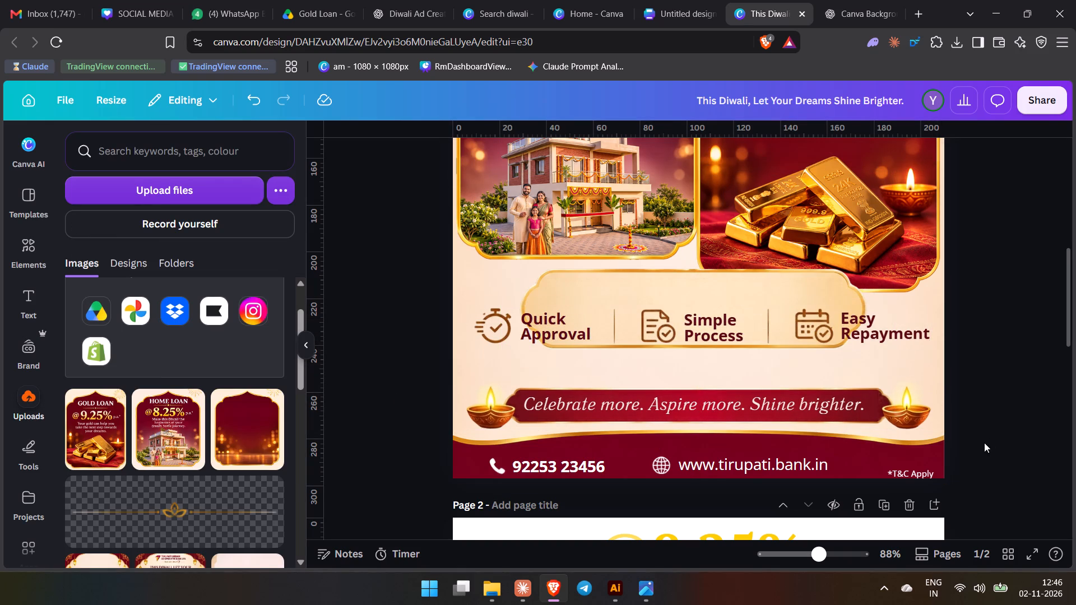
Check the banner's placement in the reference image and nudge the Celebrate more banner down so its diyas overlap the footer's top edge.
key("alt+Tab")
key("alt+Tab")
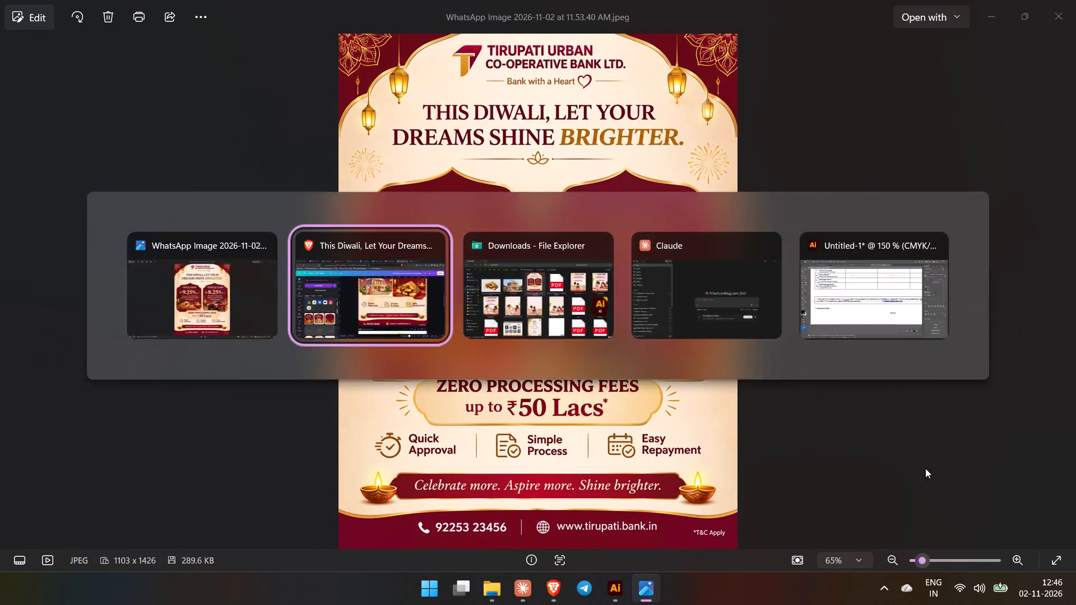
left_click(850, 410)
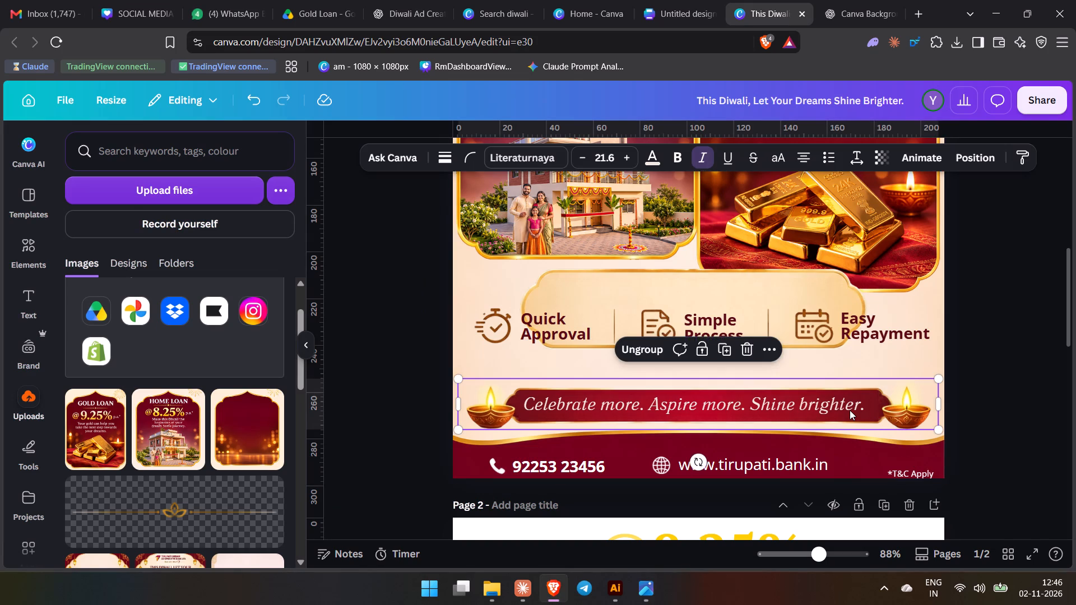
key("Down")
key("Down")
key("Down")
key("Down")
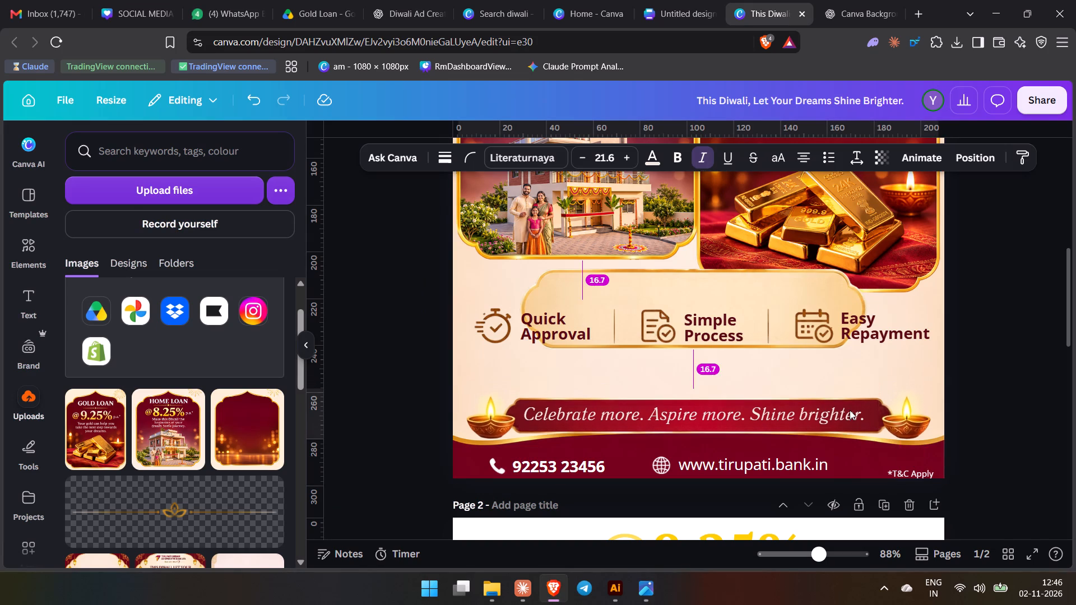
key("Down")
key("Down")
key("Down")
key("Down")
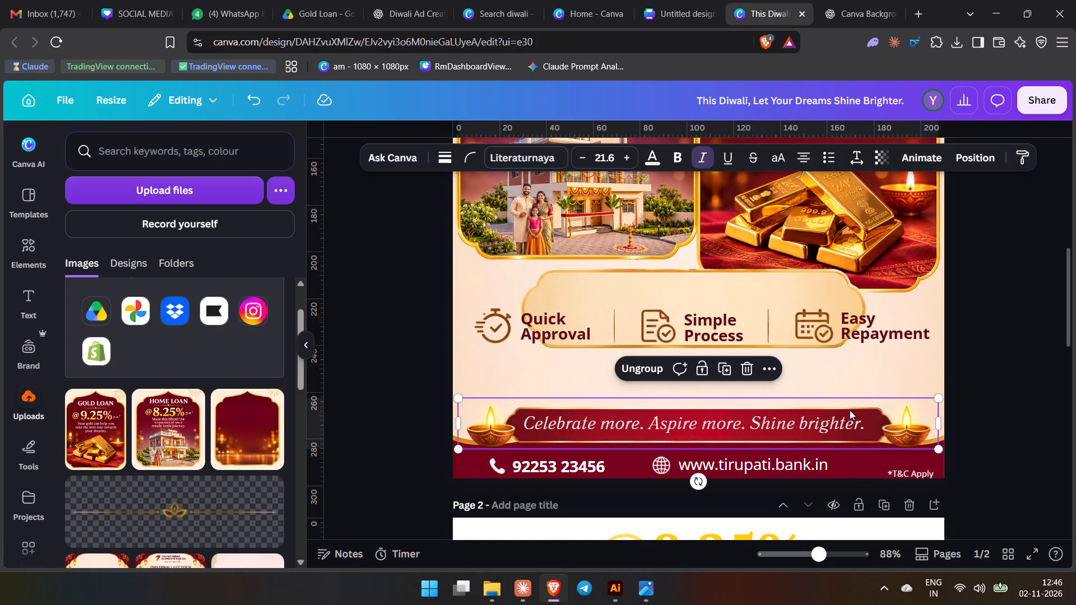
key("Down")
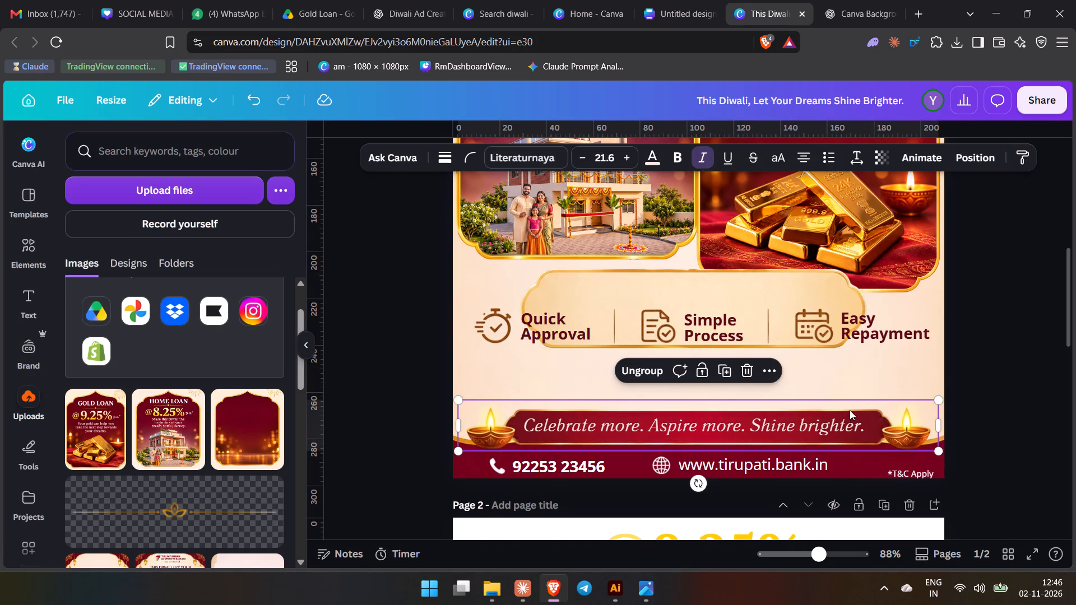
key("Up")
left_click(1046, 406)
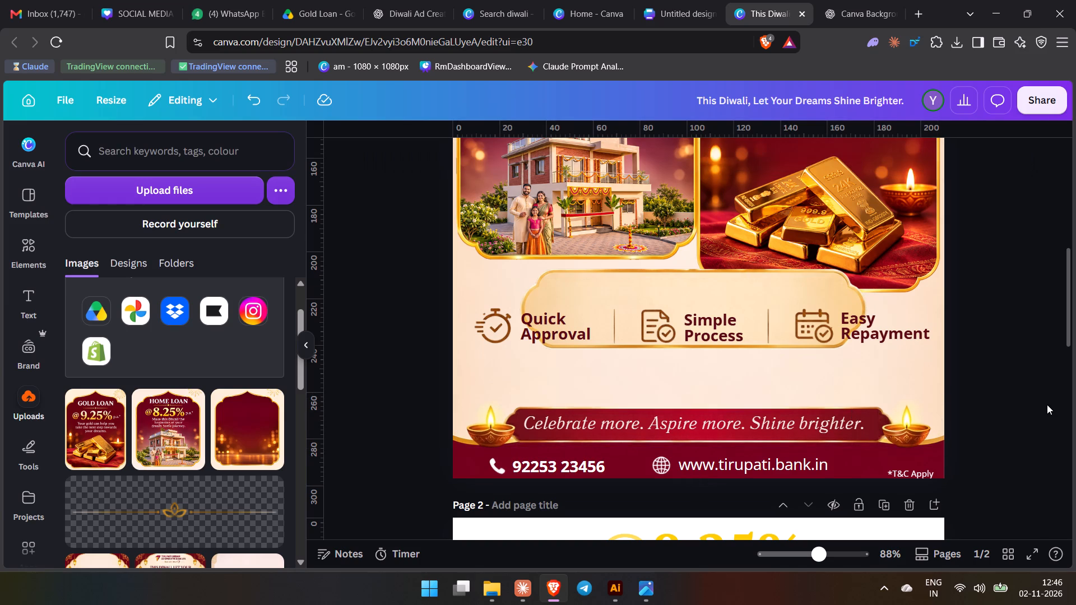
Change the Celebrate more tagline's font to Open Sans and compare it with the reference image.
left_click(758, 442)
left_click(641, 373)
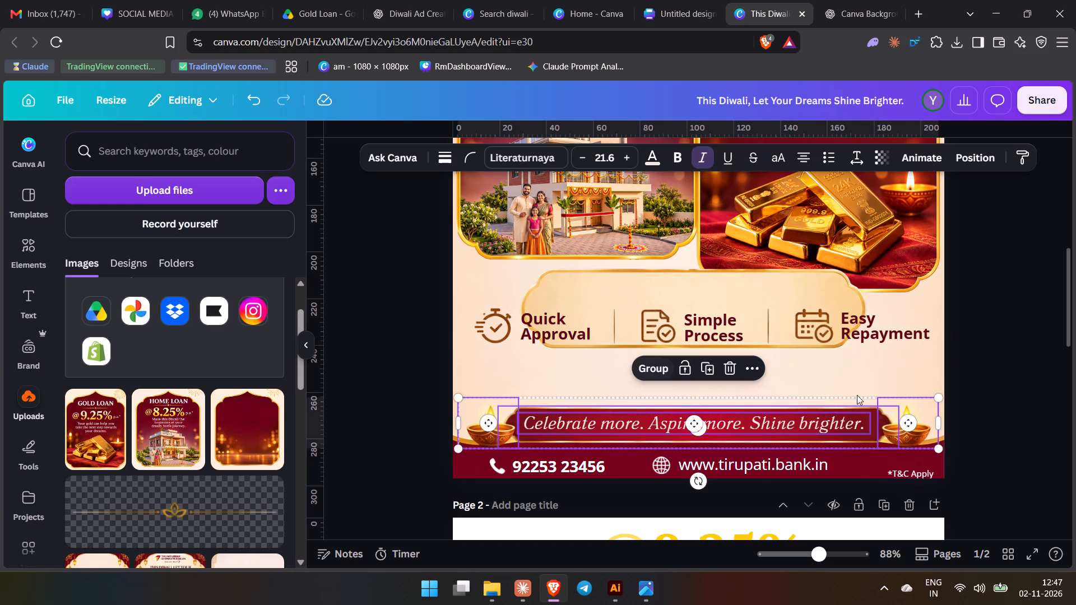
left_click(1023, 424)
left_click(717, 422)
left_click(432, 164)
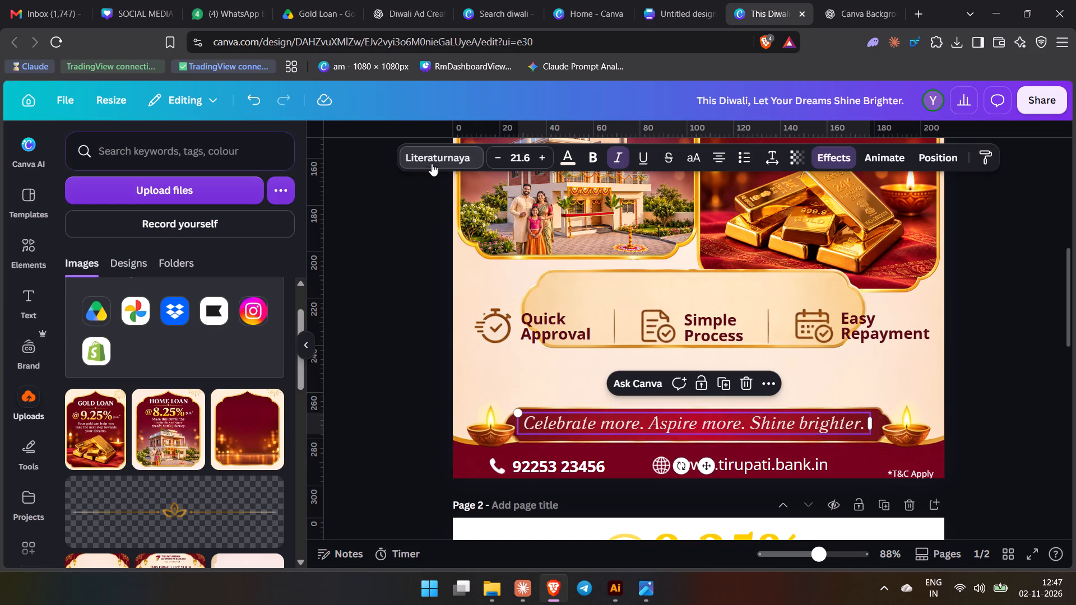
left_click(122, 374)
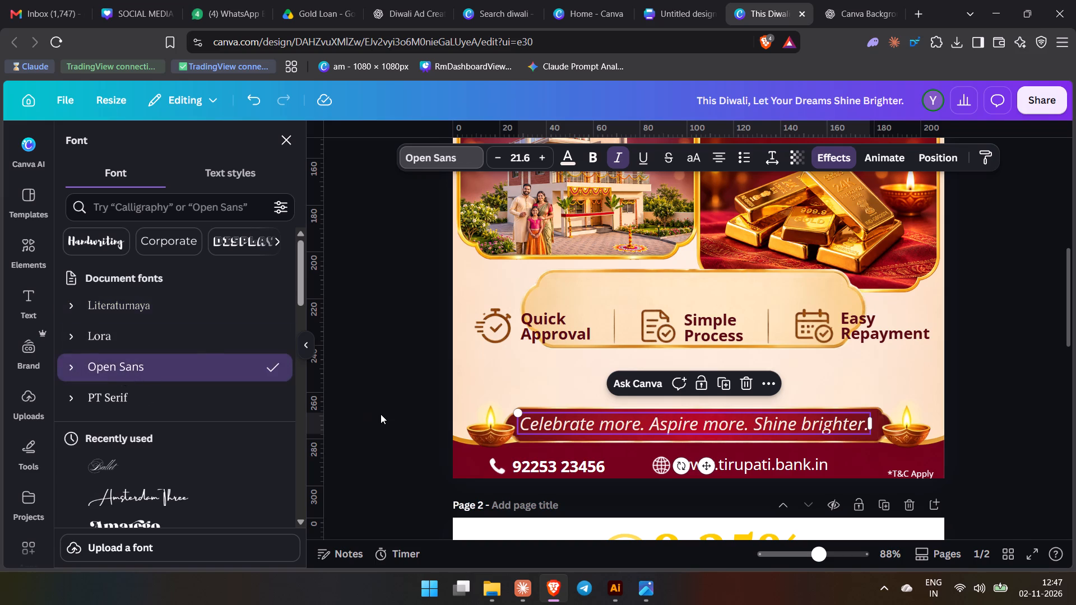
double_click(381, 414)
key("alt+Tab")
key("alt+Tab")
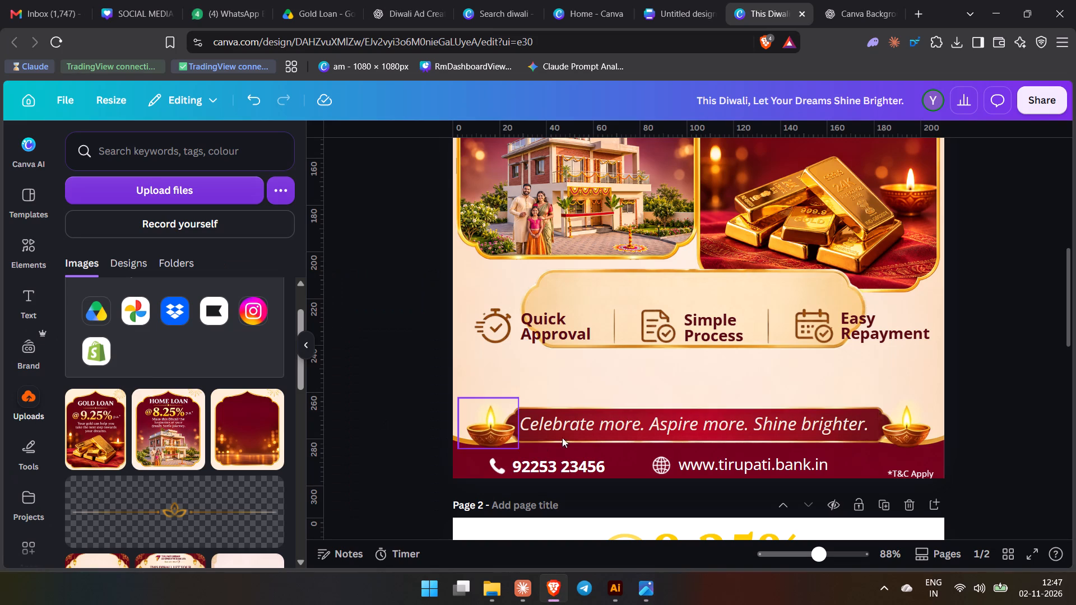
Remove the tagline's italics, reduce its size to 18.6 and set its weight to Open Sans Bold.
left_click(572, 428)
left_click(613, 156)
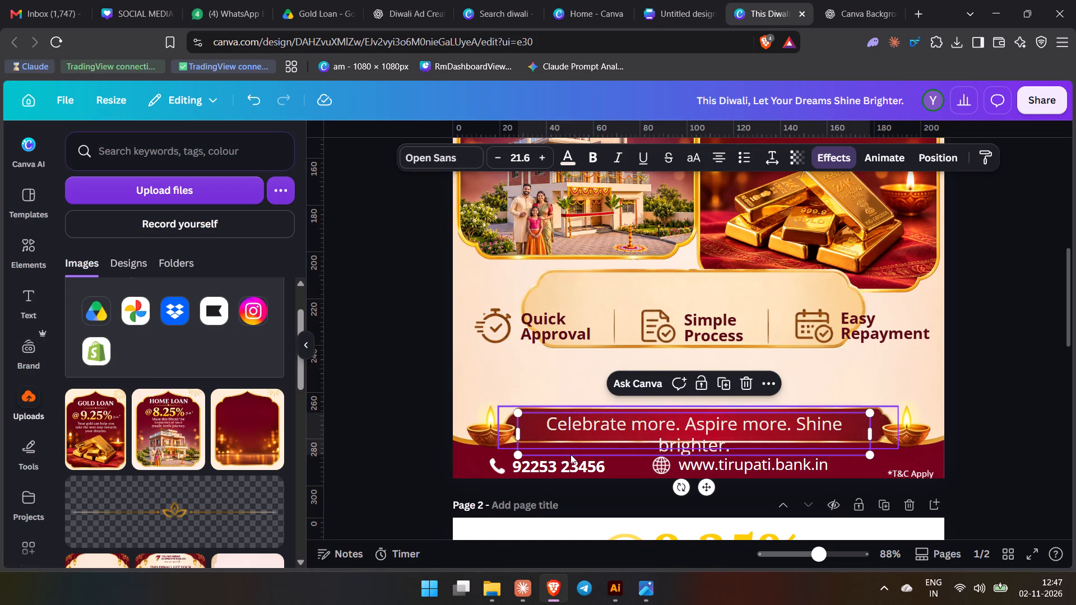
triple_click(497, 154)
left_click(497, 154)
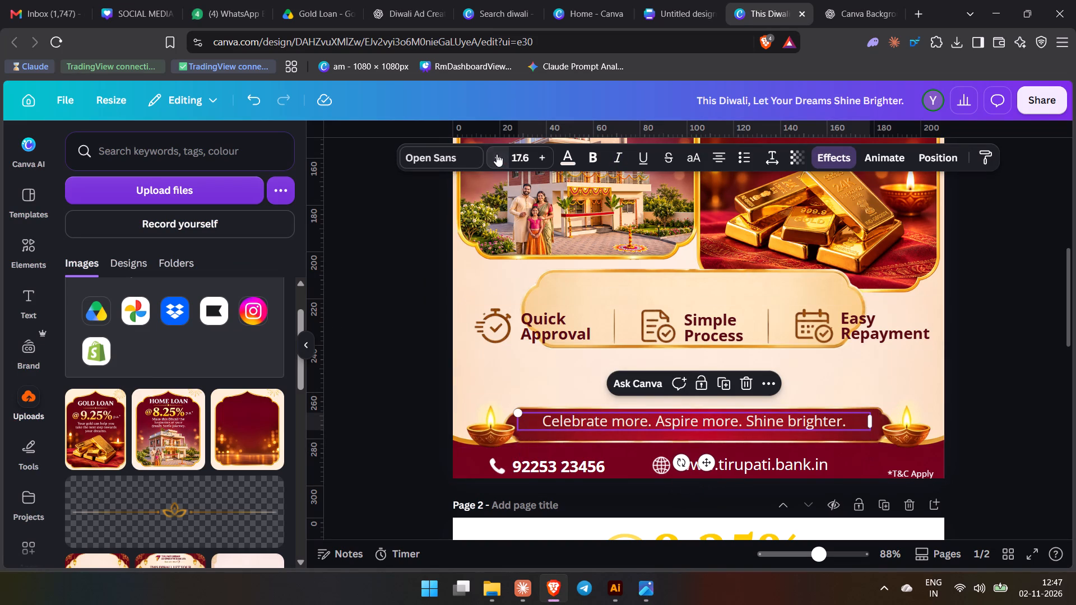
left_click(539, 160)
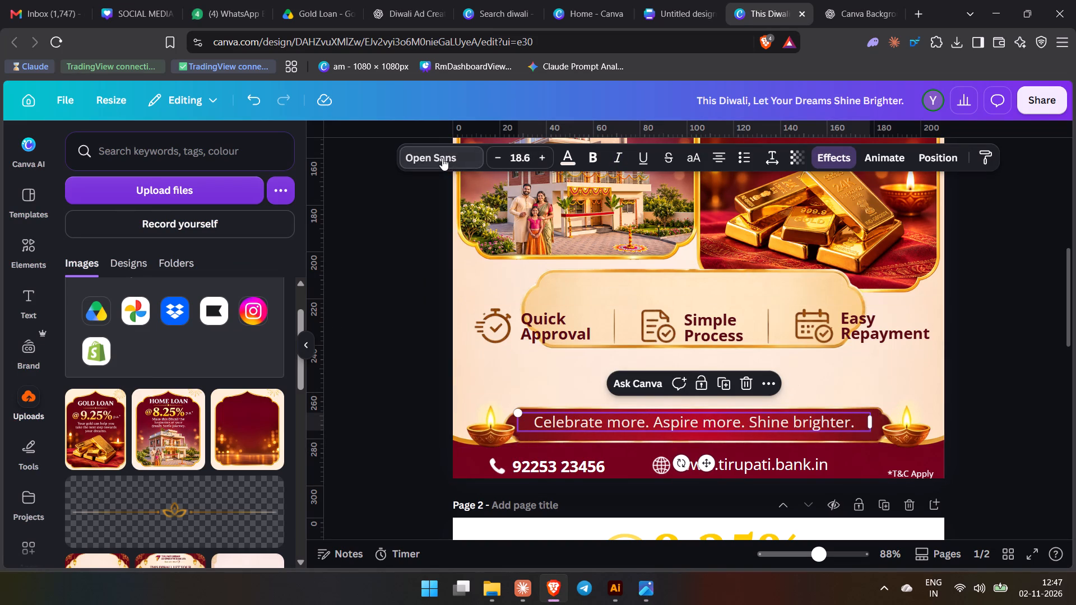
left_click(442, 158)
left_click(73, 335)
left_click(159, 454)
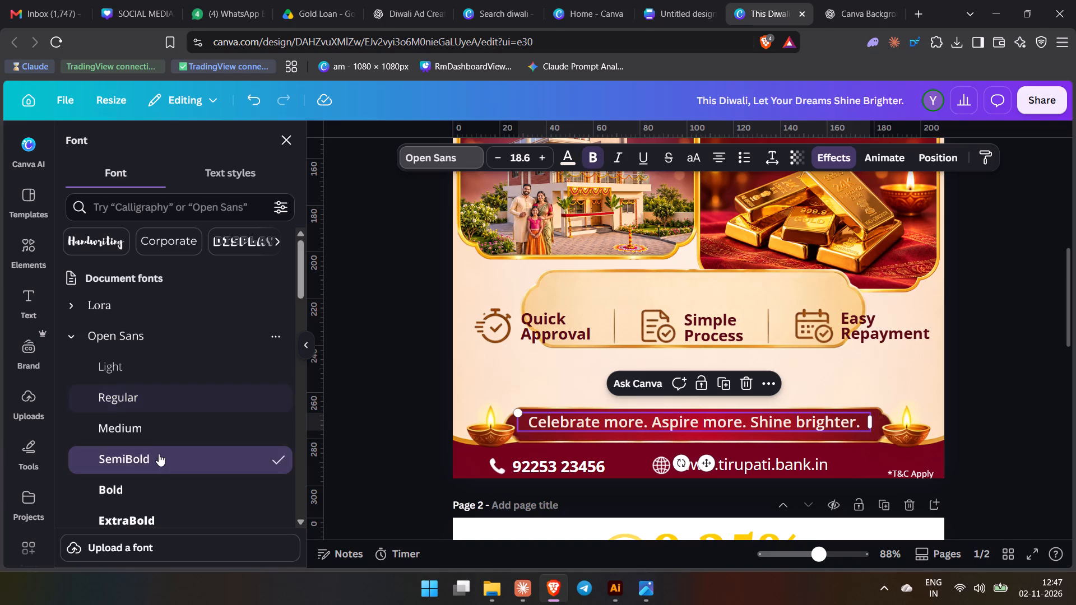
left_click(176, 501)
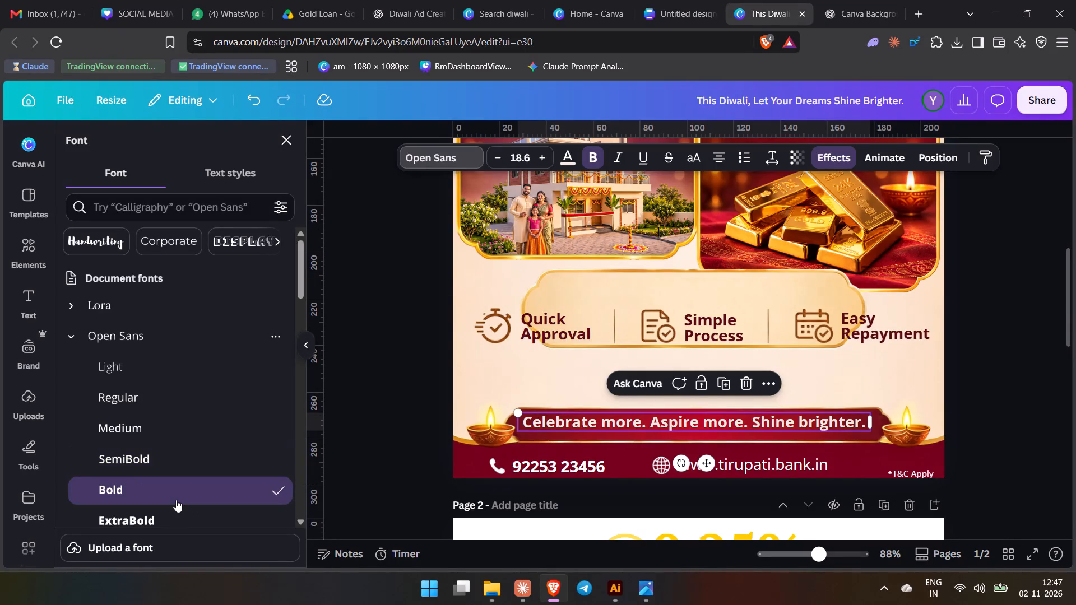
Centre the Celebrate more tagline horizontally on the page and nudge it down to the vertical middle of its banner.
key("alt+1")
left_click(126, 161)
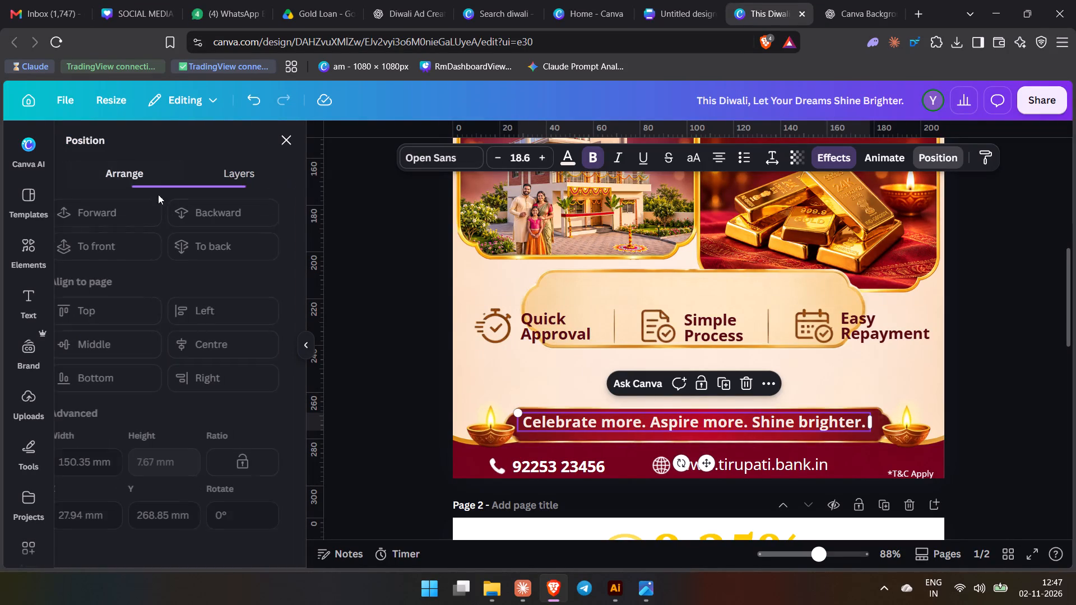
left_click(239, 349)
left_click(351, 406)
left_click(422, 424)
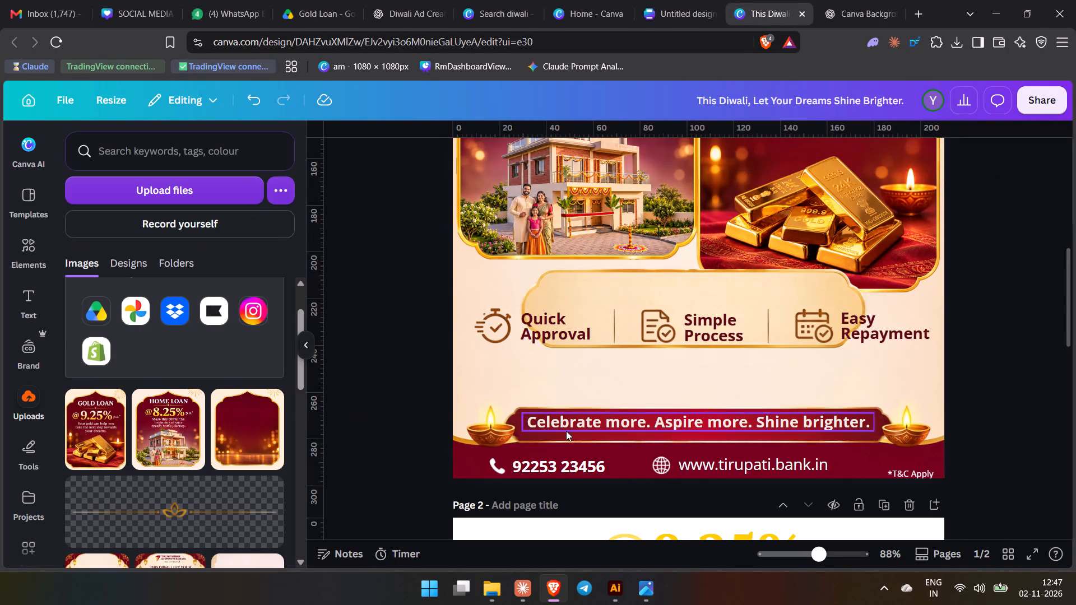
left_click(637, 431)
key("Down")
key("Down")
key("Up")
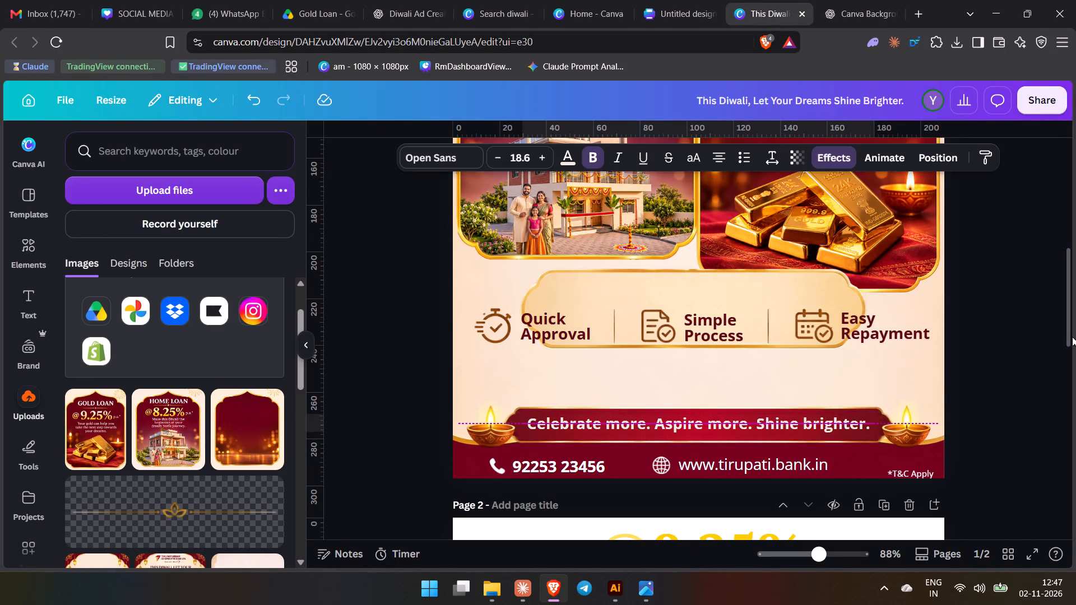
left_click(1075, 408)
left_click(1037, 456)
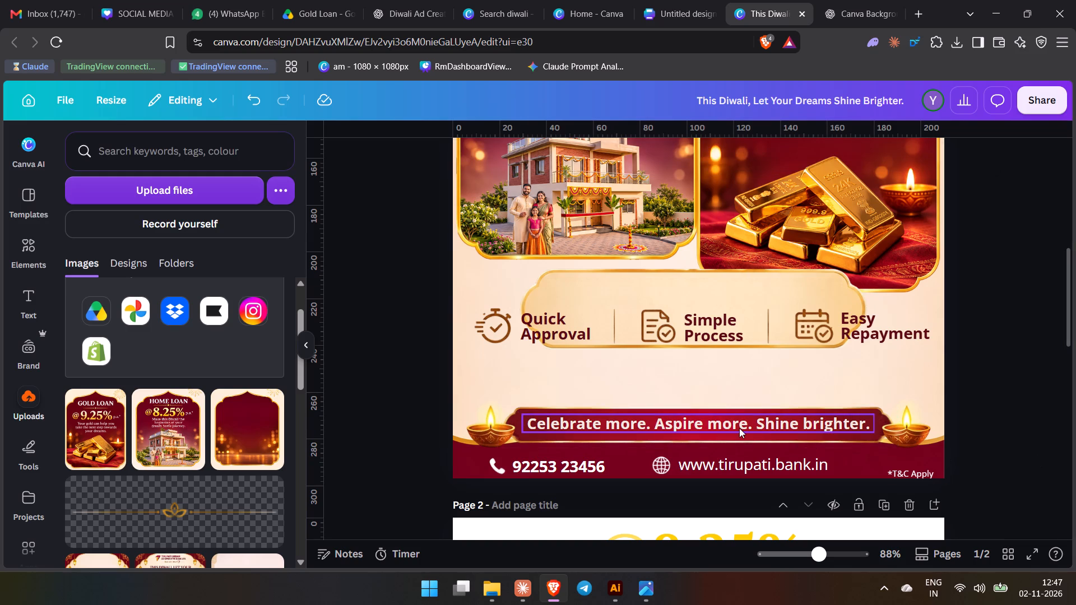
Check the footer in the reference image, then reduce the footer's phone number and website text to size 17.7.
key("alt+Tab")
key("alt+Tab")
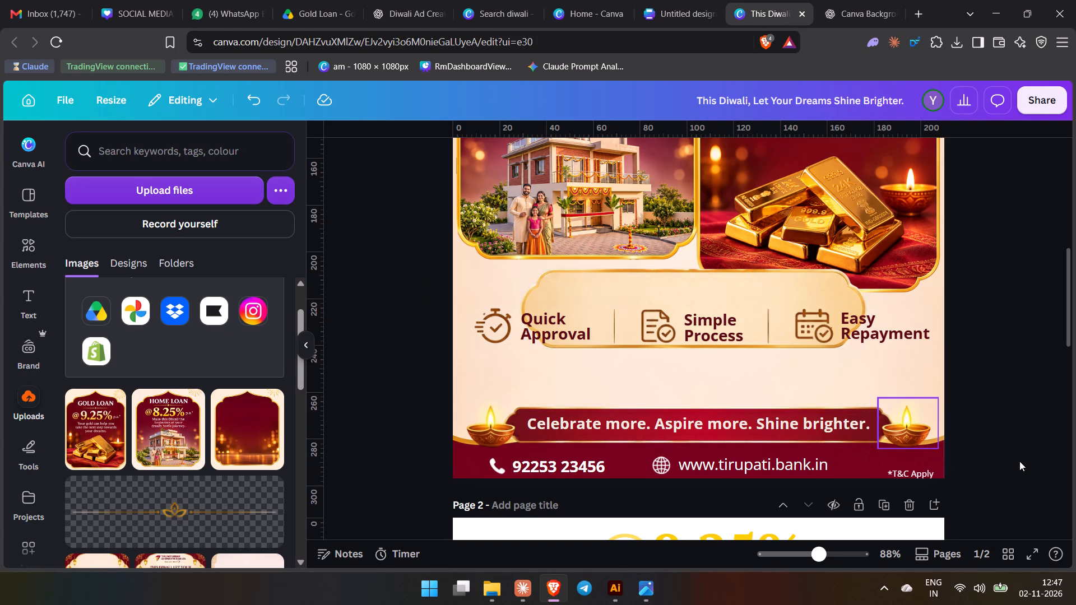
scroll(975, 472, "down", 1)
scroll(972, 473, "up", 1)
left_click(550, 466)
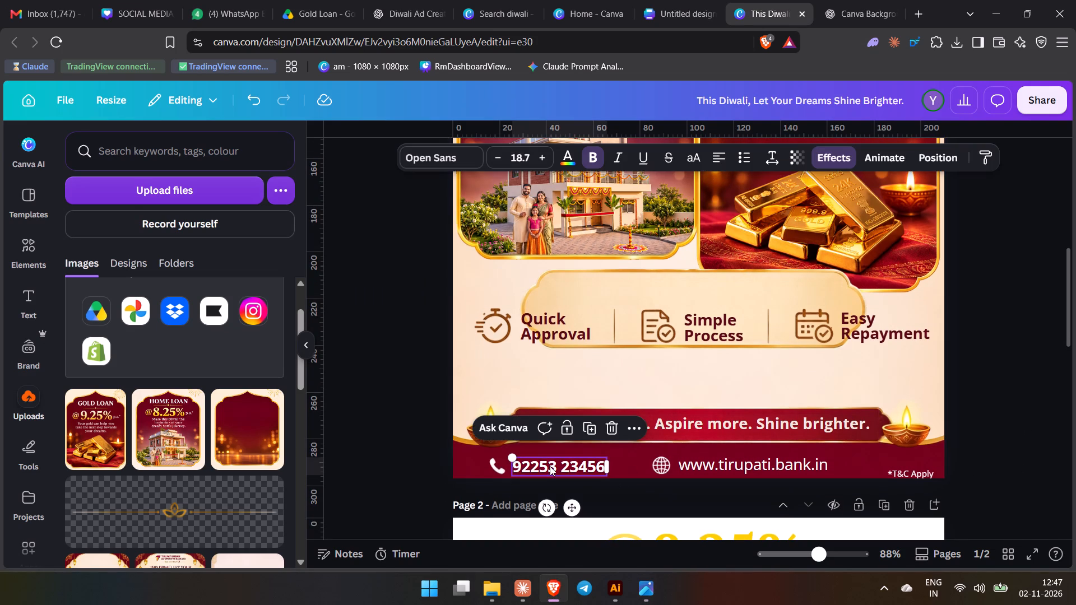
left_click(491, 466, "shift")
left_click(652, 467, "shift")
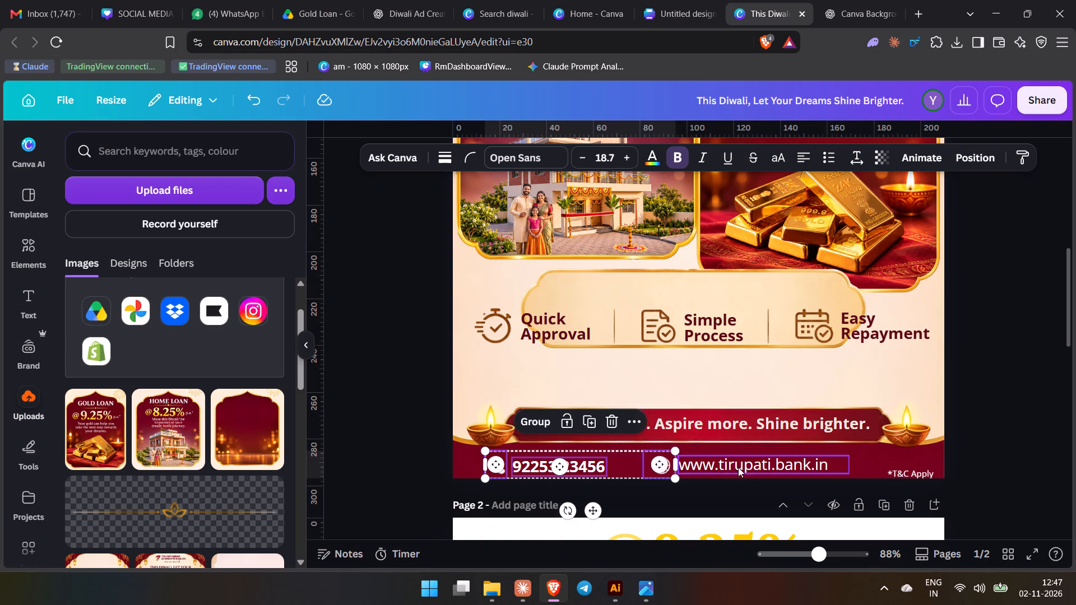
left_click(738, 467, "shift")
triple_click(586, 153)
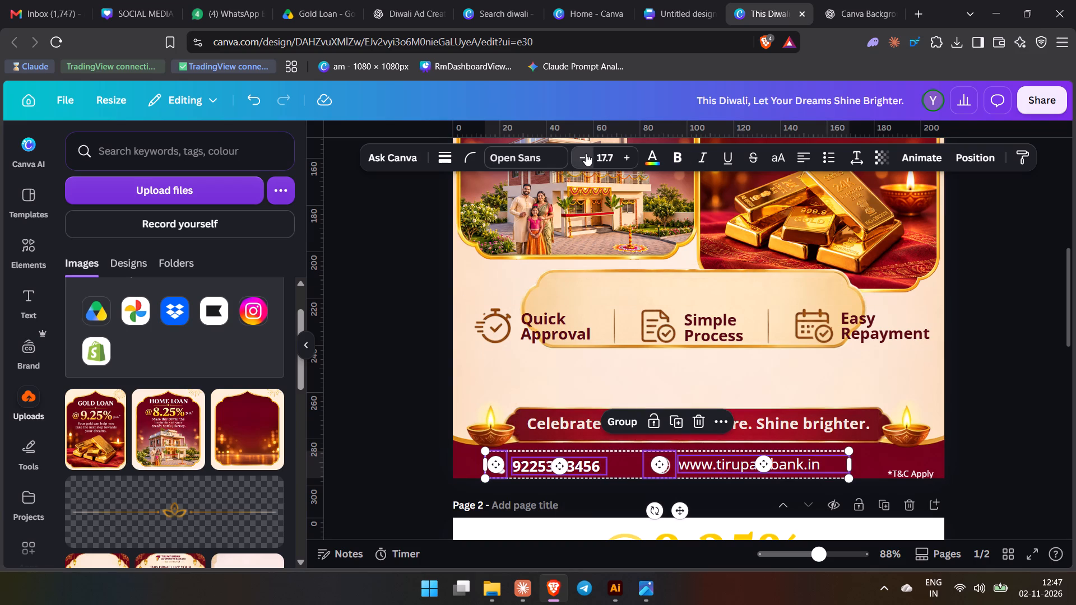
left_click(586, 153)
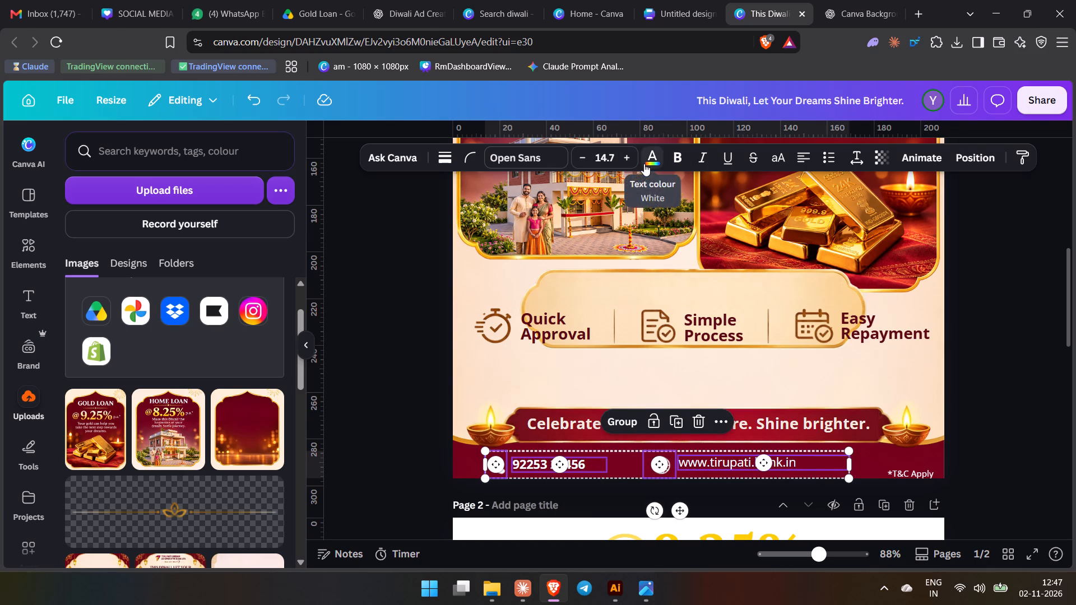
key("ctrl+z")
key("ctrl+z")
key("ctrl+z")
left_click(980, 487)
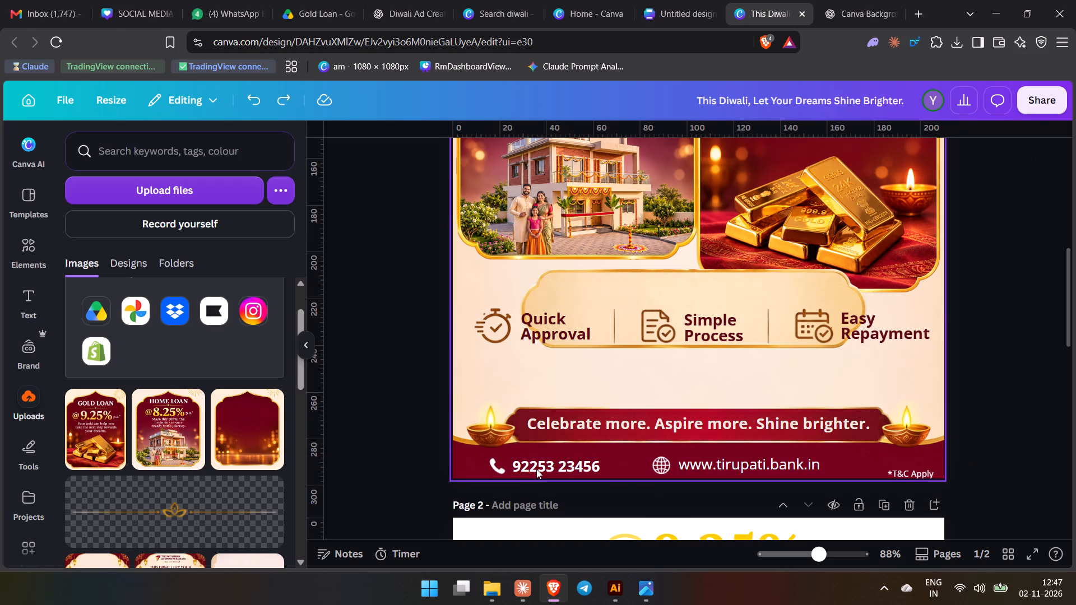
Set the footer phone number's font size to 15.
left_click(534, 468)
left_click(500, 169)
triple_click(492, 156)
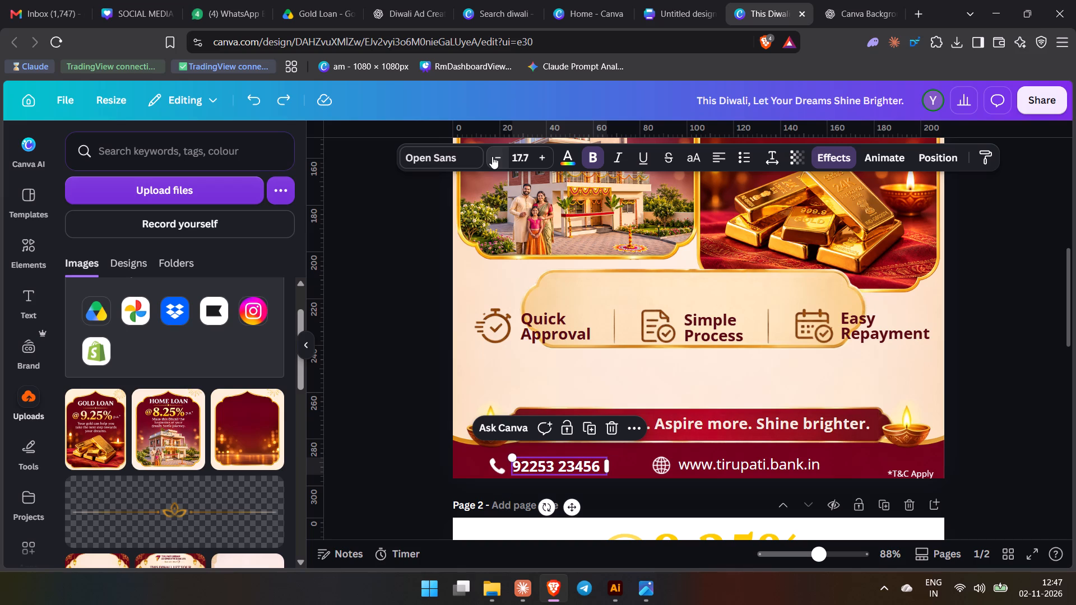
left_click(514, 158)
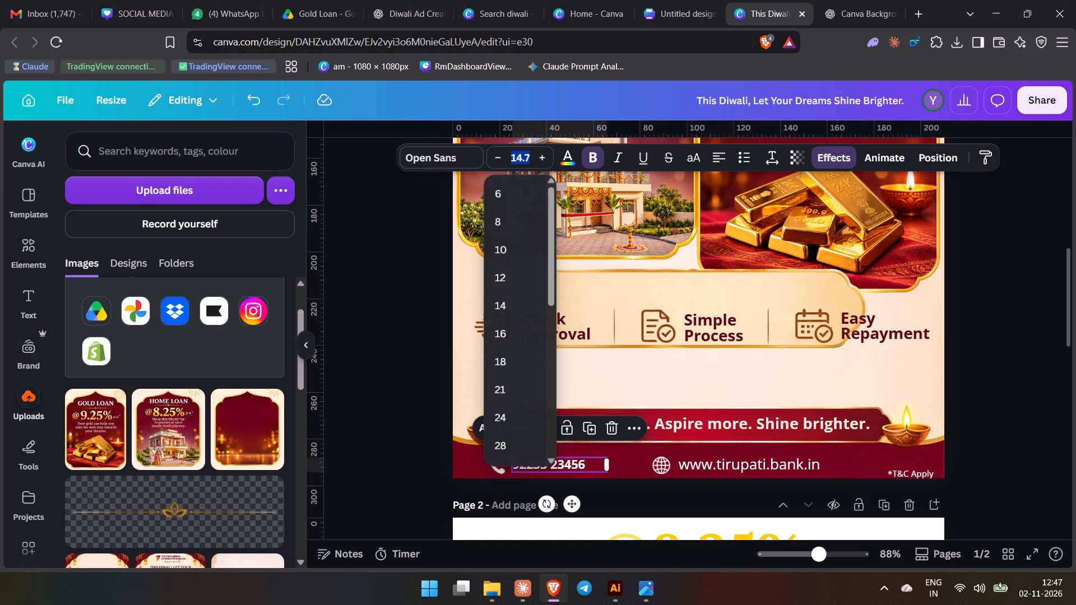
key("1")
key("4")
key("BackSpace")
key("5")
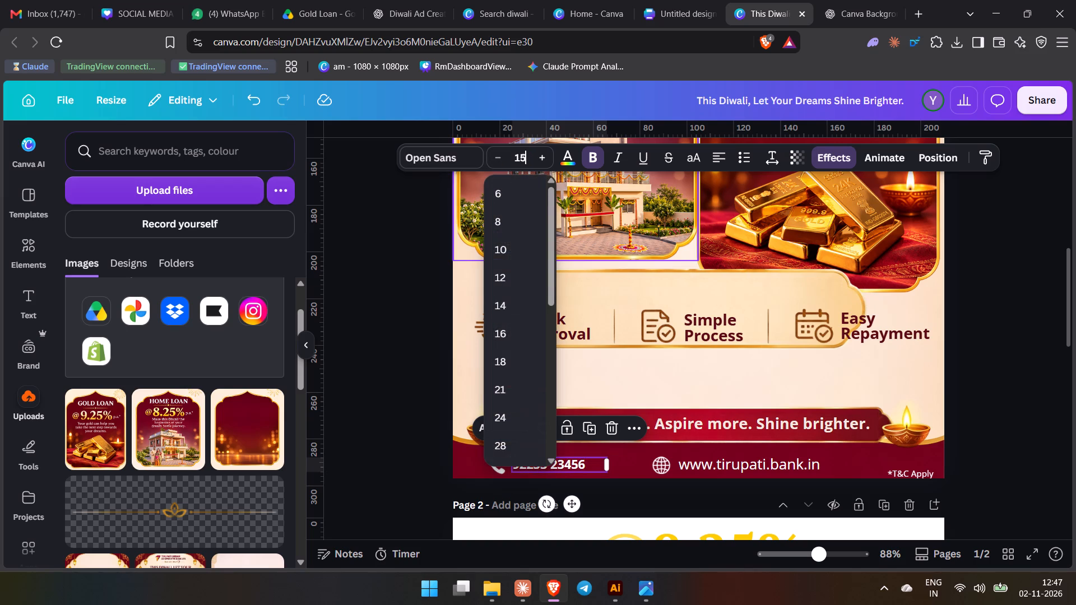
key("Return")
double_click(438, 436)
Shrink the footer's phone icon and place it just before the phone number, vertically aligned with the digits.
scroll(487, 478, "up", 4, "ctrl")
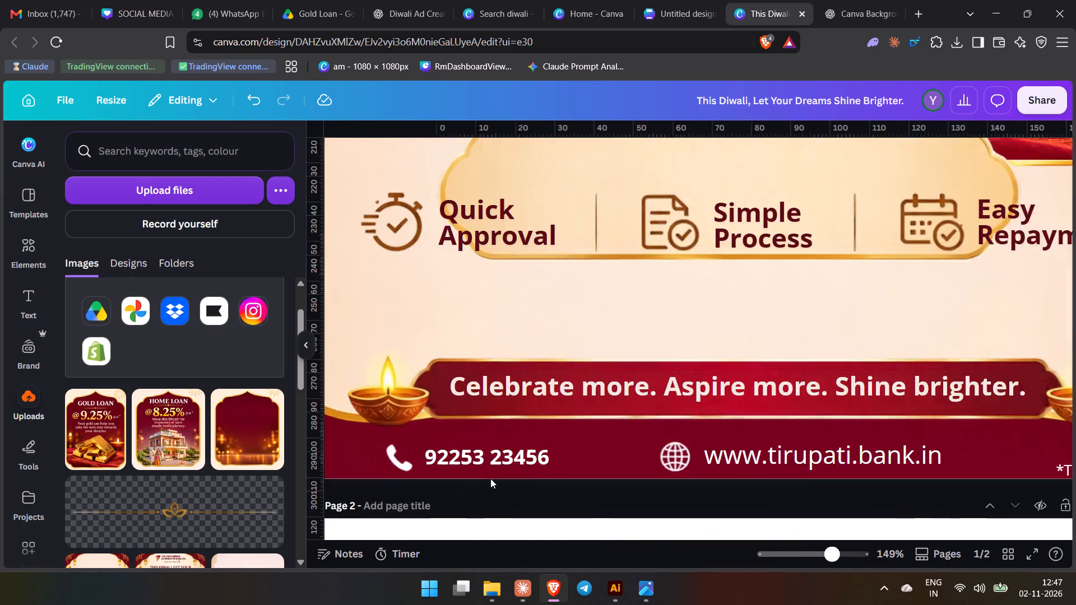
scroll(490, 478, "up", 5, "ctrl")
scroll(303, 467, "up", 3, "ctrl")
scroll(335, 471, "down", 2, "ctrl")
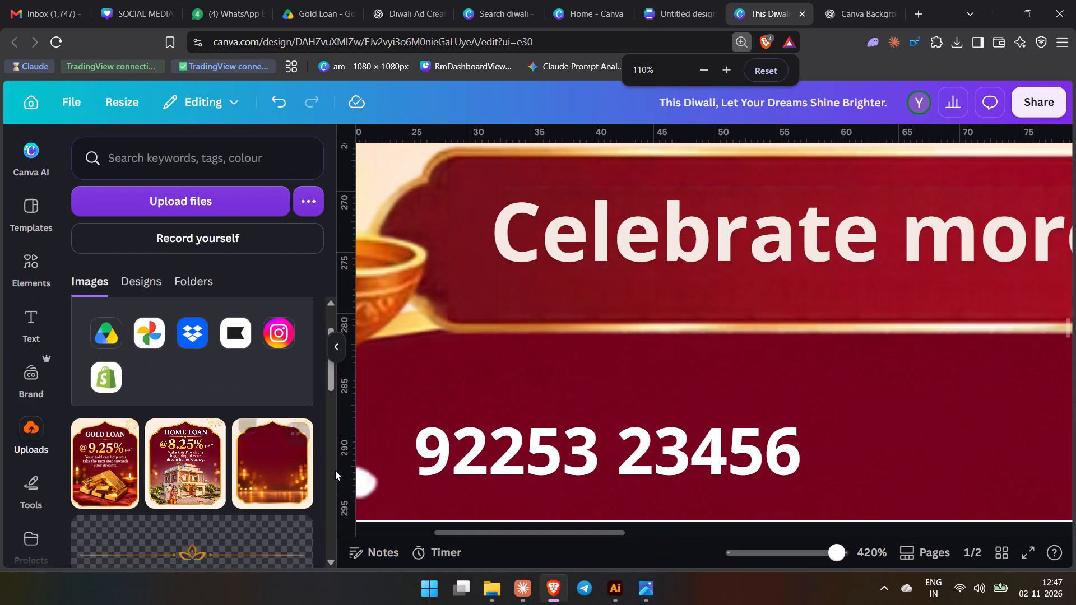
scroll(337, 468, "down", 1, "ctrl")
scroll(276, 462, "down", 1, "ctrl")
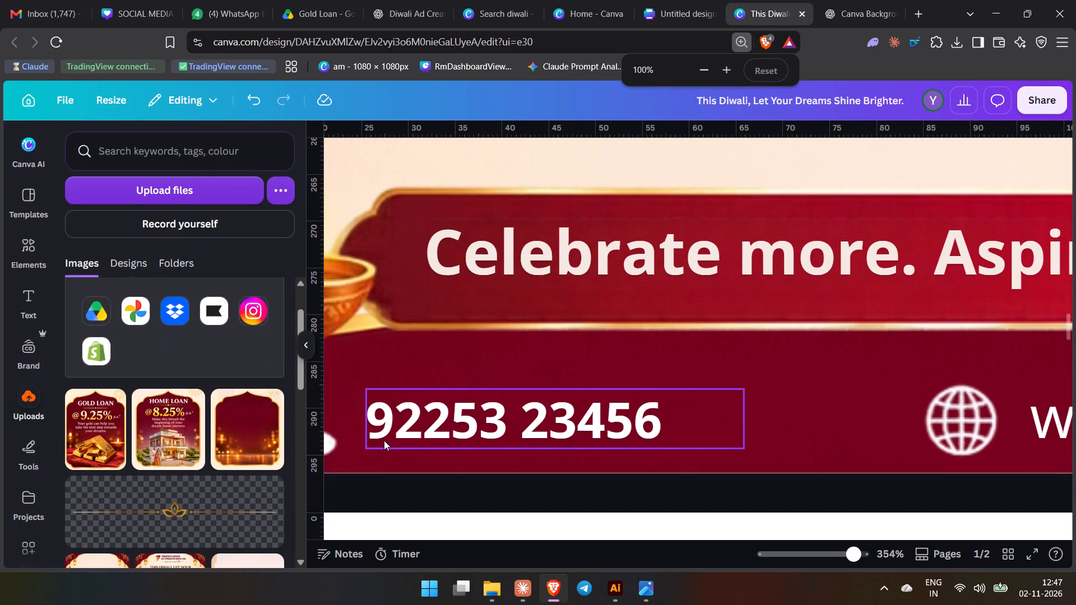
scroll(390, 444, "up", 2, "ctrl")
scroll(391, 445, "down", 6, "ctrl")
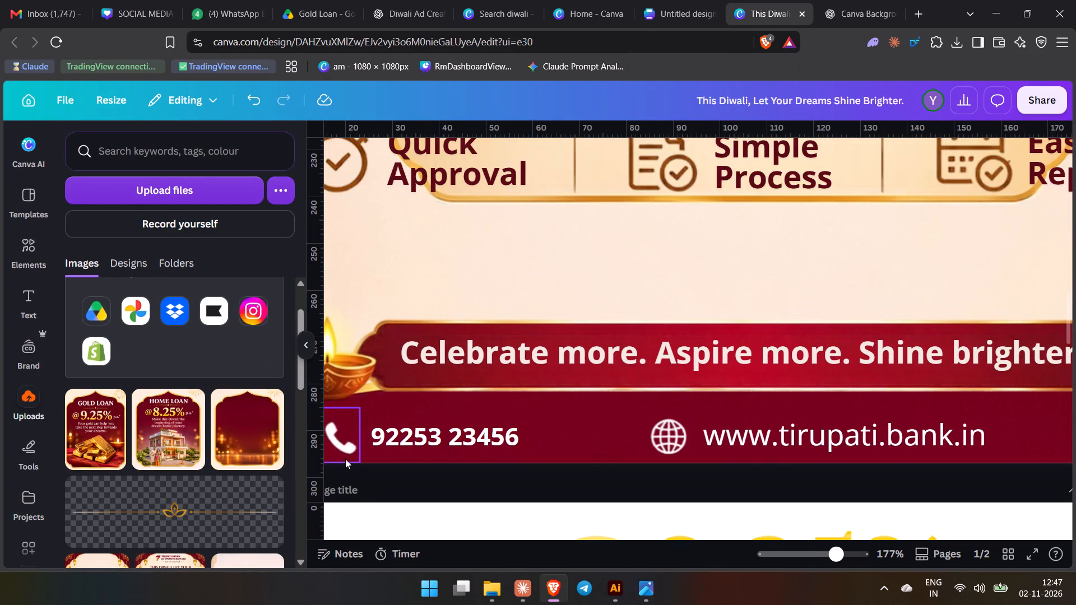
scroll(345, 480, "up", 1, "ctrl")
scroll(344, 480, "right", 1)
left_click(421, 450)
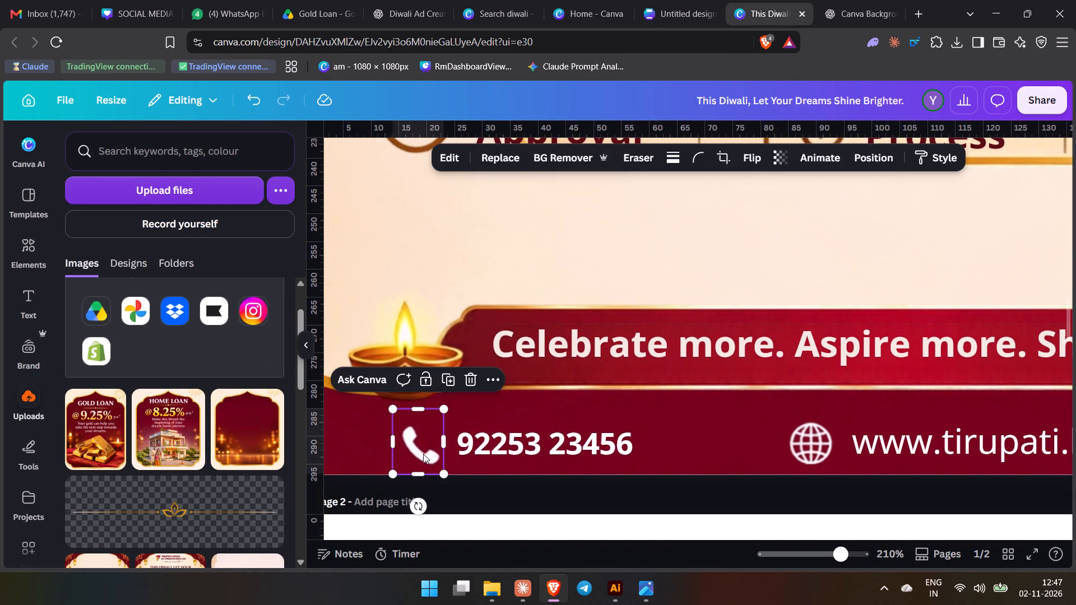
left_click_drag(442, 476, 430, 461)
left_click_drag(414, 435, 421, 443)
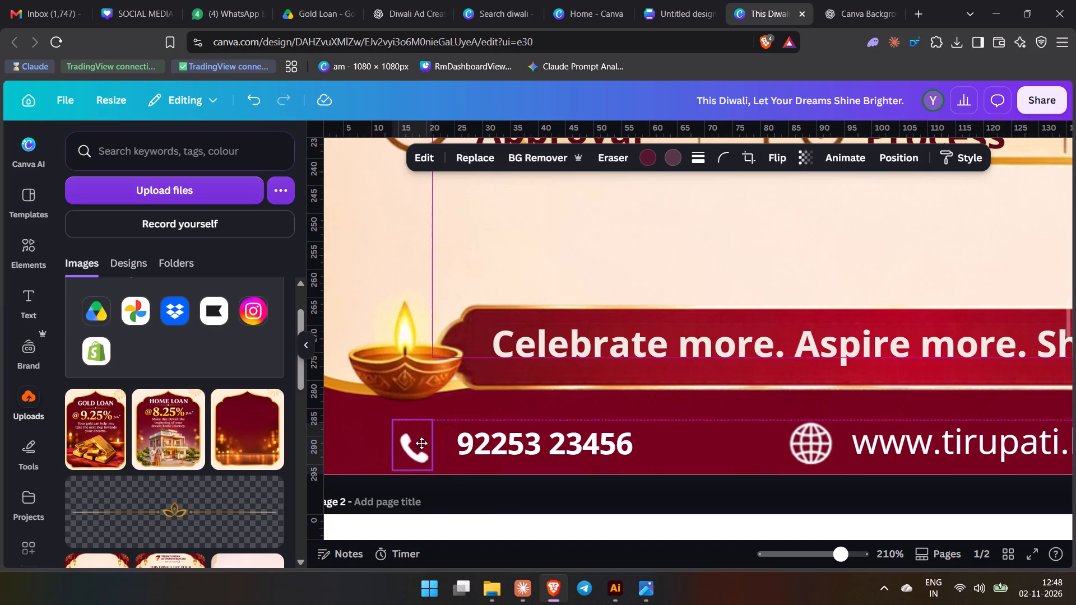
left_click_drag(421, 443, 435, 443)
left_click(523, 478)
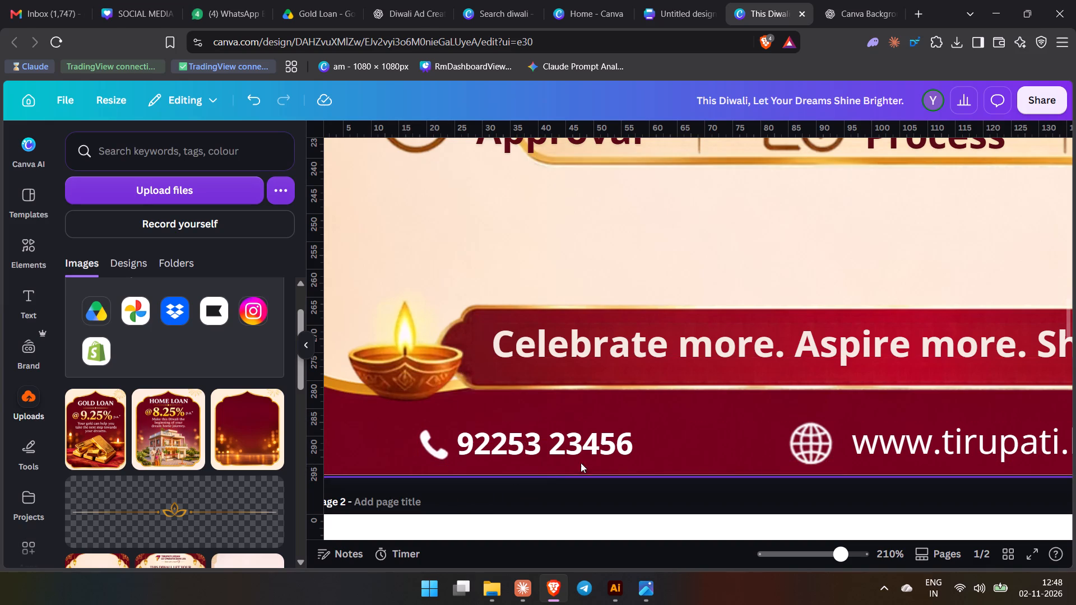
Scale the globe icon down to suit the phone icon and place it between the phone number and the website address.
left_click_drag(825, 457, 689, 472)
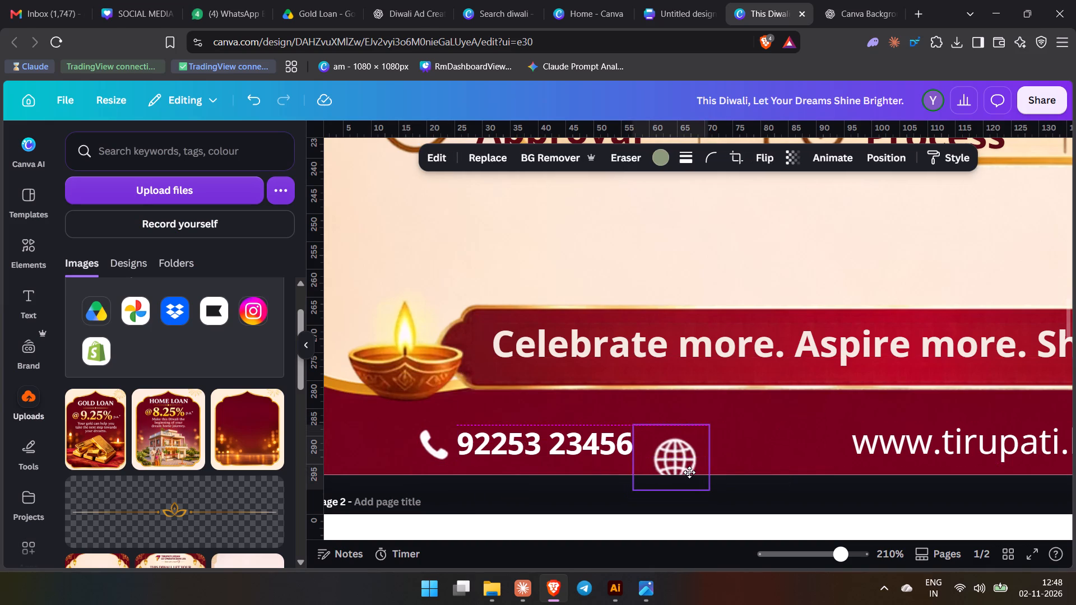
left_click_drag(689, 472, 388, 475)
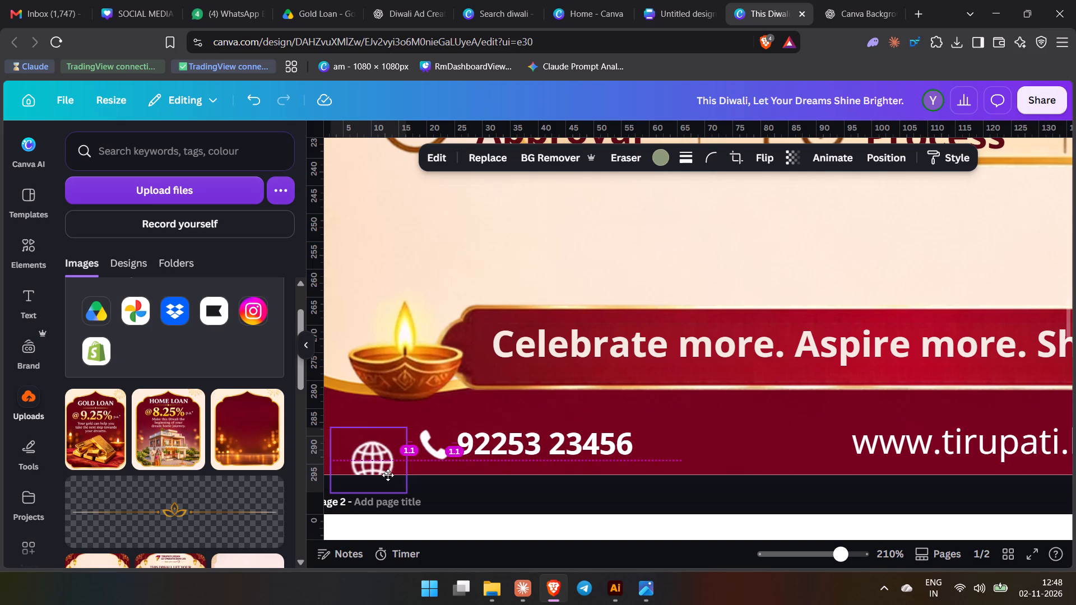
left_click_drag(388, 475, 392, 472)
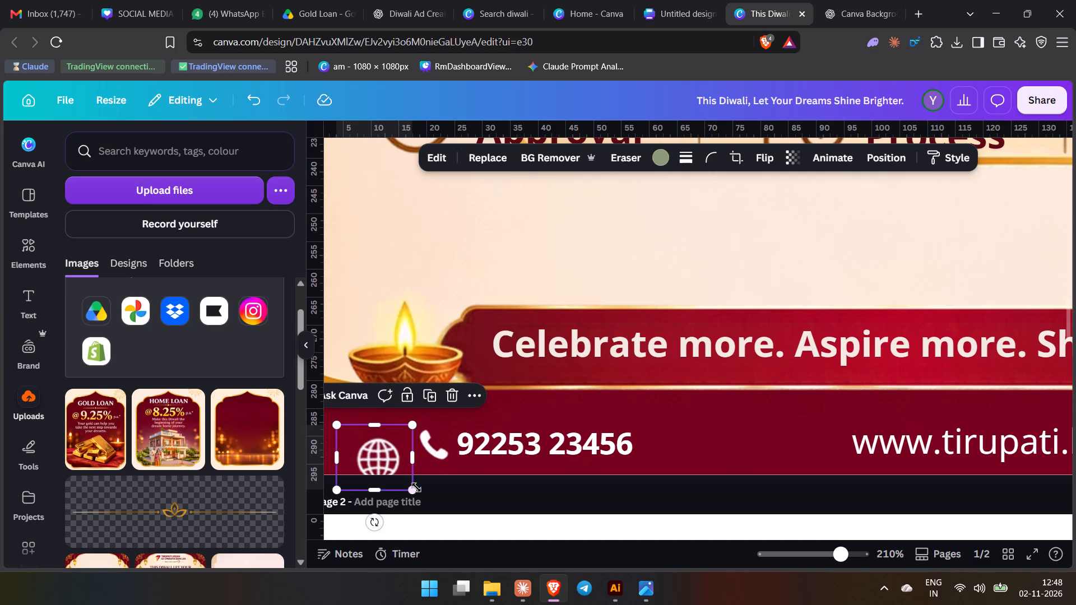
left_click_drag(414, 487, 397, 452)
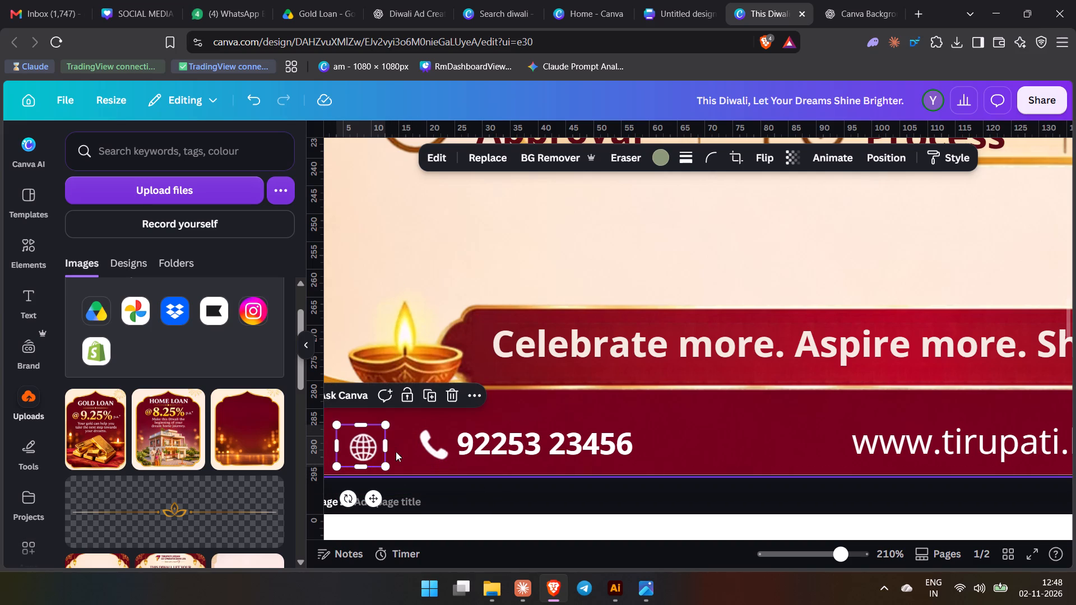
left_click_drag(359, 449, 535, 448)
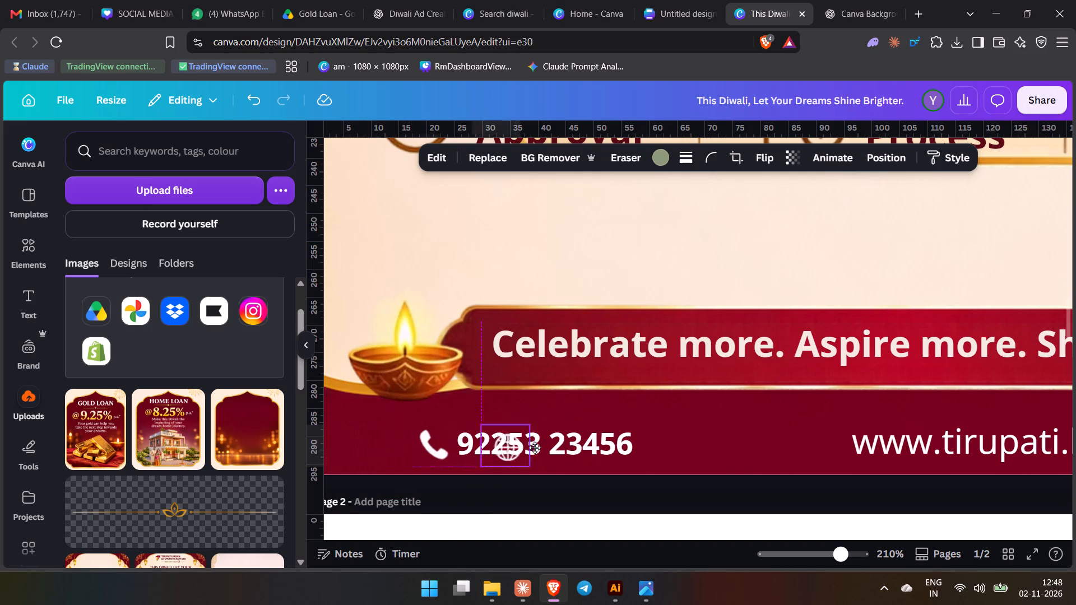
left_click_drag(535, 448, 774, 446)
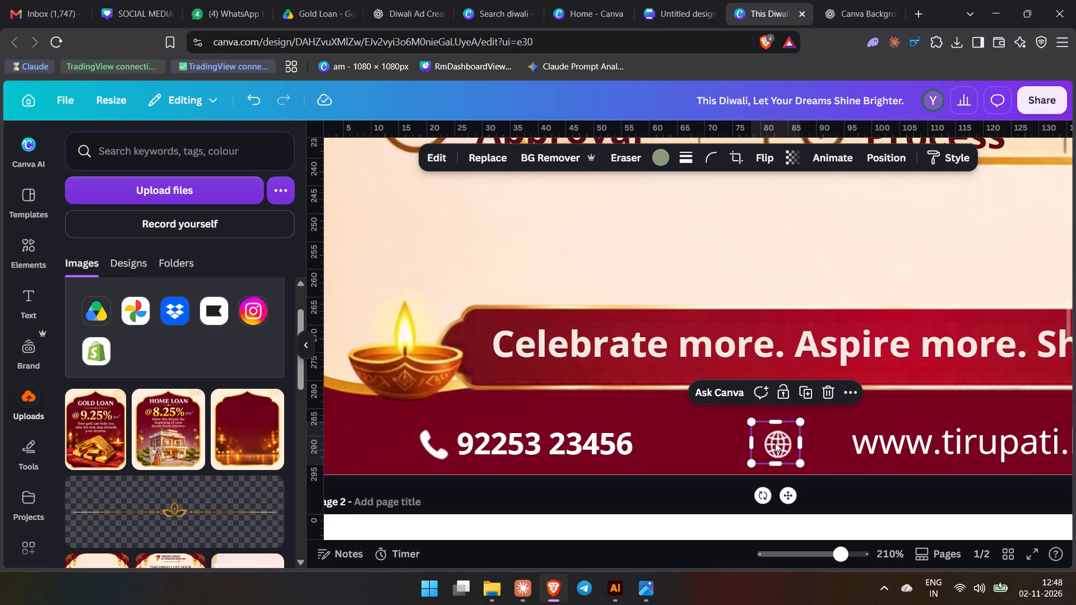
Set the footer website address's font size to 15.
left_click(905, 445)
left_click(525, 159)
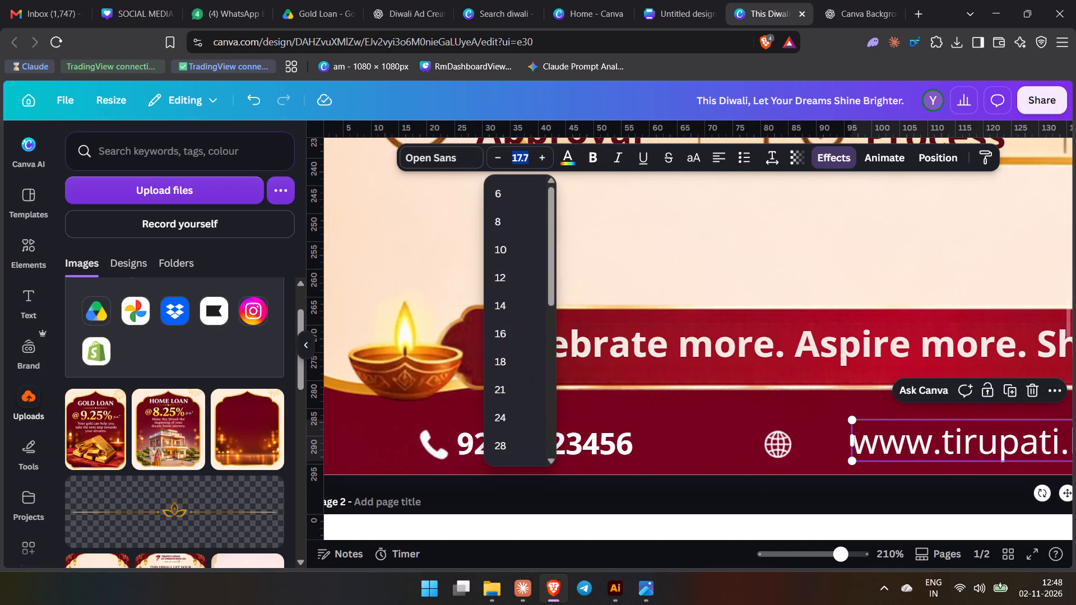
key("1")
key("5")
key("Return")
Place the website address just after the globe icon, level with the phone number and with the same 1.1 gap as the phone icon.
left_click_drag(930, 445, 929, 446)
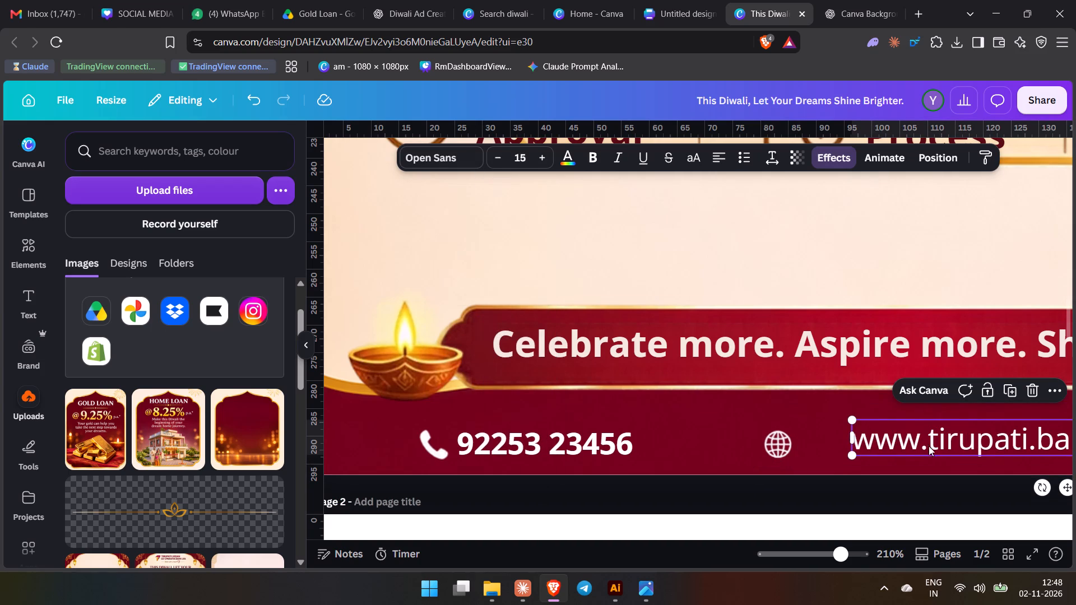
left_click_drag(929, 446, 898, 449)
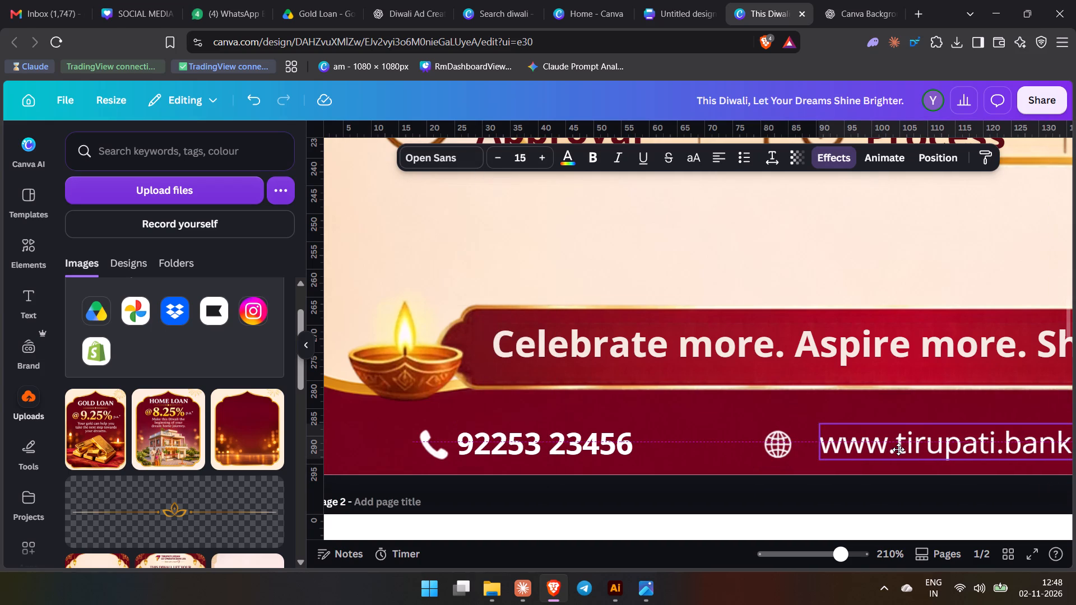
left_click_drag(898, 449, 888, 446)
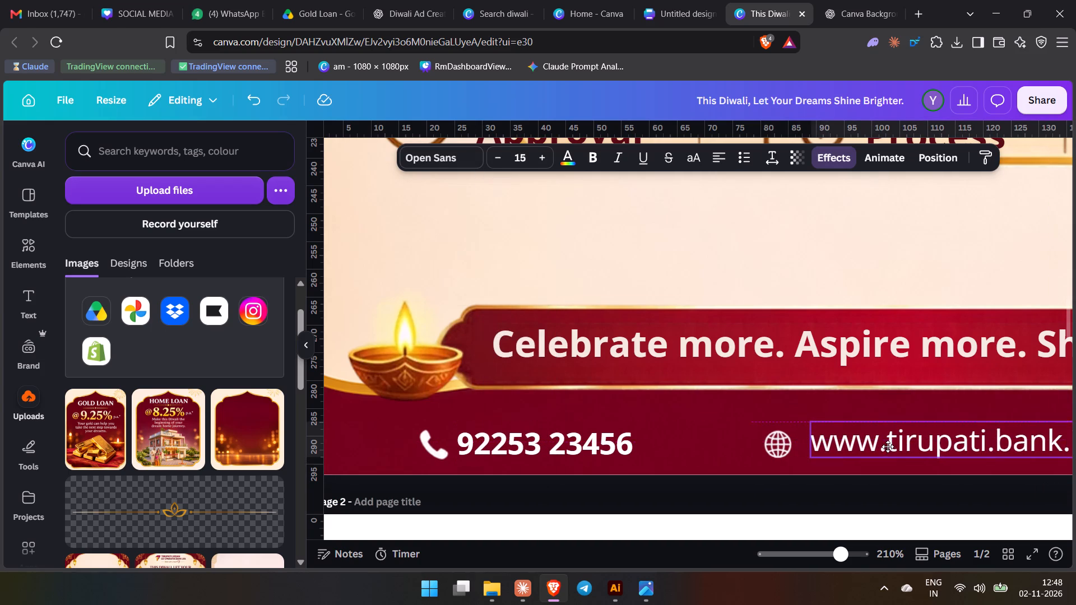
left_click_drag(888, 446, 884, 448)
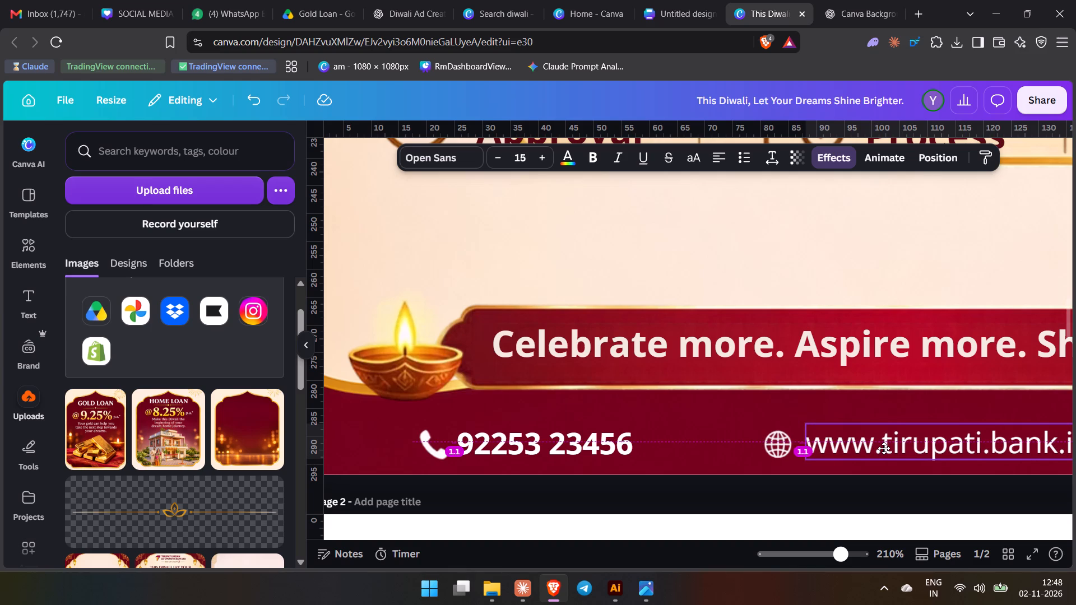
left_click_drag(884, 448, 885, 447)
Group the footer's phone icon, phone number, globe icon and website address, and centre the group horizontally on the page.
scroll(643, 433, "down", 3, "ctrl")
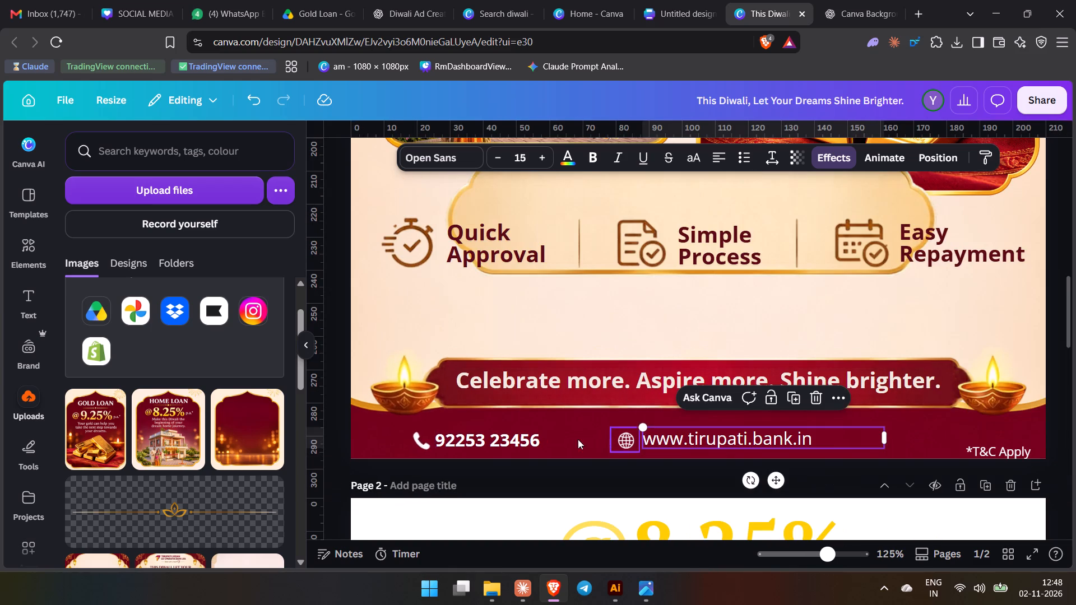
left_click(415, 440)
left_click(493, 438, "shift")
left_click(641, 436, "shift")
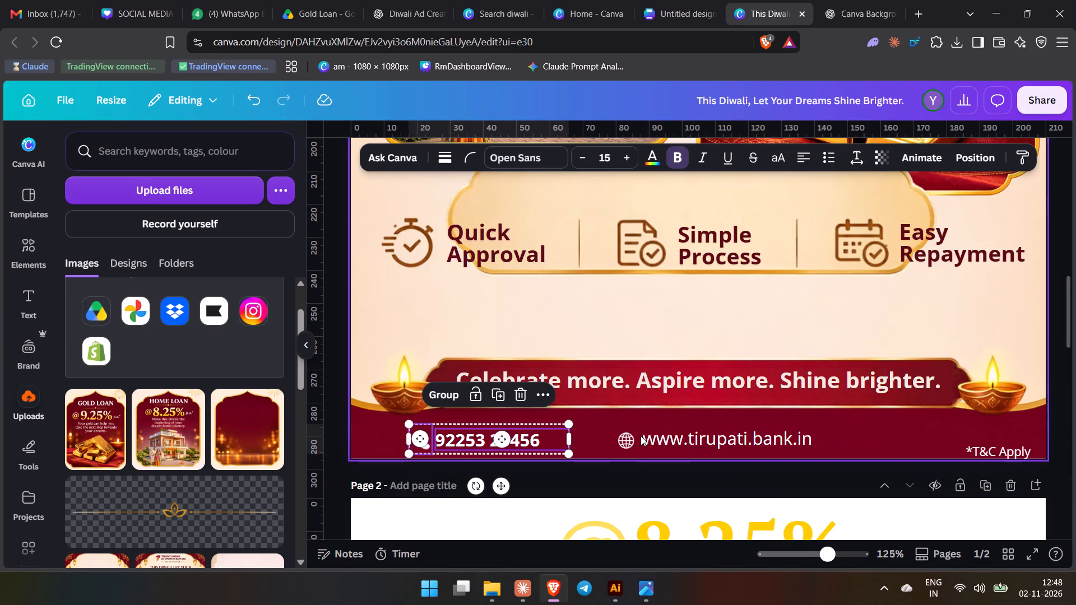
left_click(421, 448)
left_click(502, 445, "shift")
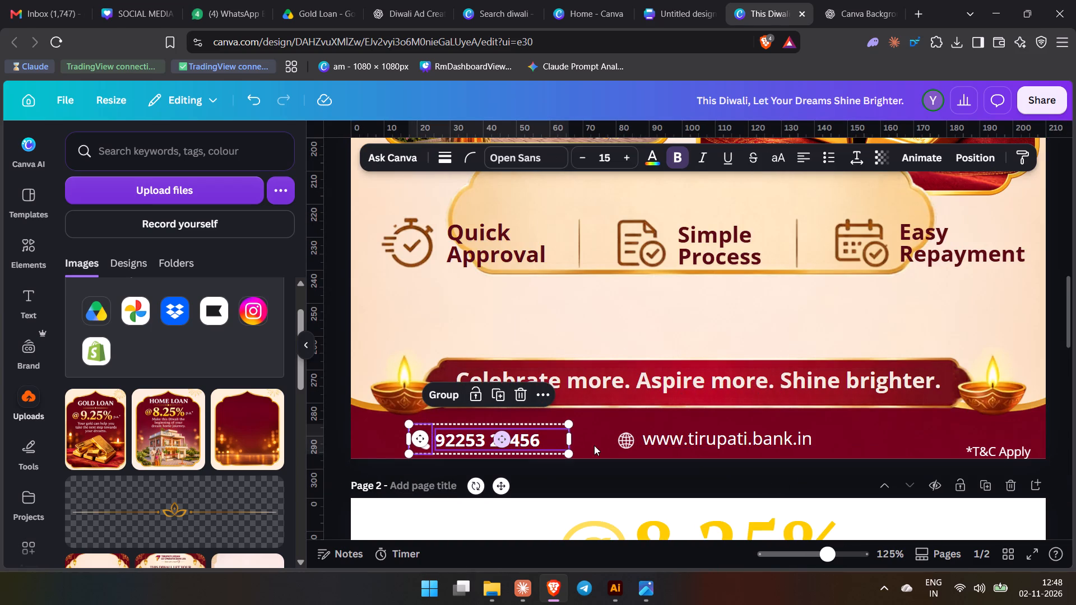
left_click(623, 438, "shift")
left_click(690, 440, "shift")
left_click(600, 397)
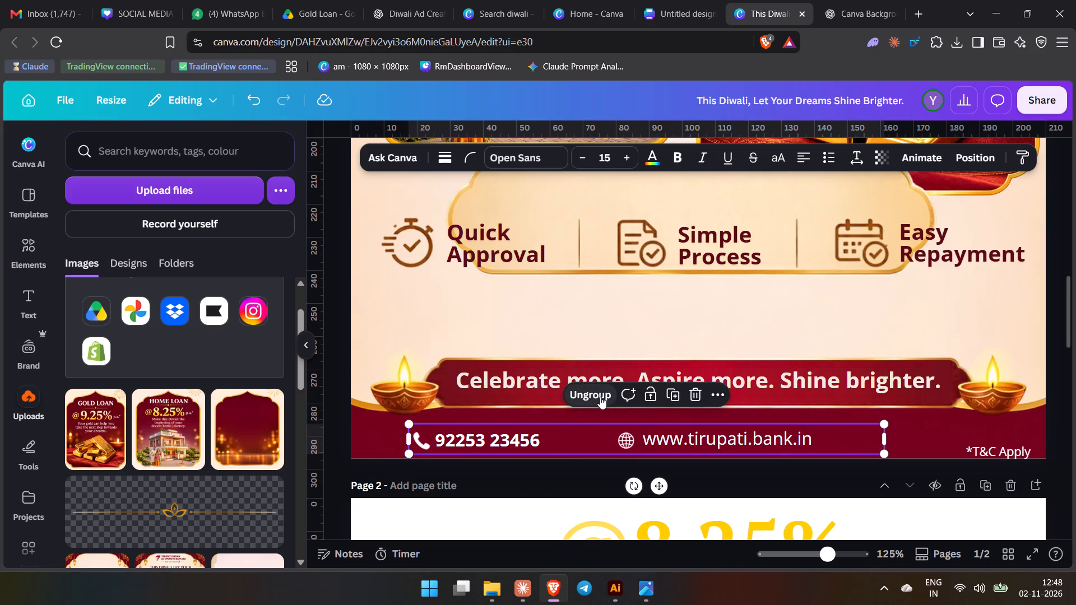
key("alt+1")
left_click(129, 174)
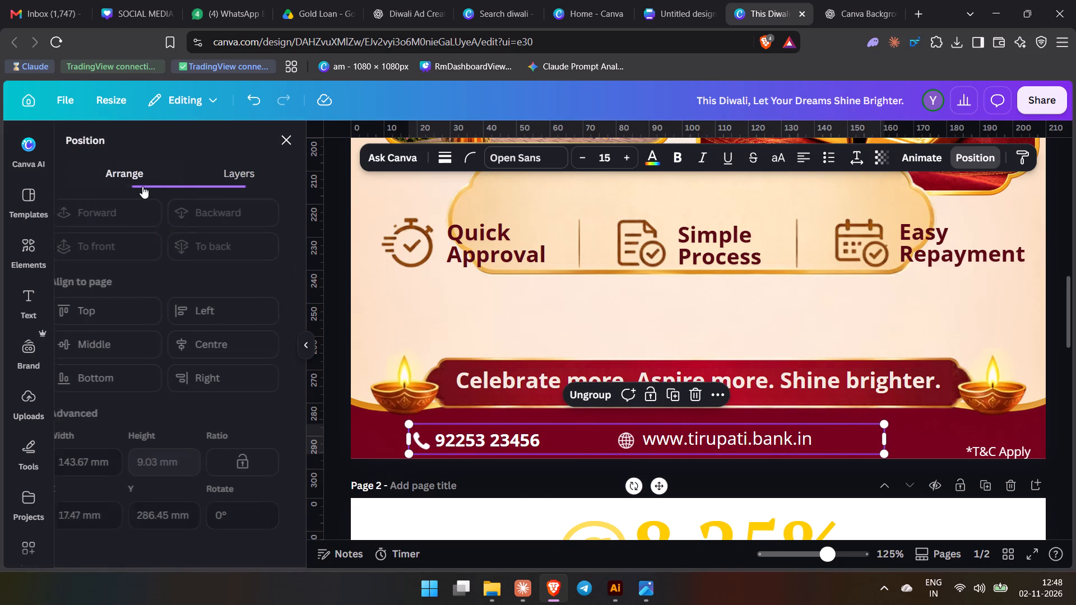
left_click(221, 347)
Move the *T&C Apply text up level with the footer contact row, close to the page's right edge.
left_click(1032, 439)
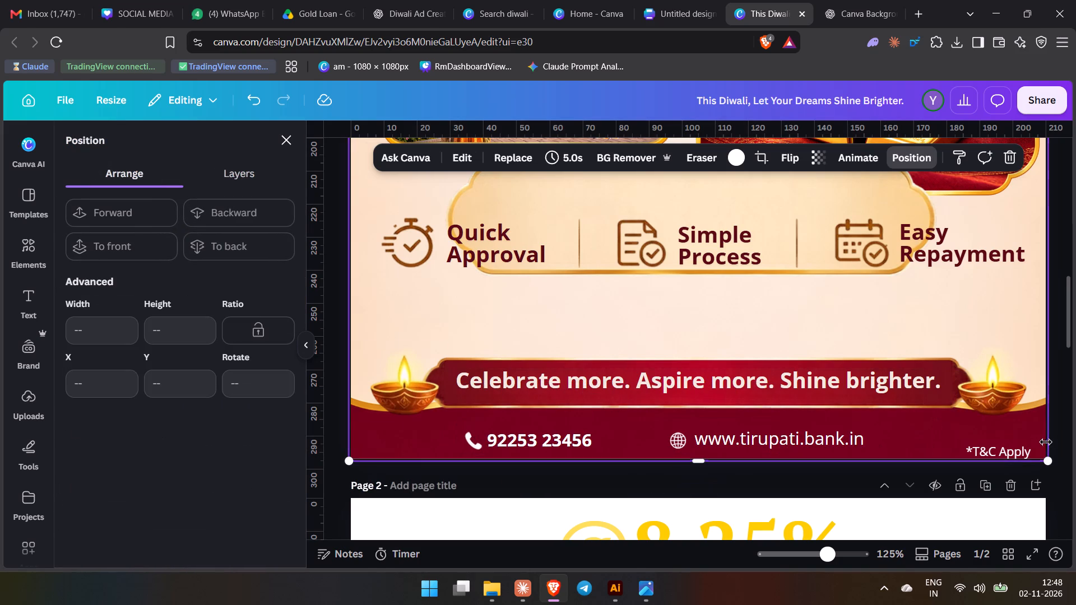
left_click(997, 450)
left_click_drag(1000, 448, 1002, 436)
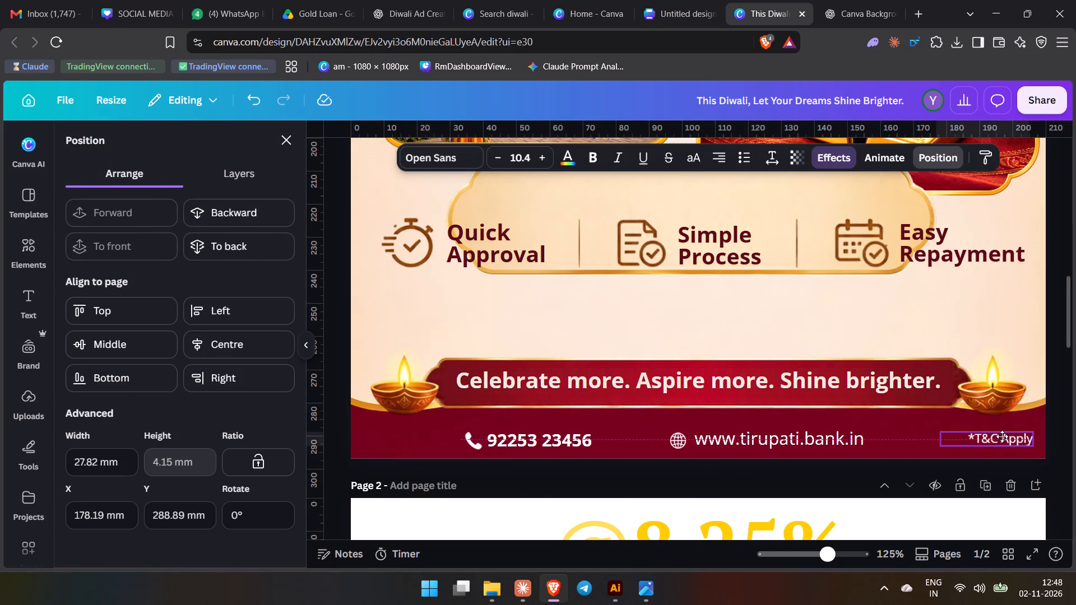
left_click_drag(1002, 436, 1003, 436)
left_click(1051, 461)
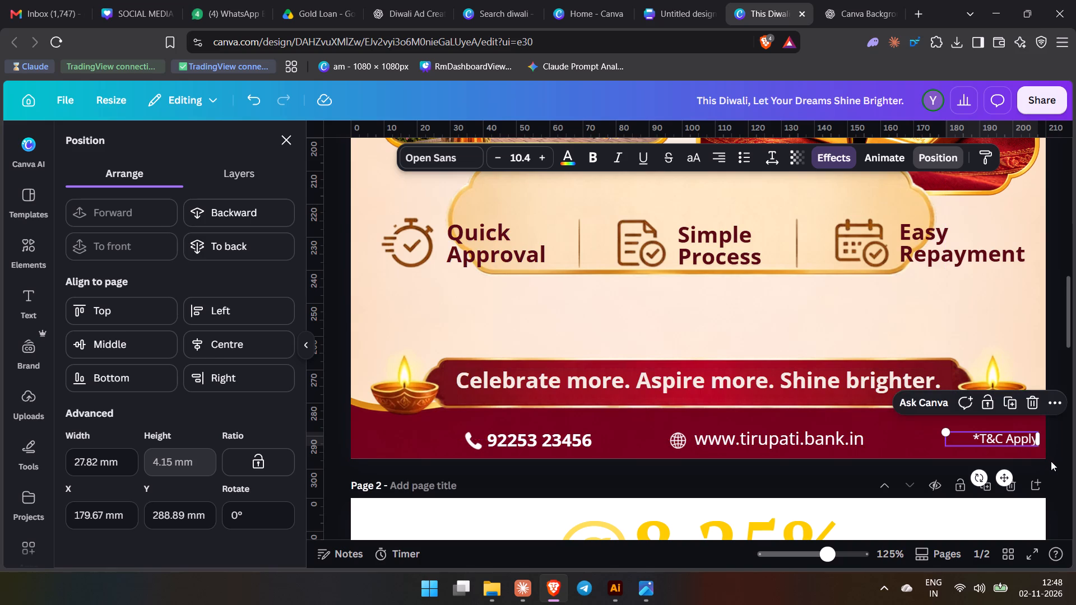
left_click(1055, 482)
Scale the Quick Approval, Simple Process, Easy Repayment row down to about 157 mm wide and place it just above the tagline banner.
scroll(732, 420, "up", 3)
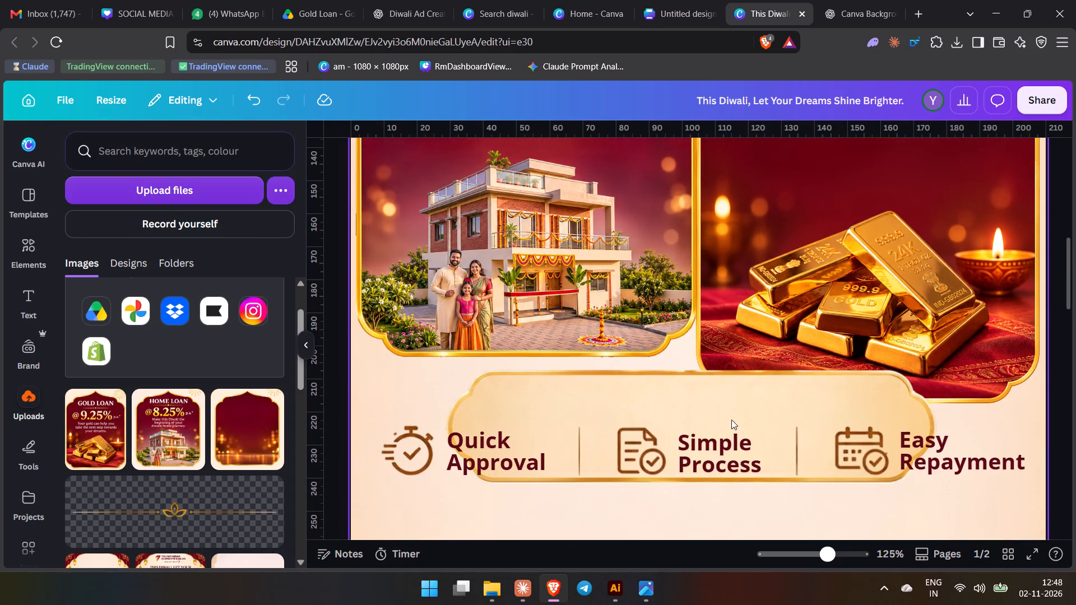
scroll(726, 439, "down", 2)
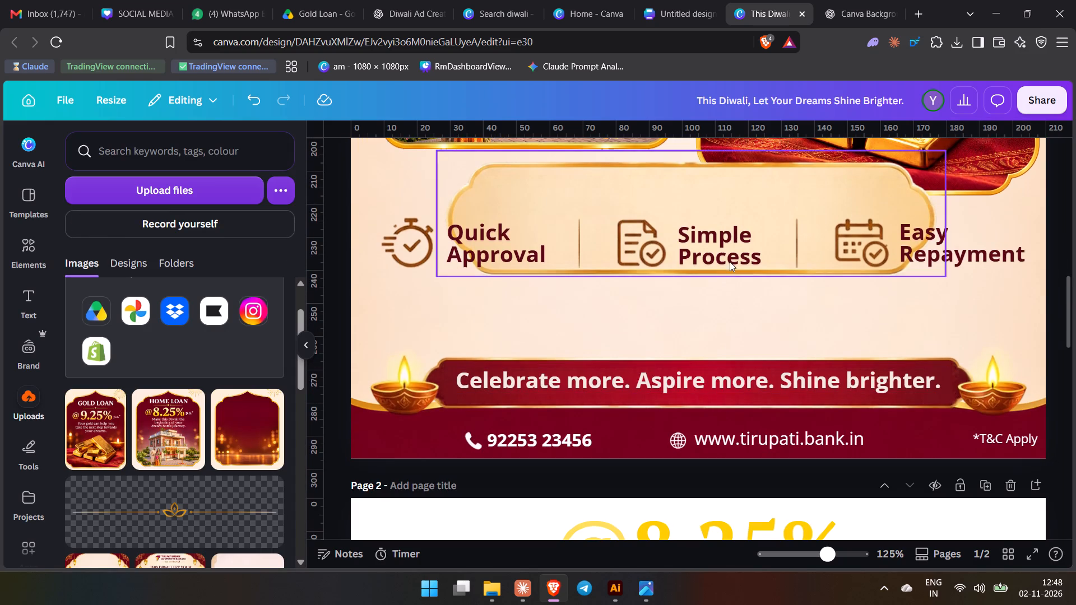
left_click_drag(730, 261, 738, 335)
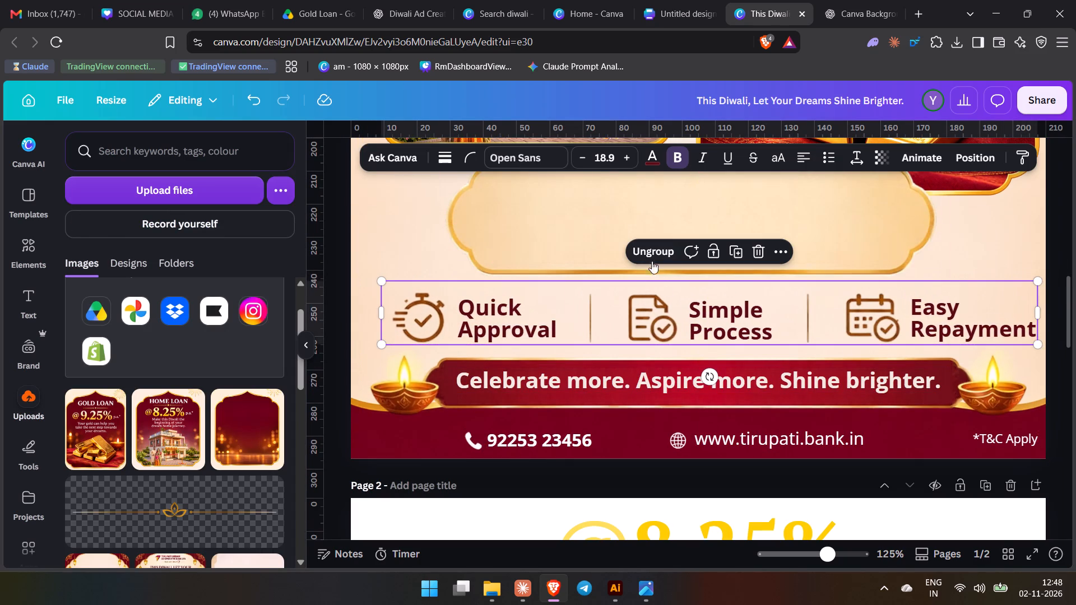
left_click_drag(1038, 347, 968, 335)
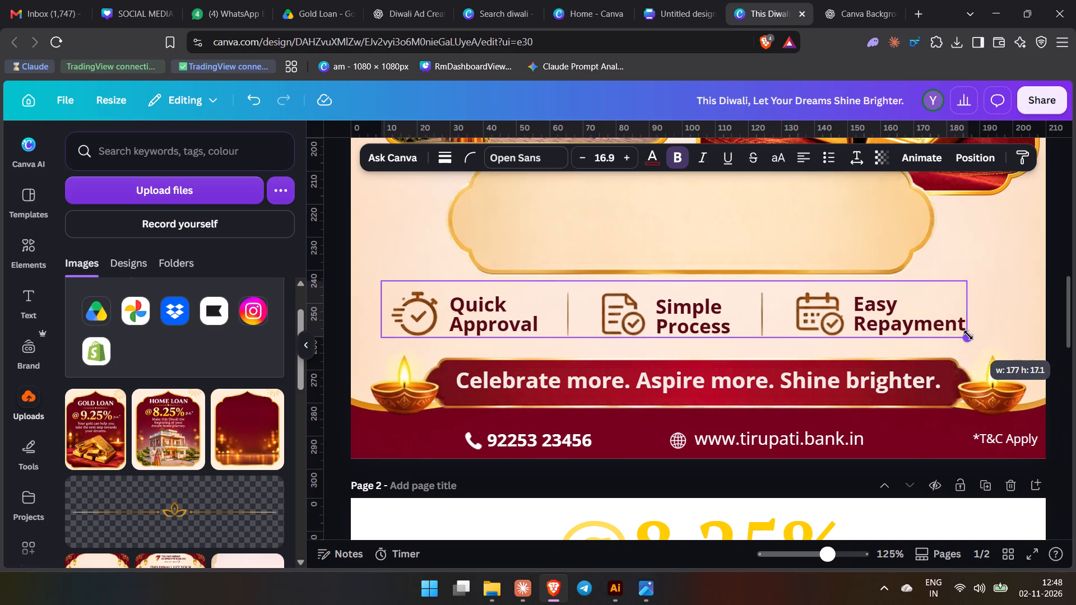
left_click_drag(968, 335, 900, 343)
left_click_drag(712, 317, 754, 326)
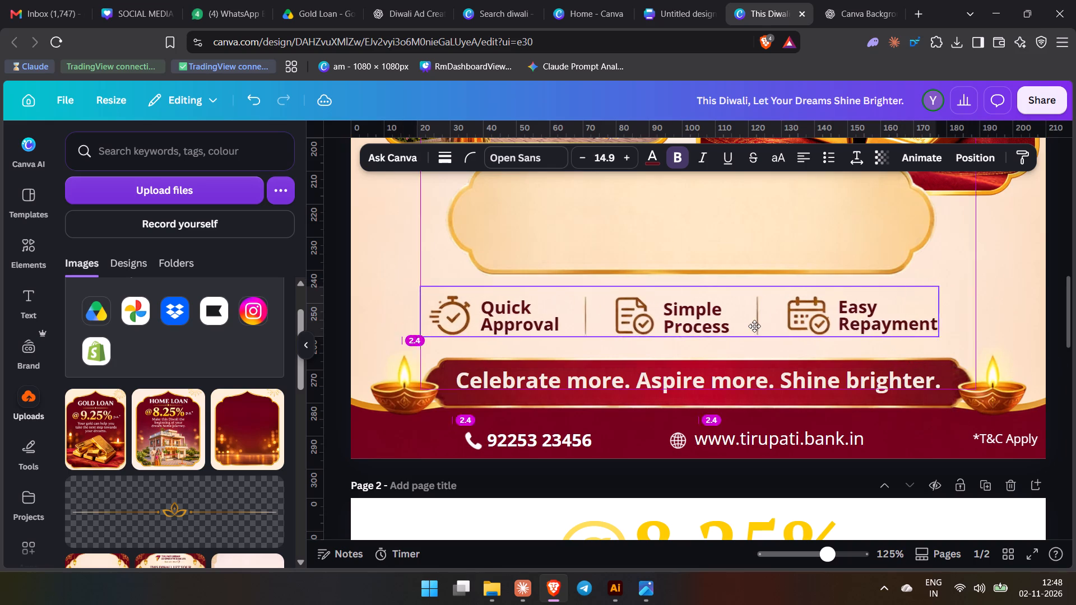
left_click_drag(754, 326, 762, 331)
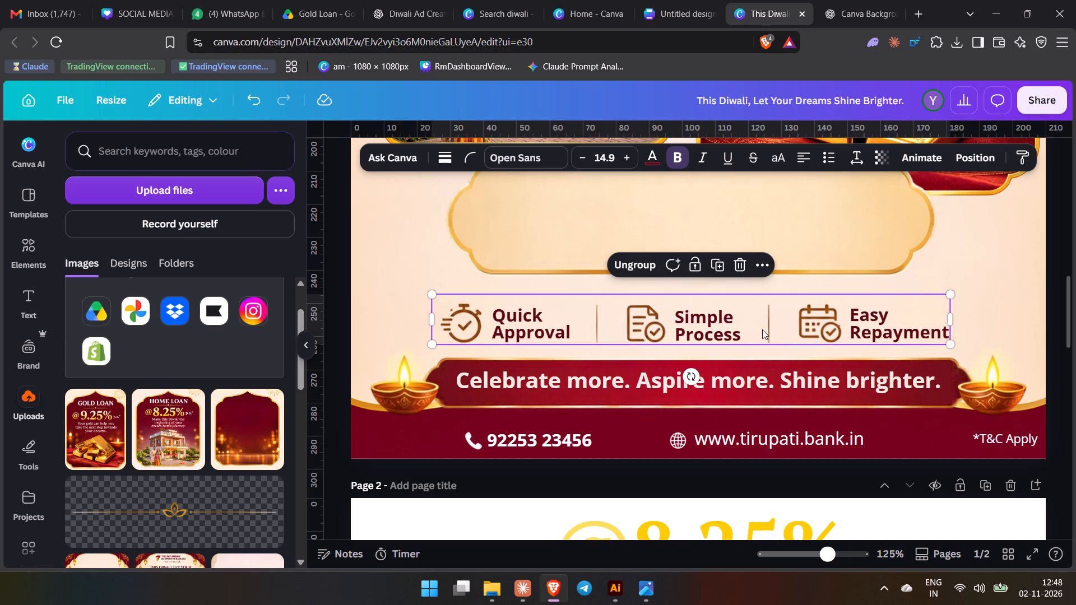
Centre the feature row horizontally on the page and nudge it up slightly towards the empty gold panel.
key("alt+1")
left_click(92, 184)
left_click(232, 345)
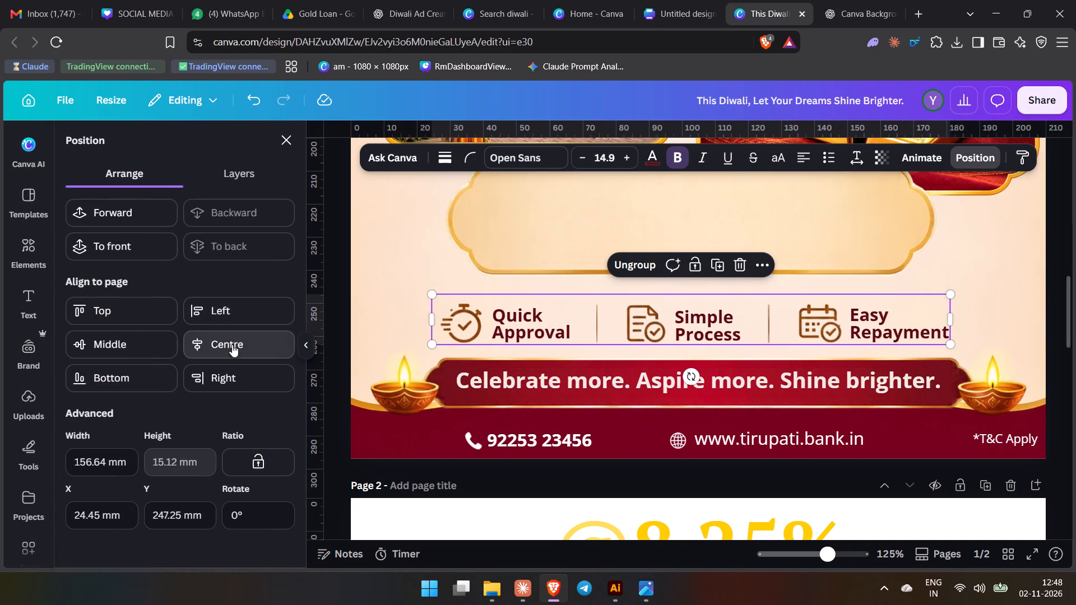
left_click(364, 316)
scroll(642, 426, "up", 3)
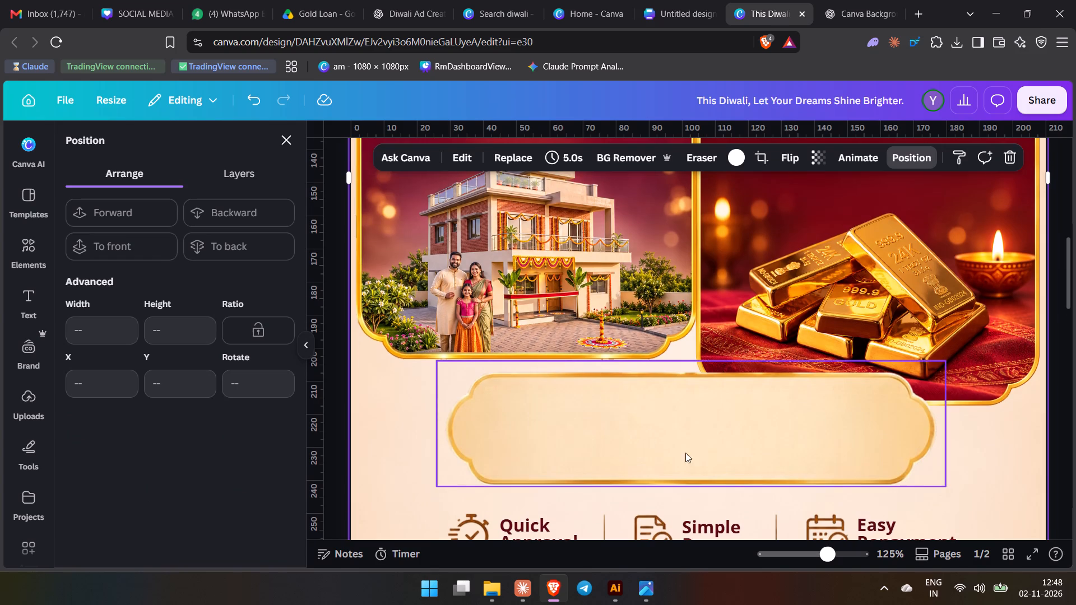
scroll(732, 476, "down", 1)
left_click_drag(732, 460, 731, 450)
left_click(452, 388)
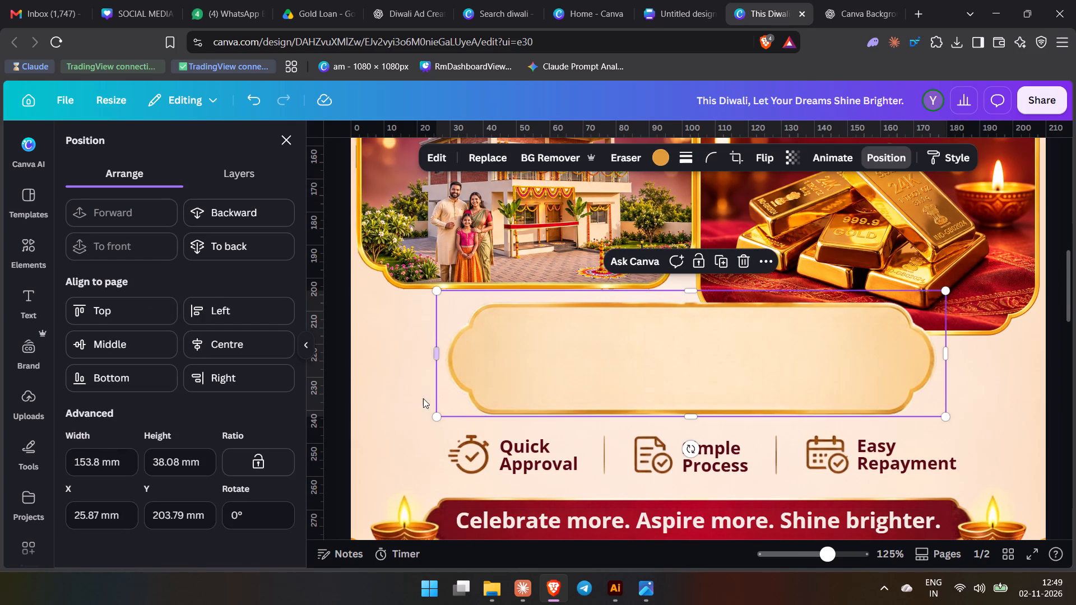
left_click(375, 405)
scroll(588, 408, "up", 4)
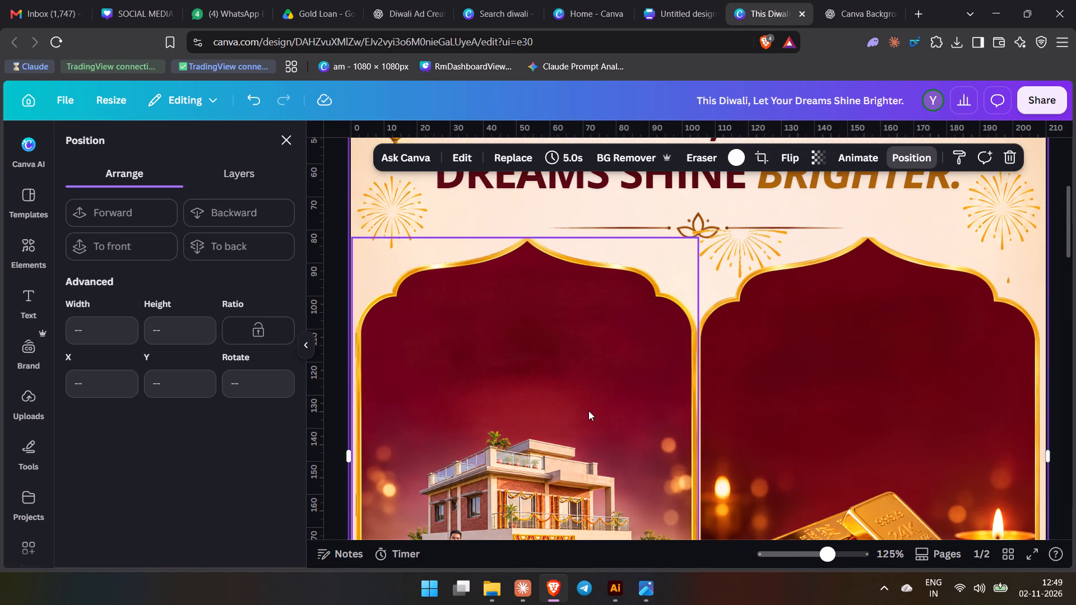
left_click(736, 252)
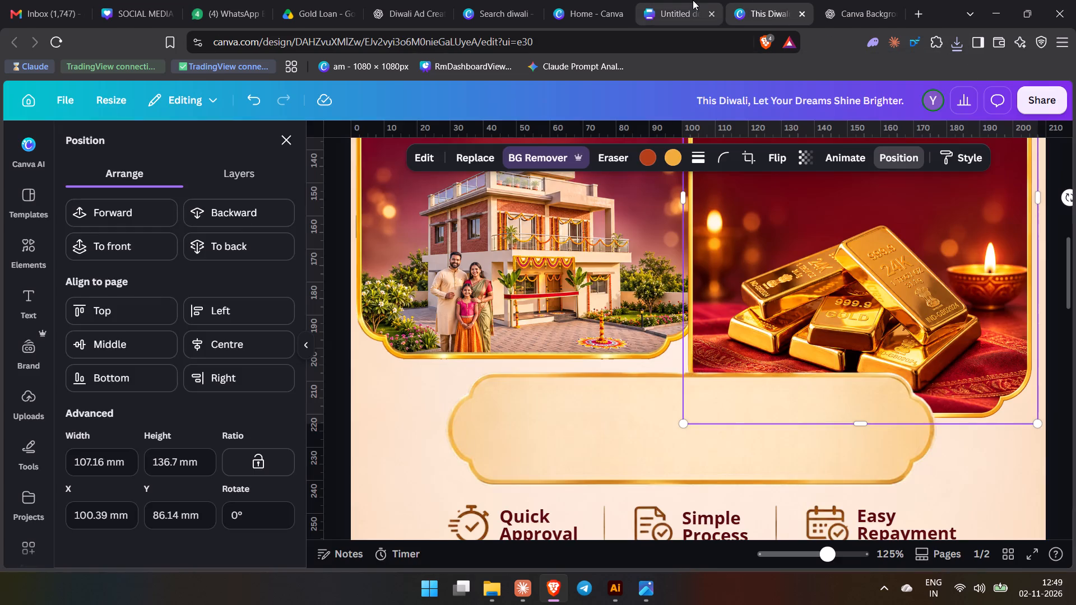
left_click(693, 0)
scroll(636, 448, "down", 3)
left_click(544, 528)
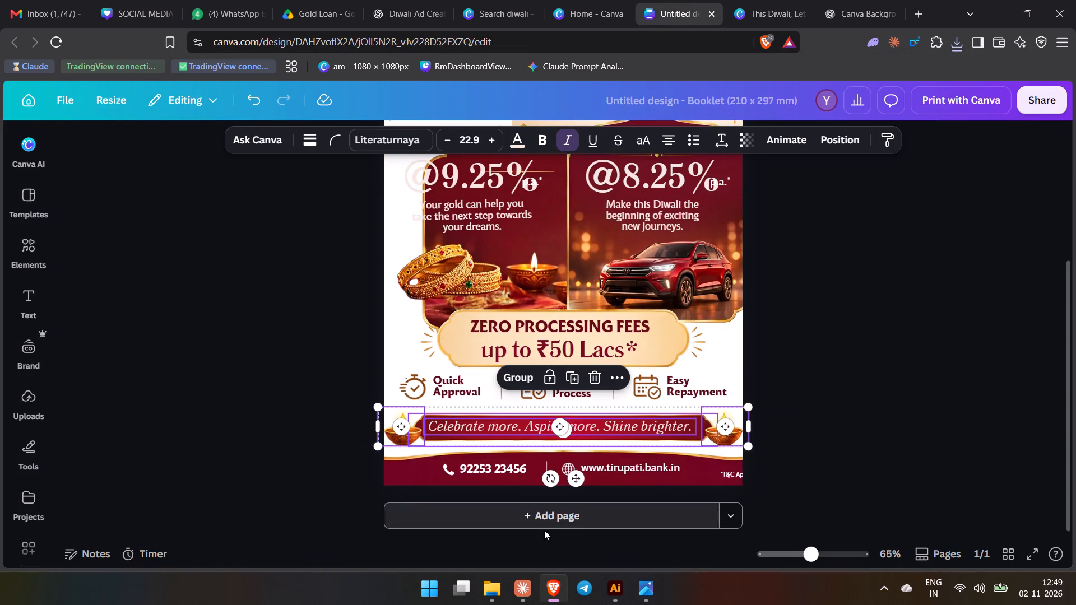
left_click(625, 518)
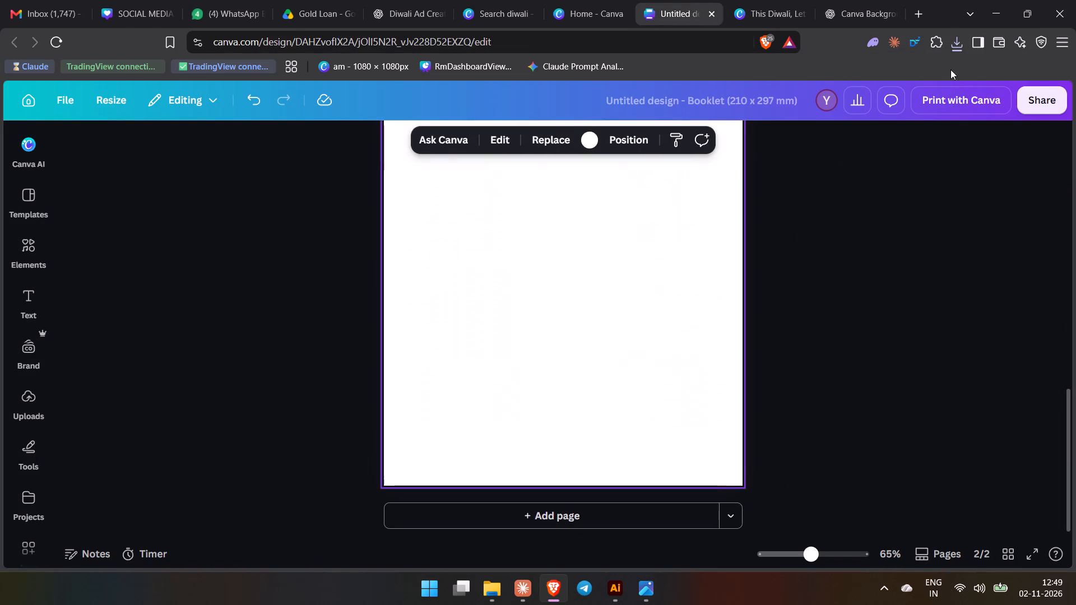
Place the downloaded Diwali Dreams_ Gold and Home Loans PNG on page 2 and set it as the page background.
left_click(961, 41)
left_click_drag(818, 119, 563, 294)
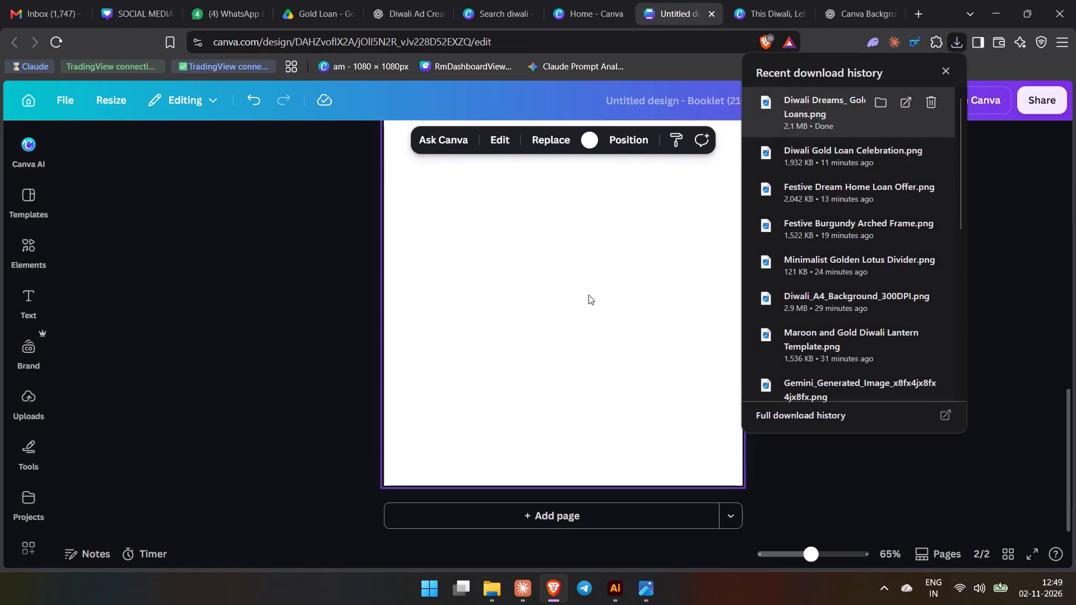
left_click(684, 424)
right_click(619, 257)
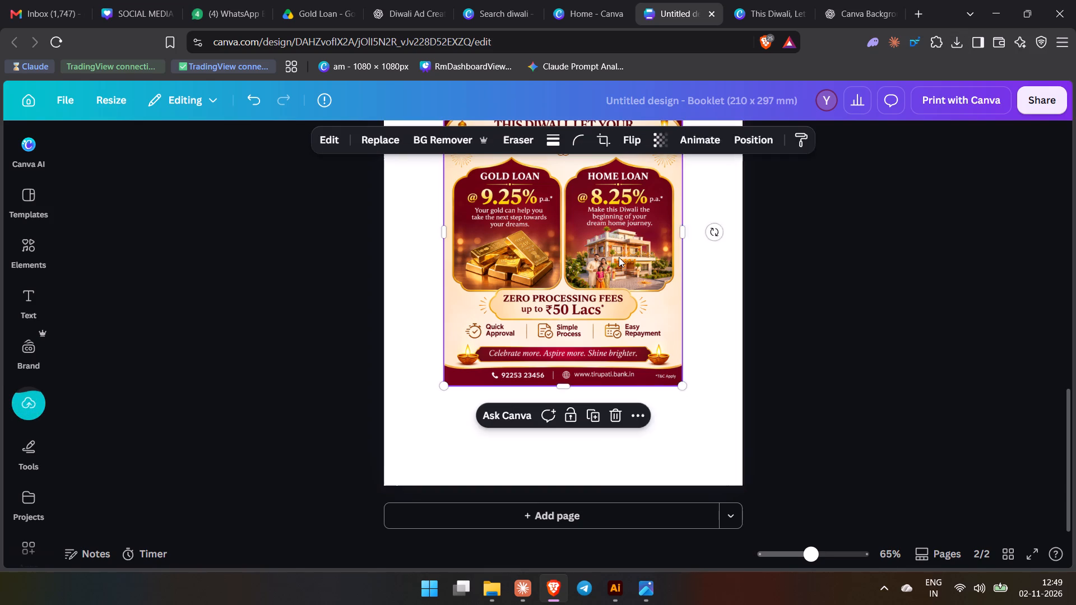
left_click(678, 459)
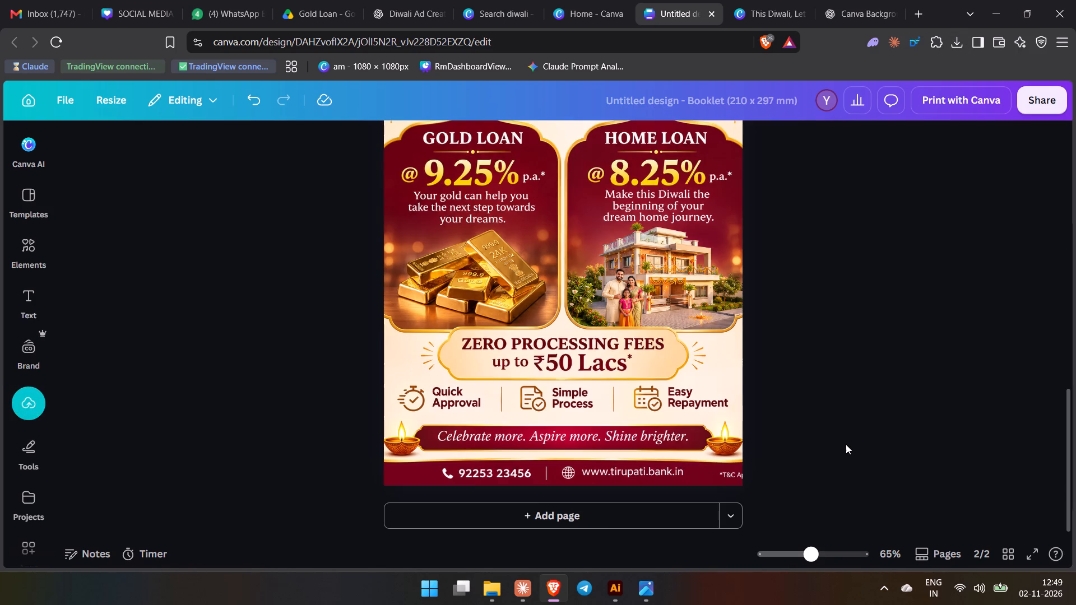
Split the page 2 background image into editable layers with Magic Layers.
scroll(854, 439, "up", 3)
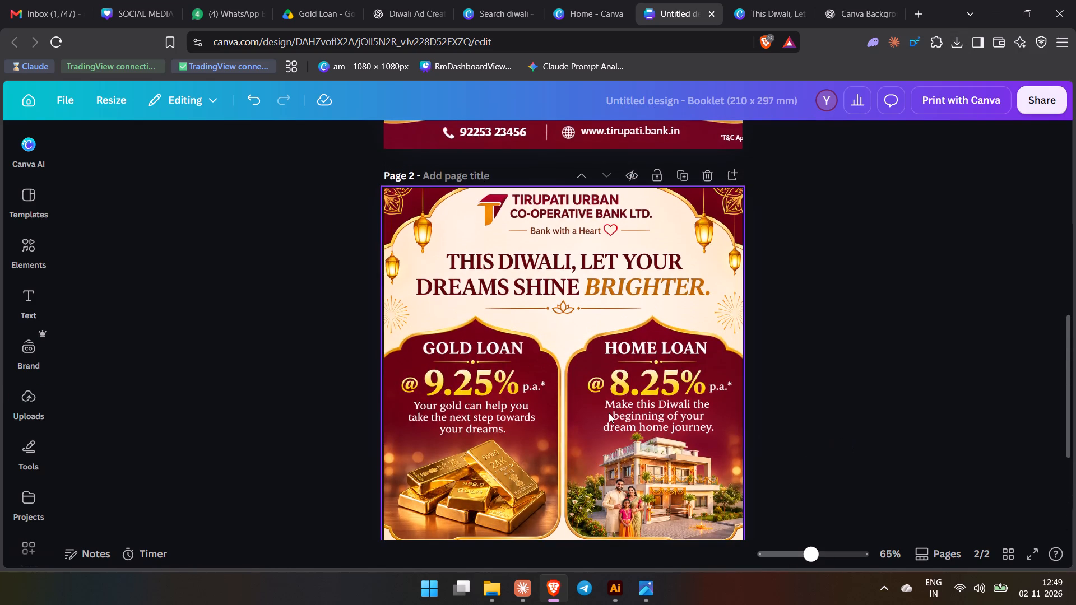
left_click(609, 413)
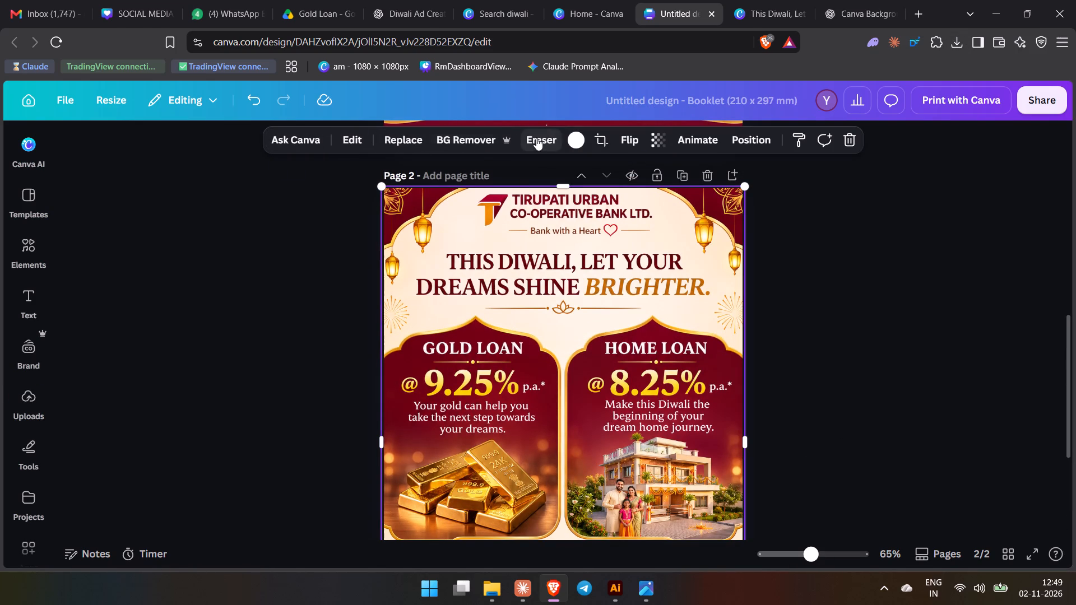
left_click(360, 137)
left_click(374, 204)
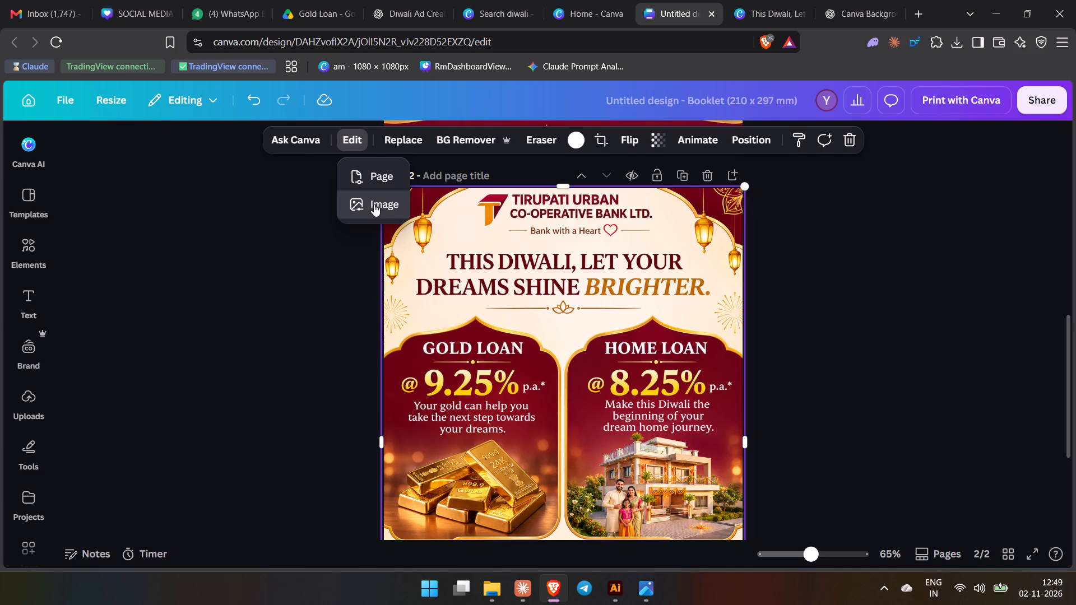
left_click(145, 327)
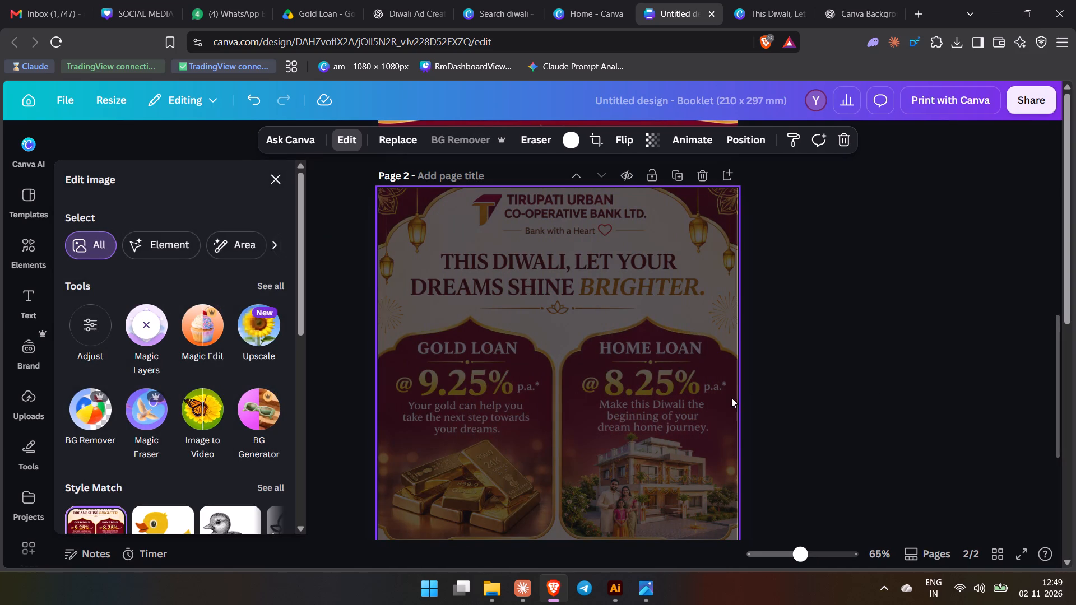
scroll(724, 403, "down", 2)
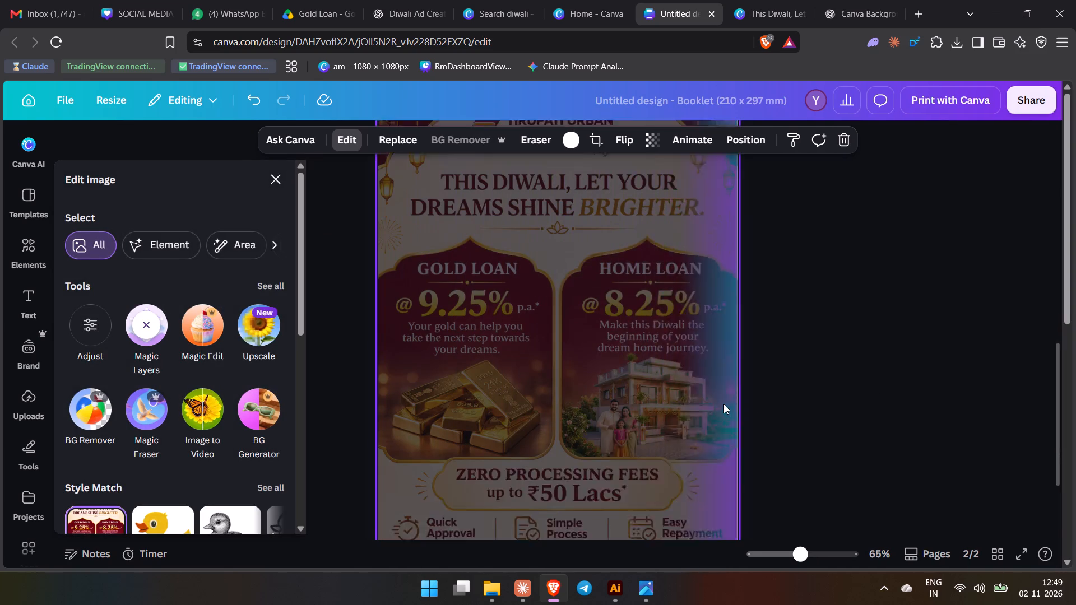
scroll(723, 404, "down", 2)
scroll(723, 404, "up", 2)
scroll(721, 407, "down", 1)
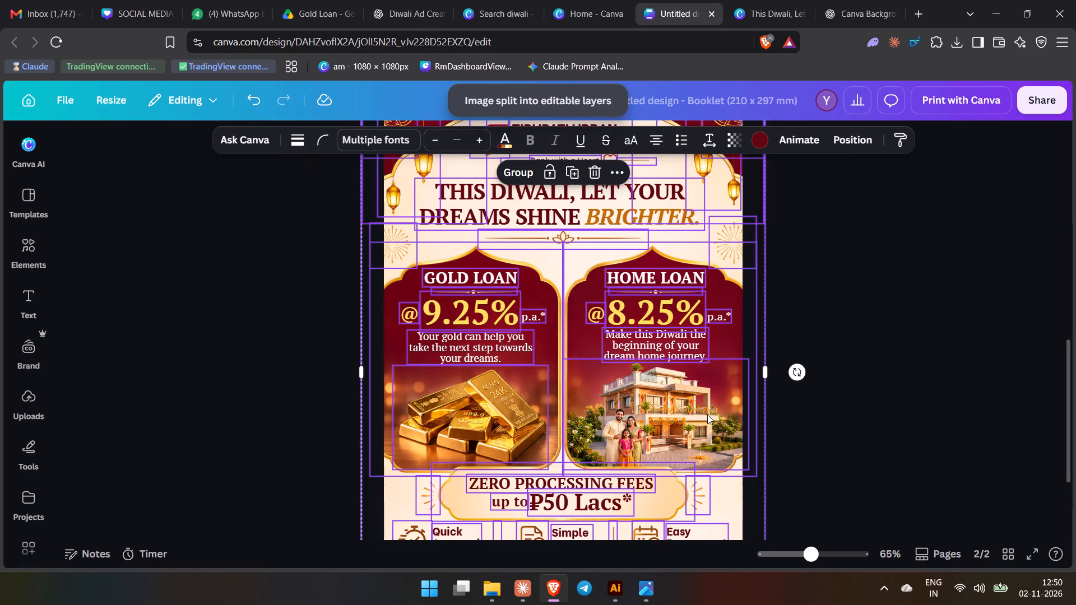
key("Escape")
left_click(900, 335)
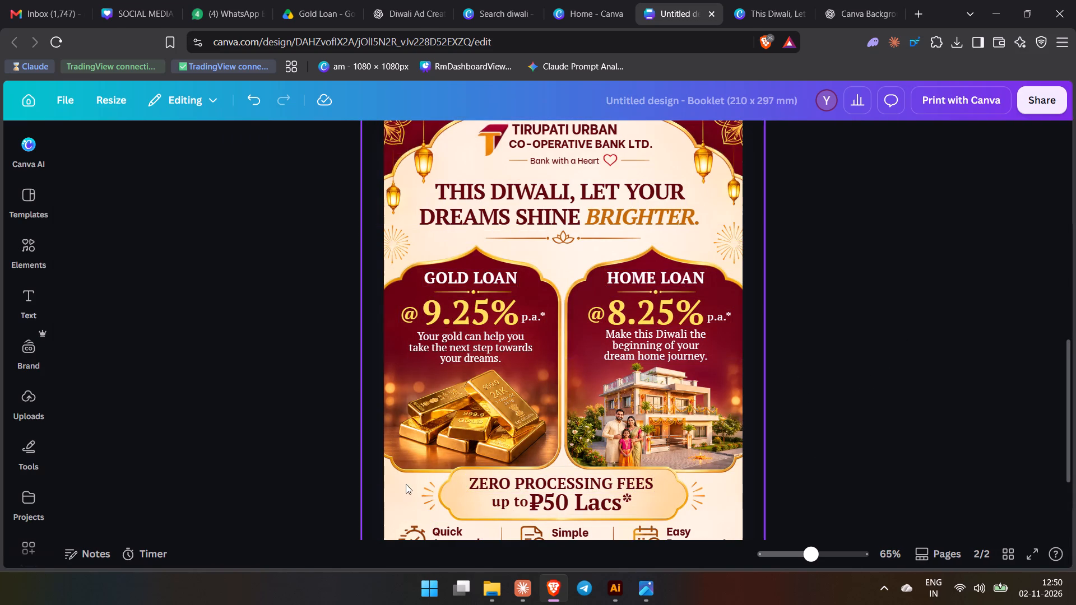
Change the GOLD LOAN heading's font to Open Sans and apply the font change to all matching text on the page.
scroll(502, 482, "up", 2, "ctrl")
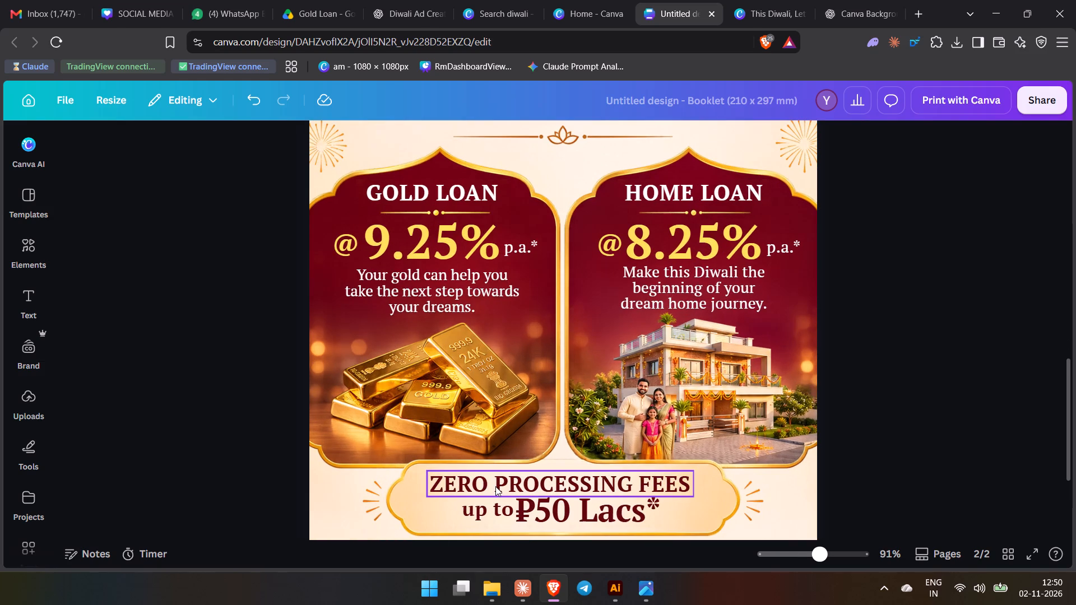
left_click(460, 194)
left_click(261, 136)
left_click(387, 188)
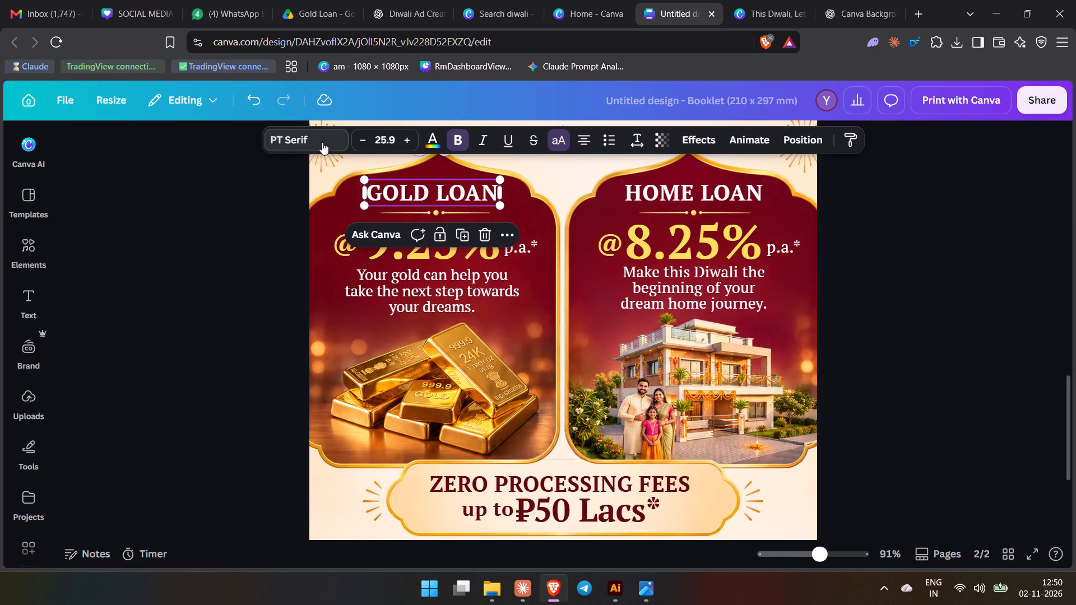
left_click(322, 142)
scroll(169, 450, "down", 2)
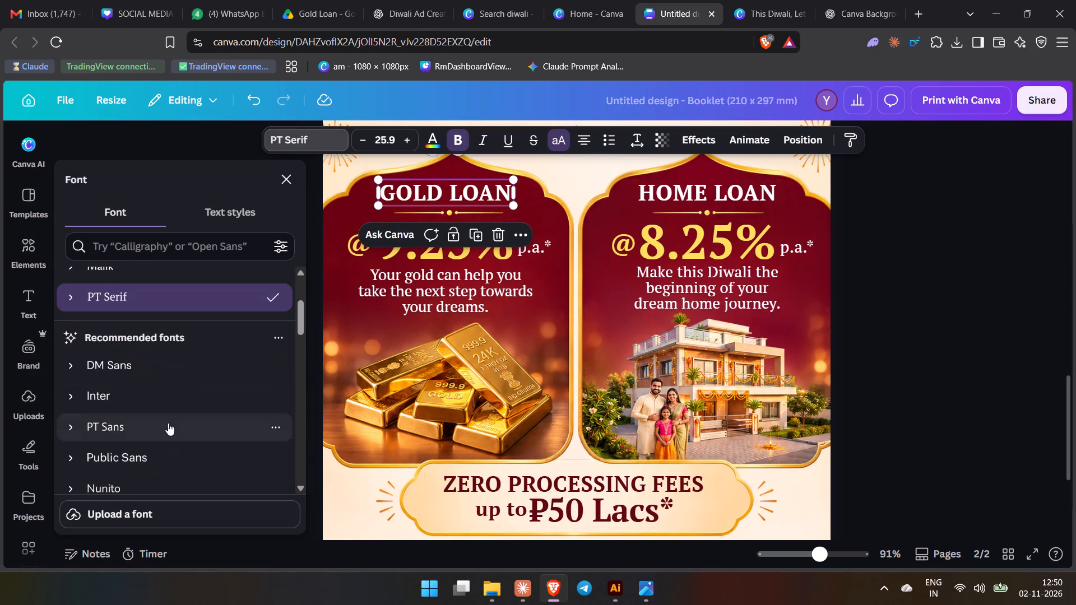
scroll(176, 458, "up", 4)
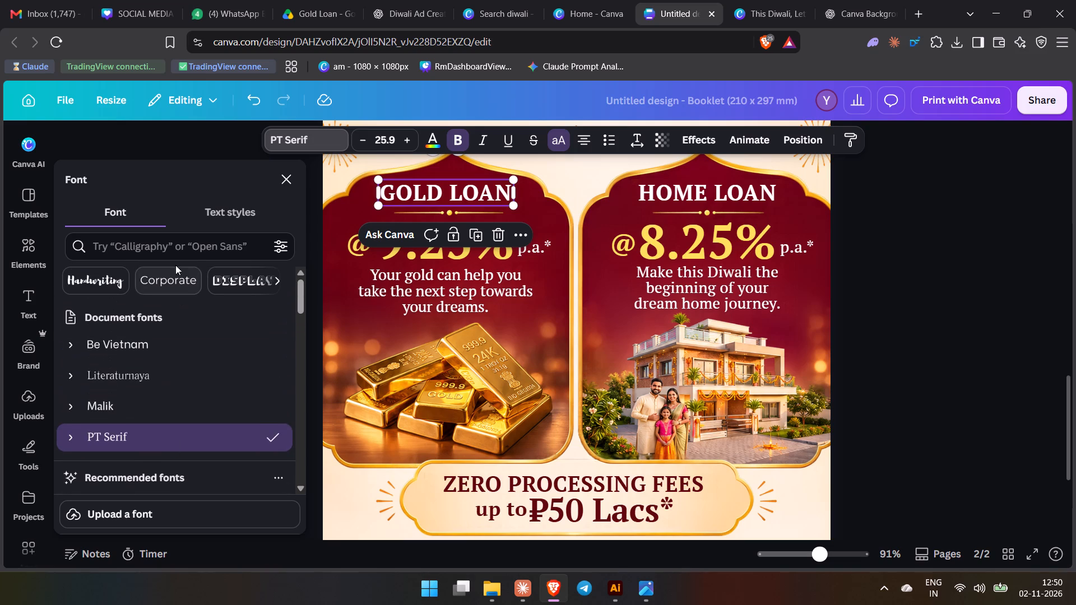
left_click(177, 253)
type("open")
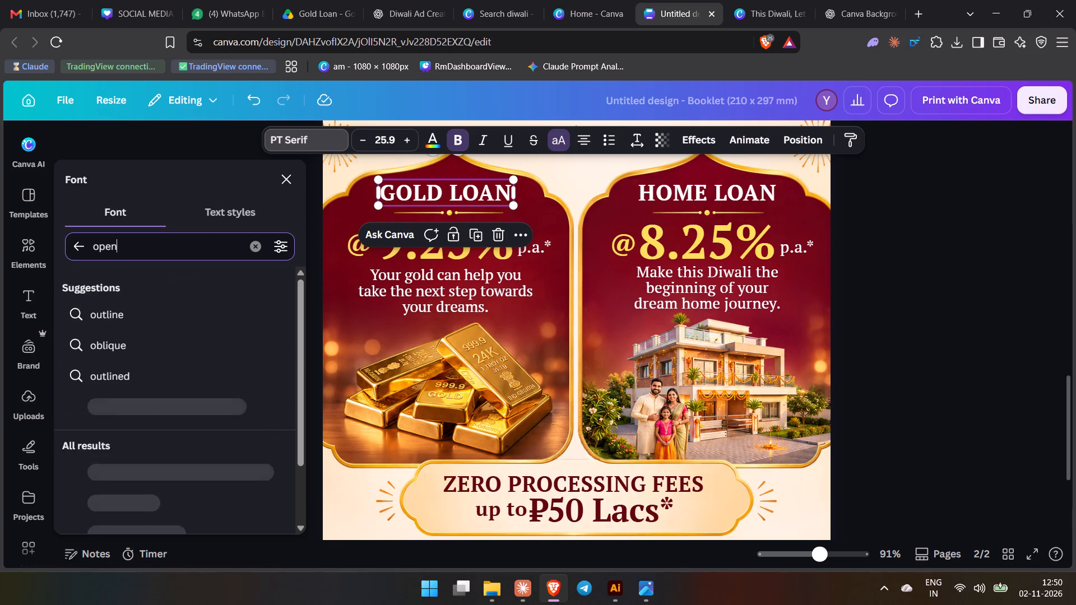
left_click(176, 373)
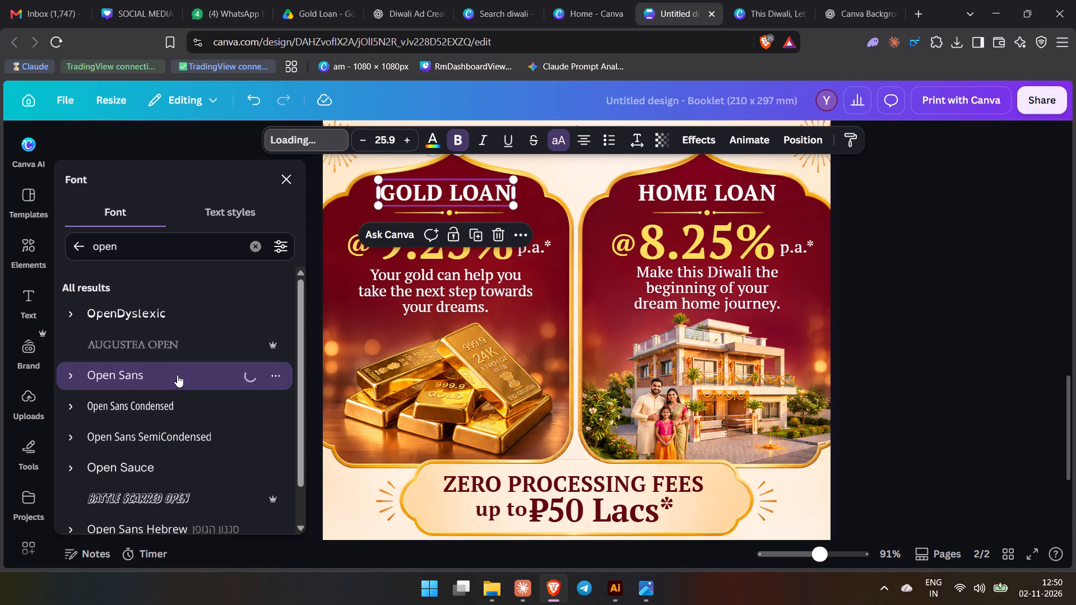
left_click(201, 508)
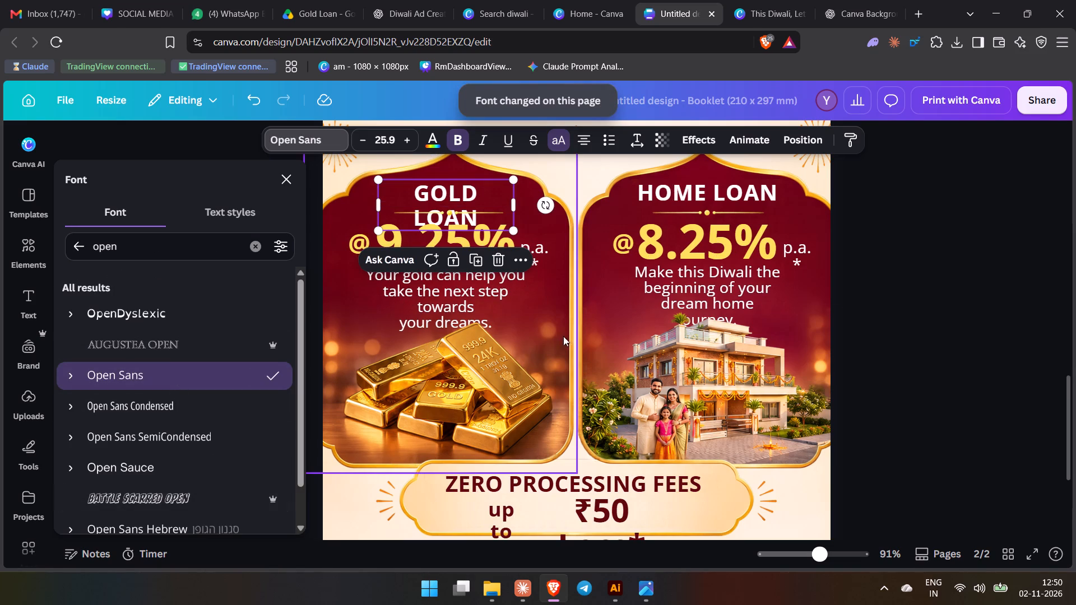
left_click(922, 305)
left_click(924, 308)
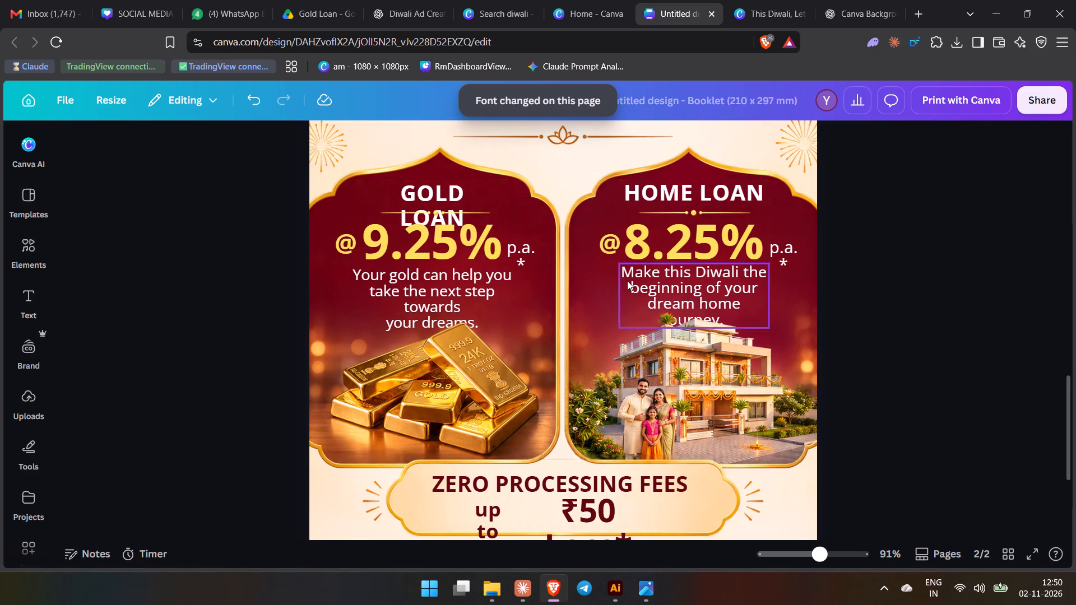
Widen the GOLD LOAN heading to fit one line and both cards' description text boxes to fit three lines.
left_click(437, 199)
left_click_drag(505, 211, 520, 210)
left_click(722, 291)
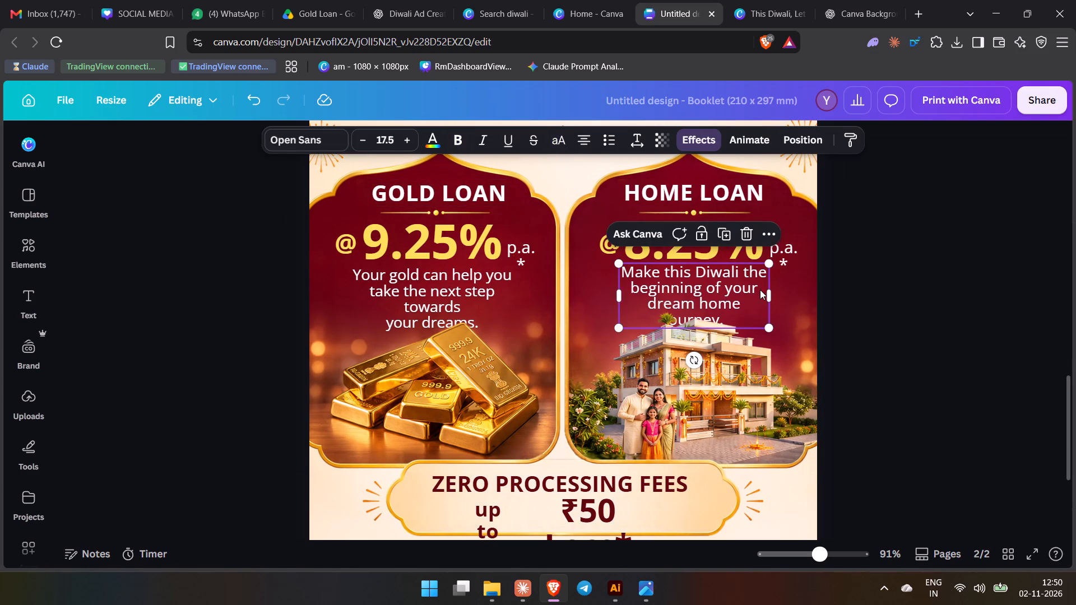
left_click_drag(776, 289, 807, 291)
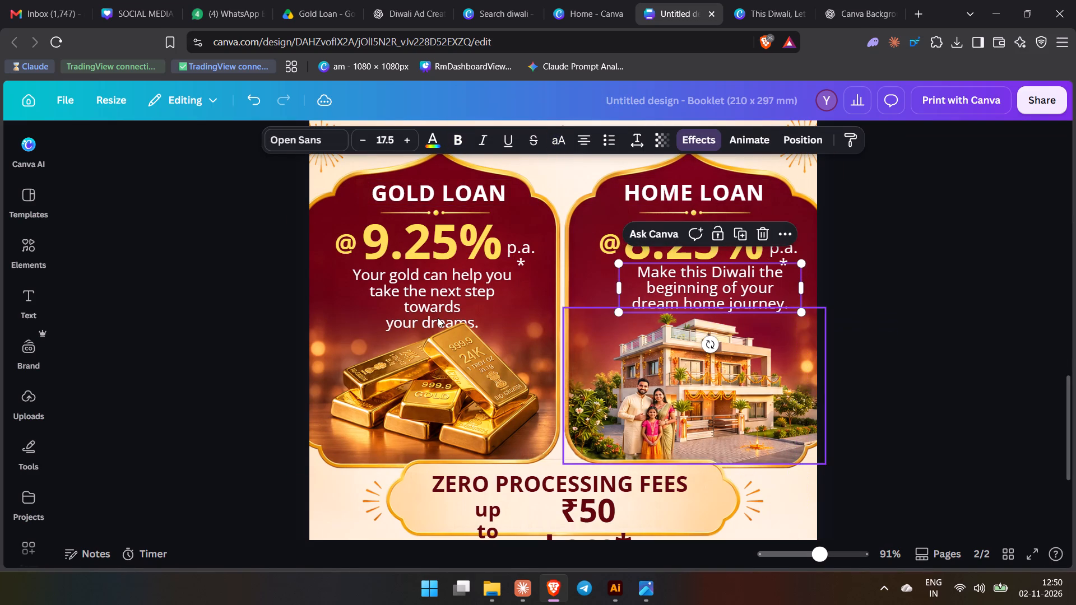
left_click(452, 295)
left_click_drag(528, 301, 551, 300)
left_click(857, 370)
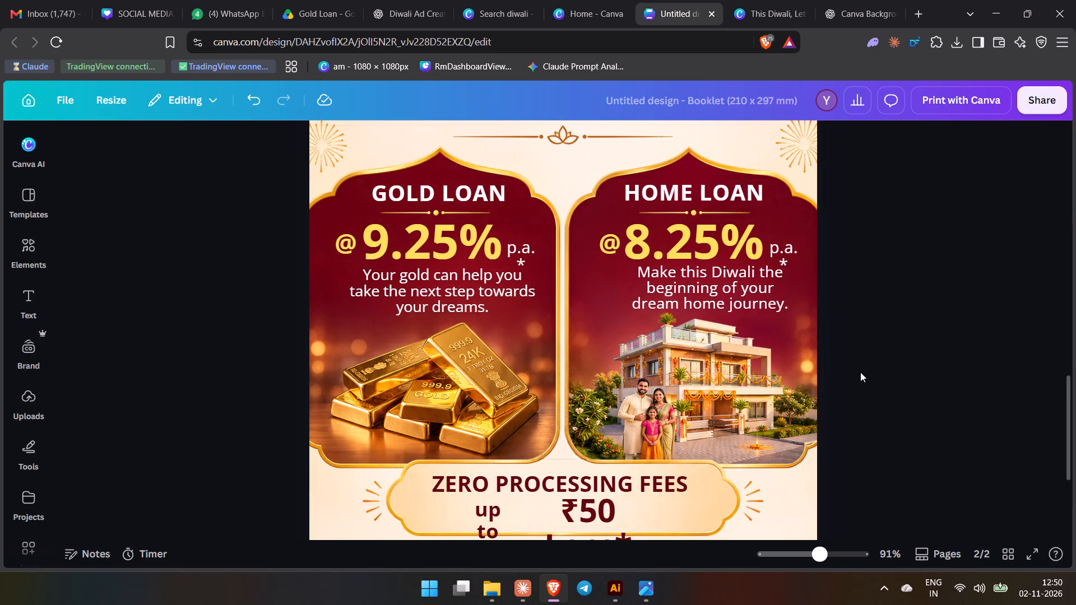
Move the firework beside the Gold Loan card out of the way and group the card's frame, texts and gold bars image.
scroll(435, 425, "down", 2, "ctrl")
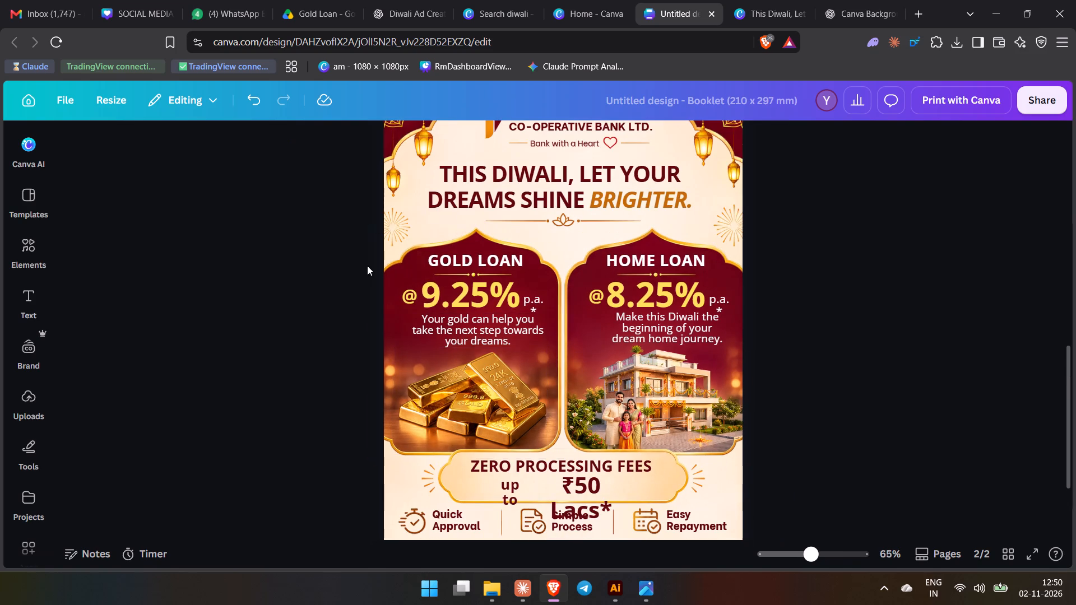
left_click(394, 229)
left_click(397, 219)
left_click_drag(396, 219, 391, 217)
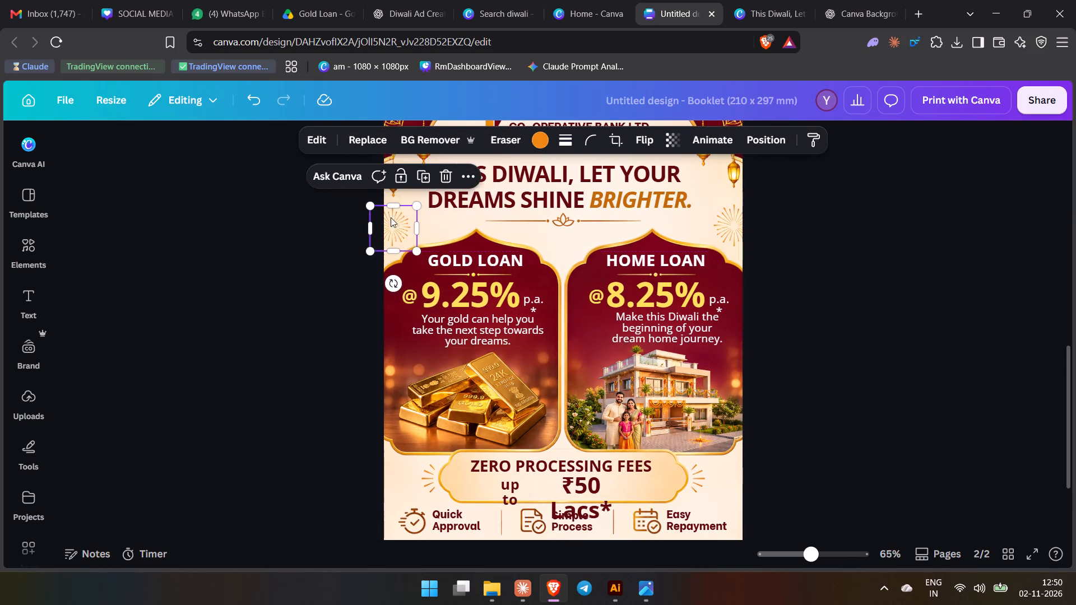
left_click_drag(391, 217, 375, 147)
left_click_drag(348, 235, 516, 404)
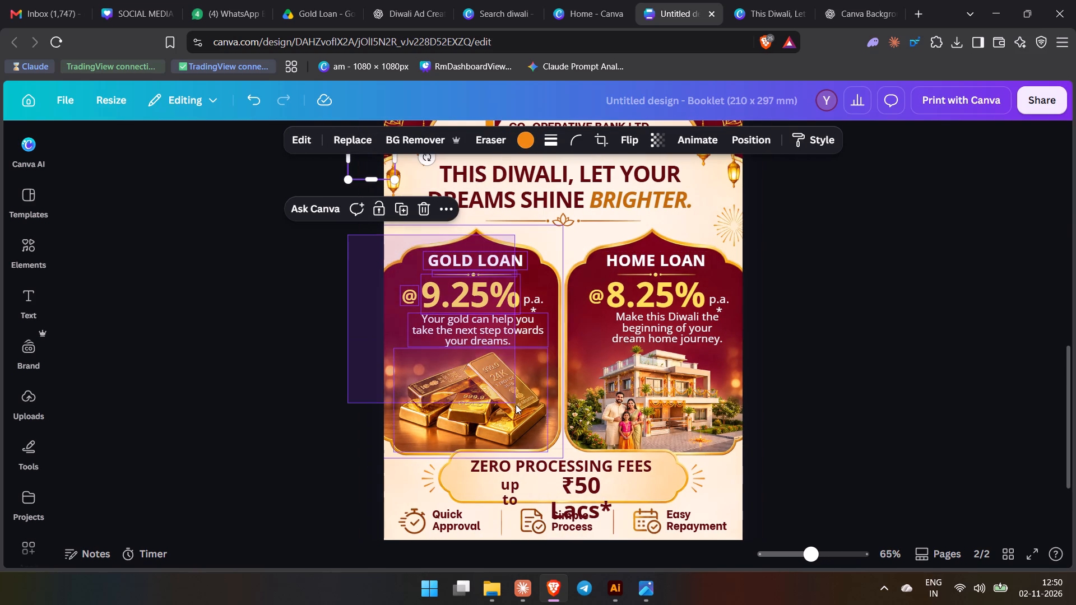
left_click_drag(516, 404, 520, 413)
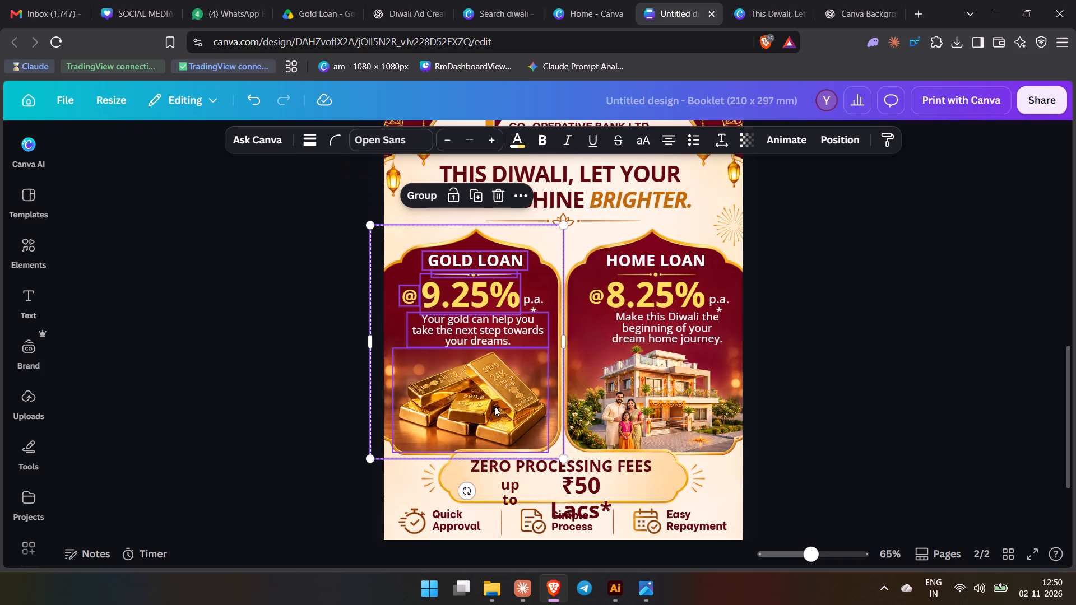
left_click(430, 195)
Copy the Gold Loan card group into page 1 of the "This Diwali, Let Your Dreams Shine Brighter." design.
key("ctrl+c")
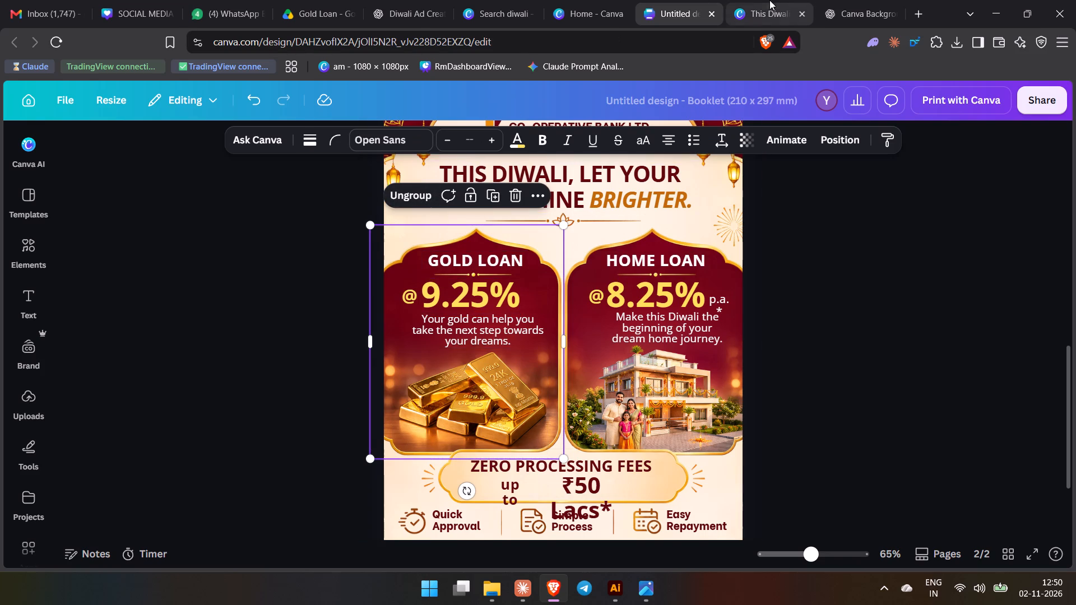
left_click(769, 0)
key("ctrl+v")
scroll(582, 424, "up", 2, "ctrl")
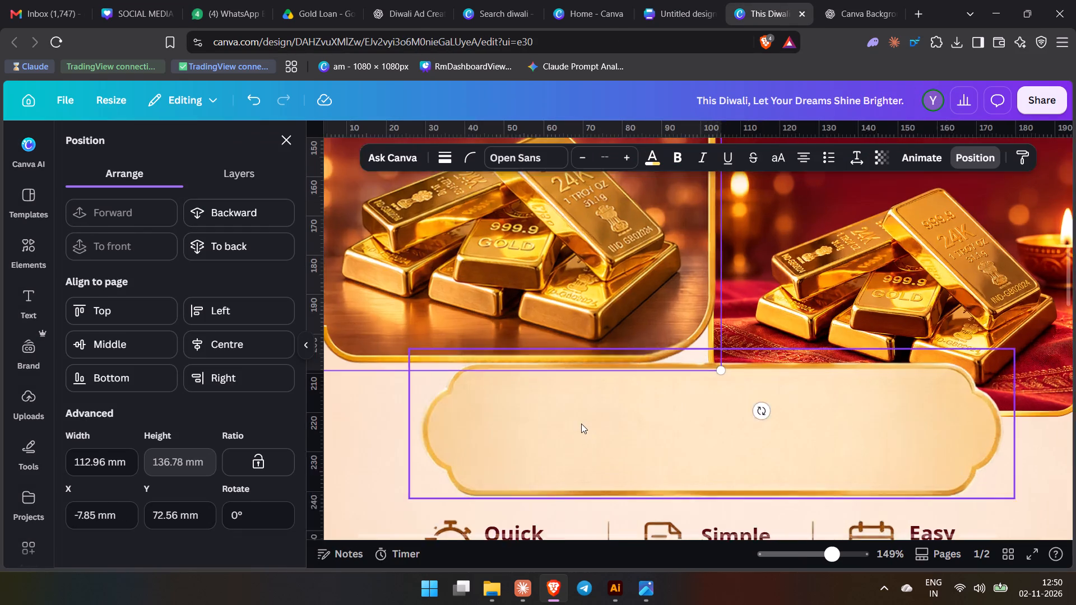
scroll(581, 424, "up", 1, "ctrl")
scroll(579, 427, "down", 9, "ctrl")
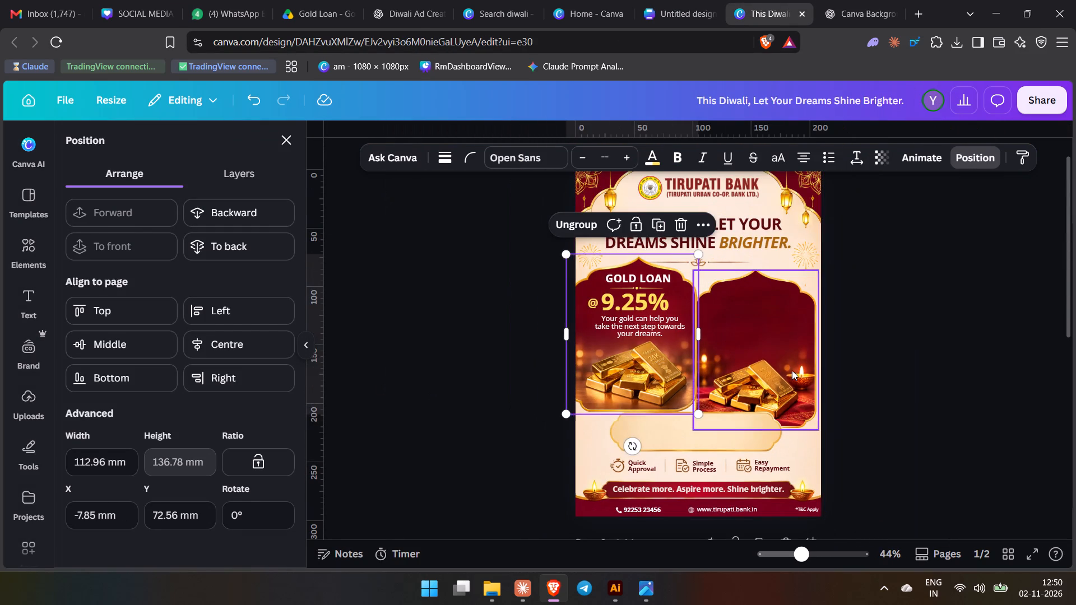
Delete the old textless gold and house cards and place the pasted Gold Loan card at about X -2.9 mm, Y 75.9 mm.
left_click(791, 369)
key("Delete")
left_click_drag(634, 331, 762, 333)
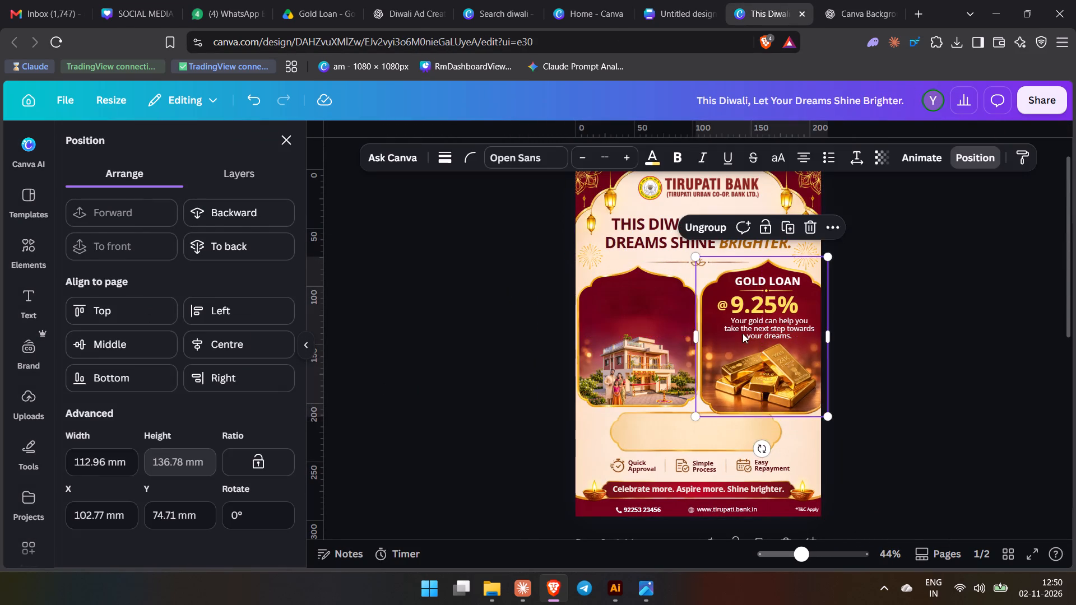
left_click(620, 341)
key("Delete")
left_click_drag(741, 352, 618, 352)
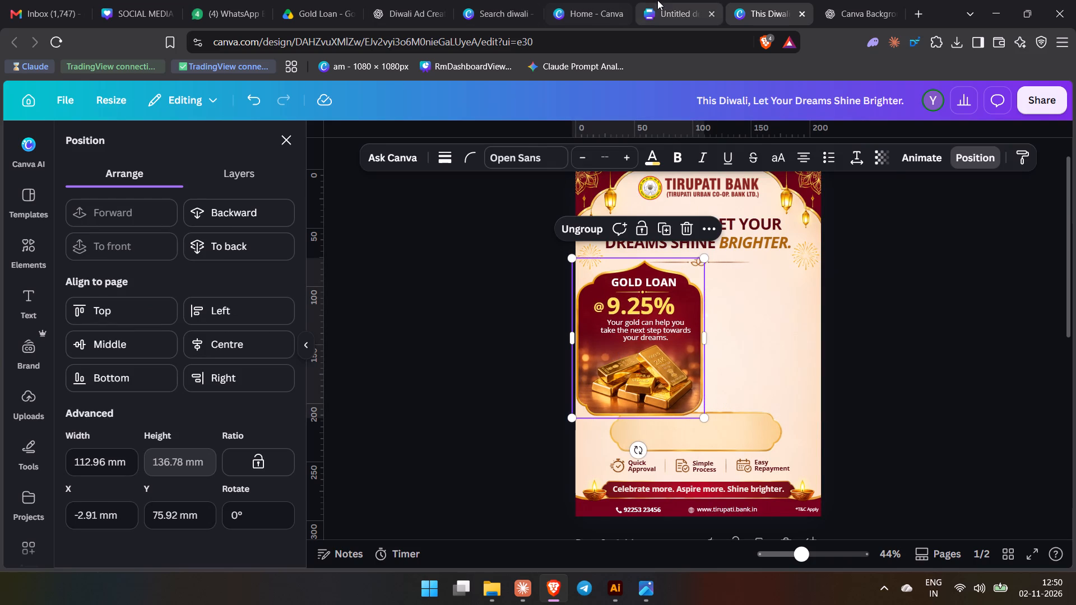
In the untitled booklet design, move the firework off the Home Loan card and group the card's elements.
left_click(657, 0)
left_click(757, 304)
left_click(734, 219)
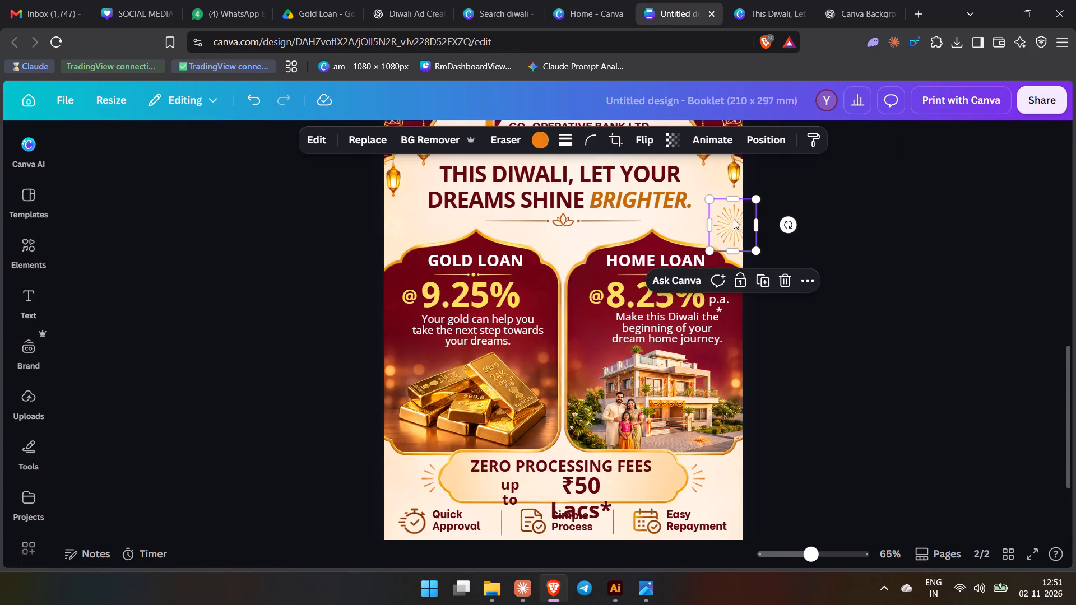
left_click_drag(734, 219, 789, 167)
left_click_drag(772, 256, 583, 443)
left_click(621, 195)
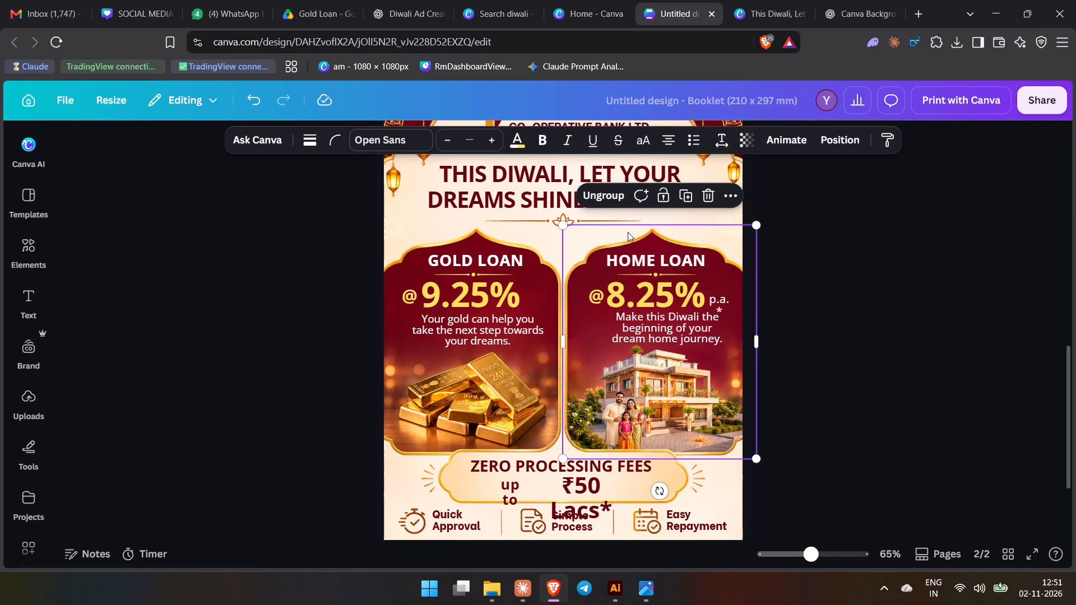
Copy the Home Loan card group into page 1 of the "This Diwali, Let Your Dreams Shine Brighter." design.
key("ctrl+c")
left_click(752, 0)
key("ctrl+v")
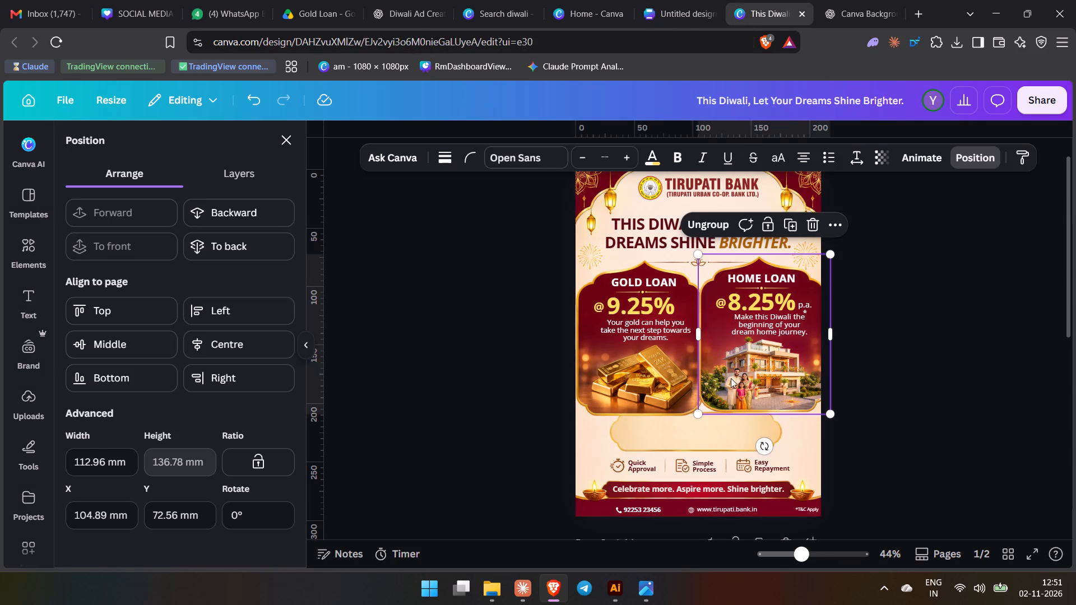
left_click(870, 384)
left_click(869, 383)
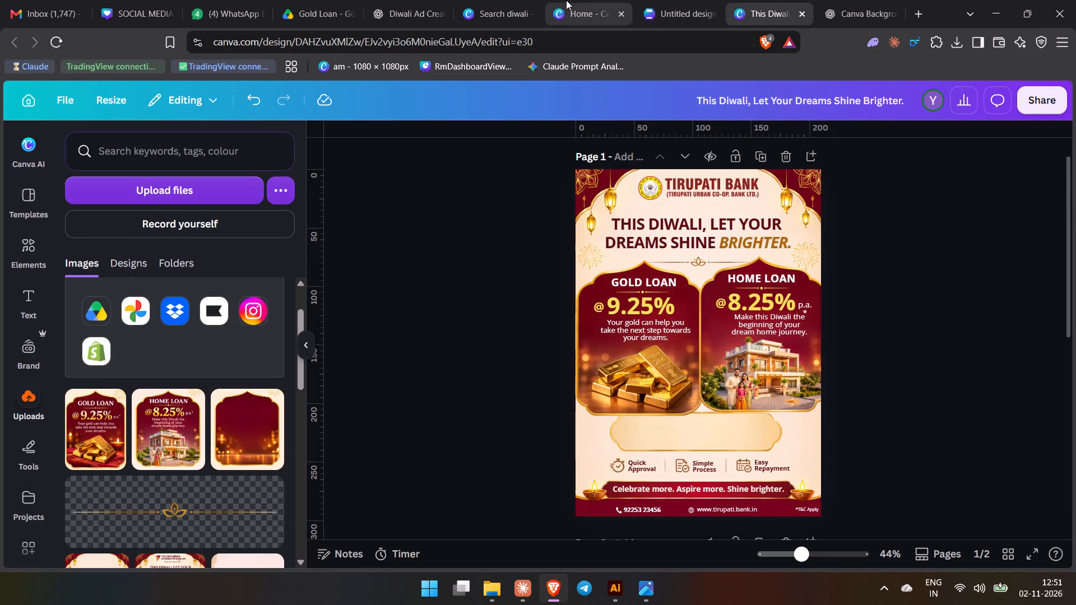
Compare the ZERO PROCESSING FEES banner in the booklet design with the blank cream banner below the cards in the Diwali design.
left_click(653, 0)
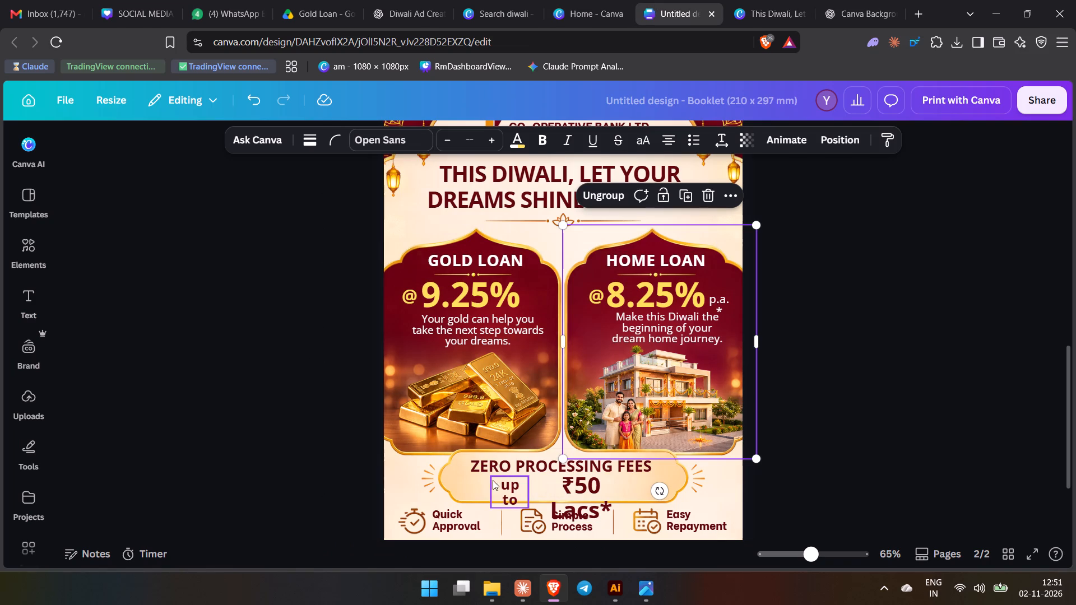
scroll(457, 480, "up", 10, "ctrl")
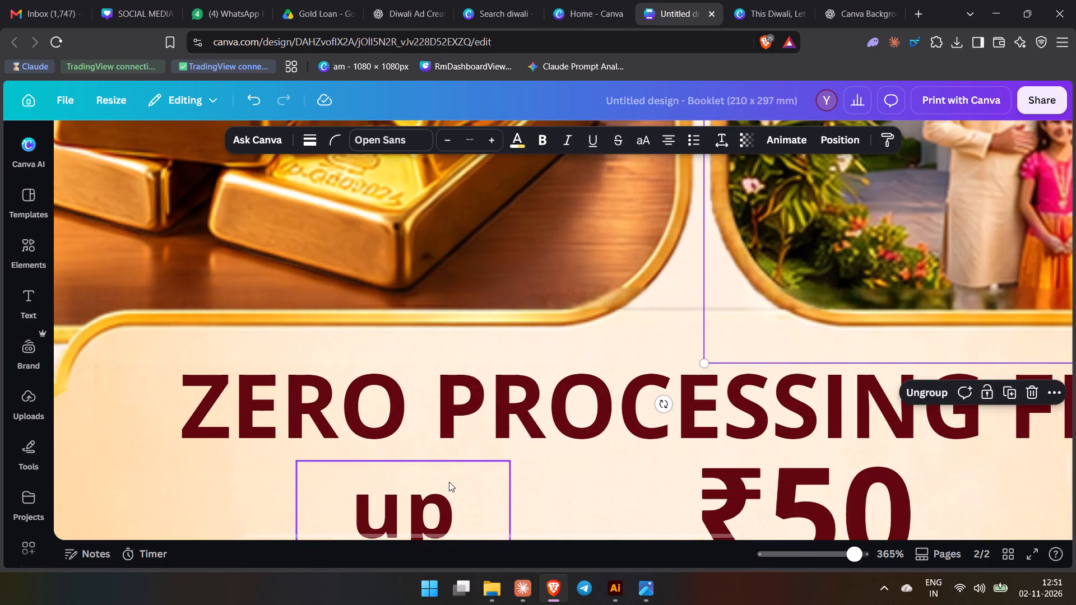
scroll(447, 490, "down", 3, "ctrl")
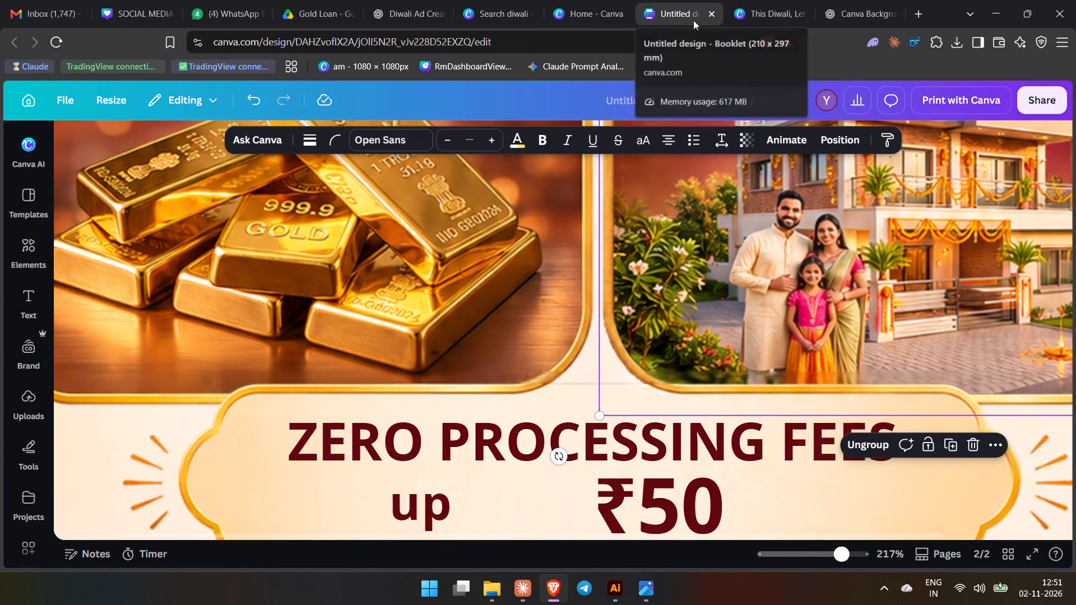
left_click(767, 0)
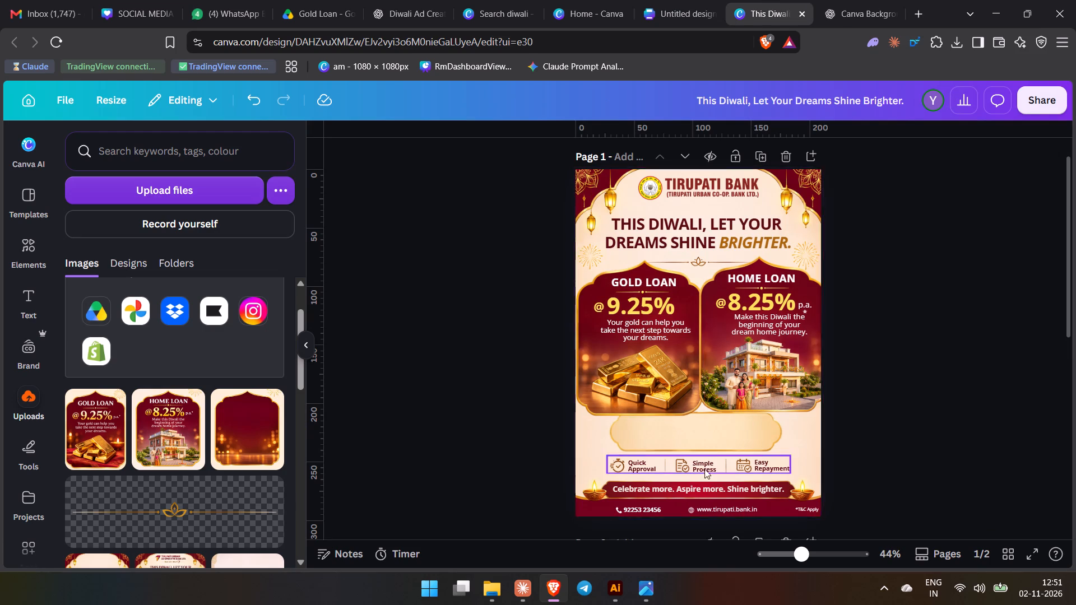
scroll(727, 428, "up", 9, "ctrl")
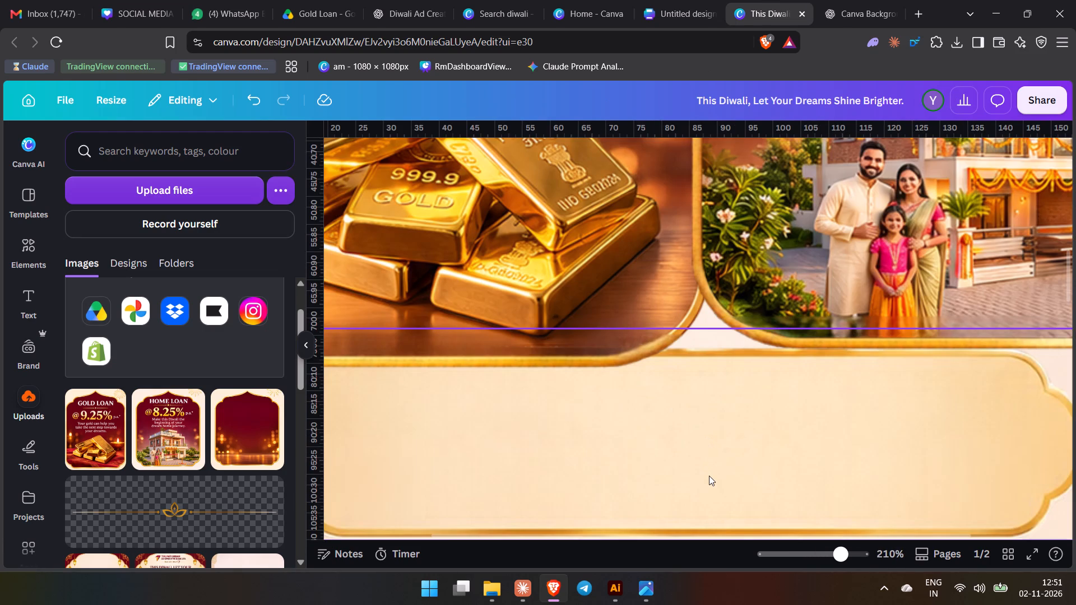
left_click_drag(730, 471, 731, 456, "ctrl")
scroll(662, 468, "down", 7, "ctrl")
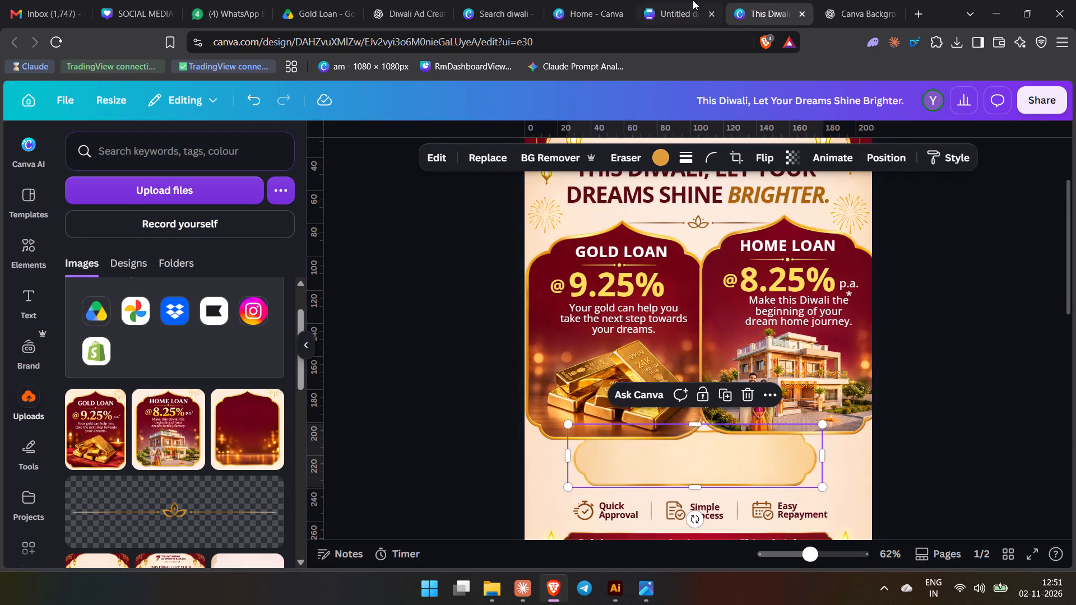
left_click(693, 0)
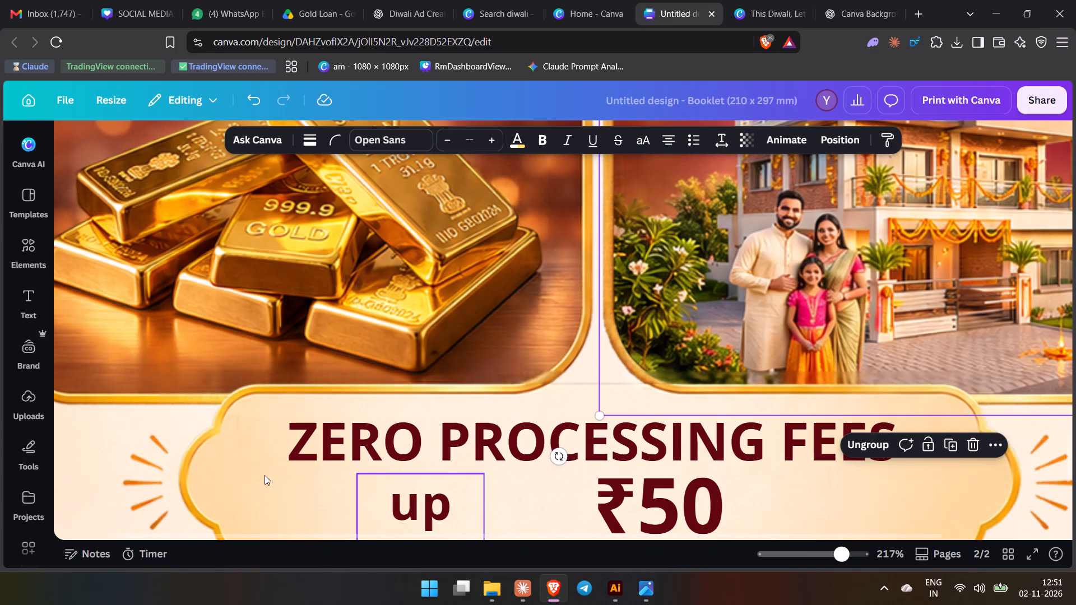
left_click(265, 475)
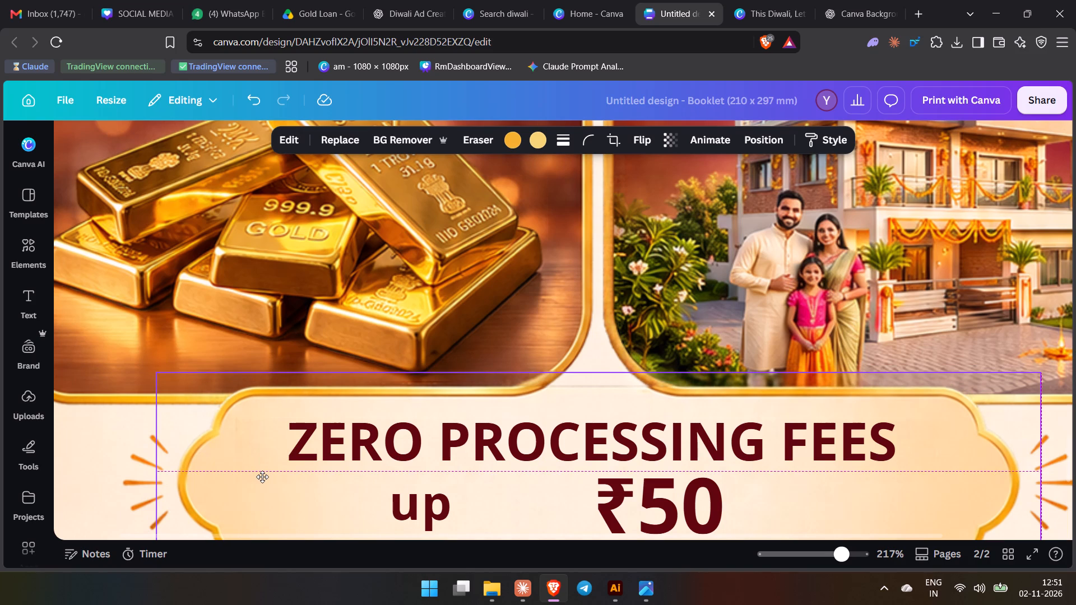
scroll(614, 418, "down", 3)
scroll(680, 408, "up", 6)
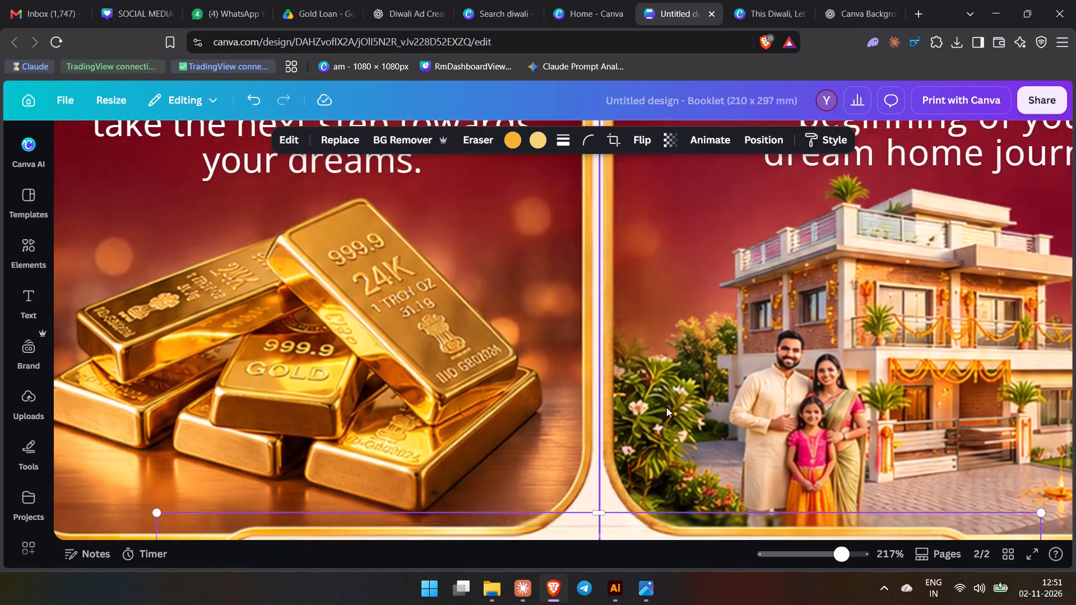
scroll(666, 408, "down", 2)
scroll(658, 406, "up", 4)
scroll(650, 410, "down", 4)
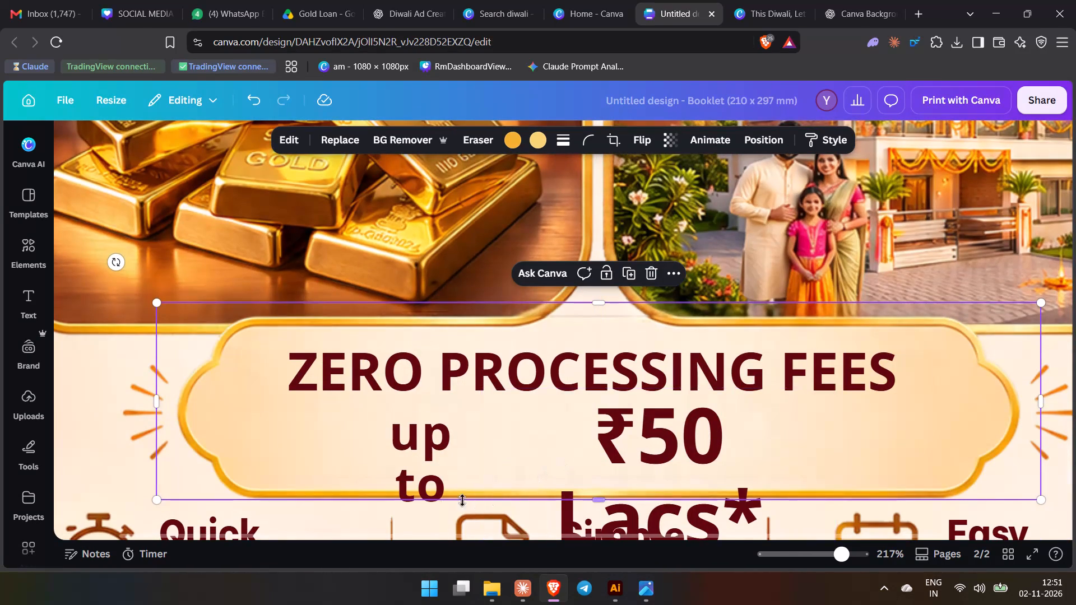
left_click(783, 0)
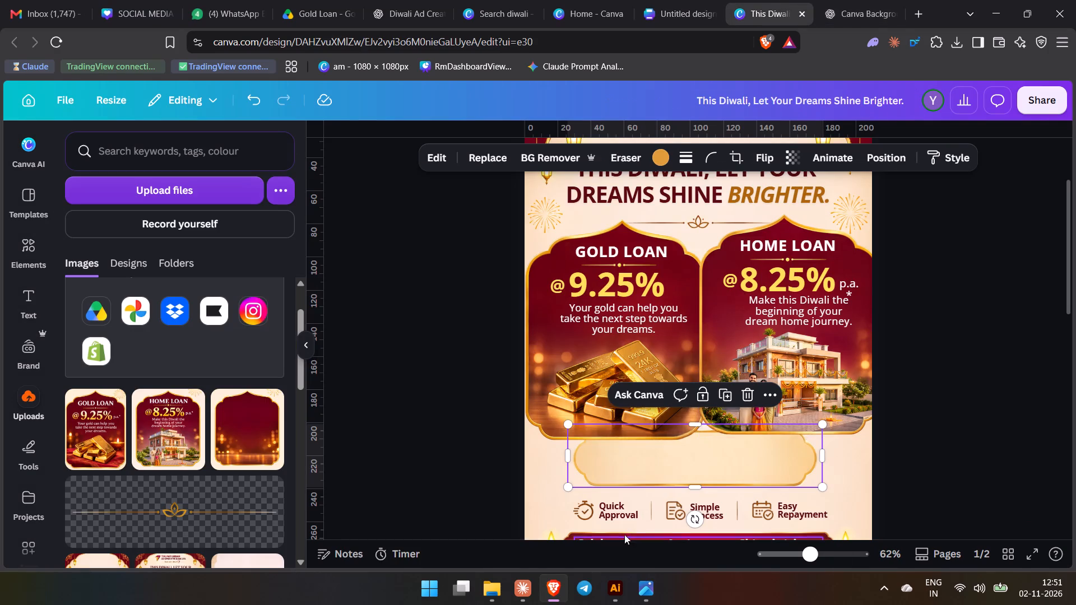
Move the blank cream banner down over the Quick Approval, Simple Process and Easy Repayment row, clear of the loan cards.
left_click(620, 305)
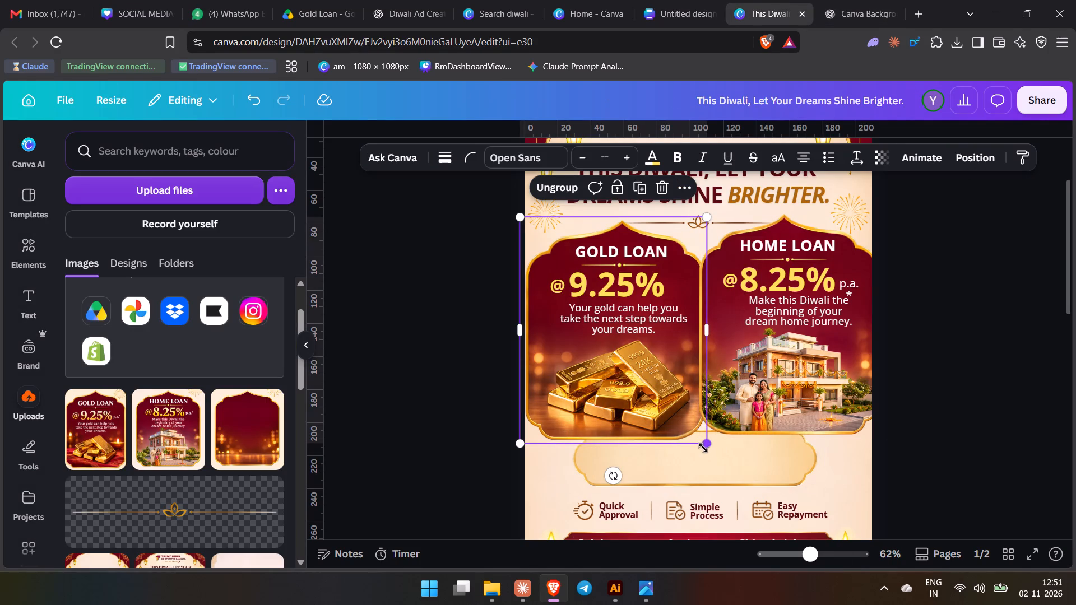
left_click_drag(702, 450, 689, 438)
left_click_drag(711, 464, 722, 476)
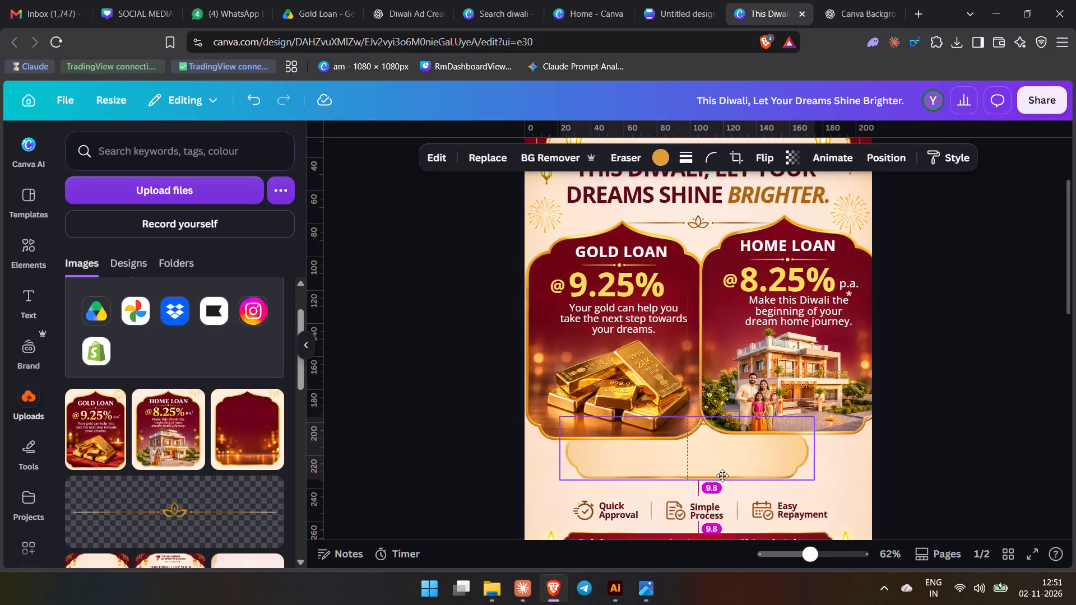
left_click_drag(722, 476, 771, 524)
Scale down the Gold Loan and Home Loan card groups until both fit side by side within the page width.
left_click(669, 377)
left_click_drag(706, 444, 688, 431)
left_click_drag(612, 374, 616, 379)
left_click(744, 369)
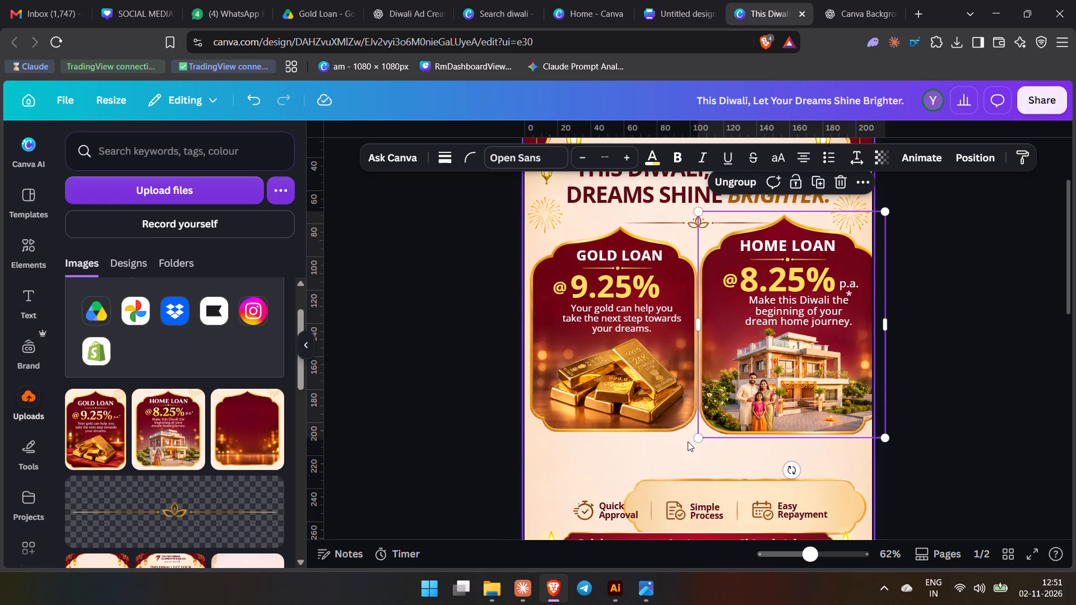
left_click_drag(698, 442, 703, 437)
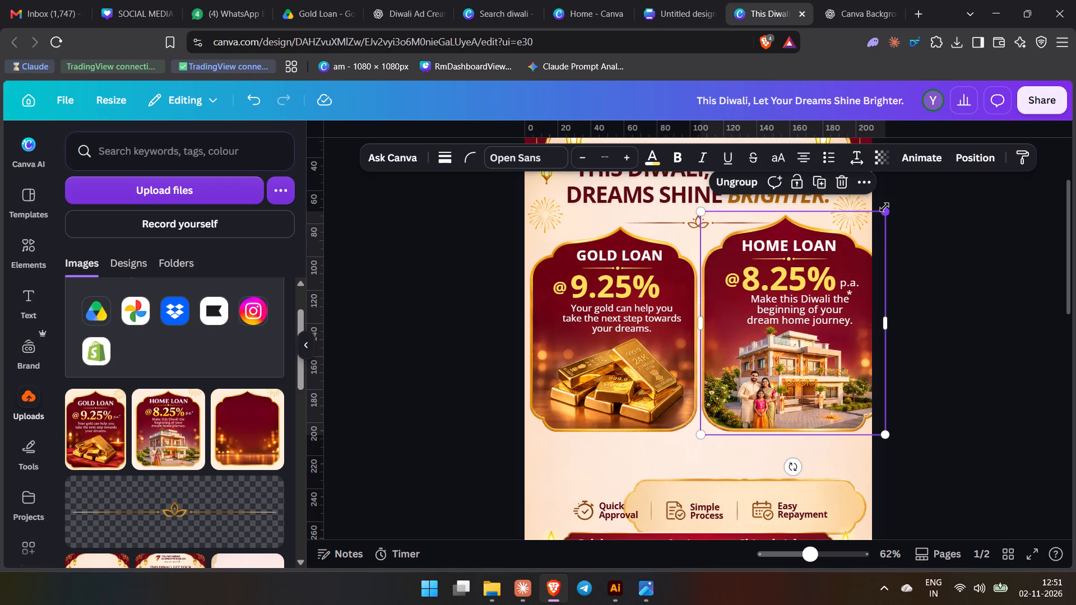
left_click_drag(884, 207, 876, 223)
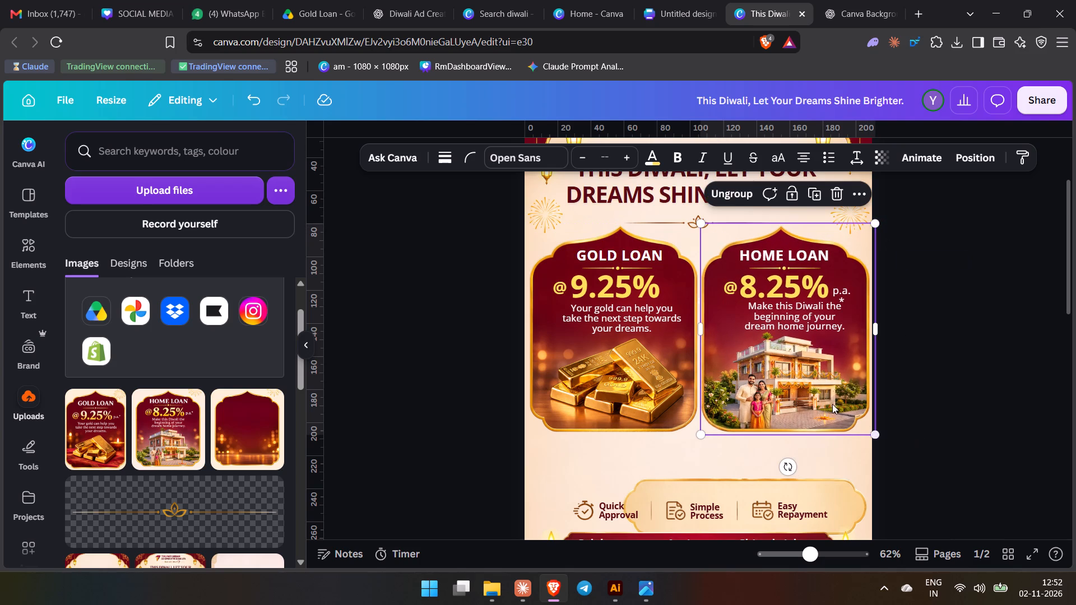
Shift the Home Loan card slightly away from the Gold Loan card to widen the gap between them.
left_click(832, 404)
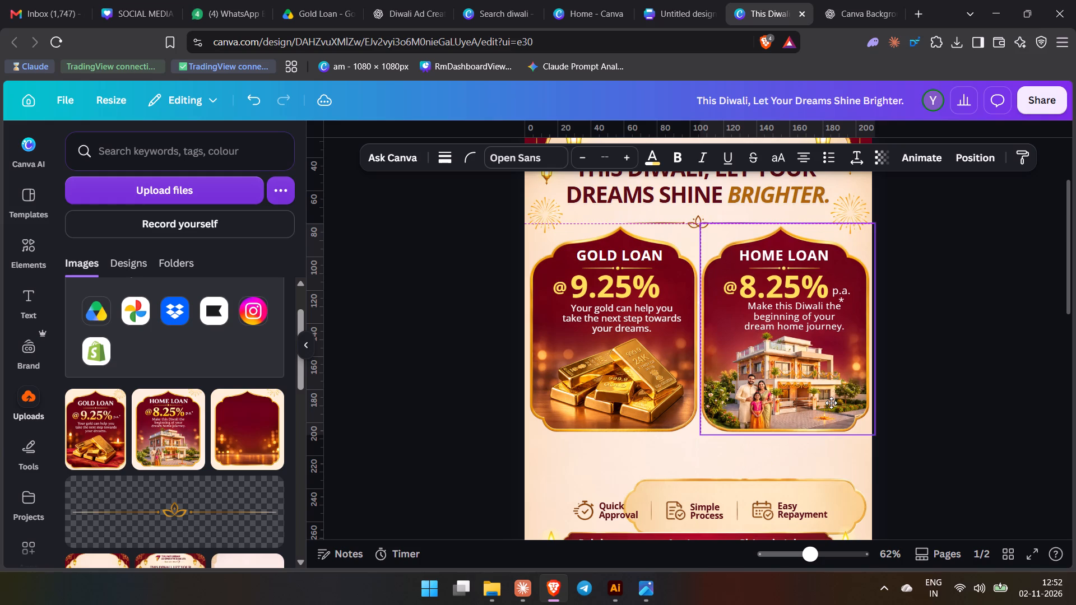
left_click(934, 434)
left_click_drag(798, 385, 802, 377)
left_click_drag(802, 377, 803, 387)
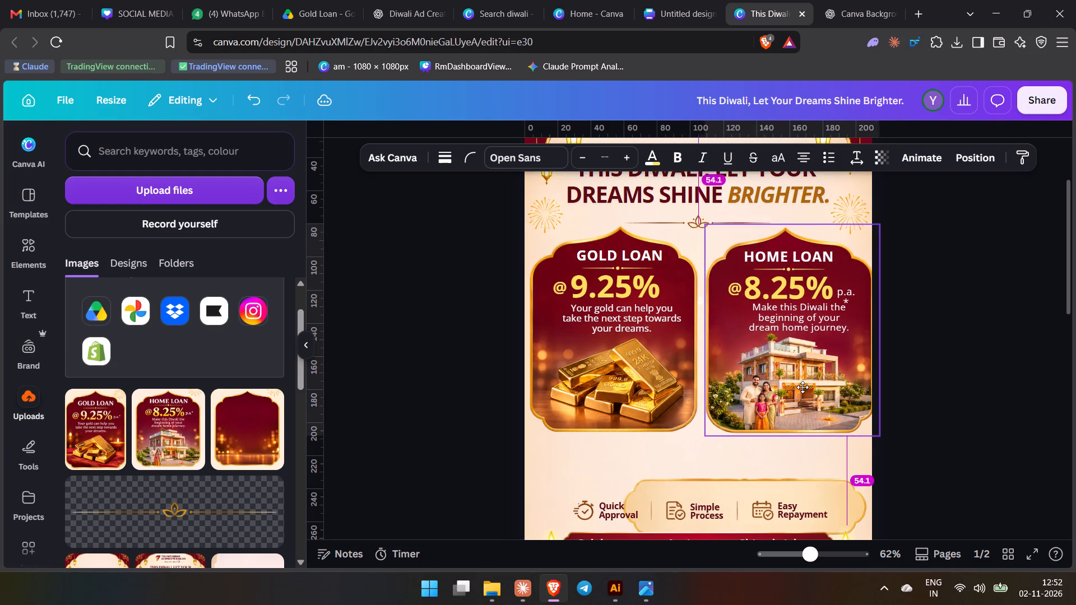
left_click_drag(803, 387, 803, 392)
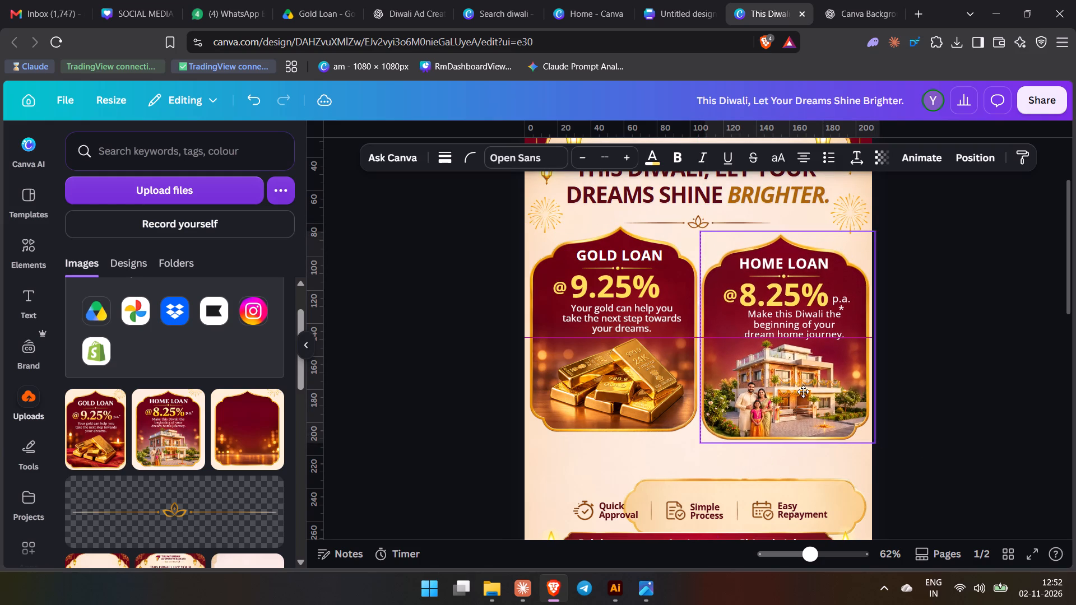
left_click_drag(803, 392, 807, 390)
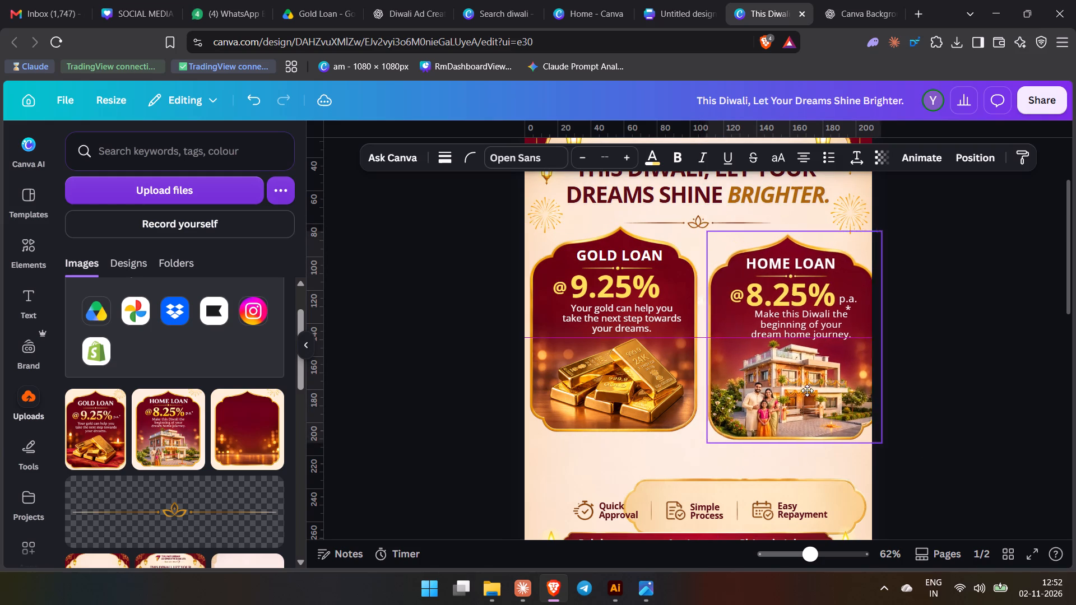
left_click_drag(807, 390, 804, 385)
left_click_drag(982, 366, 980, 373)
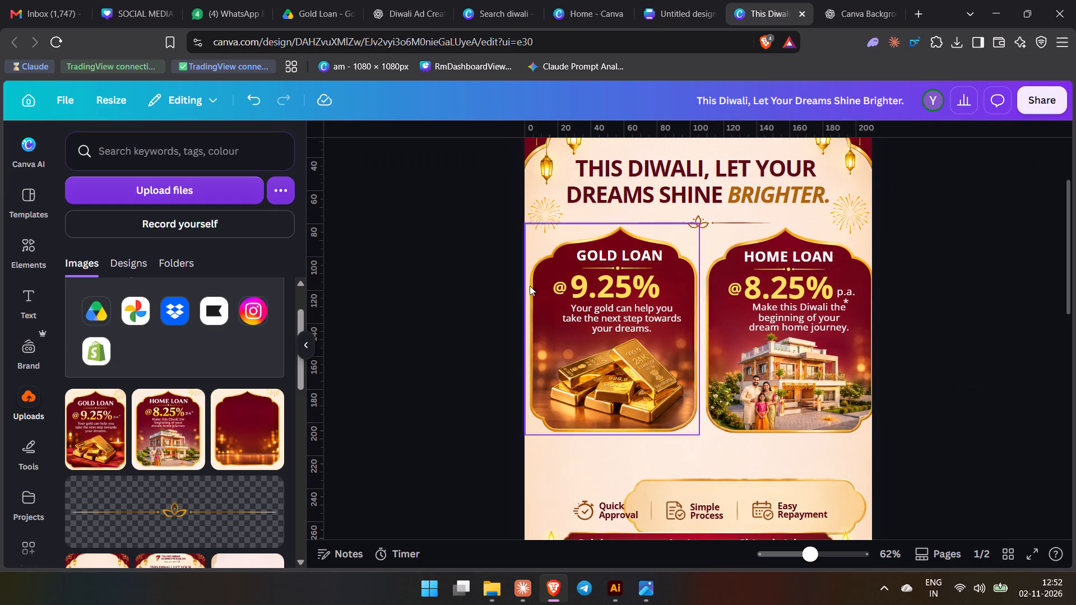
Add a horizontal guide across the page at about 80 mm, along the tops of the two loan cards.
left_click_drag(322, 245, 312, 255)
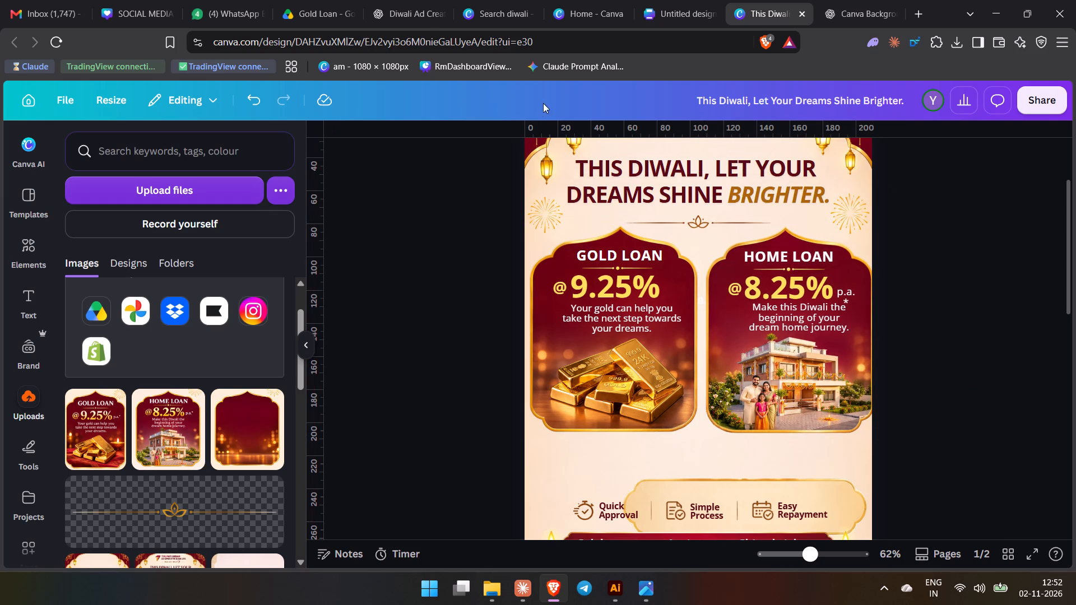
left_click_drag(526, 124, 519, 227)
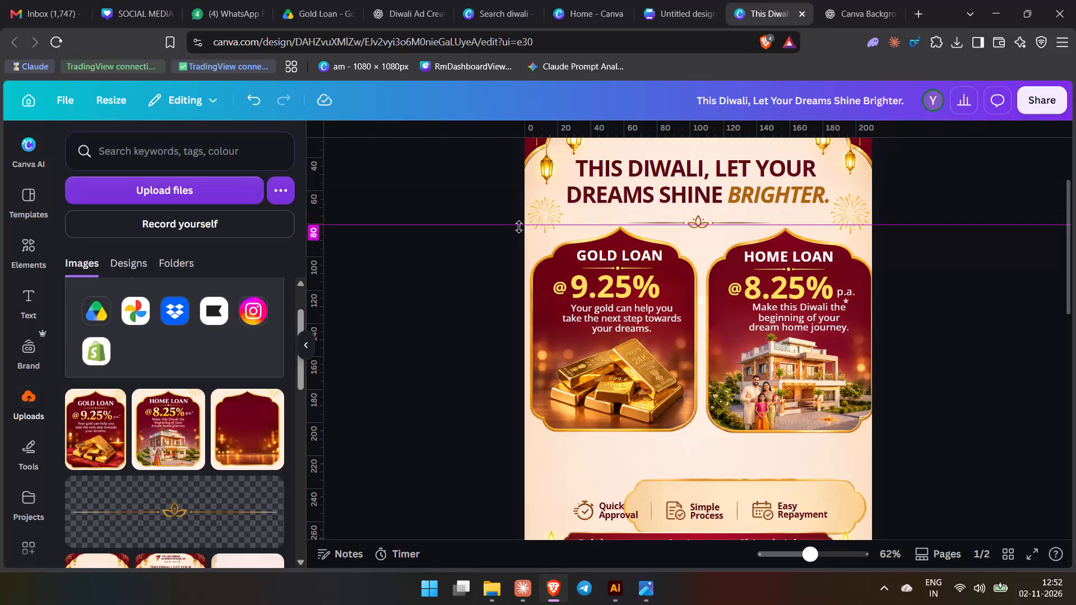
left_click_drag(519, 227, 523, 227)
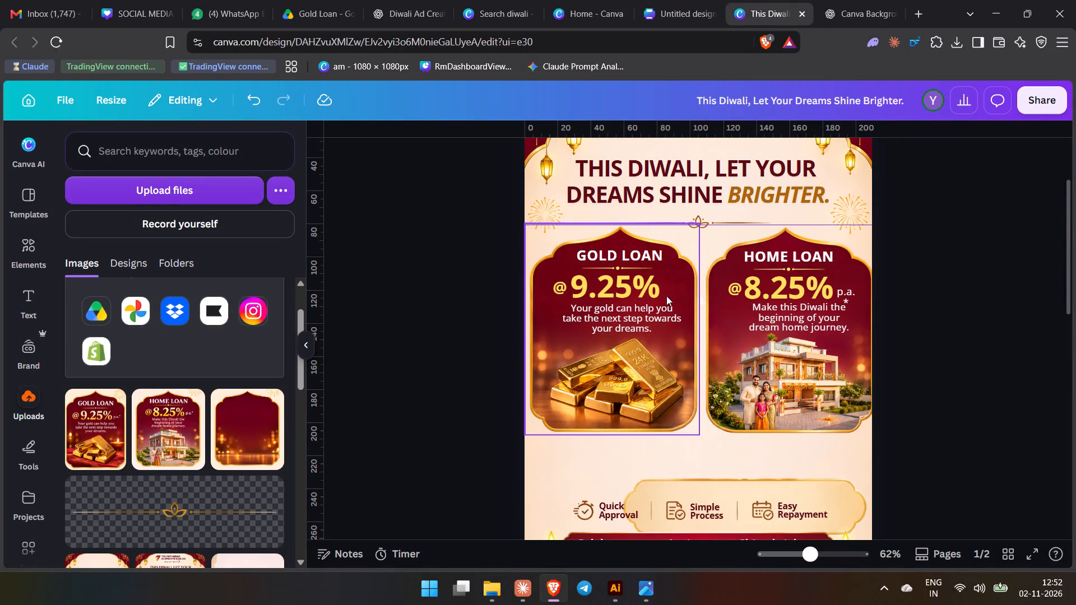
Align the tops of the Gold Loan and Home Loan card groups to the guide and place the two cards closely side by side.
left_click(643, 333)
left_click(640, 319)
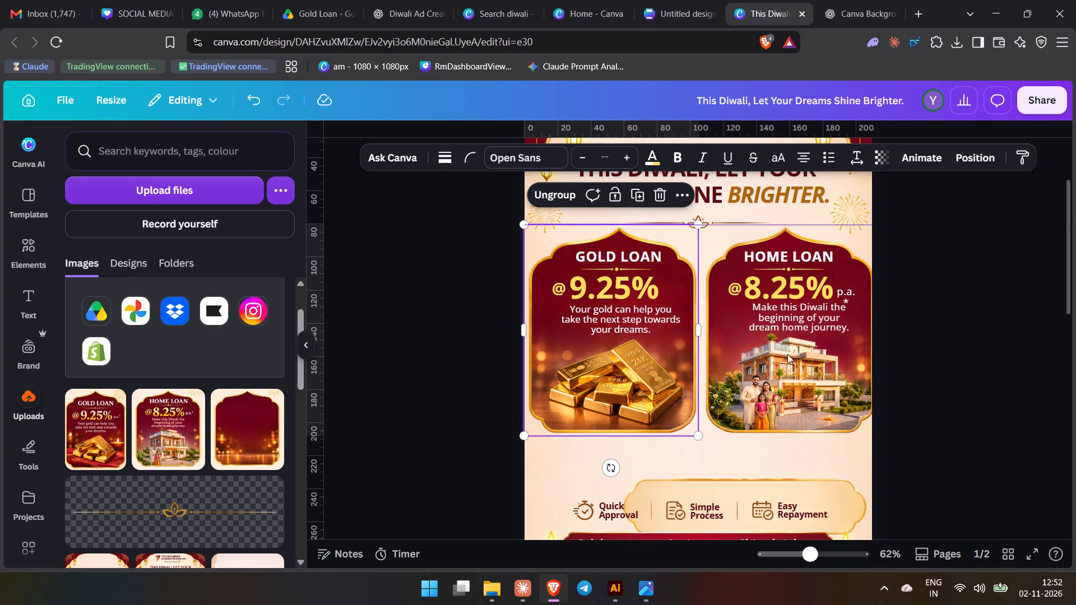
left_click_drag(797, 357, 788, 357)
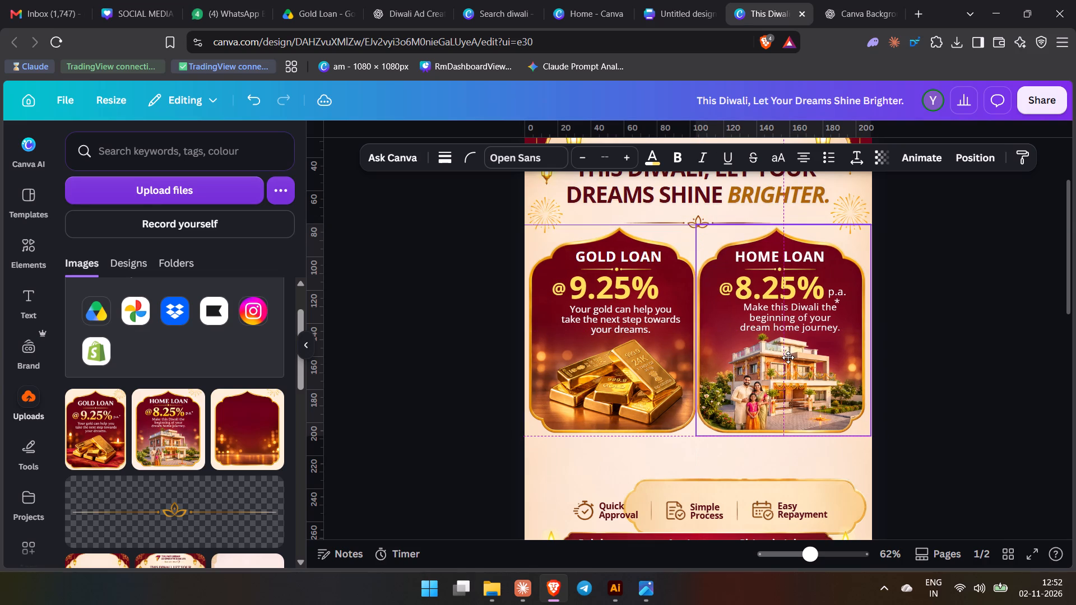
left_click_drag(788, 357, 789, 360)
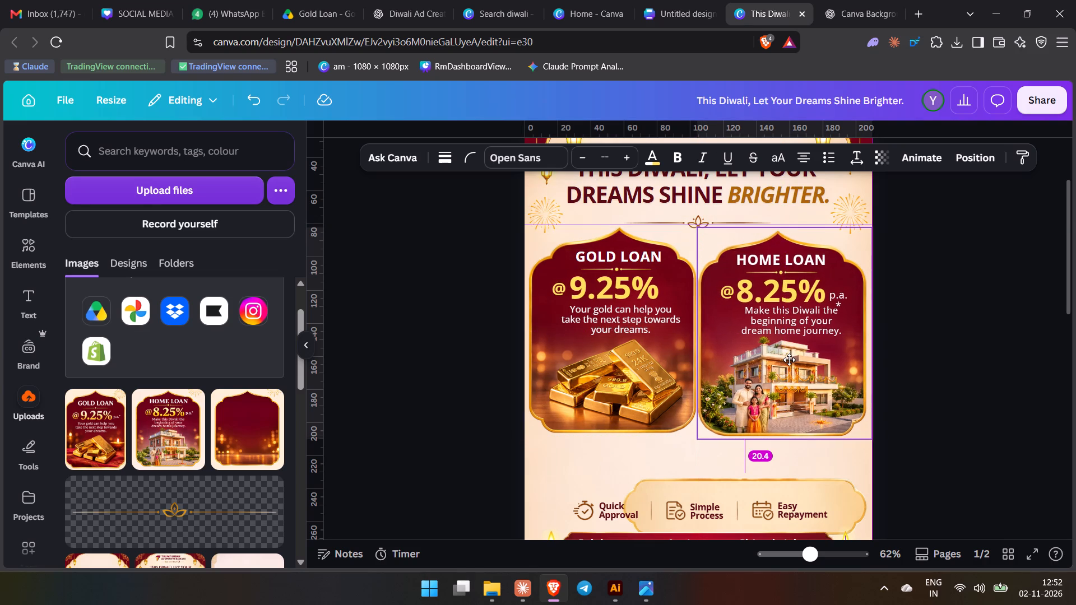
left_click_drag(789, 360, 789, 357)
left_click(1002, 423)
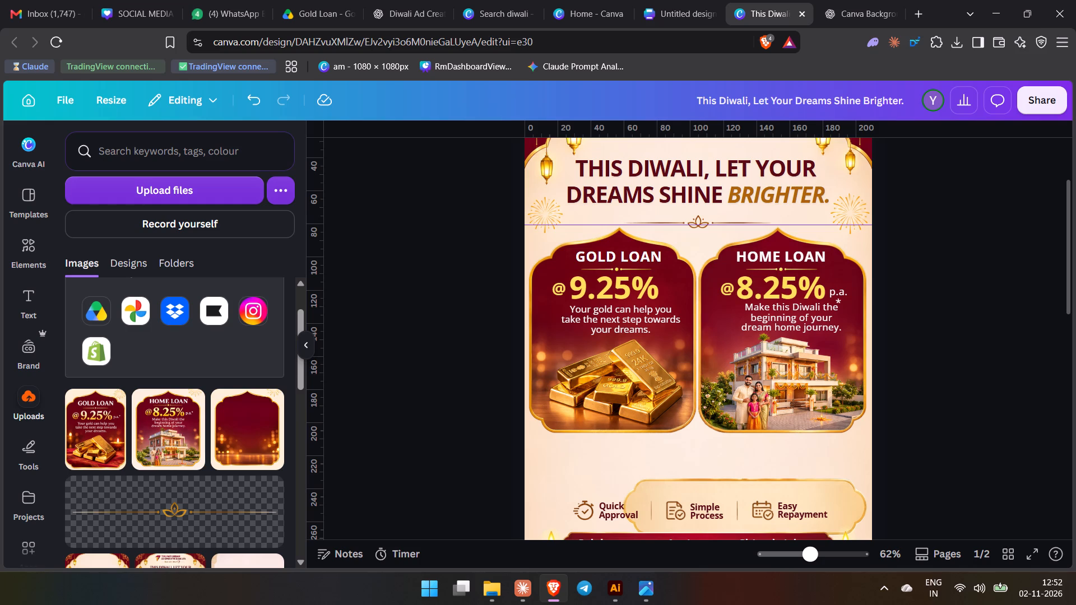
Examine the gap between the Gold Loan and Home Loan cards and their top alignment against the guide at close range.
left_click(977, 343)
scroll(908, 359, "up", 4, "ctrl")
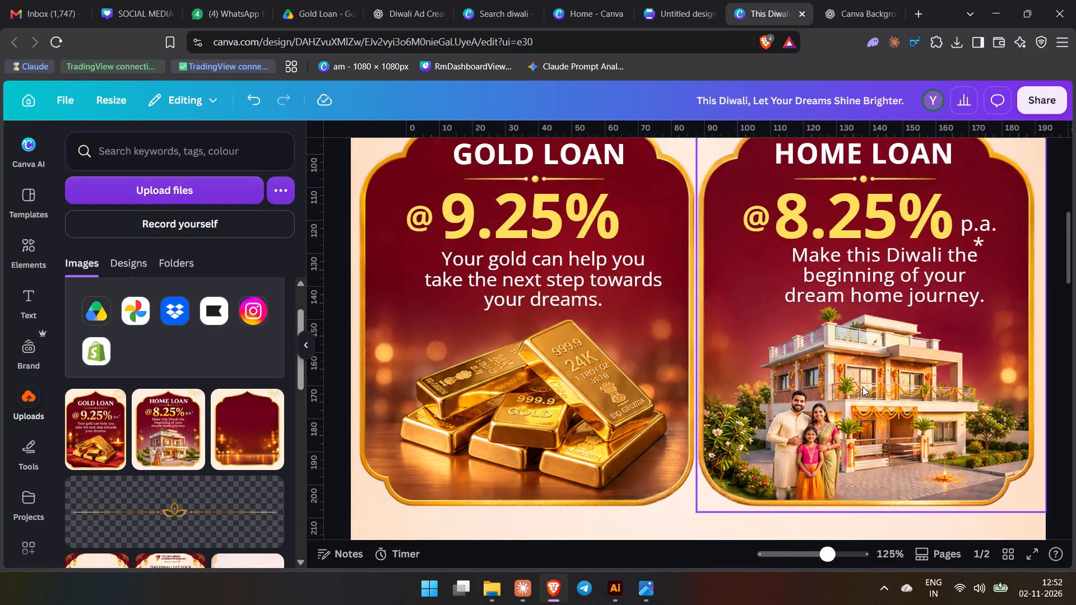
left_click(661, 356)
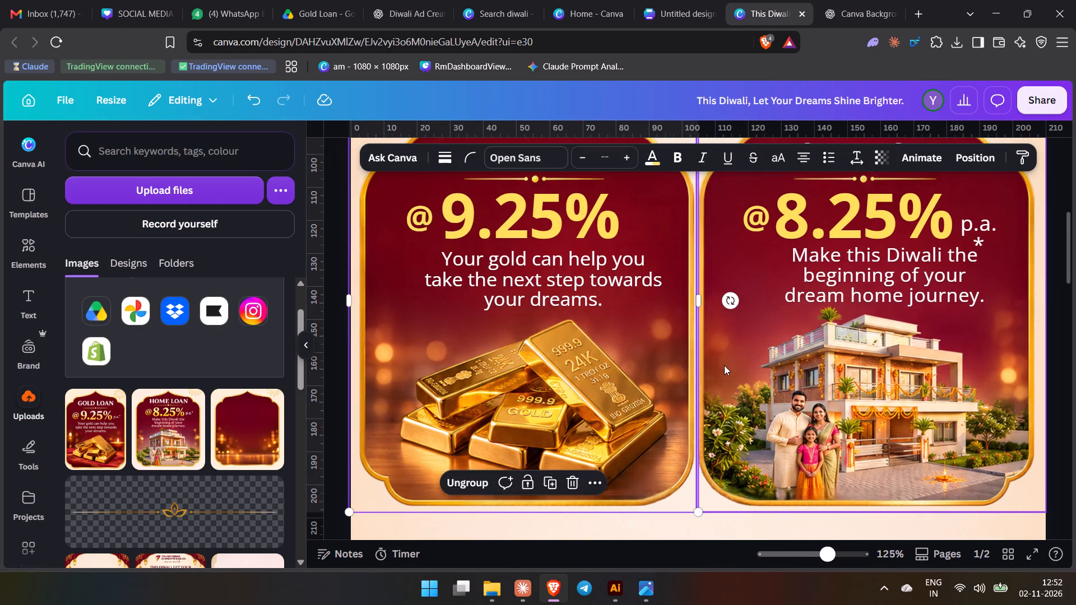
left_click(733, 365)
left_click(679, 370)
left_click(727, 379)
scroll(690, 367, "up", 2)
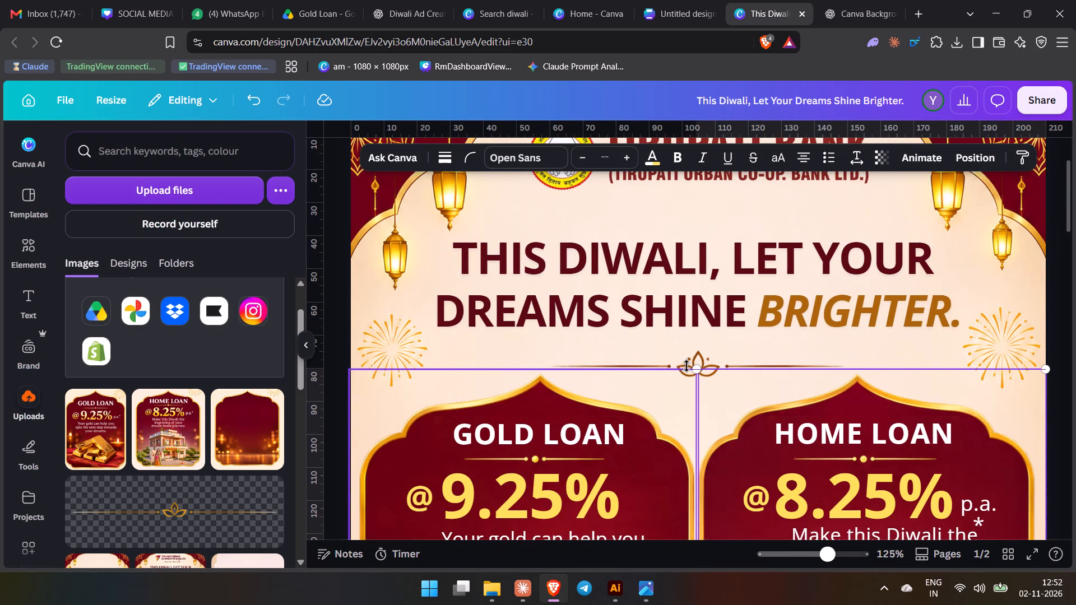
left_click(650, 402)
left_click(704, 418)
left_click(724, 415)
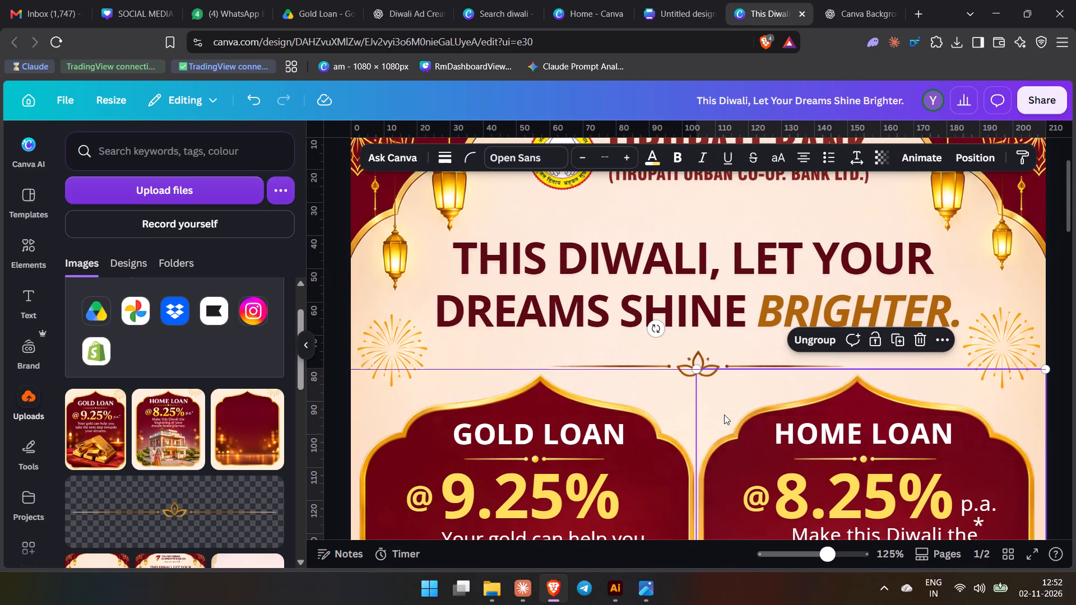
Ungroup the Gold Loan and Home Loan card groups.
scroll(738, 378, "down", 3)
scroll(792, 463, "up", 2, "ctrl")
scroll(786, 467, "down", 6, "ctrl")
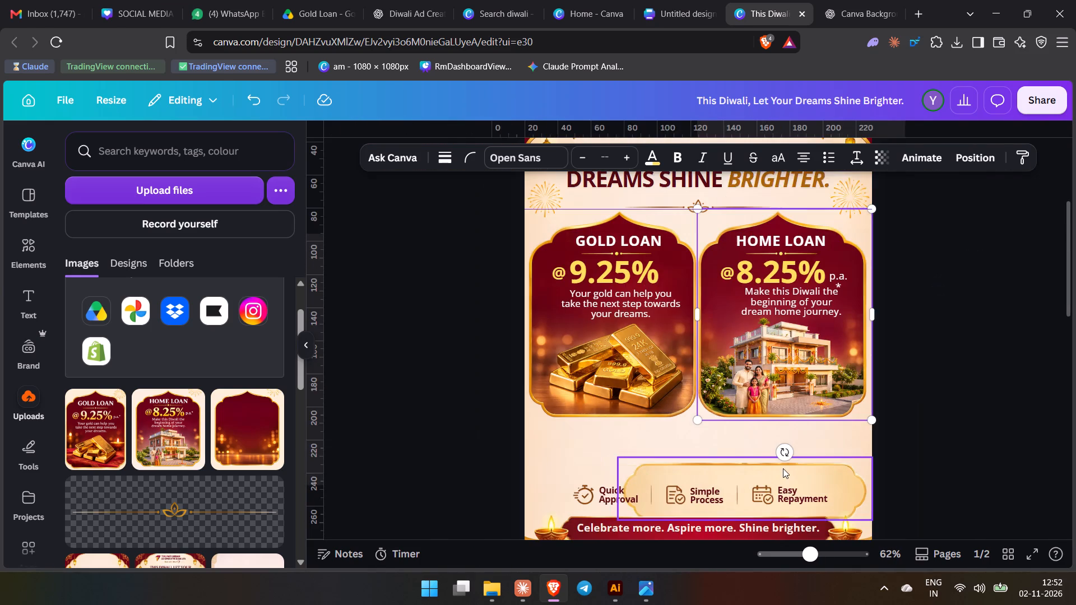
left_click(952, 480)
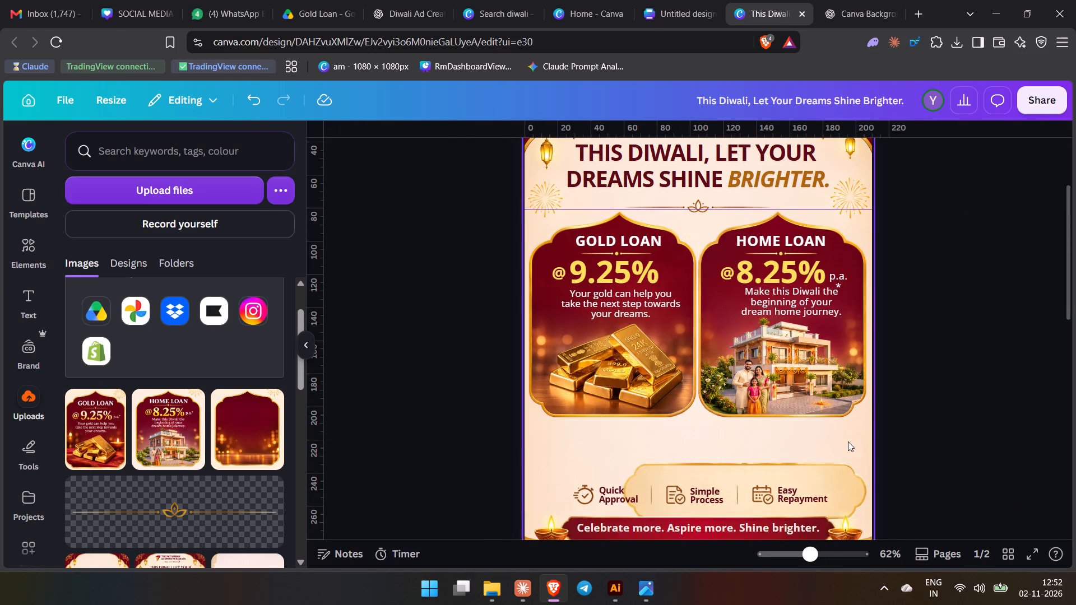
left_click(618, 355)
left_click(555, 175)
left_click(813, 334)
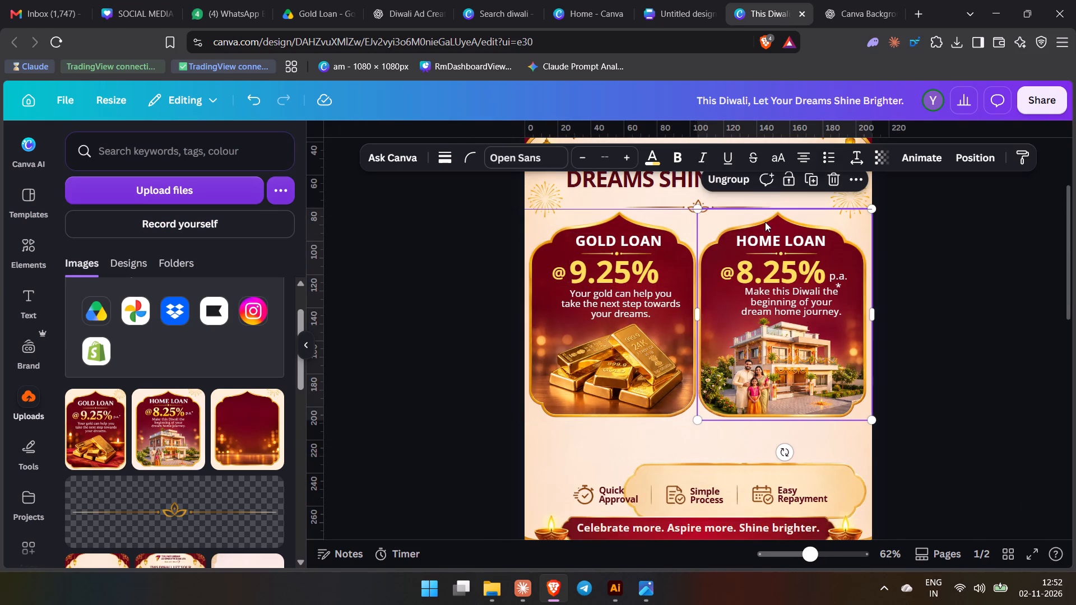
left_click(736, 180)
left_click(902, 367)
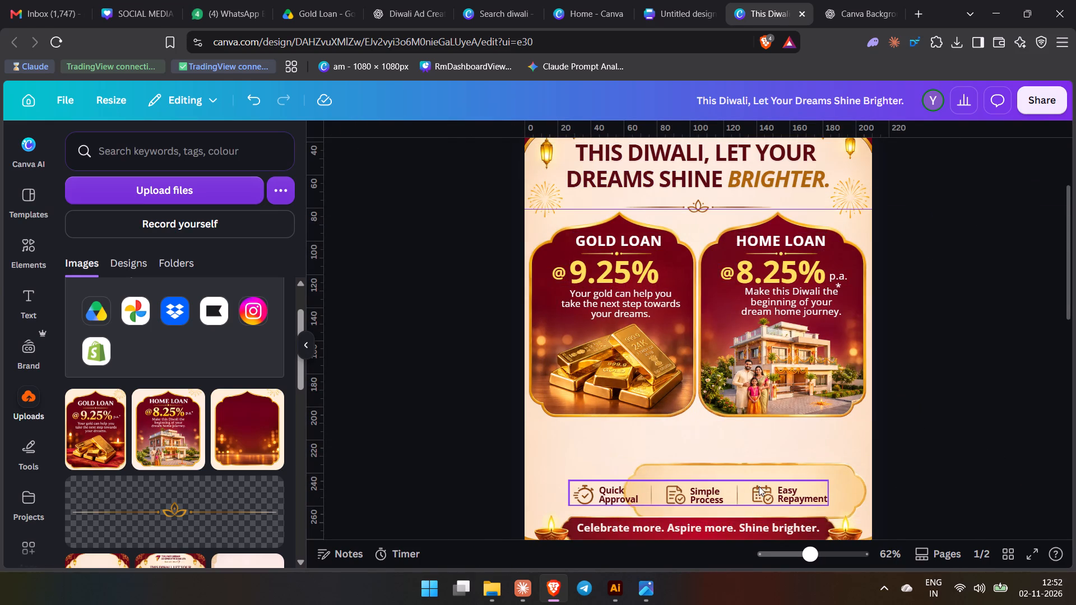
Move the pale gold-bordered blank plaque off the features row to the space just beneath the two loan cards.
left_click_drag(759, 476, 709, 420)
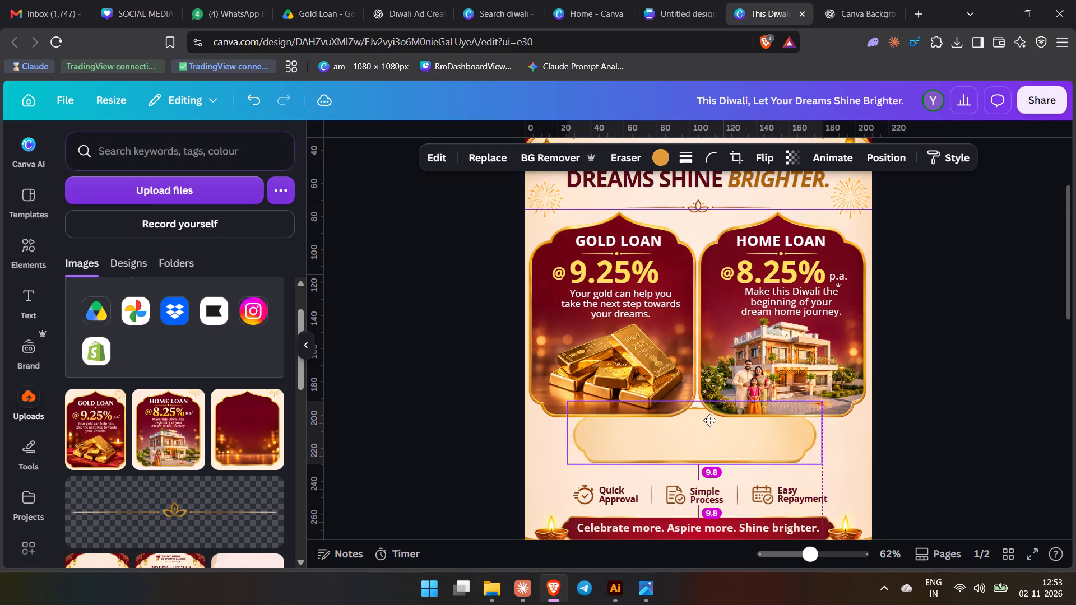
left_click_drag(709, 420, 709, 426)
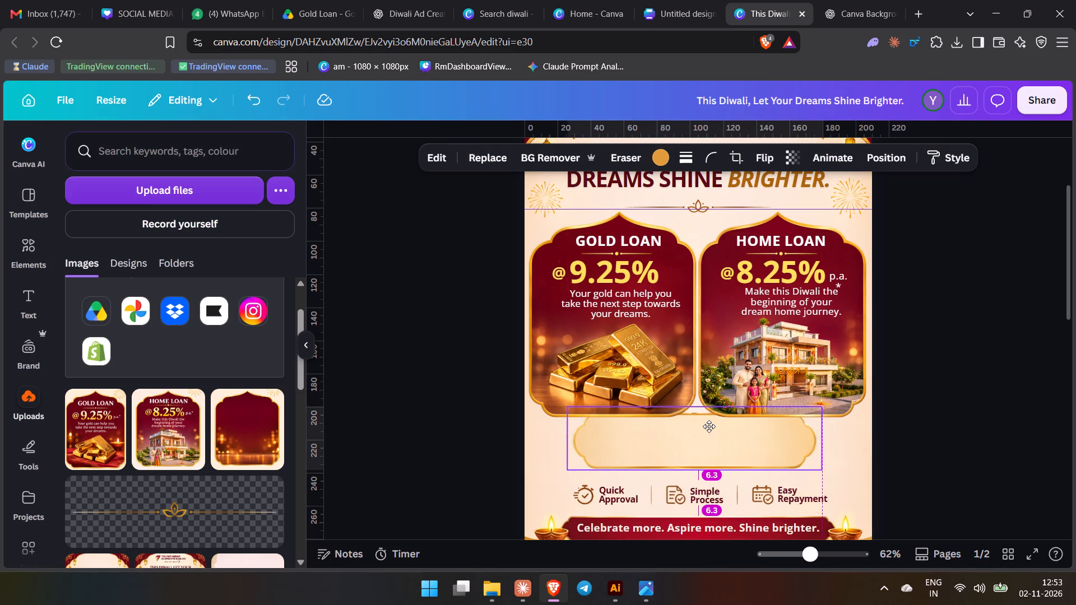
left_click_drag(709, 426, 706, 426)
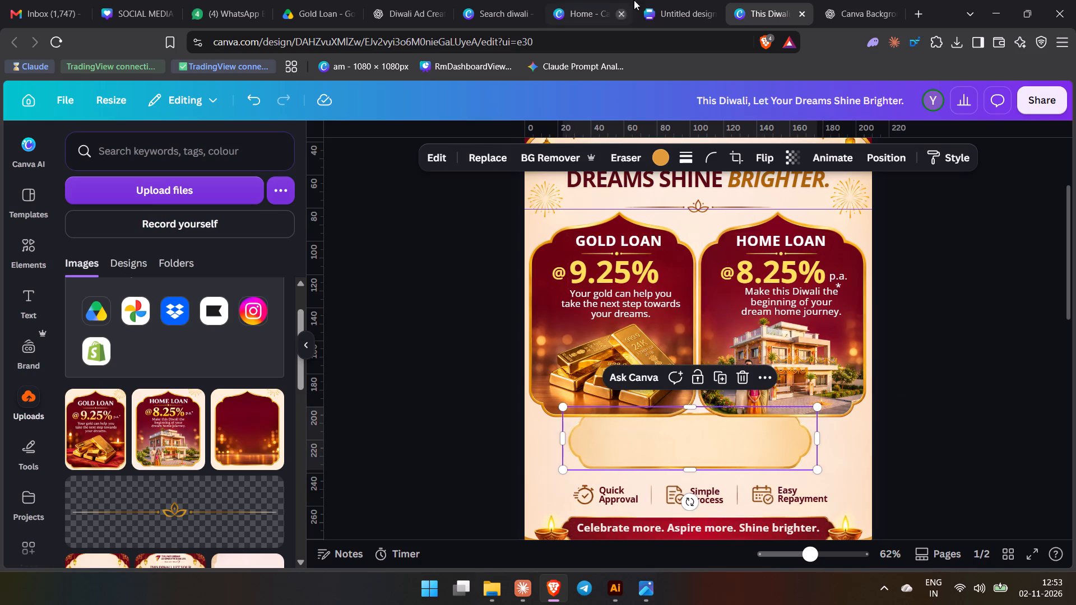
Copy the gold-framed plaque from the untitled booklet design and centre it beneath the two loan cards, moving the old plaque out of the way.
left_click(652, 0)
key("ctrl+c")
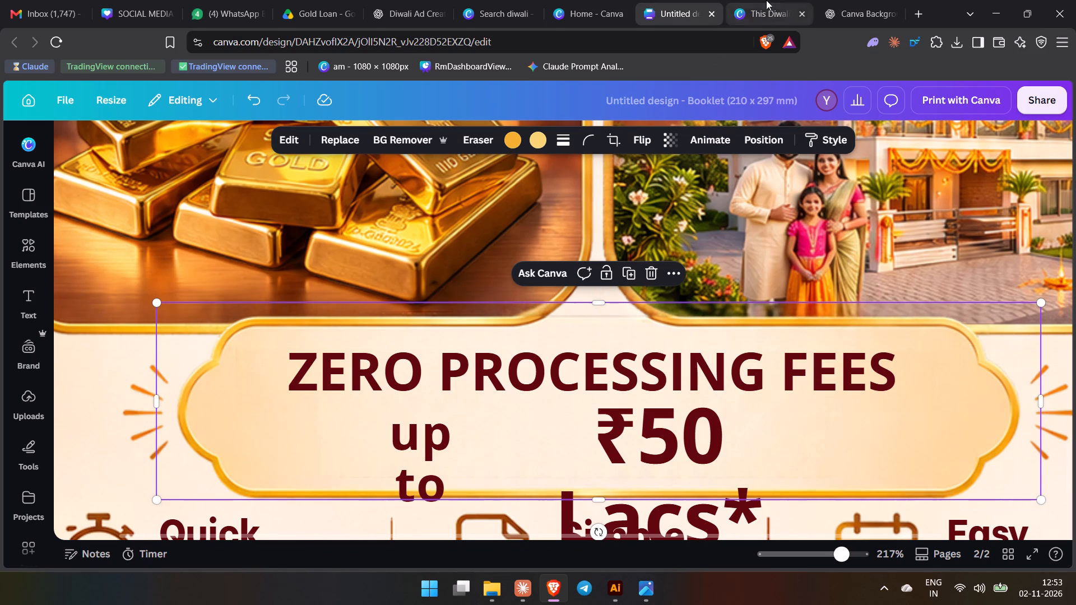
left_click(767, 0)
key("ctrl+v")
left_click_drag(704, 457, 671, 399)
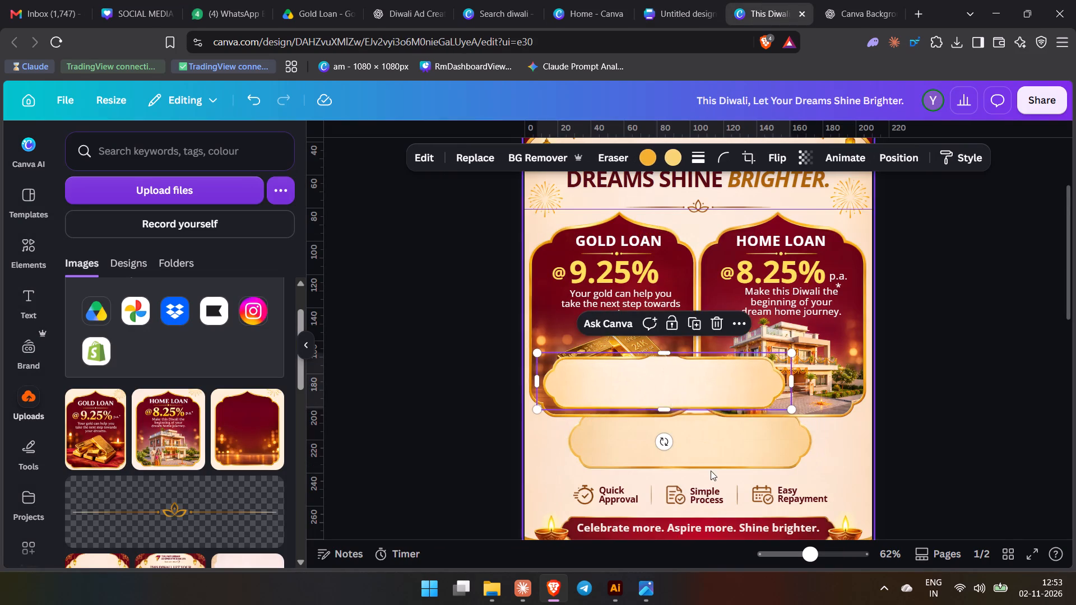
left_click_drag(719, 463, 754, 227)
left_click_drag(707, 393, 741, 449)
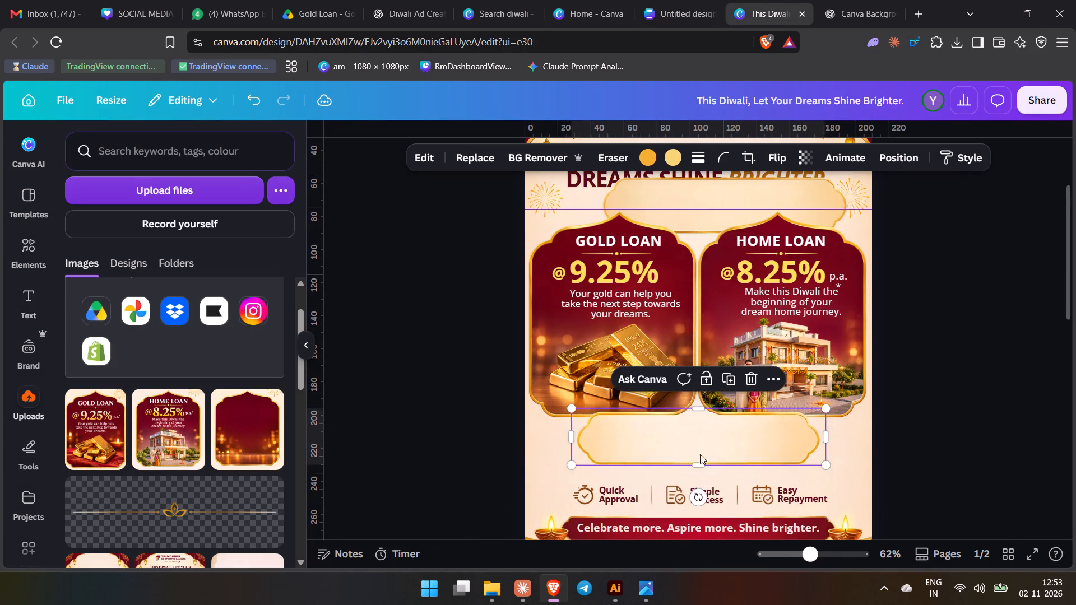
scroll(693, 452, "up", 9, "ctrl")
left_click_drag(769, 392, 766, 393)
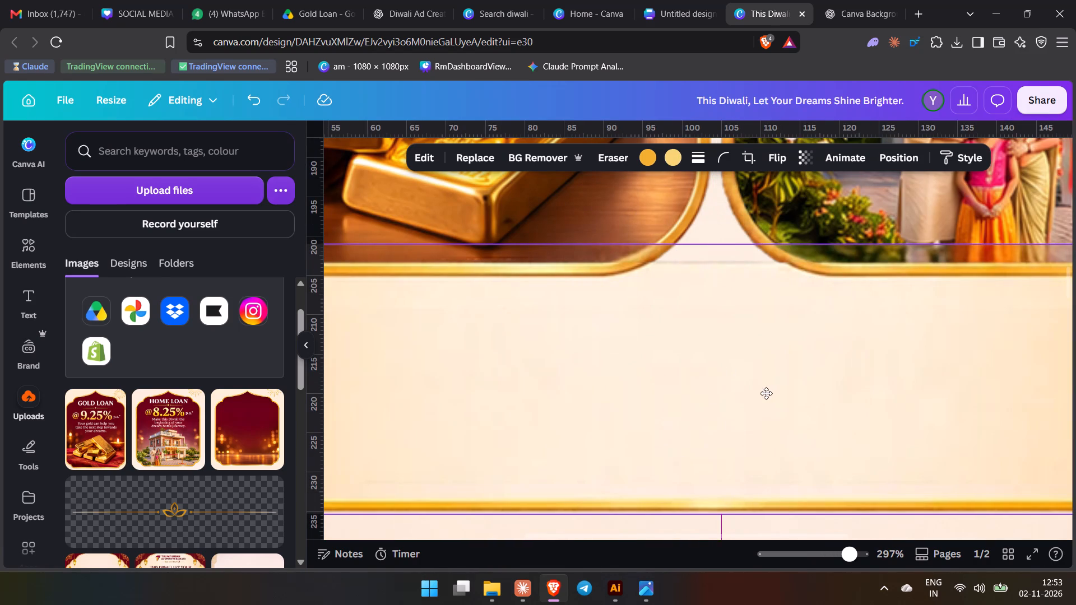
left_click_drag(766, 393, 763, 394)
scroll(763, 394, "down", 6, "ctrl")
left_click(970, 436)
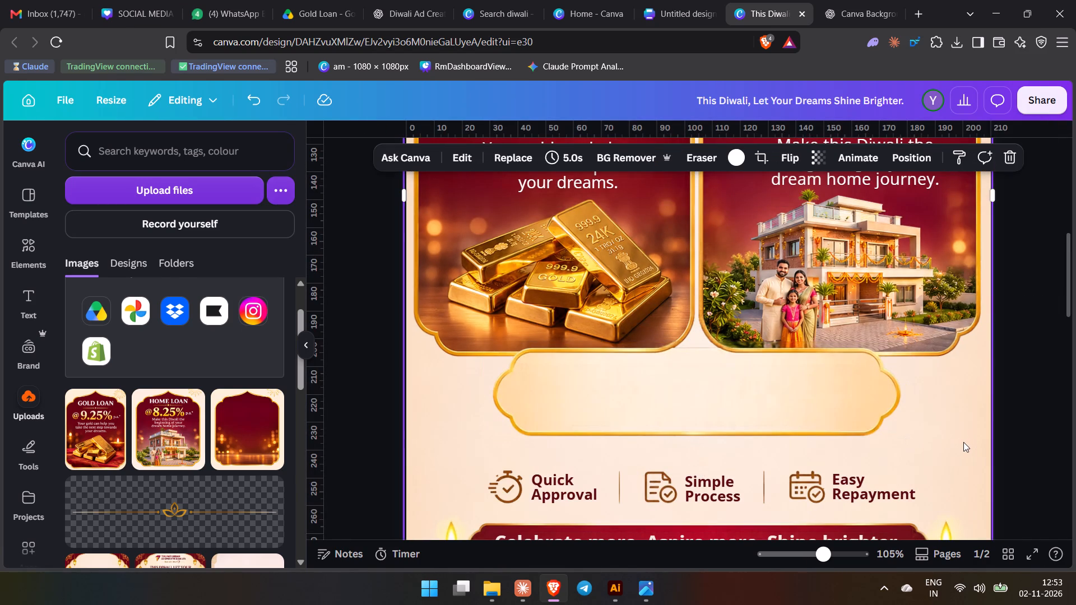
Delete the old pale plaque that overlaps the headline.
scroll(960, 445, "up", 4)
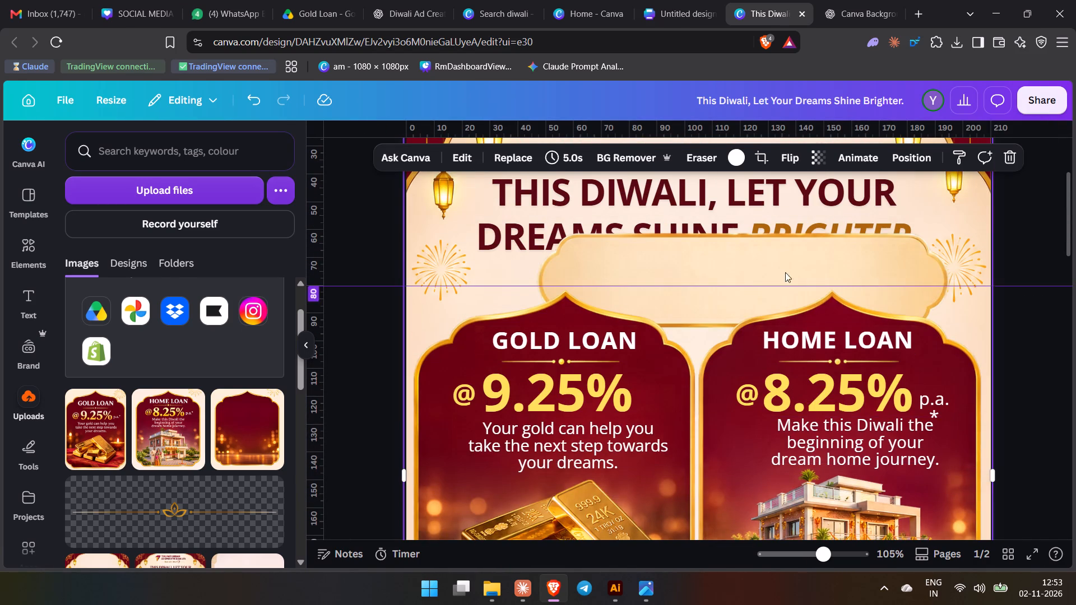
left_click(755, 255)
key("Delete")
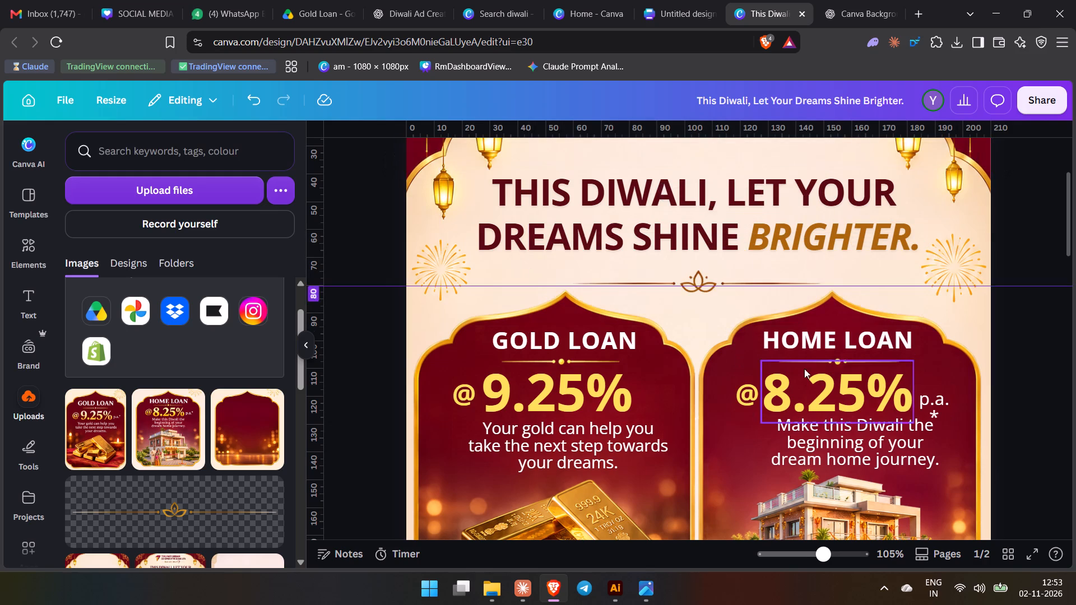
Bring the "ZERO PROCESSING FEES", "up to" and "₹50 Lacs*" texts from the untitled booklet design, widening the "up to" text box.
scroll(804, 393, "down", 5)
scroll(879, 355, "up", 5)
left_click(936, 378)
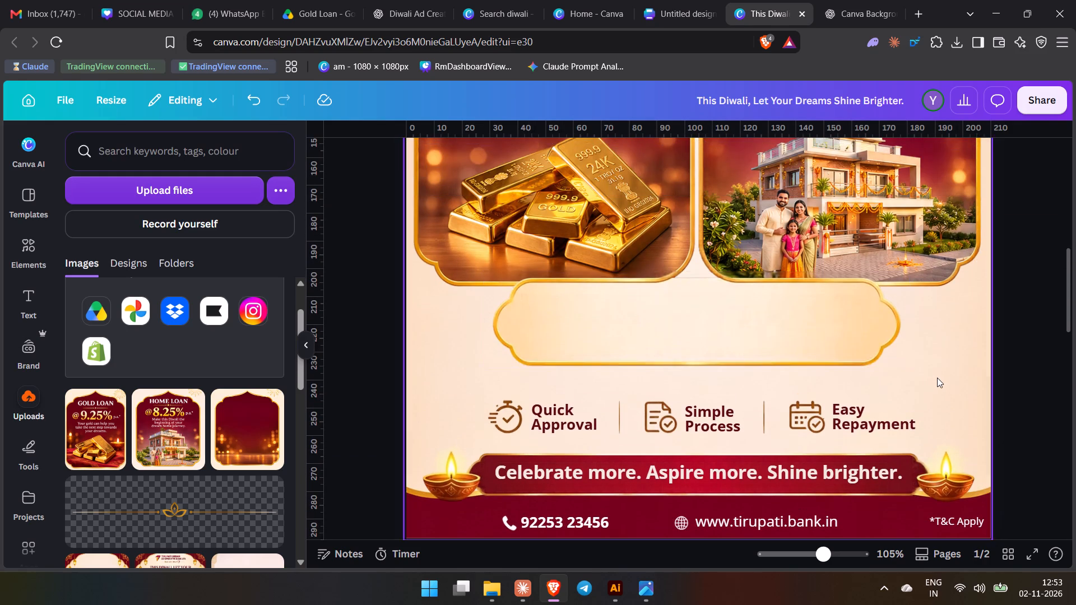
left_click(652, 0)
left_click(653, 365)
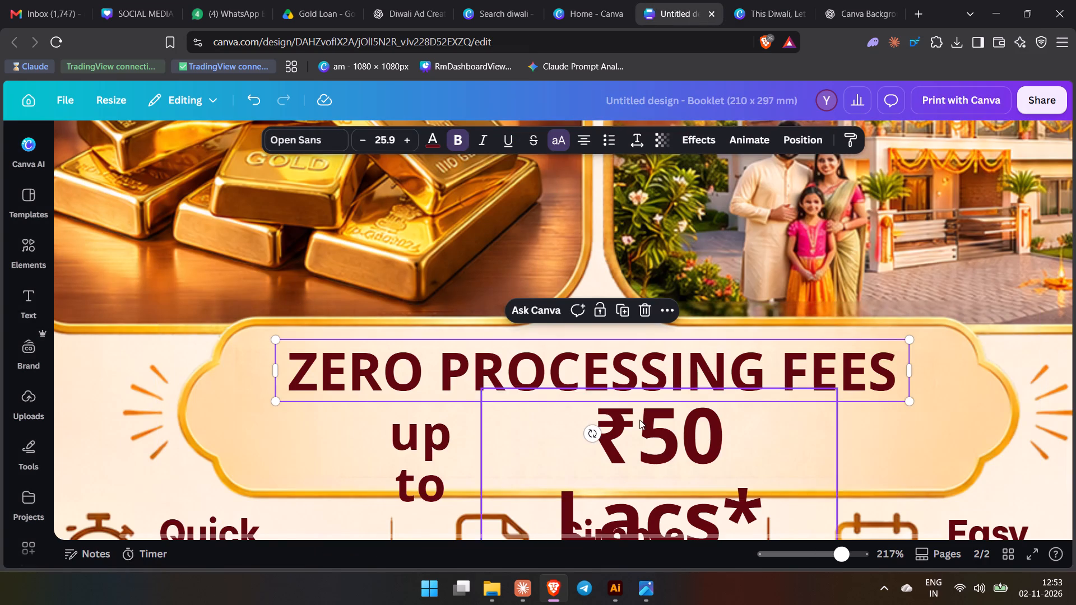
left_click(421, 454)
left_click_drag(488, 461, 506, 461)
left_click(658, 431)
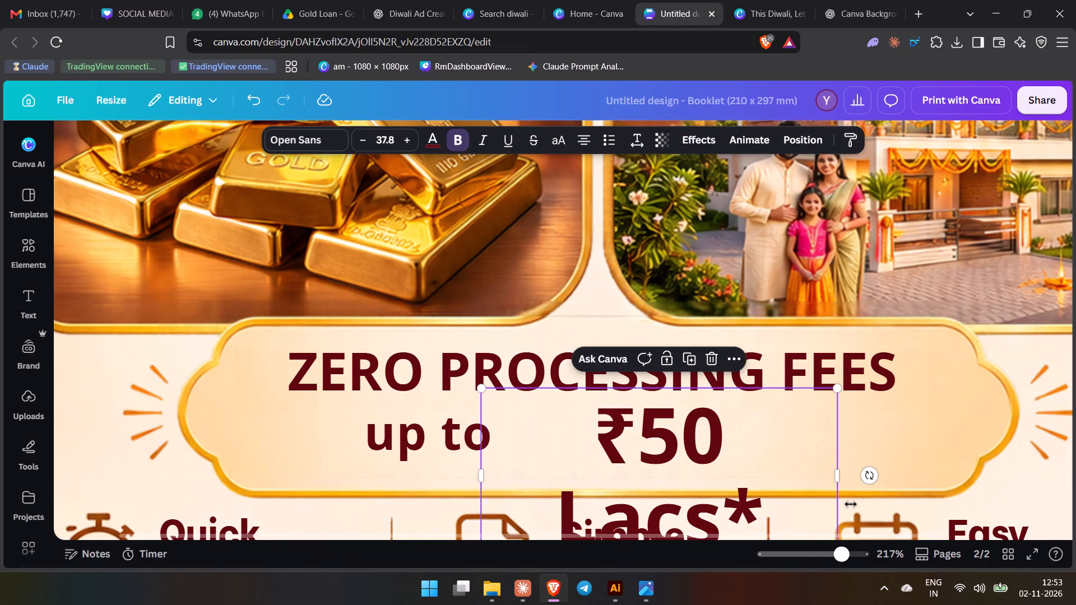
Widen the "₹50 Lacs*" text box so the amount fits on one line beside "up to".
left_click_drag(841, 482, 892, 482)
left_click(905, 460)
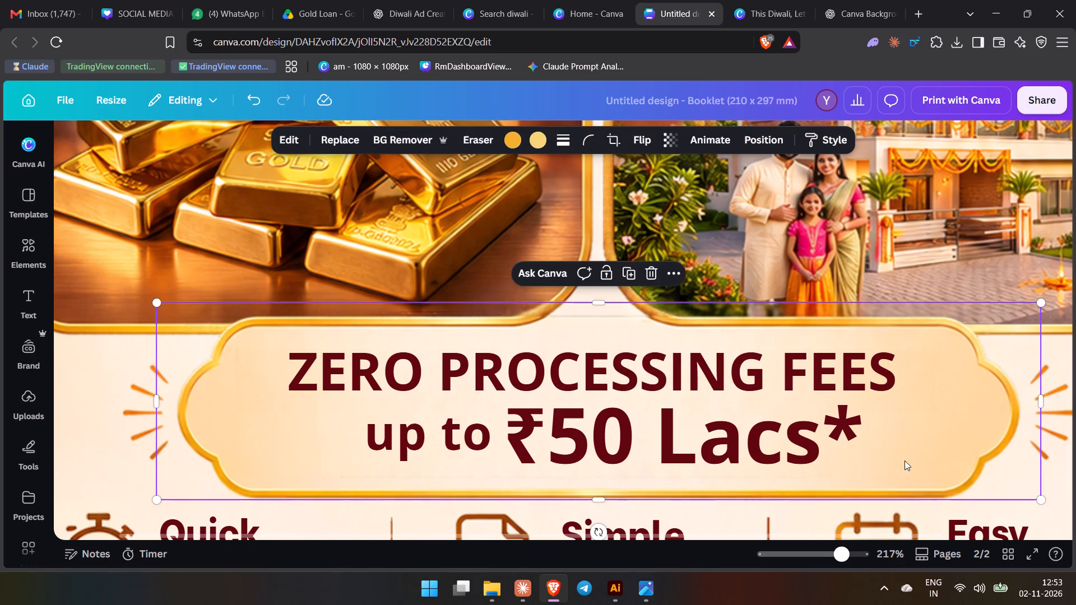
Copy the "ZERO PROCESSING FEES", "up to" and "₹50 Lacs*" texts together into the Diwali design's gold-framed plaque.
left_click(680, 426)
left_click(462, 365)
left_click(461, 426, "shift")
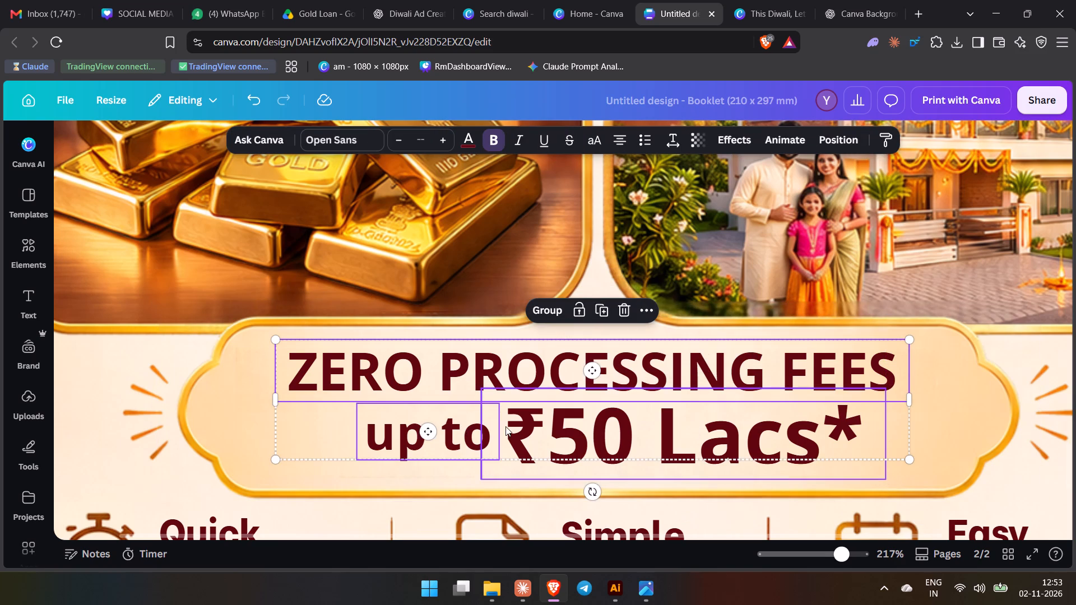
left_click(553, 434, "shift")
key("ctrl+c")
left_click(737, 11)
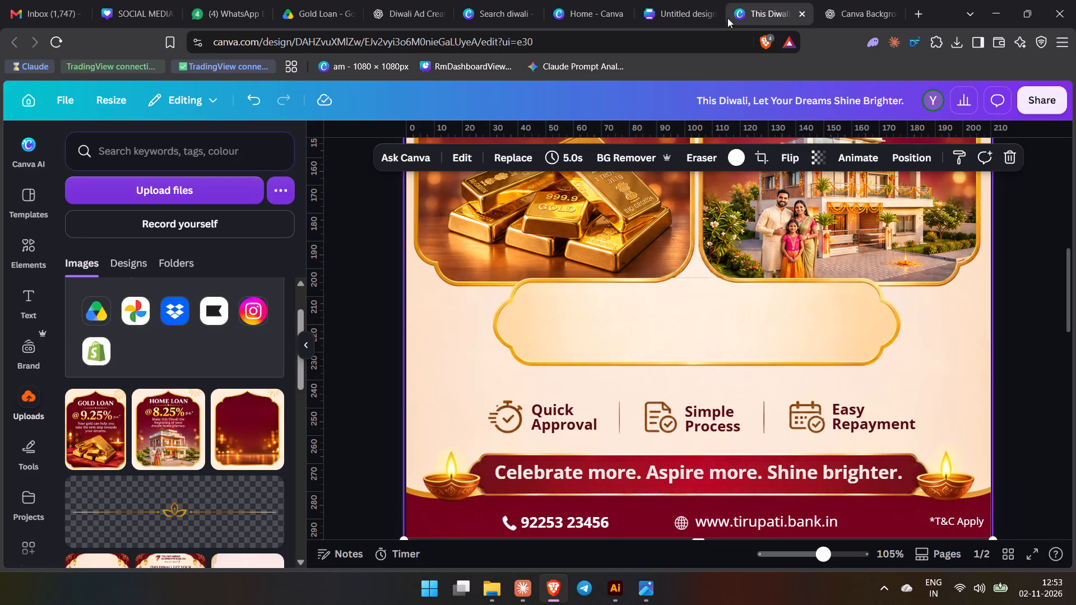
key("ctrl+v")
left_click(978, 376)
Compare the plaque wording with the reference ad image, and cut the "₹50 Lacs*" text out of its box.
scroll(978, 420, "up", 1)
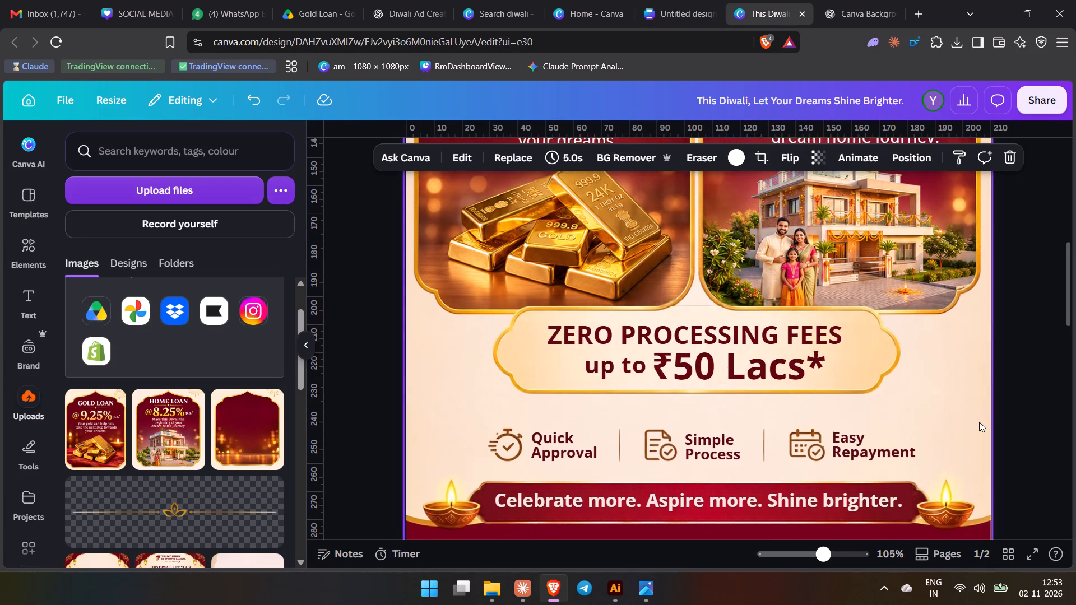
scroll(979, 422, "up", 1)
left_click(657, 585)
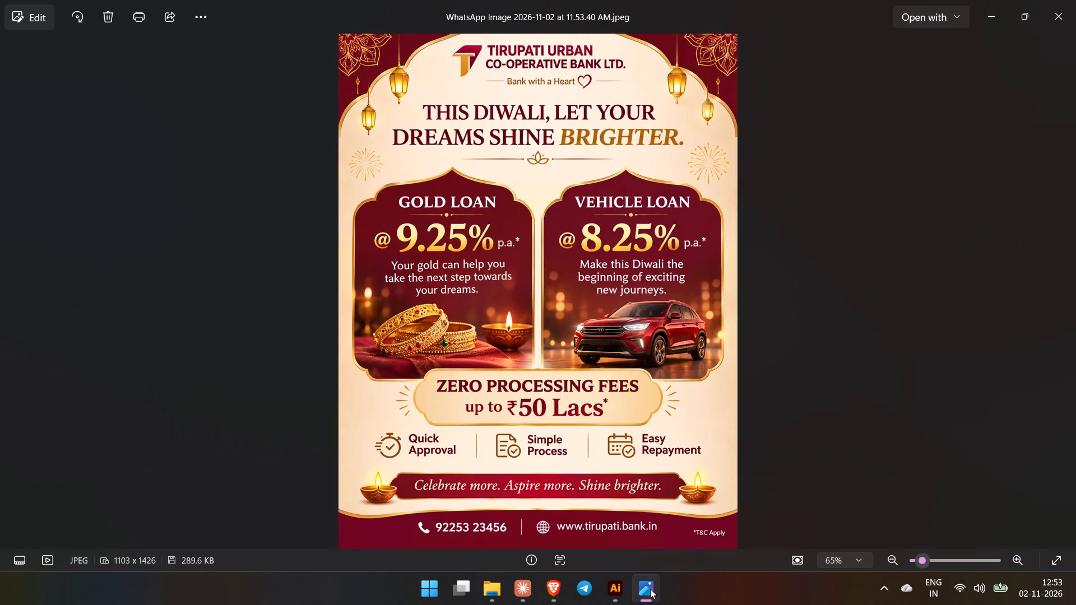
left_click(651, 588)
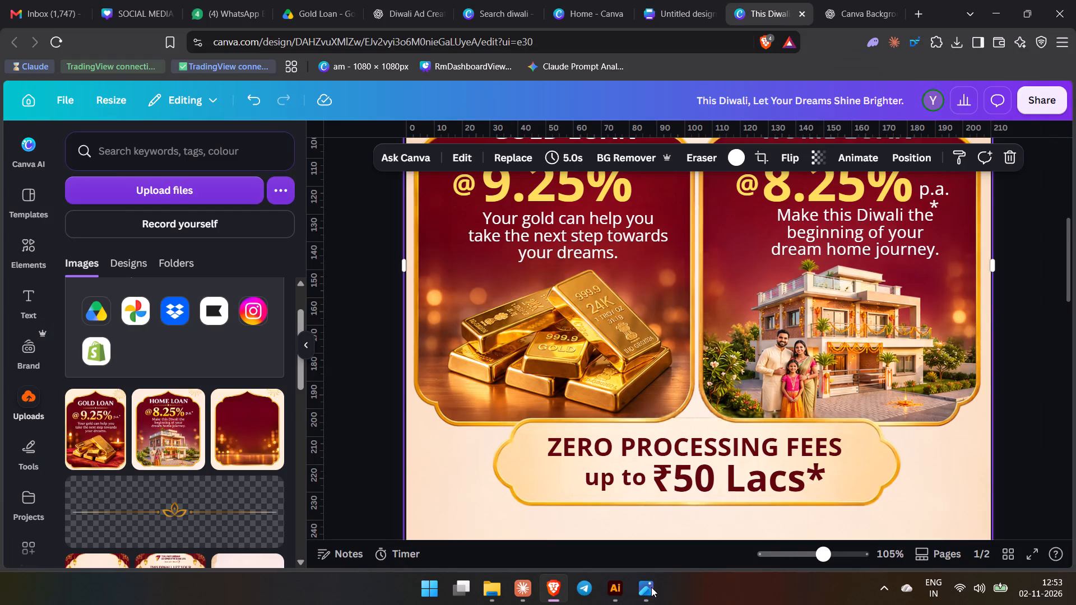
left_click(651, 587)
left_click(651, 587)
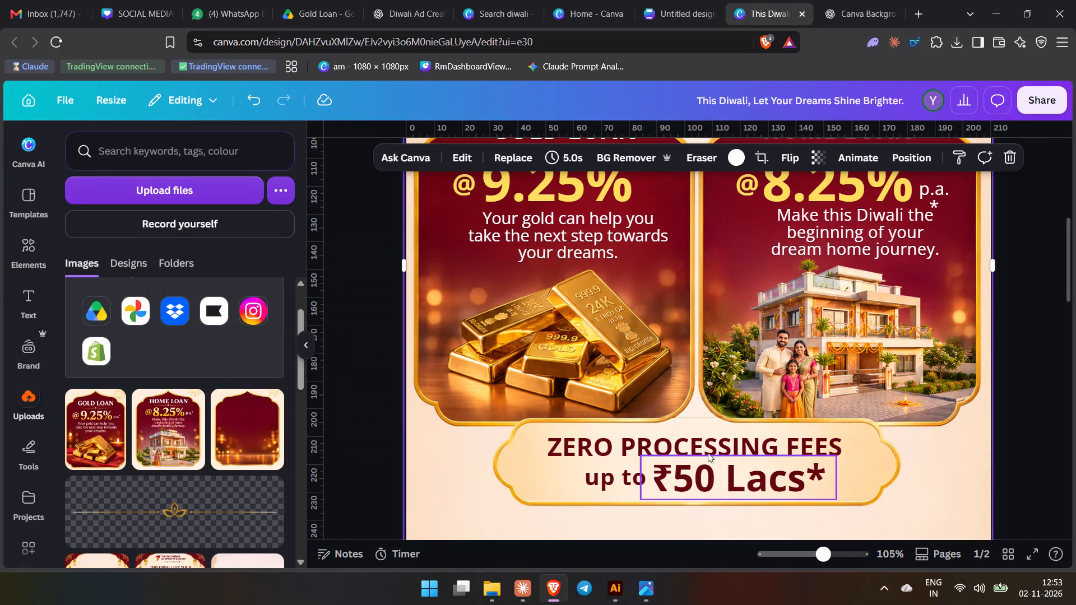
left_click(706, 438)
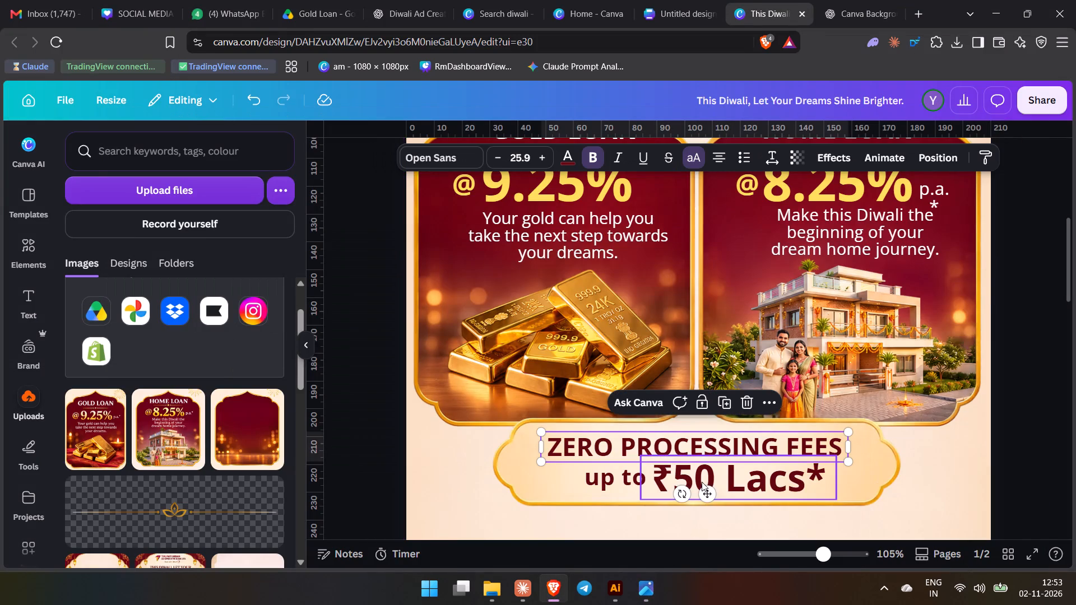
left_click(762, 480)
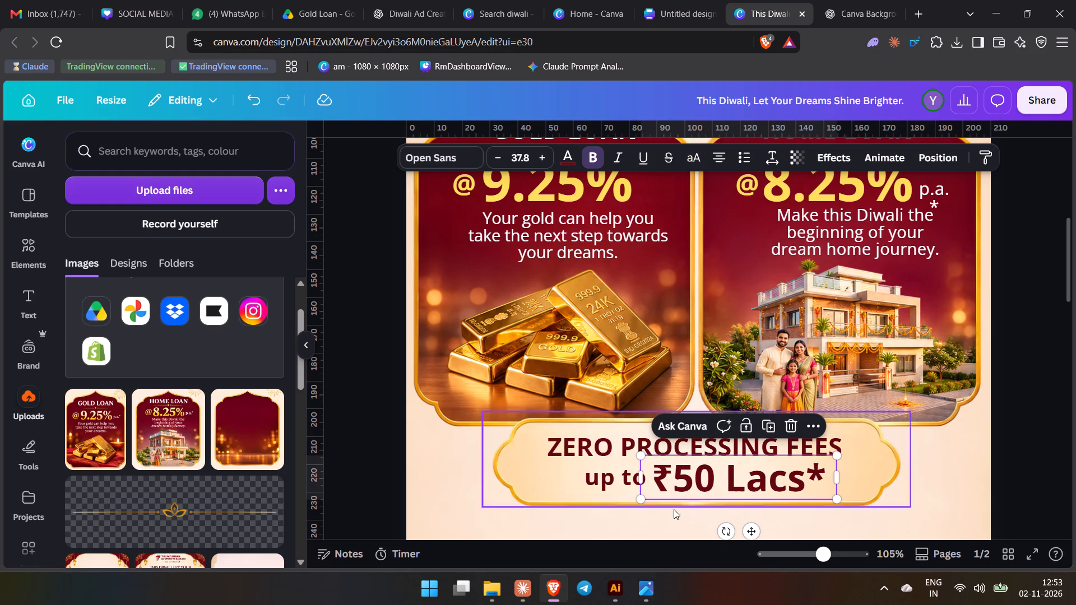
triple_click(674, 483)
key("ctrl+x")
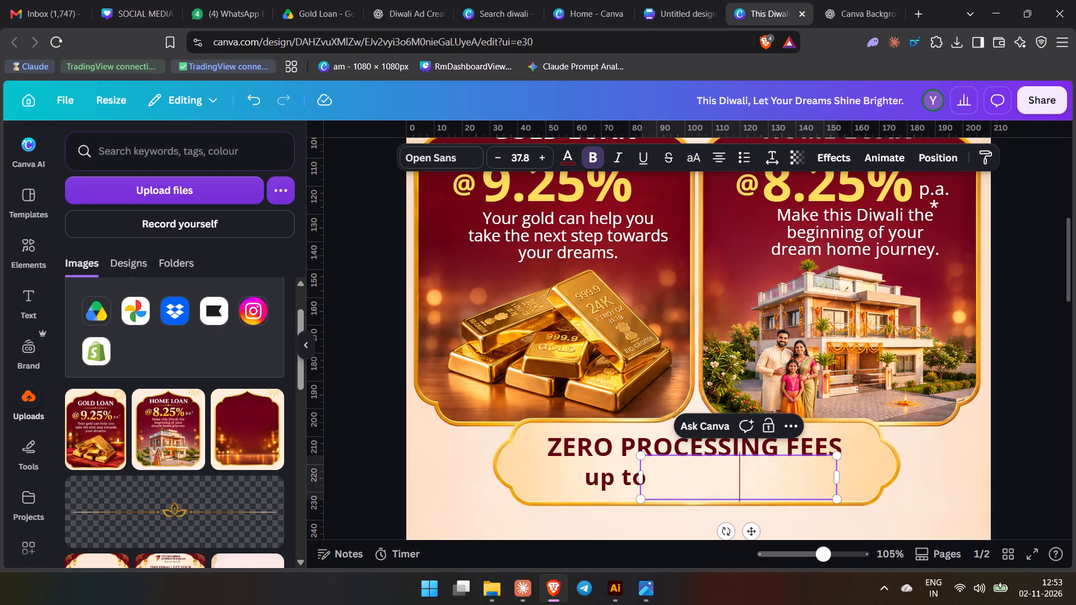
Start a second line beneath "ZERO PROCESSING FEES" in the same text box, trying "up" there and clearing it.
double_click(832, 443)
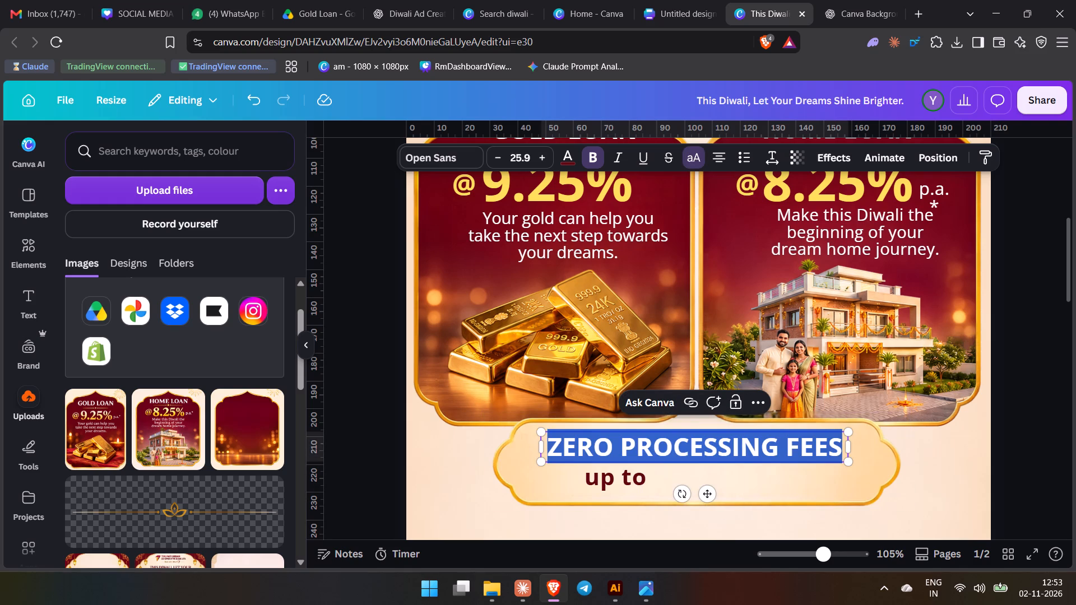
left_click(841, 443)
left_click(842, 443)
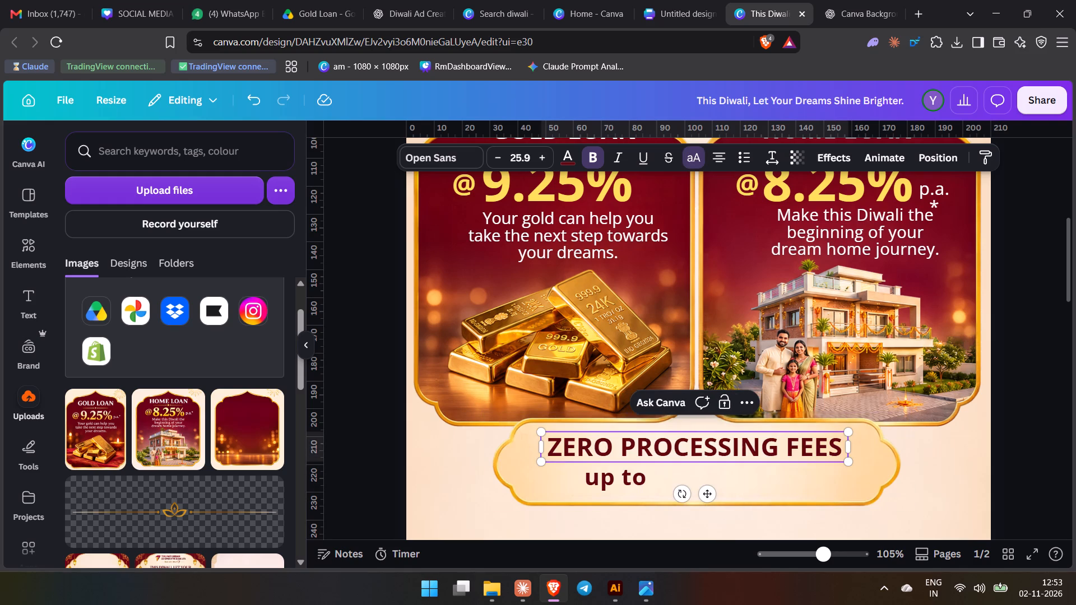
key("Return")
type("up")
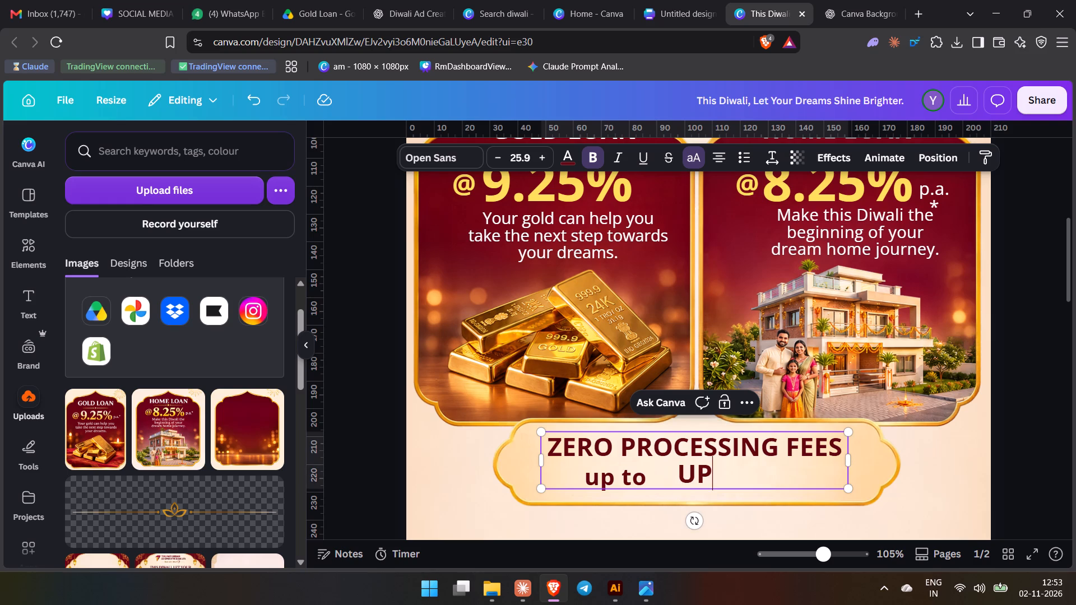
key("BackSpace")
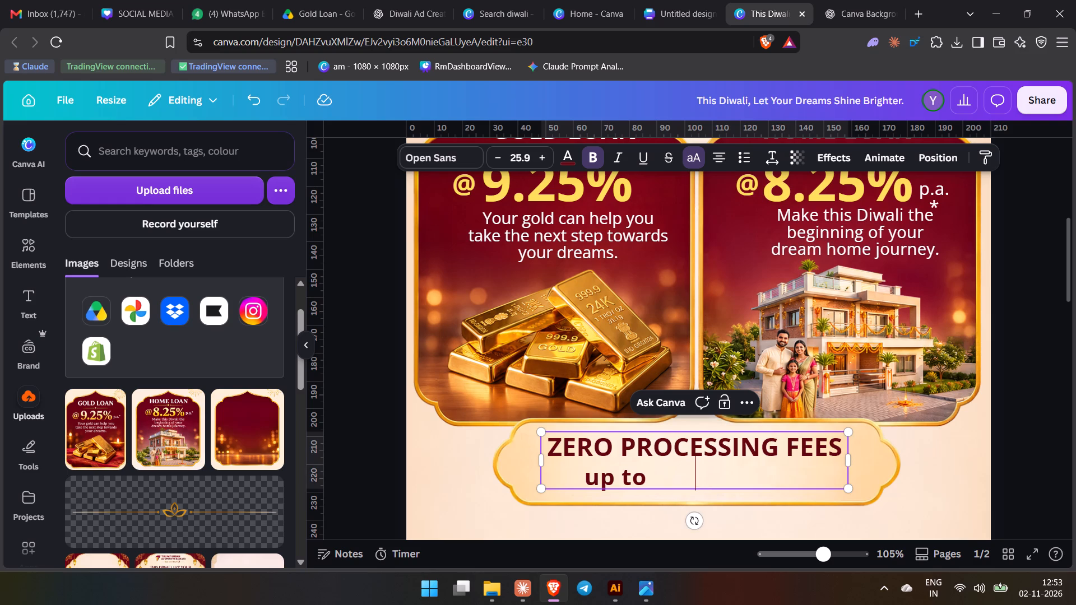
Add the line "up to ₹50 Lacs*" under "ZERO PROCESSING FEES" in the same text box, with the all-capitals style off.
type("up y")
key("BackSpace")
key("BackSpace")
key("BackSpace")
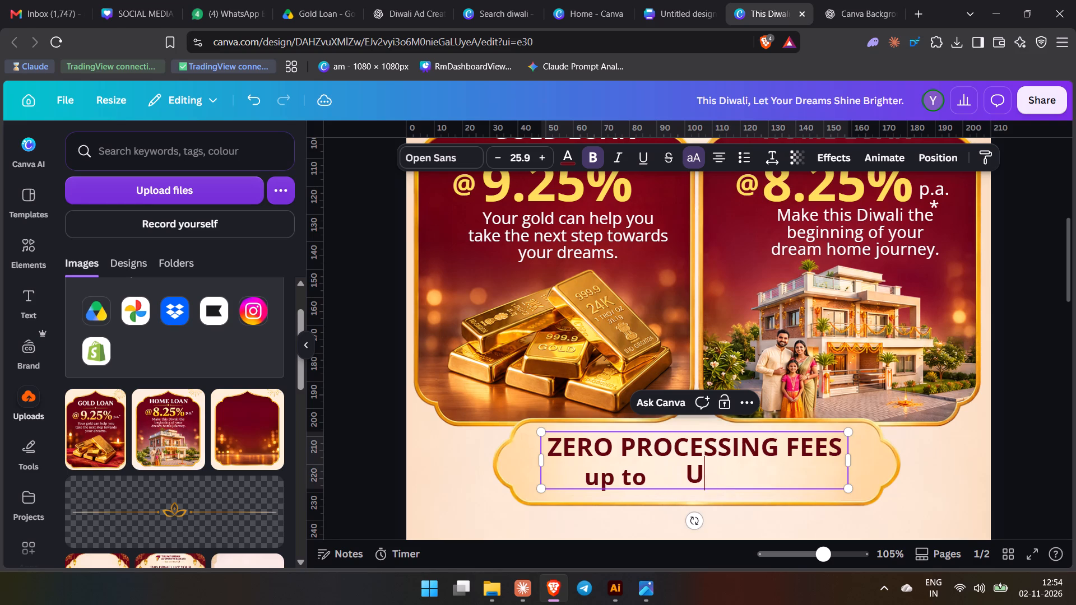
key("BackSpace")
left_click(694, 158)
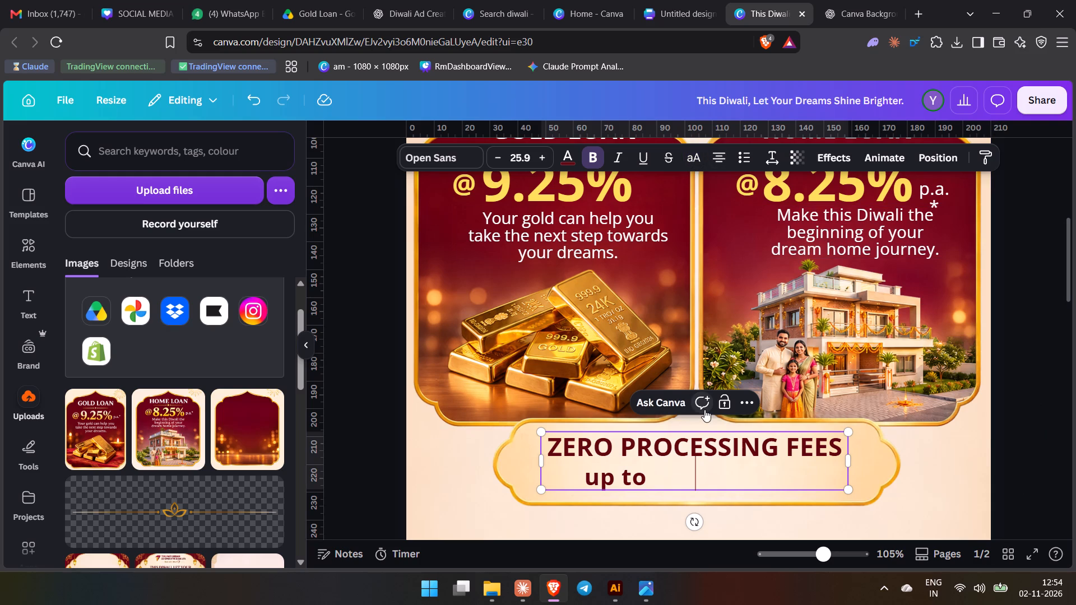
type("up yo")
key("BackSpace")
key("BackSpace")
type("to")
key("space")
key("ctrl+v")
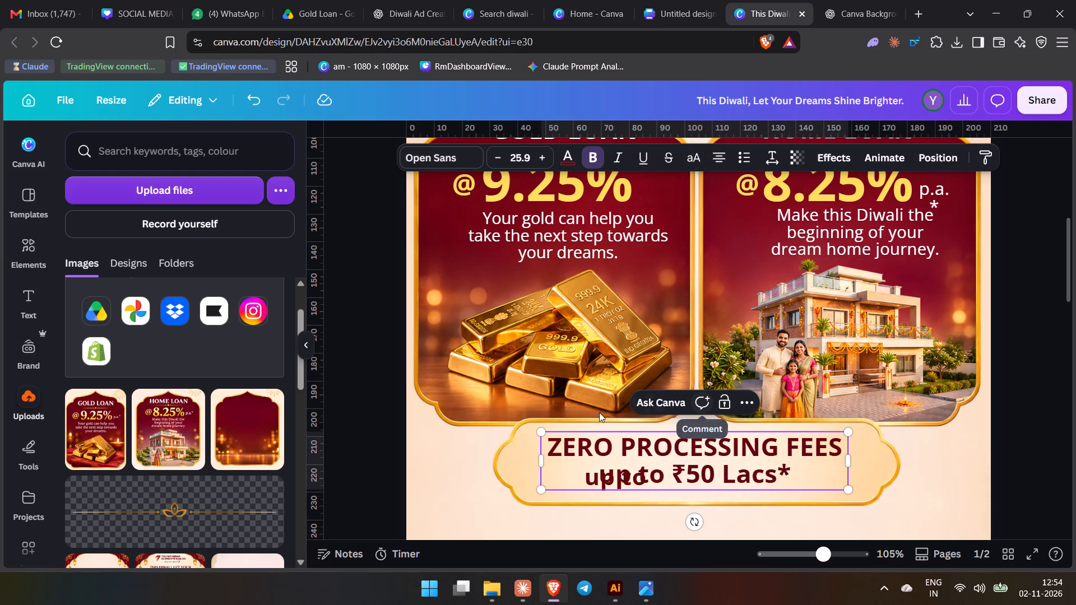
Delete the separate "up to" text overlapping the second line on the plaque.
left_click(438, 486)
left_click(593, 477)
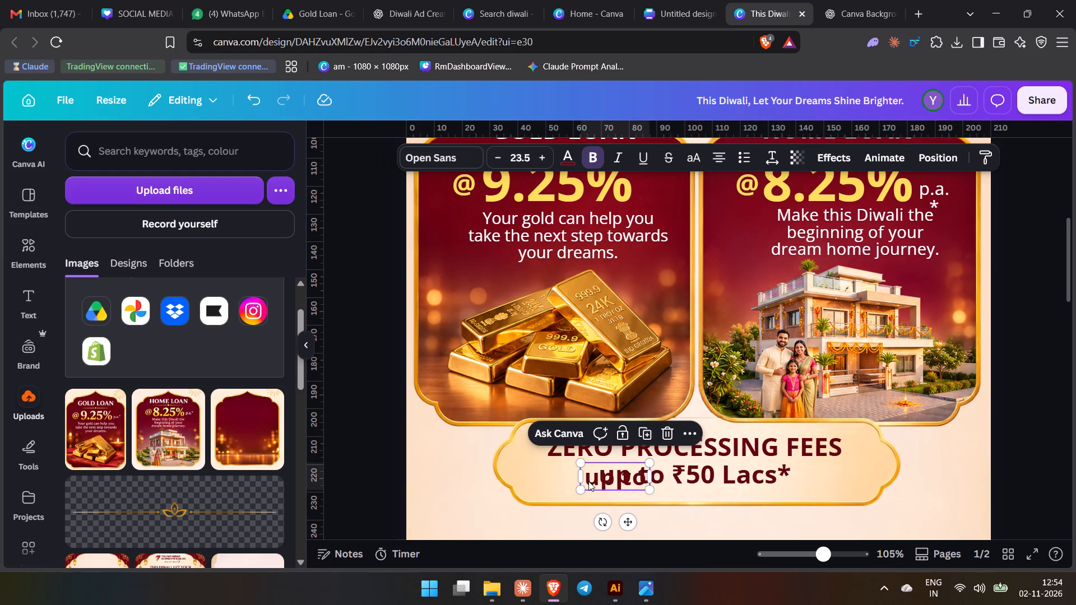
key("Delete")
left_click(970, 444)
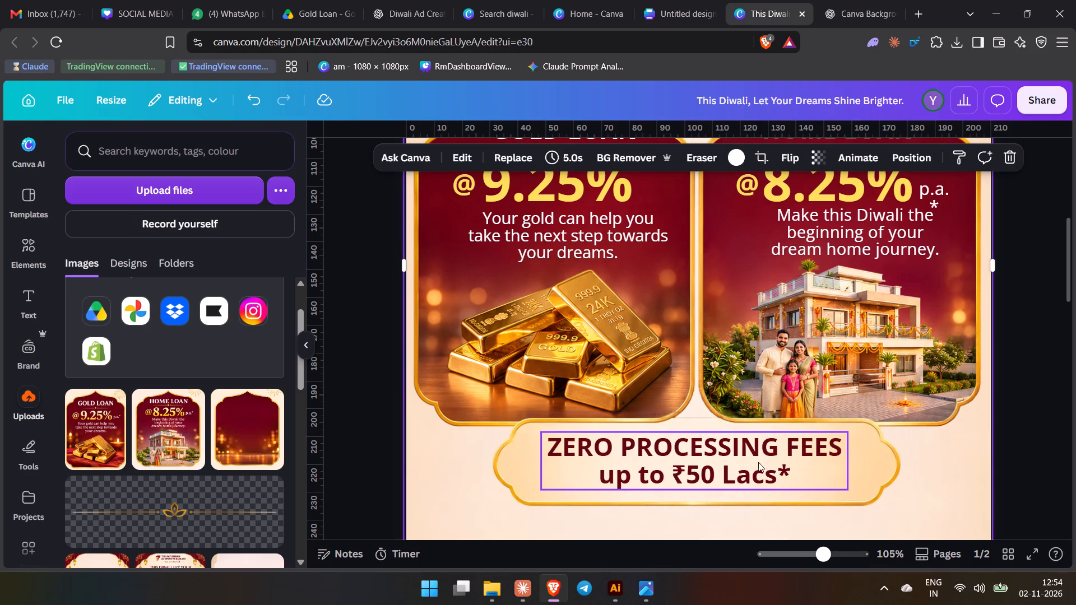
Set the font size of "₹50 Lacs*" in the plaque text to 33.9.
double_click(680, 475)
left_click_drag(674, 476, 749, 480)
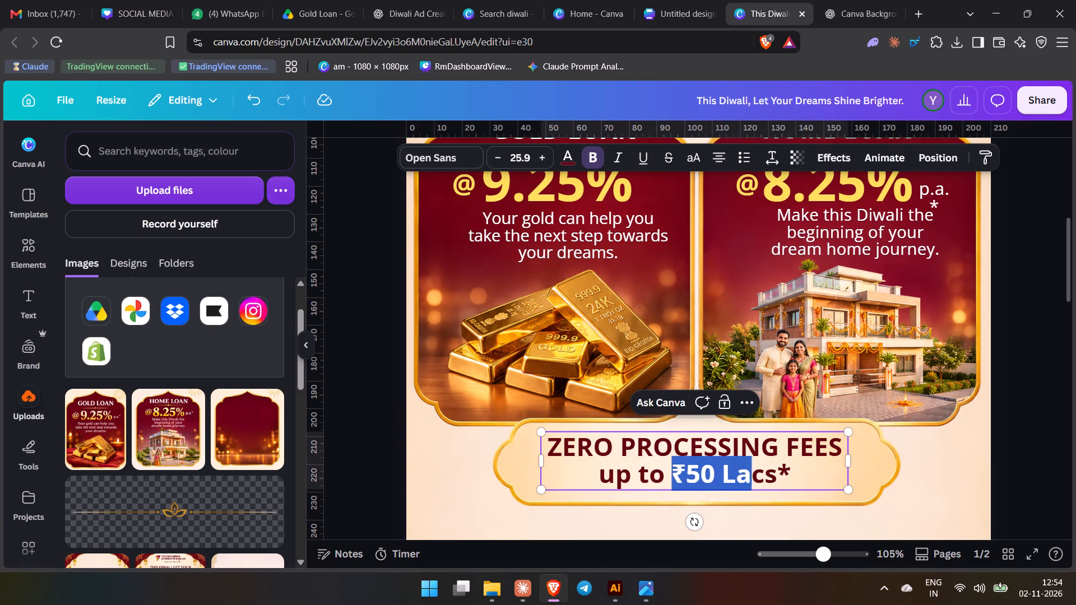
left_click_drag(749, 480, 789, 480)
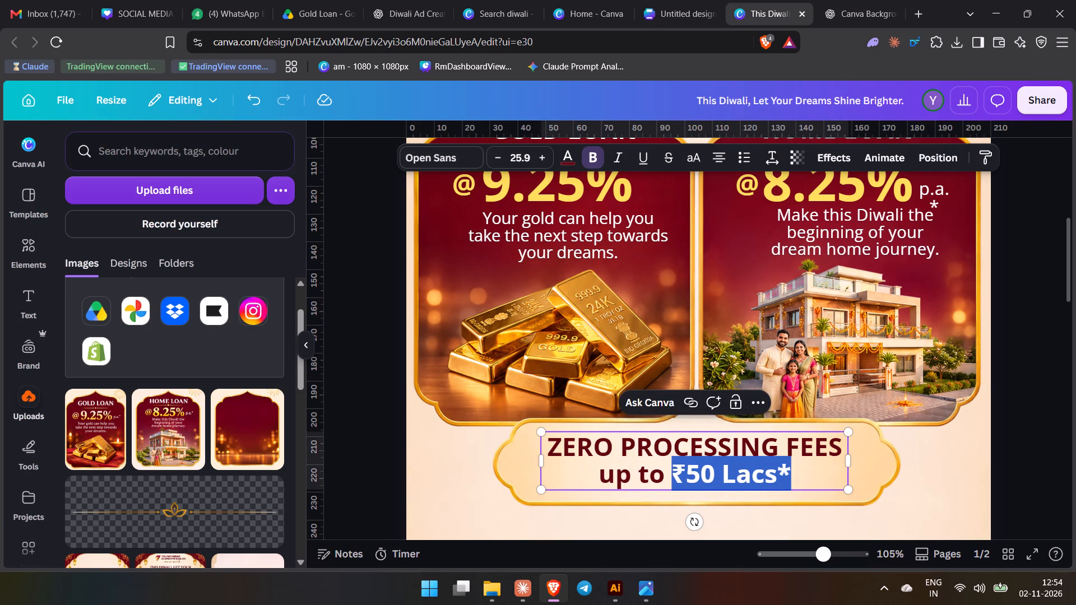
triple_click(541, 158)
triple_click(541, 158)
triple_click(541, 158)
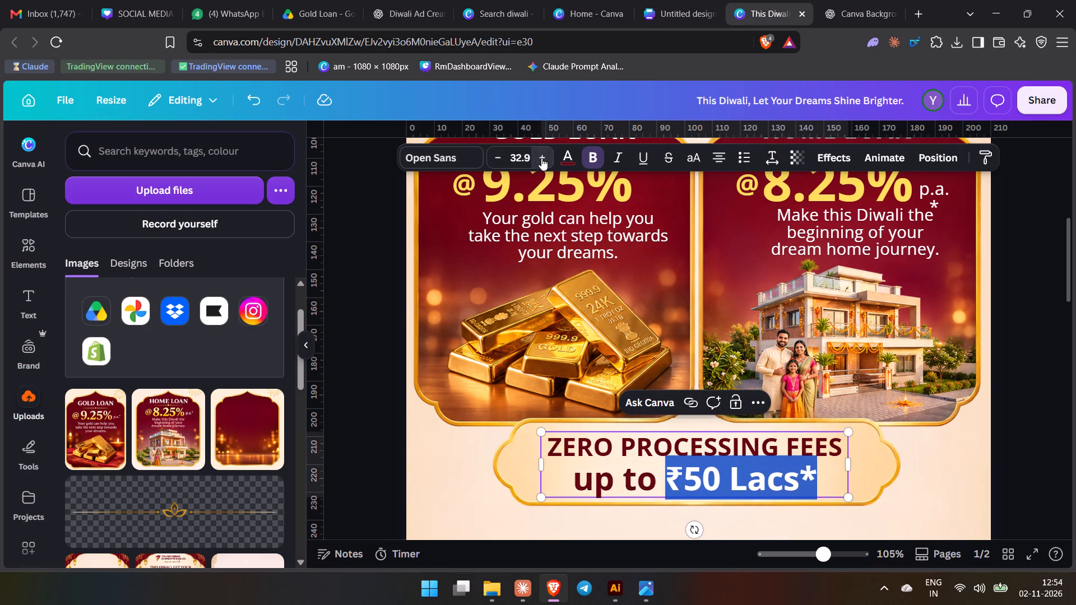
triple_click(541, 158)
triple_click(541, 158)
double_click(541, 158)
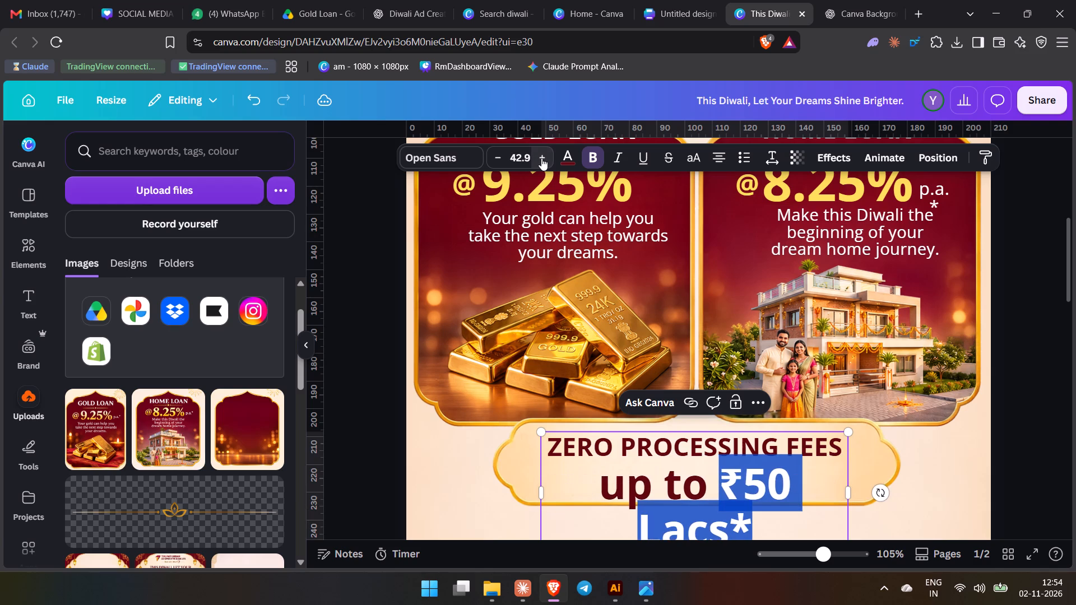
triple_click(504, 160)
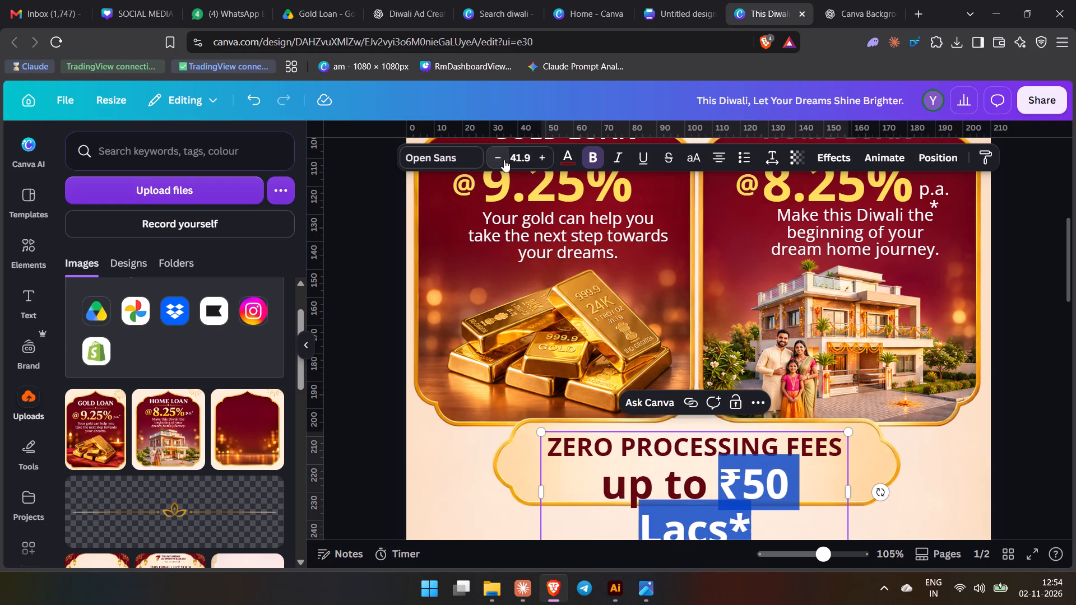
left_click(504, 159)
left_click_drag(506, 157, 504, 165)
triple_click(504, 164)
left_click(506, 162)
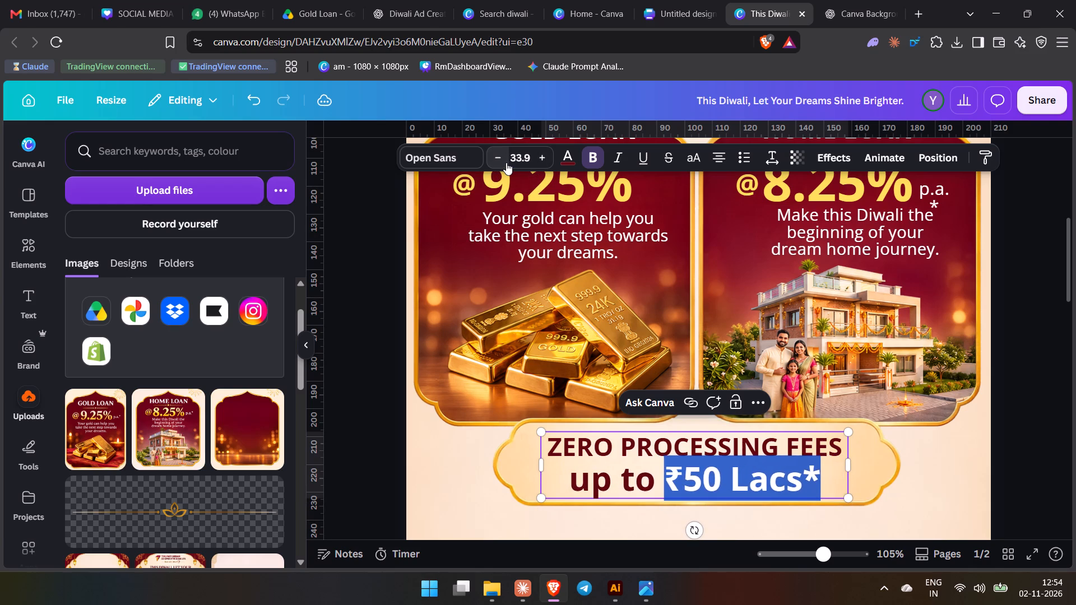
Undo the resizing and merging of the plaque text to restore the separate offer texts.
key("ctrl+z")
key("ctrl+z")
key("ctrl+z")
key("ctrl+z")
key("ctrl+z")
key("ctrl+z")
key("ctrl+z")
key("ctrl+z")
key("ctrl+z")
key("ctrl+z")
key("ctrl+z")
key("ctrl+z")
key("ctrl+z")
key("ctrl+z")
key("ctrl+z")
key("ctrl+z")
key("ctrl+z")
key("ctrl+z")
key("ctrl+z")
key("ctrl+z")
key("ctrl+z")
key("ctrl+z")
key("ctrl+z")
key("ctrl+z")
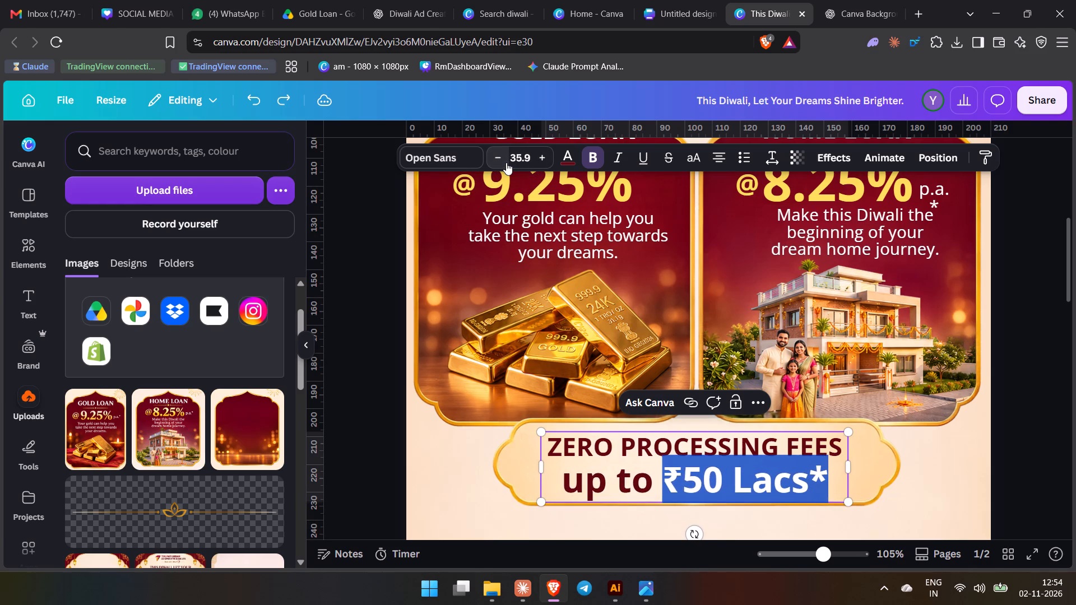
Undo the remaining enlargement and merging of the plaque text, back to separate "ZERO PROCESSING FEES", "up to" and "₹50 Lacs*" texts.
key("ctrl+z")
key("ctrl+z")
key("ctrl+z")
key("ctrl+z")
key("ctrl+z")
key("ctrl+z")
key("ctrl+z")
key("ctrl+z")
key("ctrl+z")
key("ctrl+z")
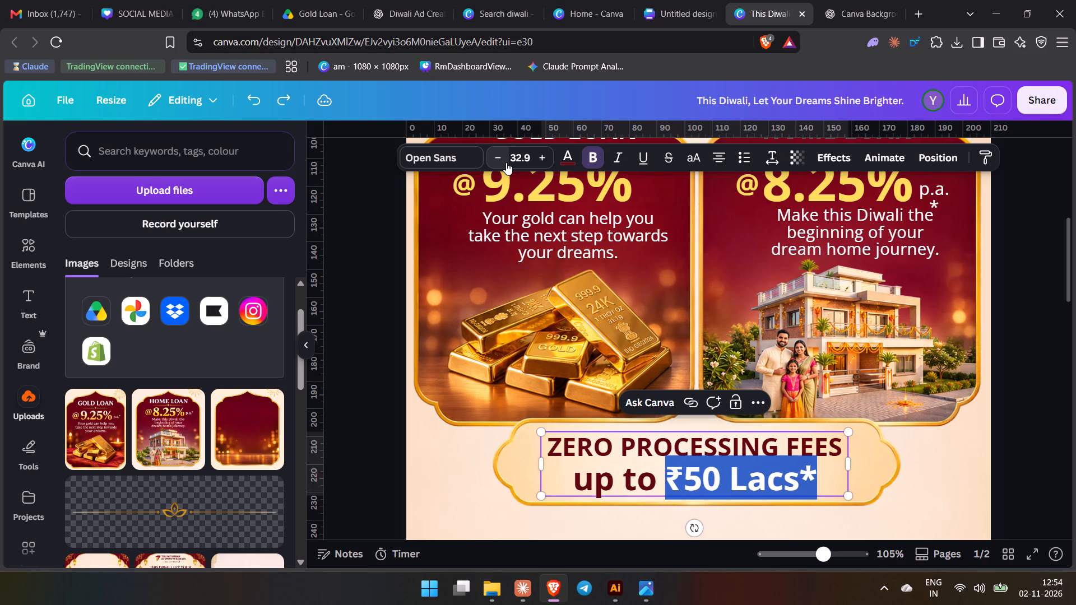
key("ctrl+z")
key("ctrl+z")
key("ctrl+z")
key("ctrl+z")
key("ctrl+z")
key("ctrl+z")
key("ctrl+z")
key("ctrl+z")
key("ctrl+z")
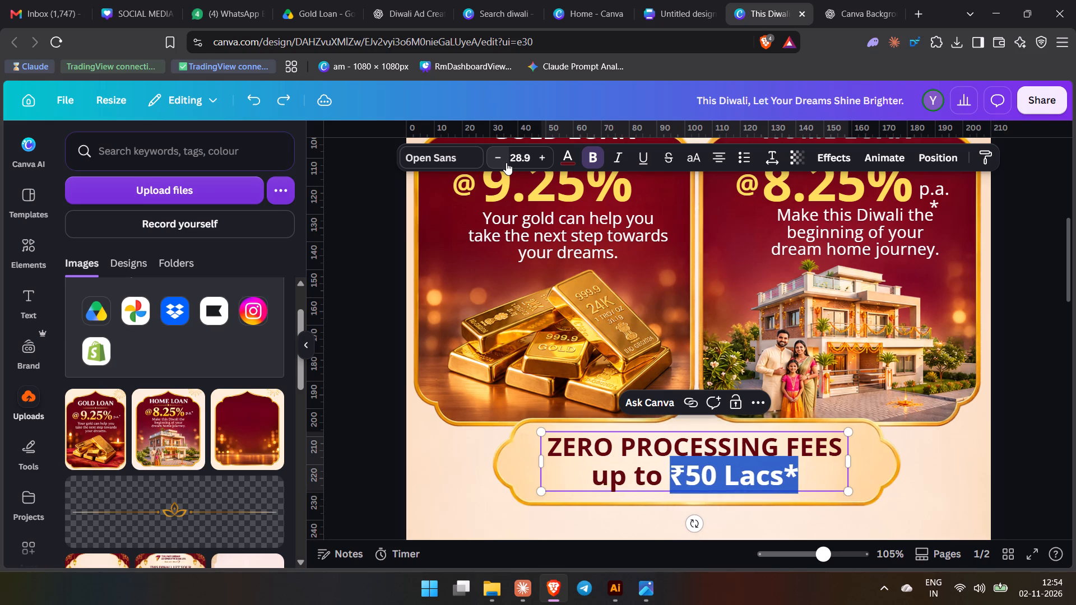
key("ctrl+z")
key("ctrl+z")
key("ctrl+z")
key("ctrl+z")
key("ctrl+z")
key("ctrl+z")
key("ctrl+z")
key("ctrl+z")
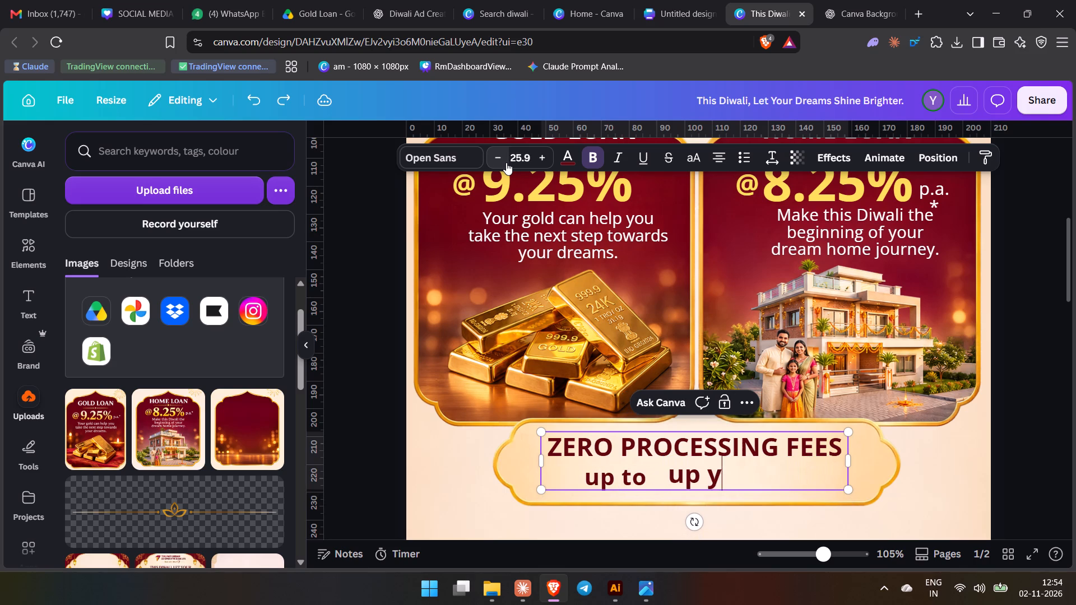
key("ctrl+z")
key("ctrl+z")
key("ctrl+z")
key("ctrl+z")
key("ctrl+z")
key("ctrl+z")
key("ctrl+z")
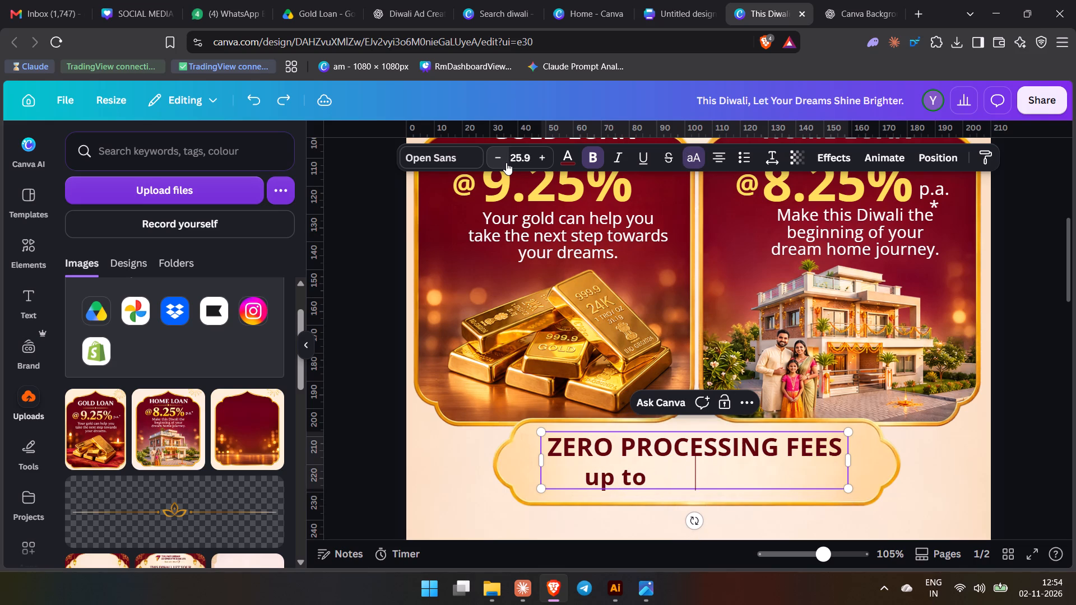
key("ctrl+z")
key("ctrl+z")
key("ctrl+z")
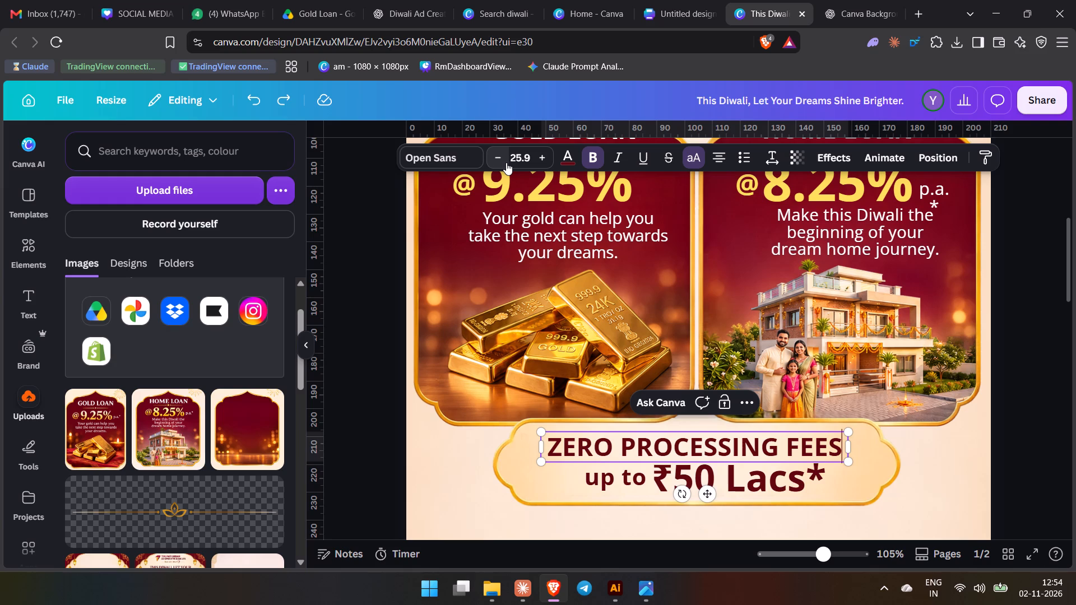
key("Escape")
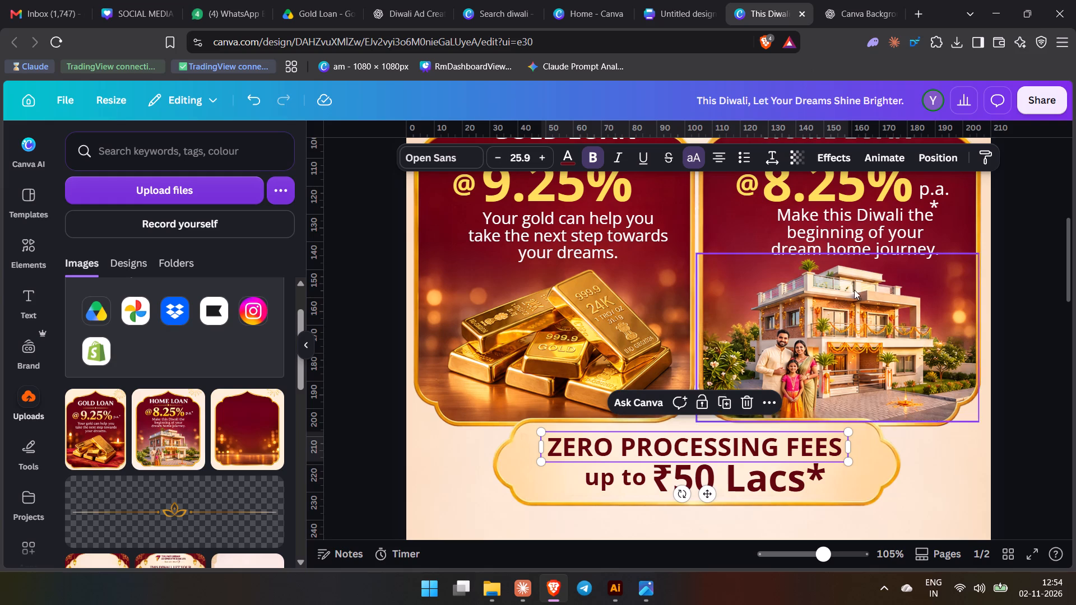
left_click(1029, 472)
Move the Quick Approval, Simple Process and Easy Repayment row slightly up toward the plaque, comparing its spacing with the reference image.
scroll(812, 359, "down", 3)
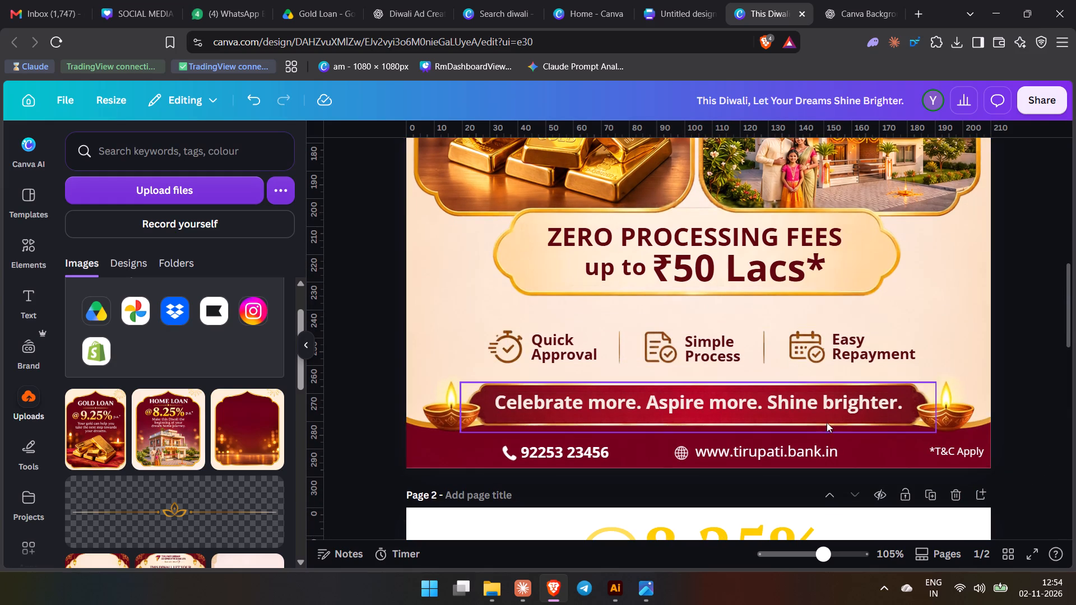
scroll(786, 364, "up", 1)
key("alt+Tab")
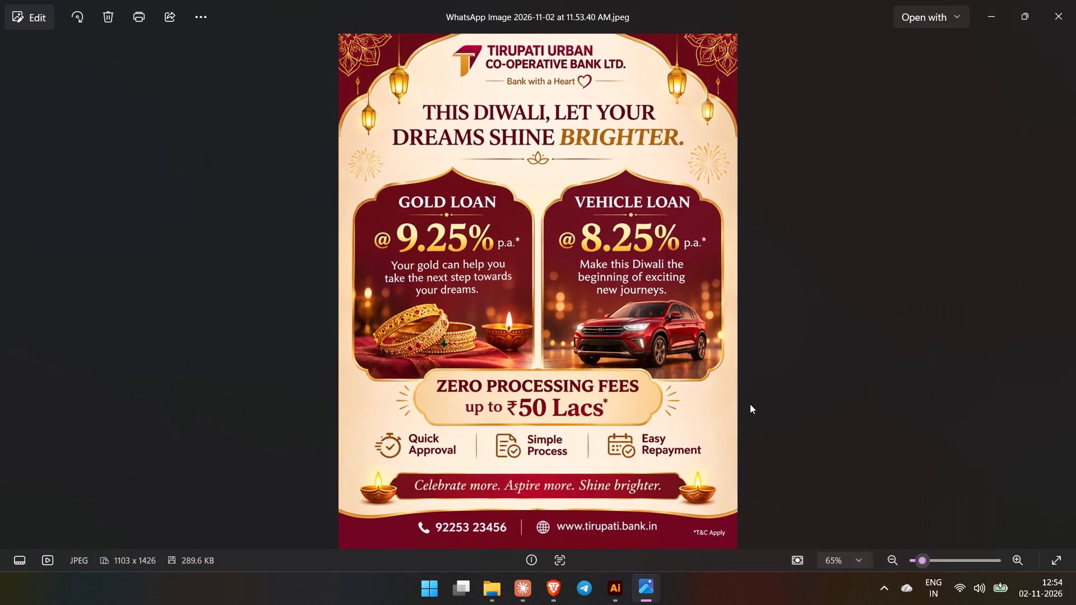
key("alt+Tab")
left_click_drag(763, 421, 761, 411)
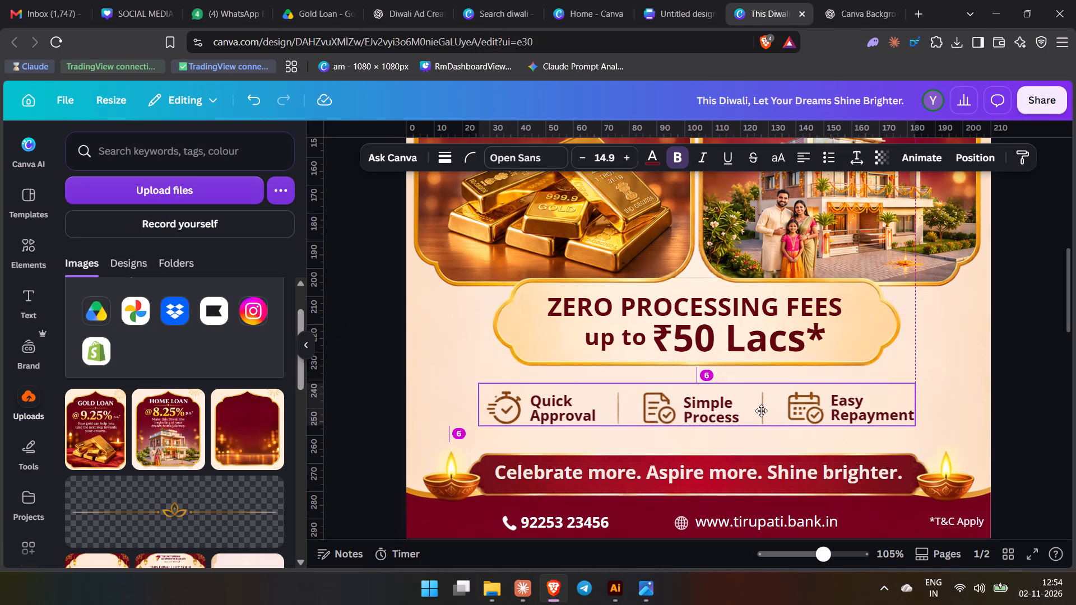
left_click_drag(761, 411, 762, 405)
key("alt+Tab")
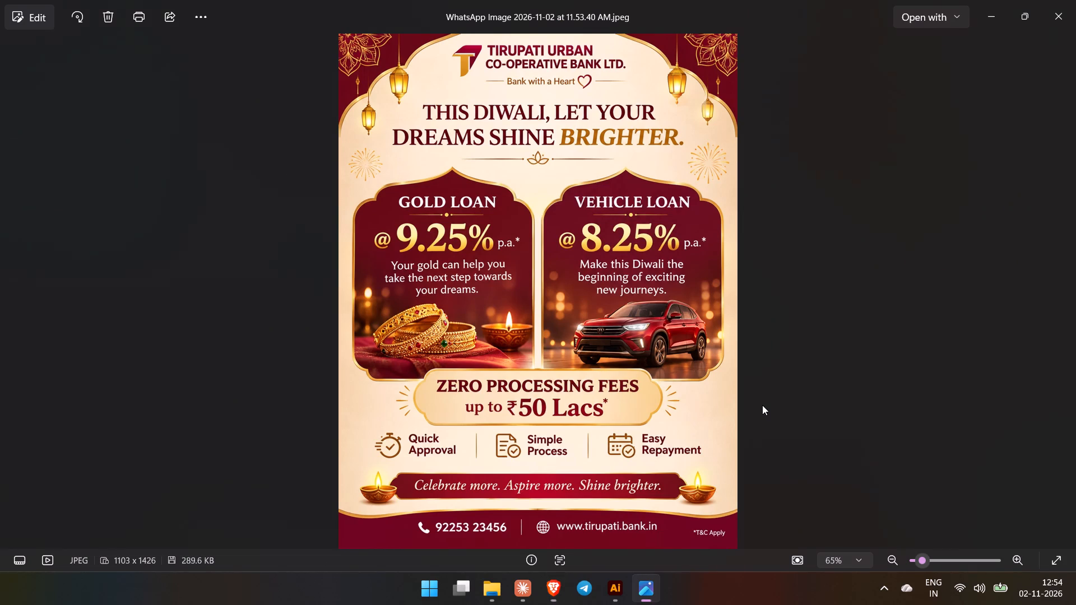
key("alt+Tab")
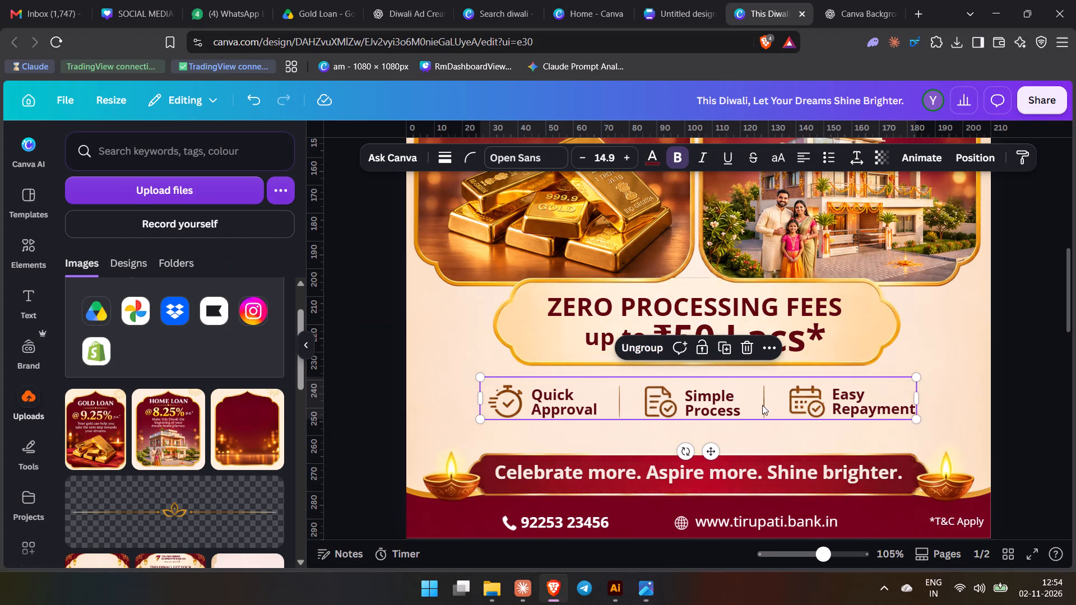
Group both diyas, the maroon ribbon banner and the "Celebrate more. Aspire more. Shine brighter." text.
left_click(959, 484)
left_click(861, 481, "ctrl")
left_click(947, 485)
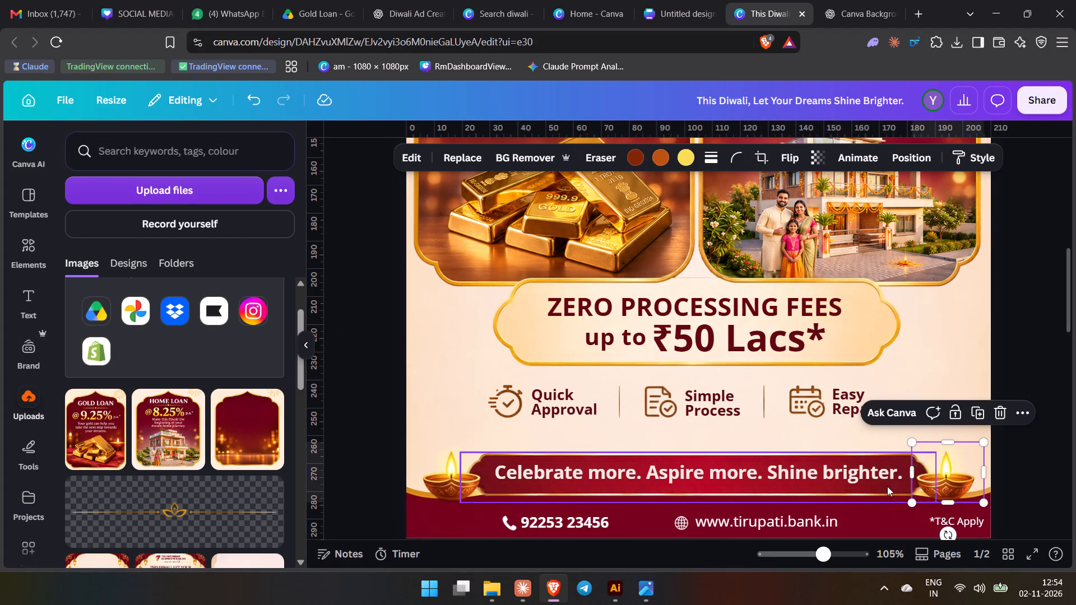
left_click(887, 486, "shift")
left_click(858, 473, "shift")
left_click(438, 482, "shift")
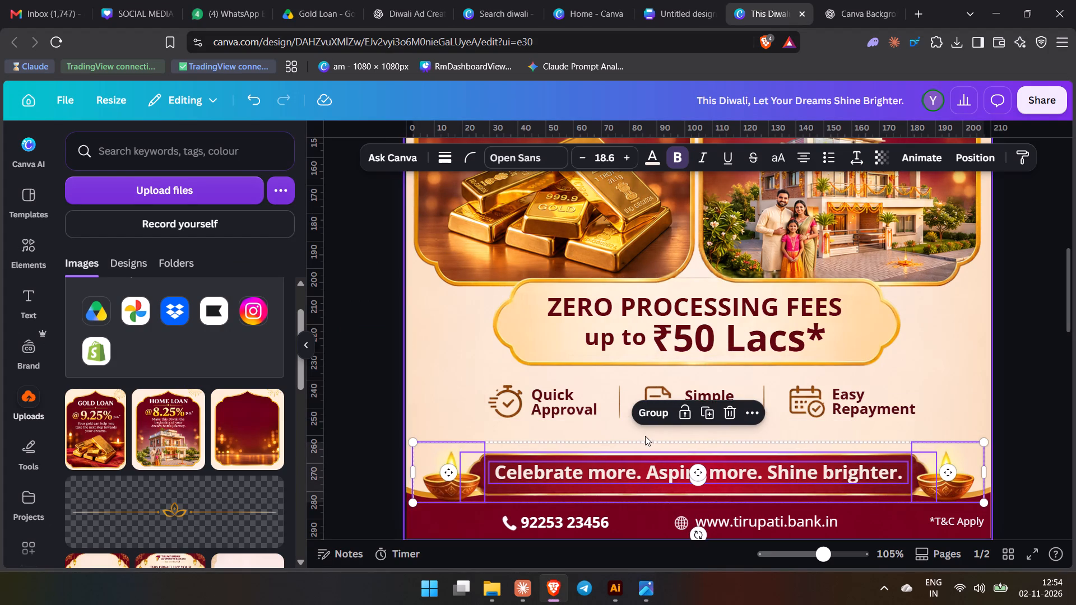
left_click(655, 416)
Move the grouped tagline banner and diyas up, clear of the maroon footer and centred beneath the features row.
left_click_drag(736, 474, 738, 454)
left_click(1045, 440)
left_click(795, 459)
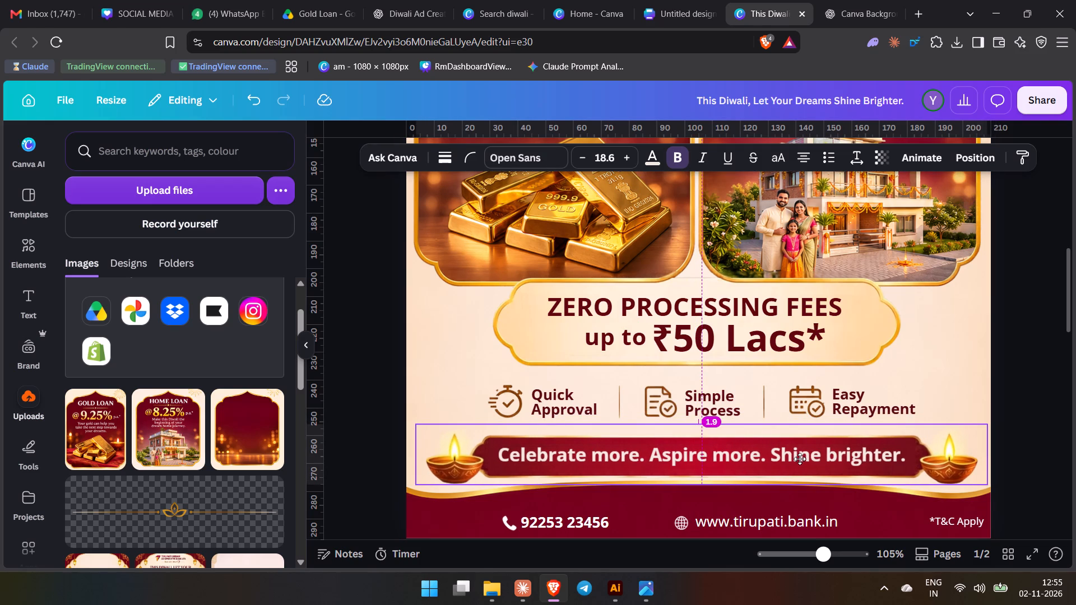
Centre the "Celebrate more. Aspire more. Shine brighter." banner group horizontally on the page.
key("alt+1")
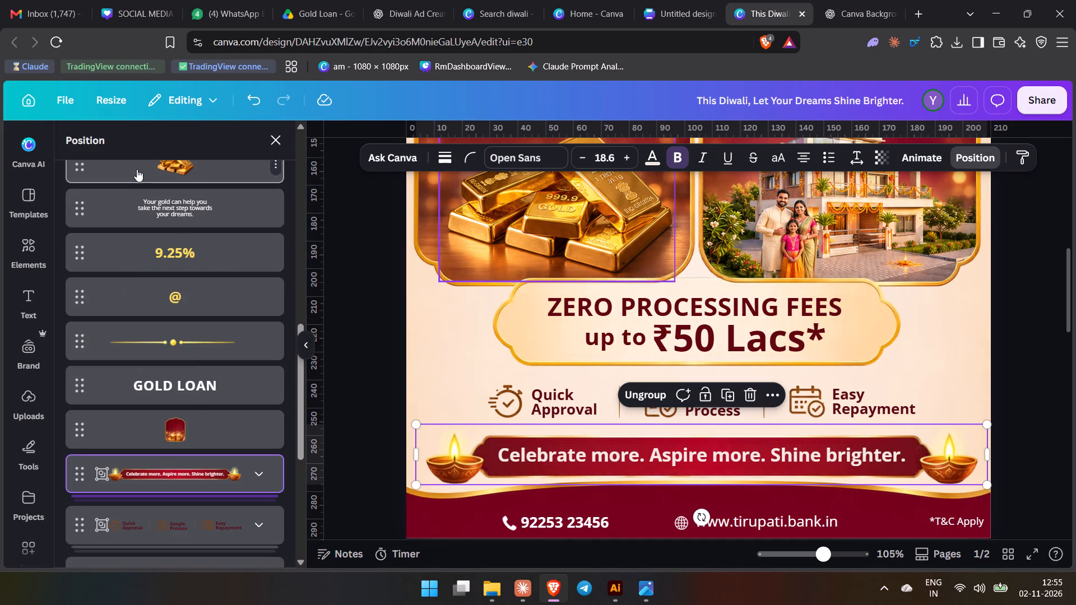
scroll(133, 274, "up", 13)
left_click(86, 177)
left_click(266, 350)
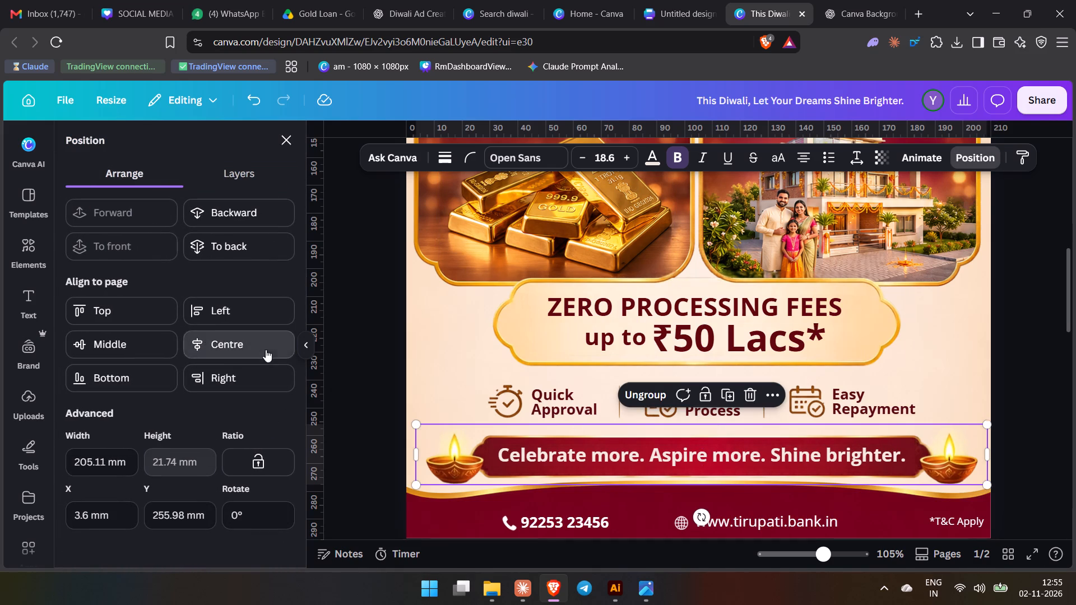
Nudge the "Celebrate more. Aspire more. Shine brighter." banner group slightly upward, towards the row of loan features.
key("Up")
key("Up")
key("Up")
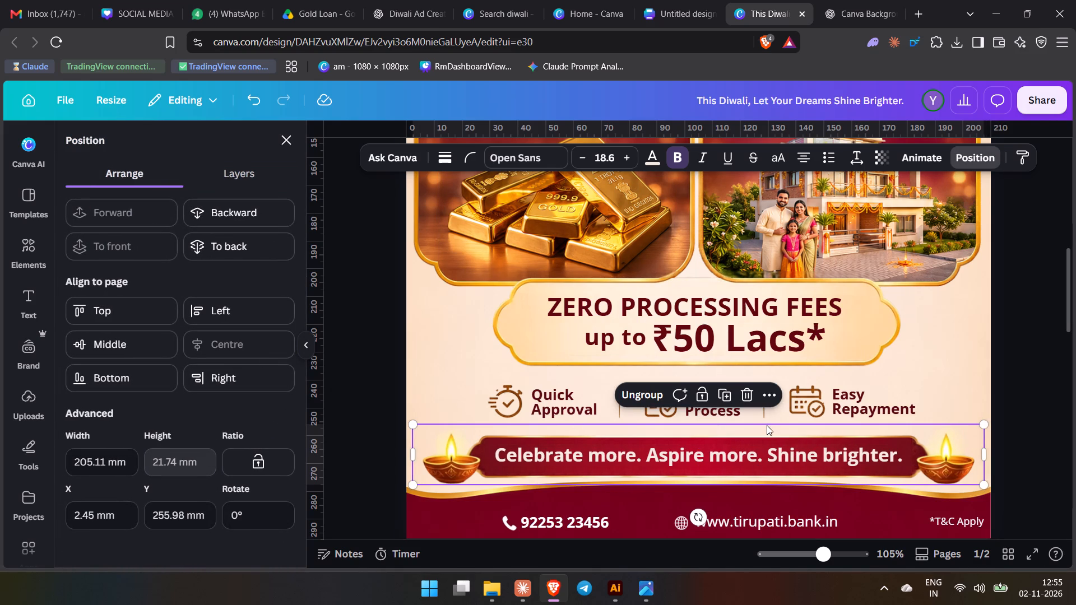
key("Up")
key("Up")
key("Up")
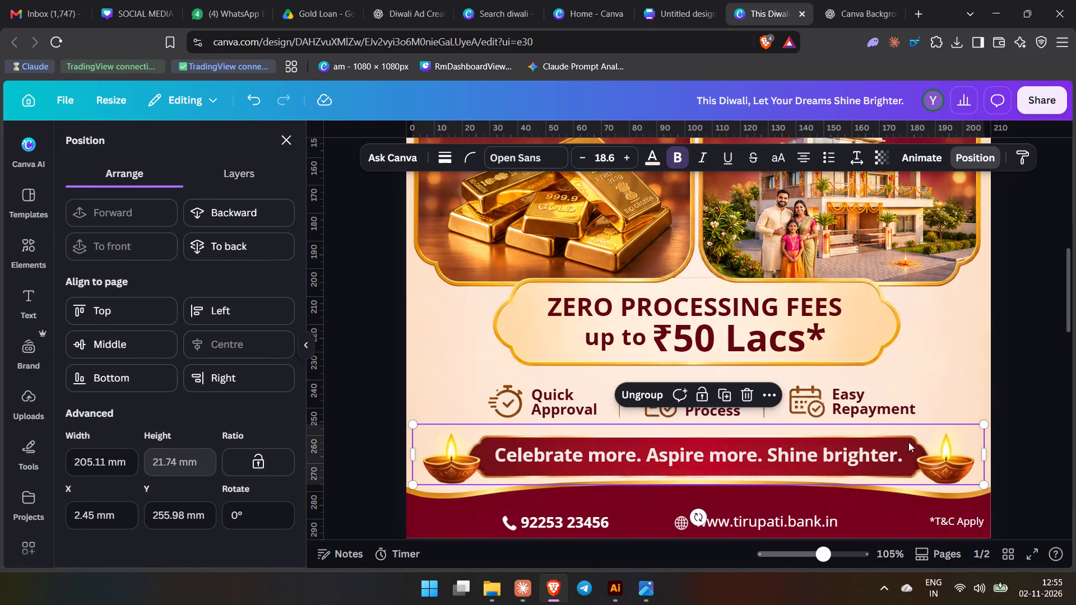
left_click(907, 448)
key("Up")
key("Up")
key("Up")
key("Up")
key("Up")
key("Up")
left_click(1018, 415)
left_click(817, 444)
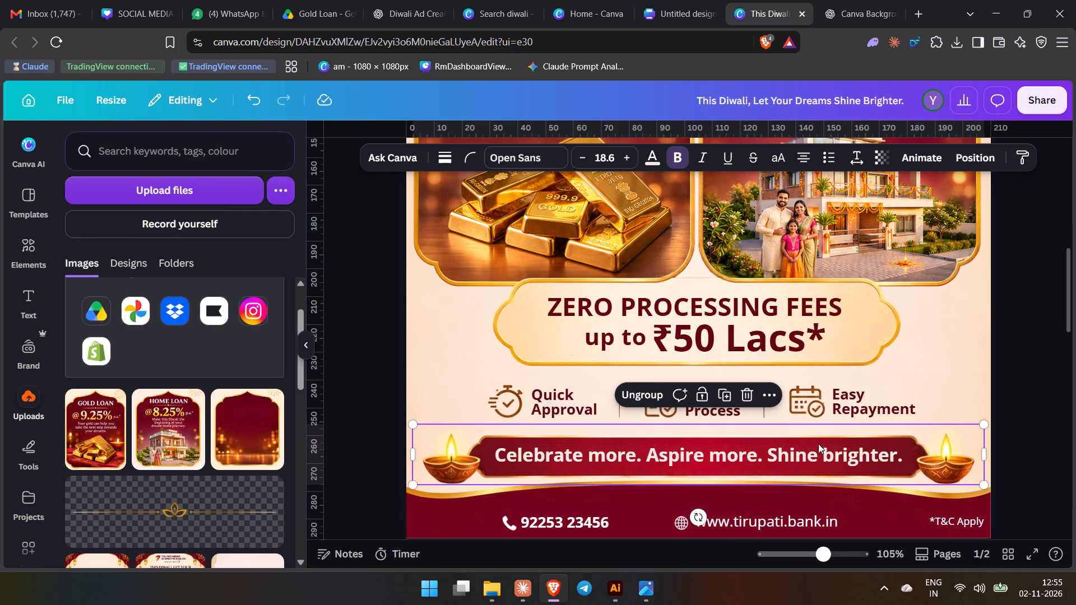
key("Up")
key("Up")
scroll(811, 471, "down", 1)
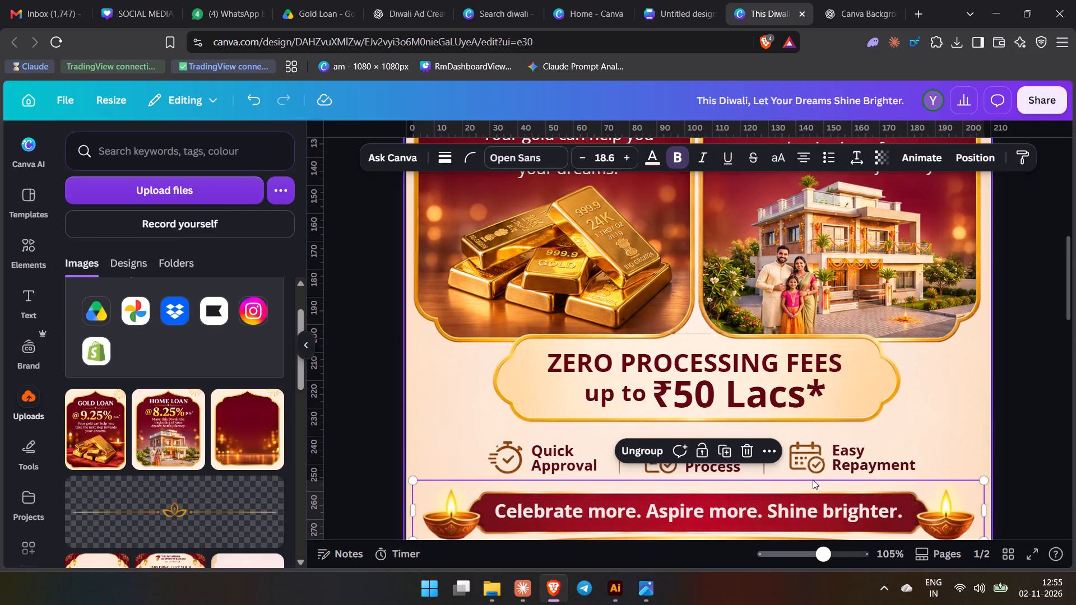
scroll(813, 480, "down", 1)
left_click(894, 357)
left_click(847, 296)
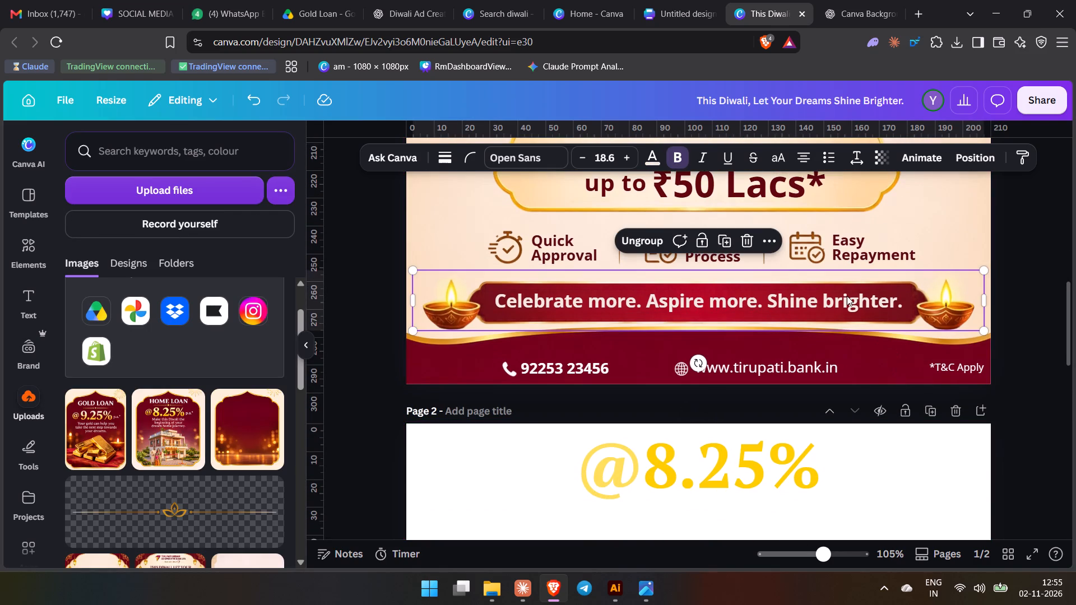
key("Up")
key("Up")
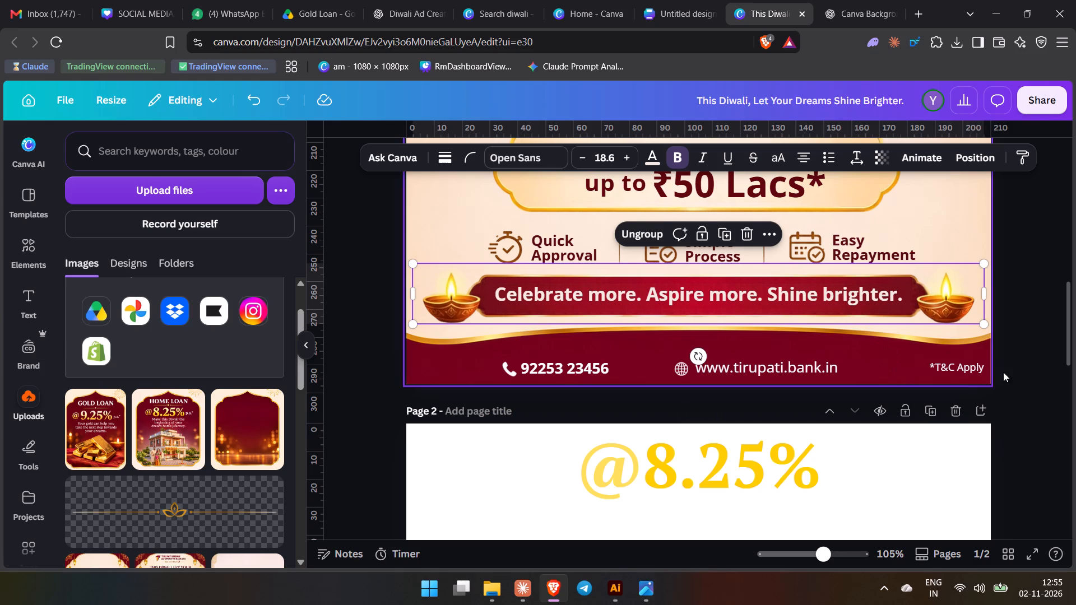
left_click(1032, 375)
Search the elements for "shadow" and add the soft oval black shadow graphic to page 1.
scroll(776, 450, "up", 3)
scroll(665, 459, "down", 2)
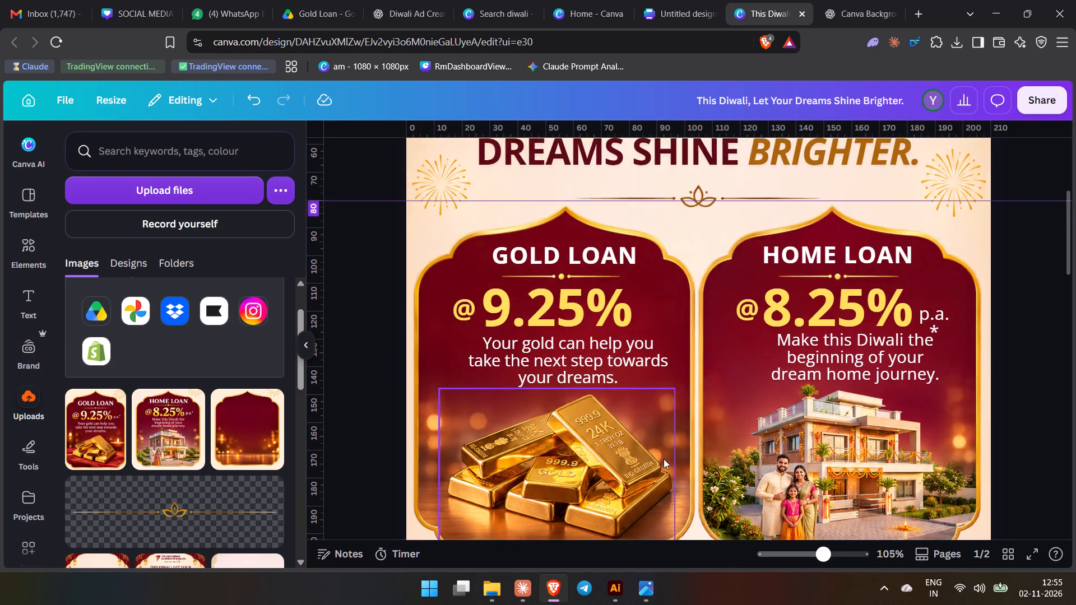
scroll(664, 459, "down", 3)
left_click(34, 250)
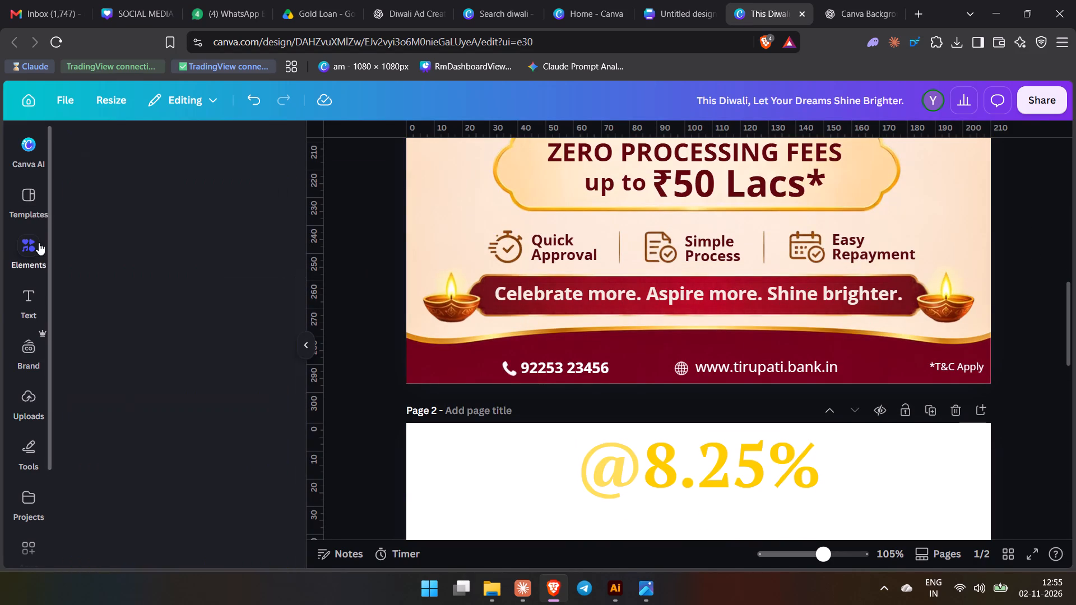
left_click(131, 153)
type("shadiw")
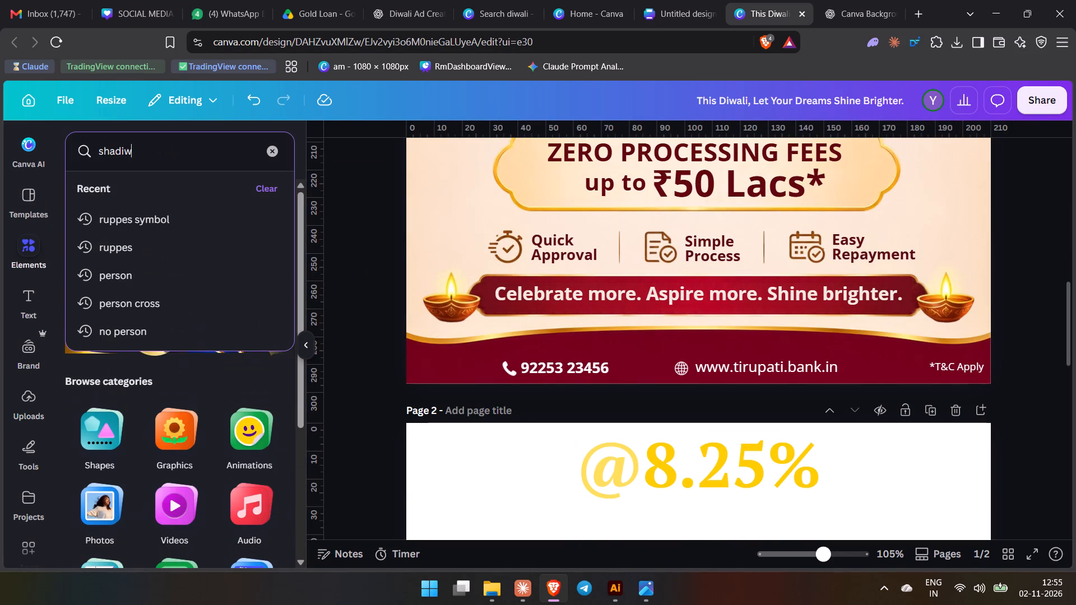
key("BackSpace")
key("BackSpace")
type("pw")
key("Return")
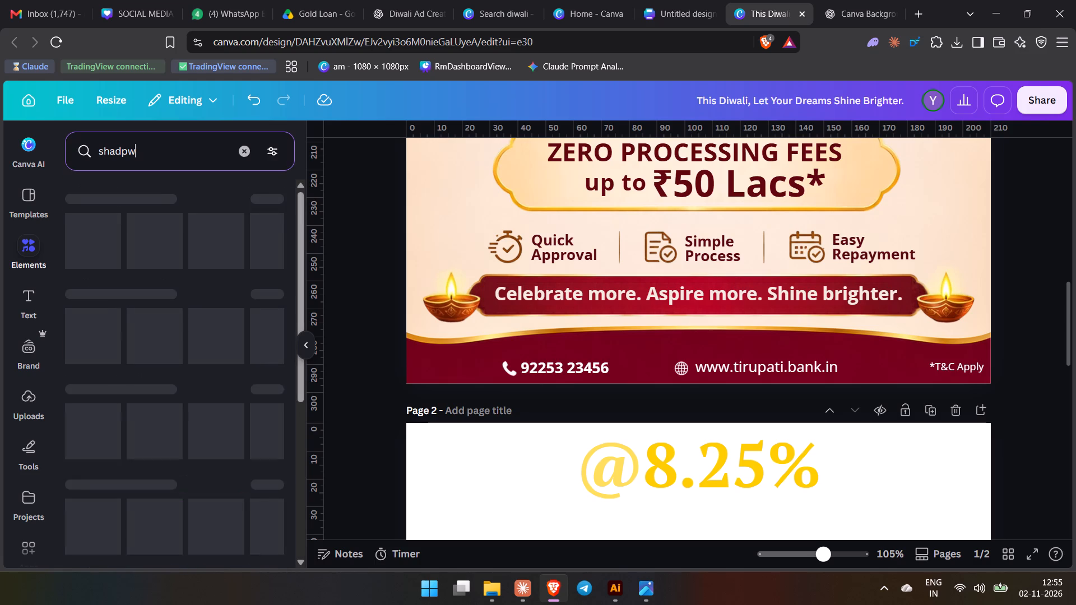
left_click(157, 337)
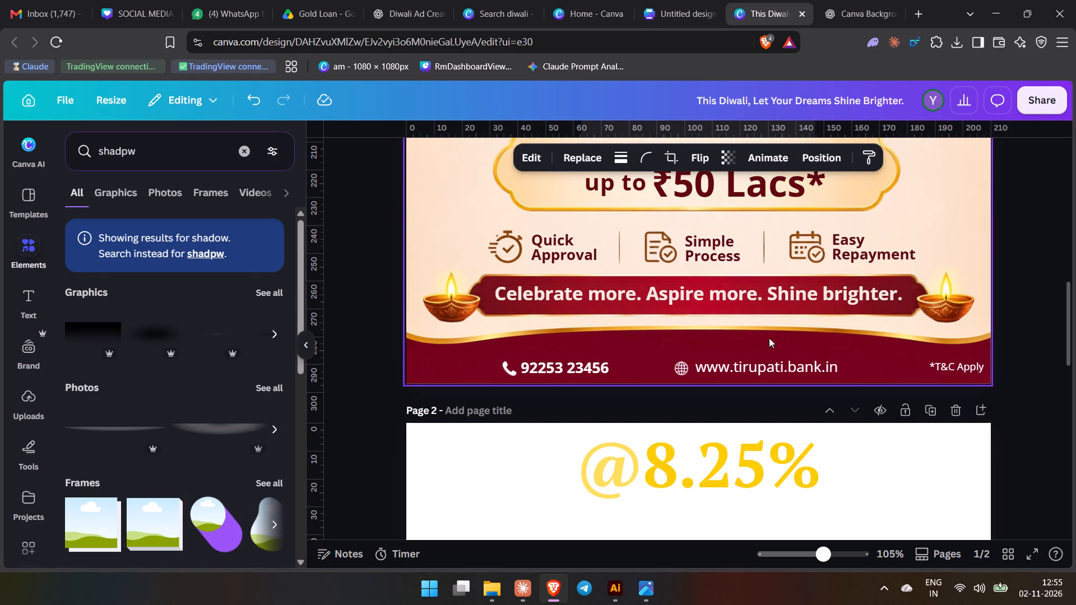
Shrink the shadow graphic to roughly the width of a diya and place it beneath the banner's right diya.
scroll(727, 294, "up", 3)
left_click_drag(708, 392, 720, 418)
scroll(706, 430, "down", 5)
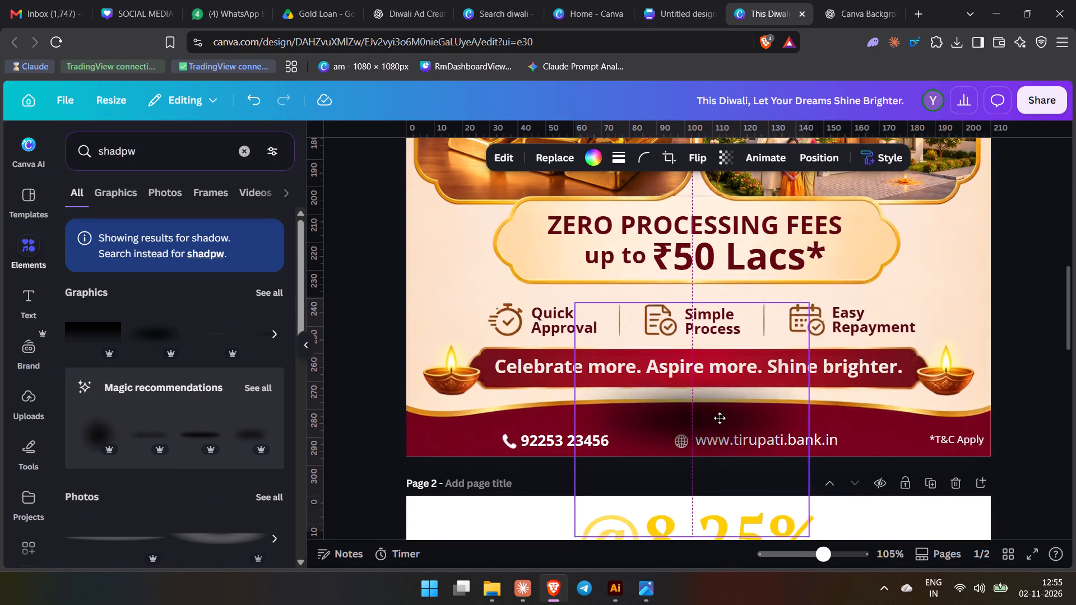
left_click_drag(720, 418, 938, 411)
left_click_drag(1052, 533, 1040, 490)
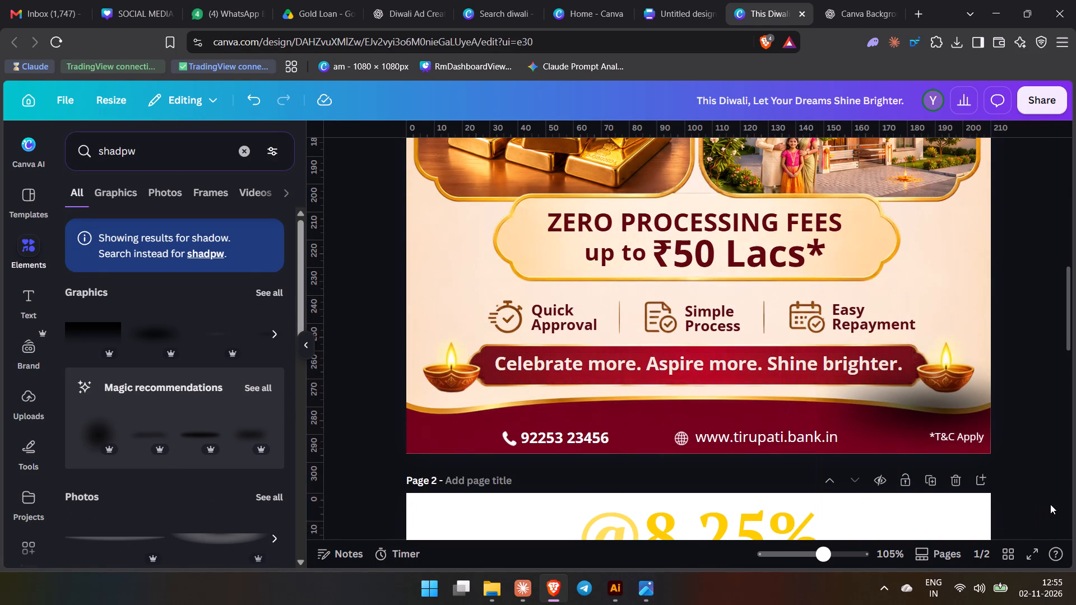
left_click(959, 406)
left_click_drag(1052, 524, 1047, 518)
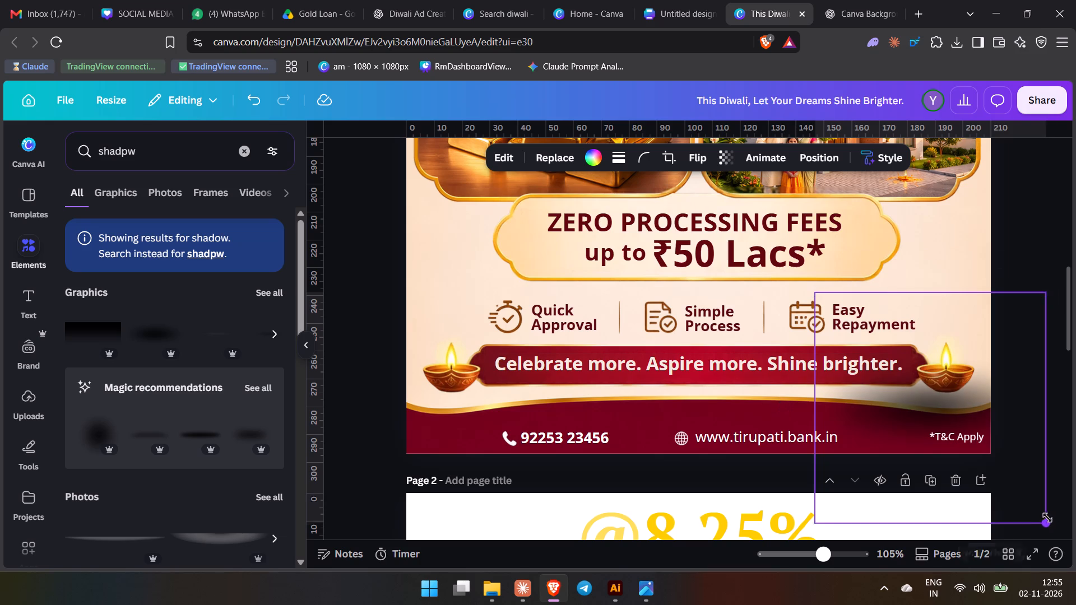
left_click_drag(1047, 518, 888, 318)
left_click_drag(833, 311, 938, 387)
left_click(1032, 418)
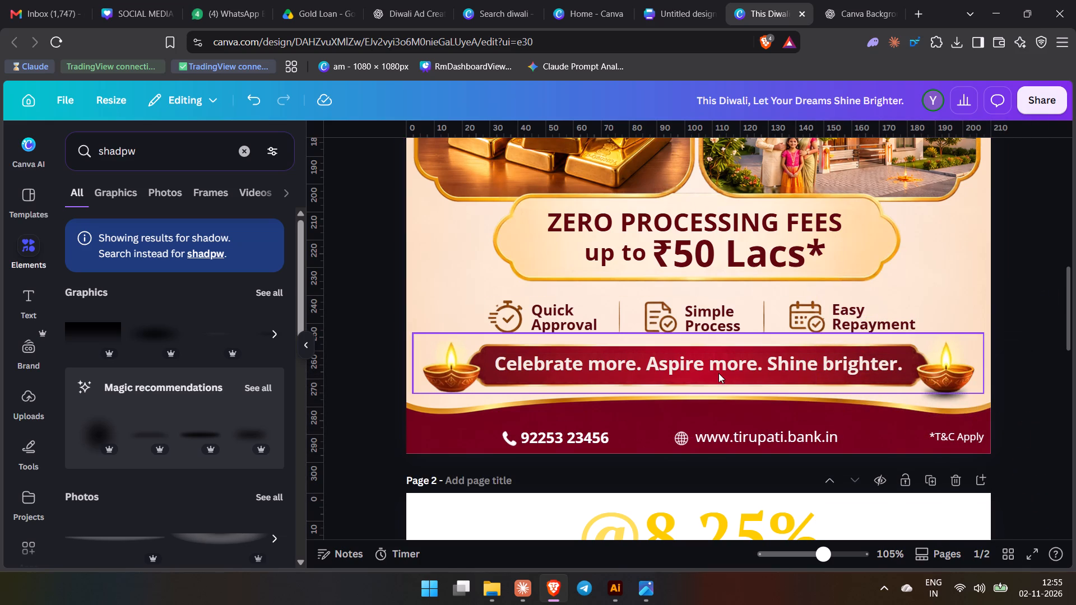
Duplicate the small shadow and align the copy beneath the banner's left diya.
left_click(962, 398)
key("ctrl+c")
key("ctrl+v")
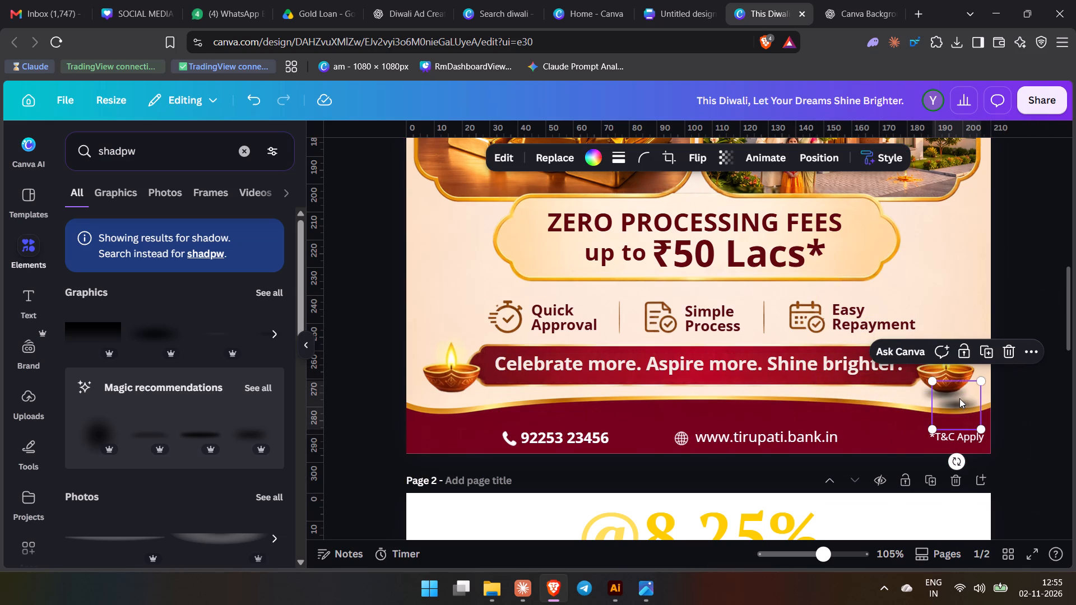
left_click_drag(951, 411, 447, 398)
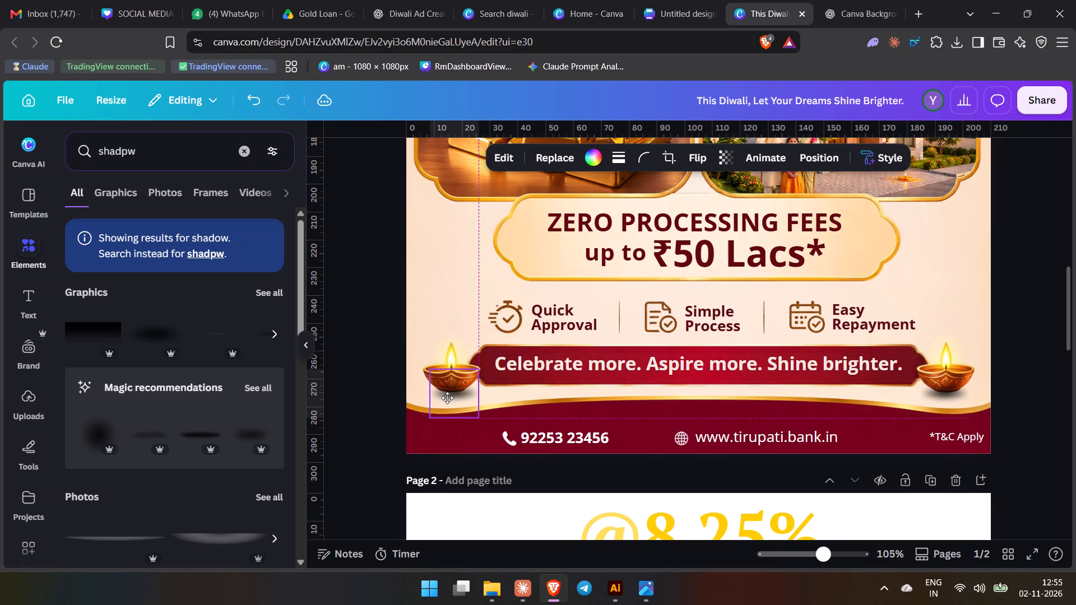
left_click_drag(447, 398, 446, 398)
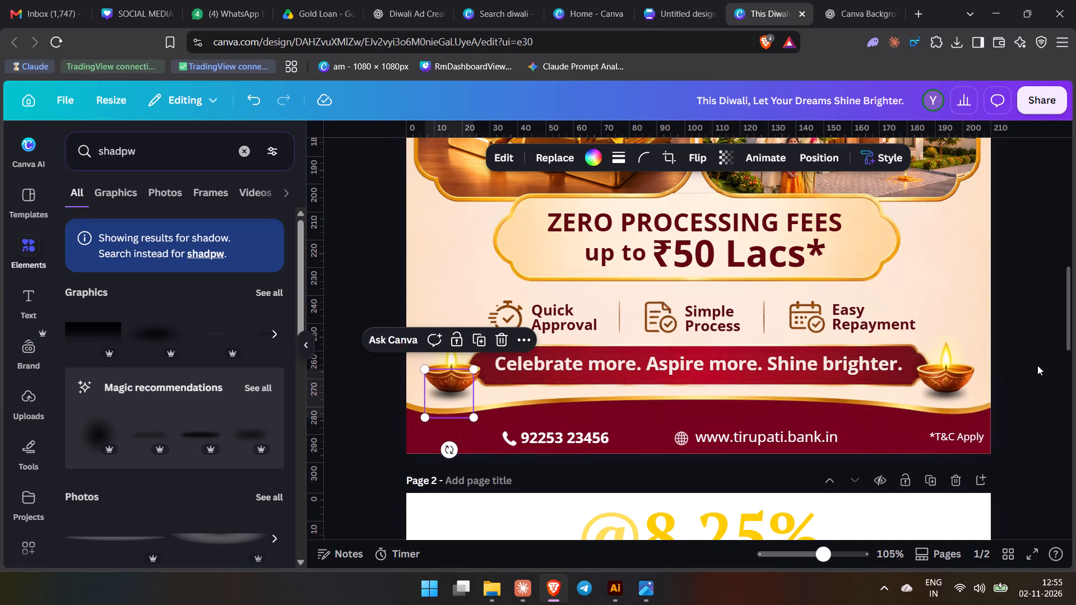
double_click(1037, 366)
left_click_drag(440, 401, 442, 399)
left_click_drag(442, 399, 445, 398)
scroll(436, 395, "up", 20, "ctrl")
left_click_drag(462, 412, 448, 409)
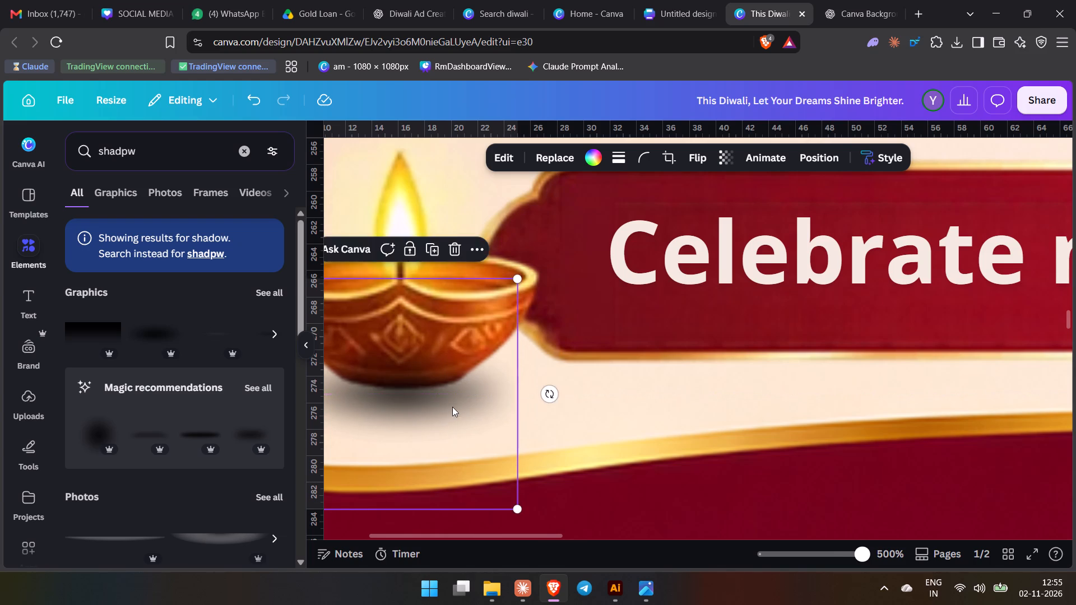
scroll(461, 401, "down", 13, "ctrl")
left_click(1023, 413)
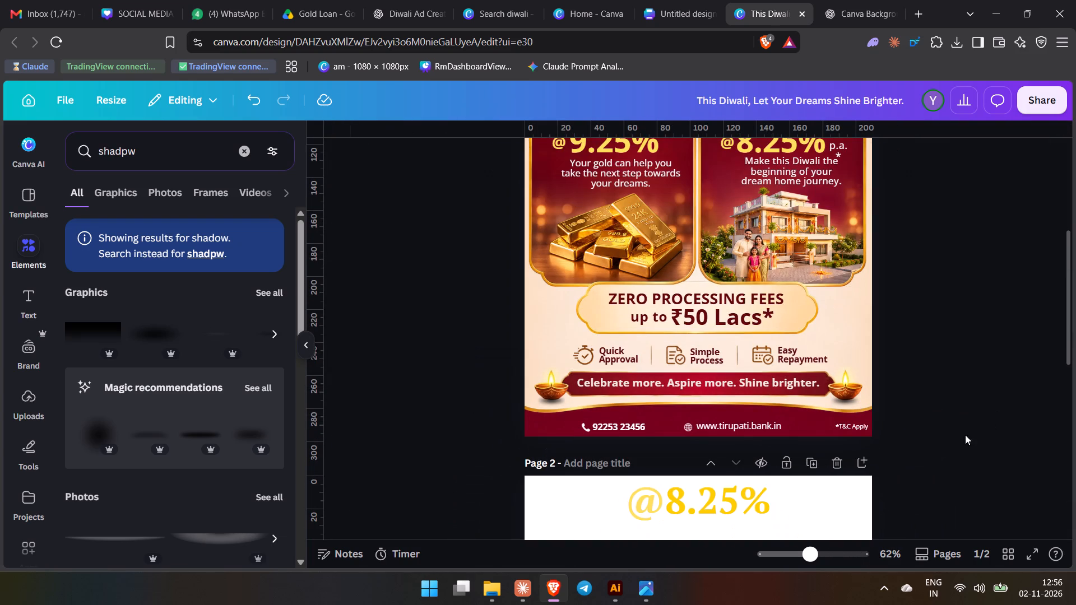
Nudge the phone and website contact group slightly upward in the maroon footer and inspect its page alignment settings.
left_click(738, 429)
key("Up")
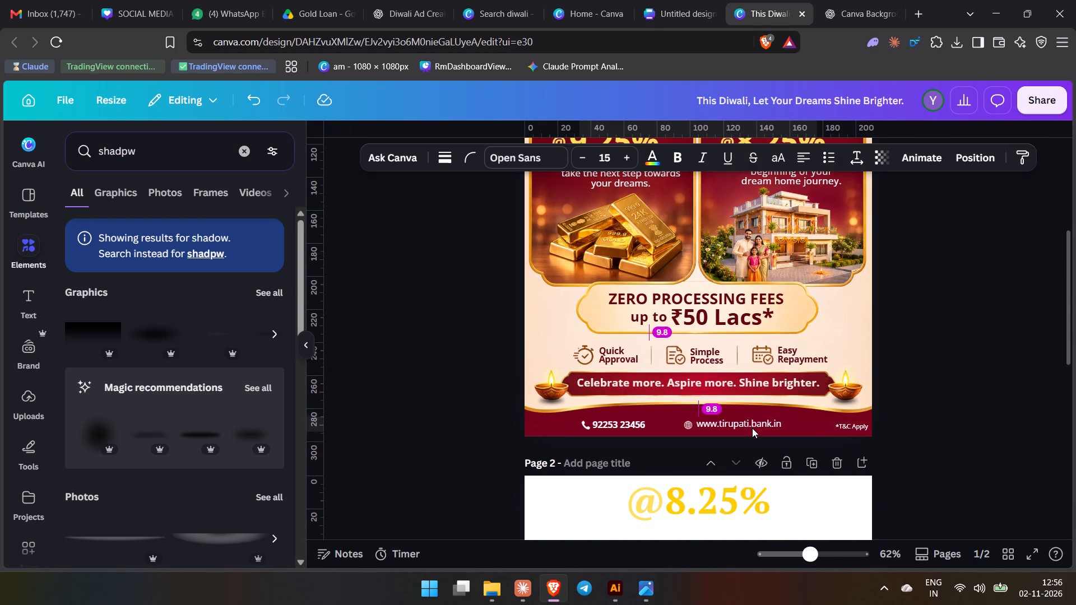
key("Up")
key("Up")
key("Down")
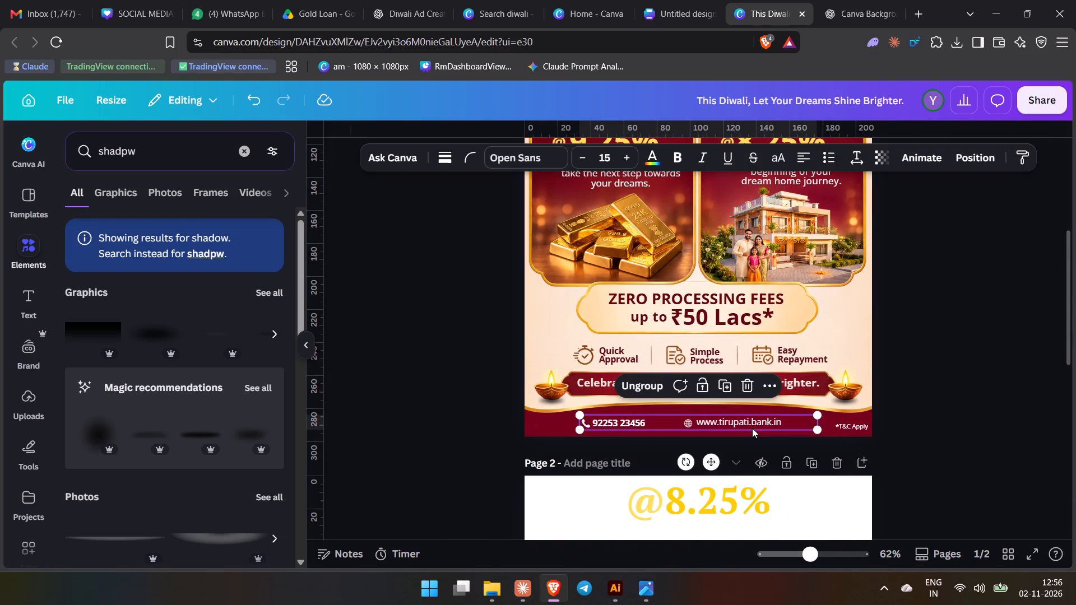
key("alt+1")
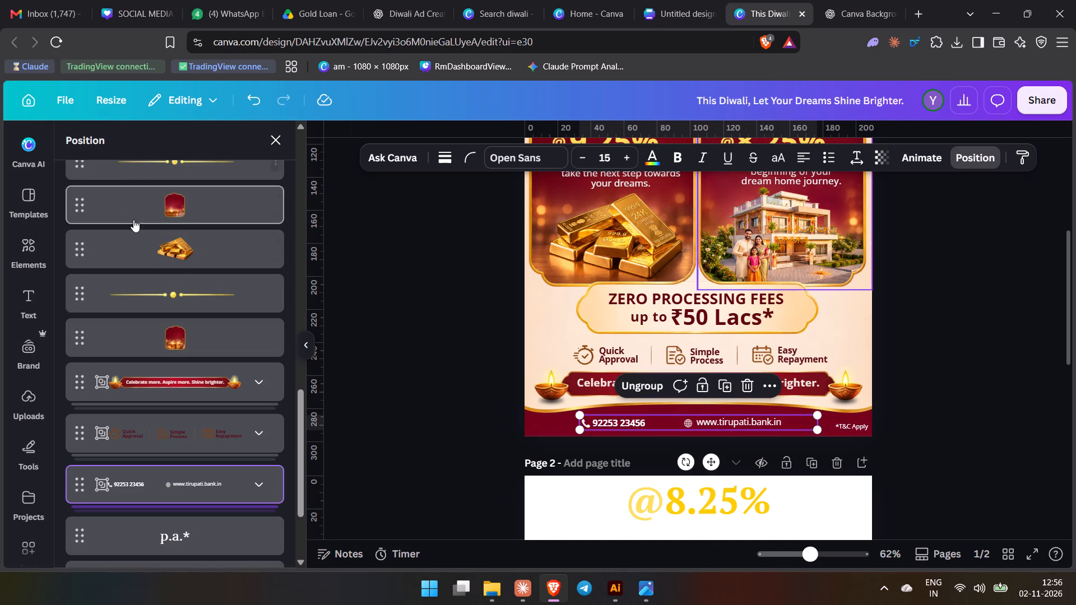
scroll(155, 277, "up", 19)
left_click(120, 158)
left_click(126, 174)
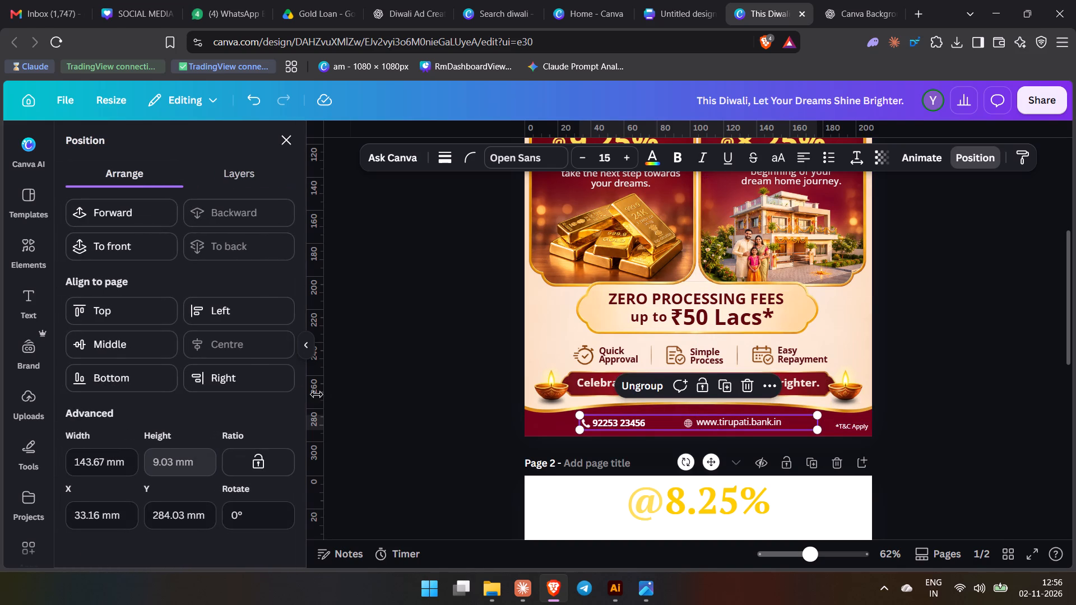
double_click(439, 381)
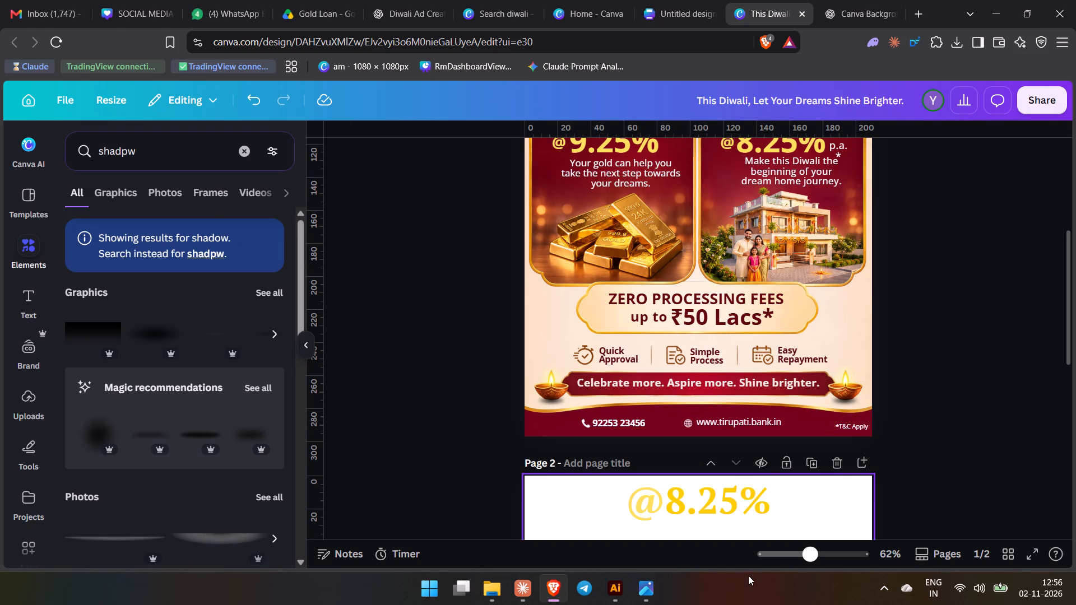
Compare the footer with the original ad image in Photos, and delete the phone and website group.
key("alt+Tab")
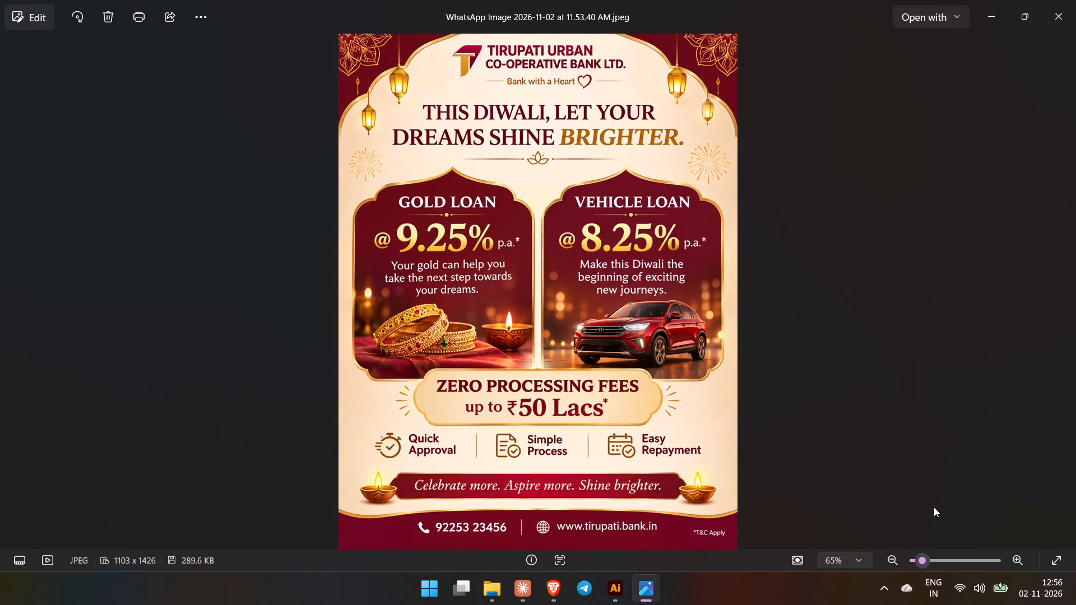
key("alt+Tab")
key("alt+Tab")
key("alt+Tab")
left_click(739, 421)
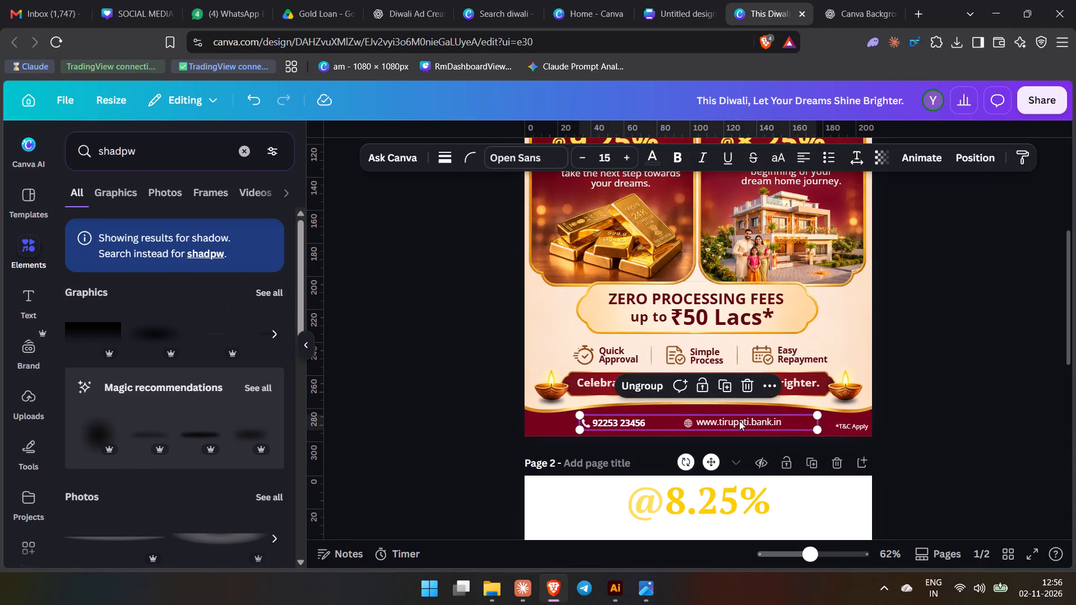
key("Delete")
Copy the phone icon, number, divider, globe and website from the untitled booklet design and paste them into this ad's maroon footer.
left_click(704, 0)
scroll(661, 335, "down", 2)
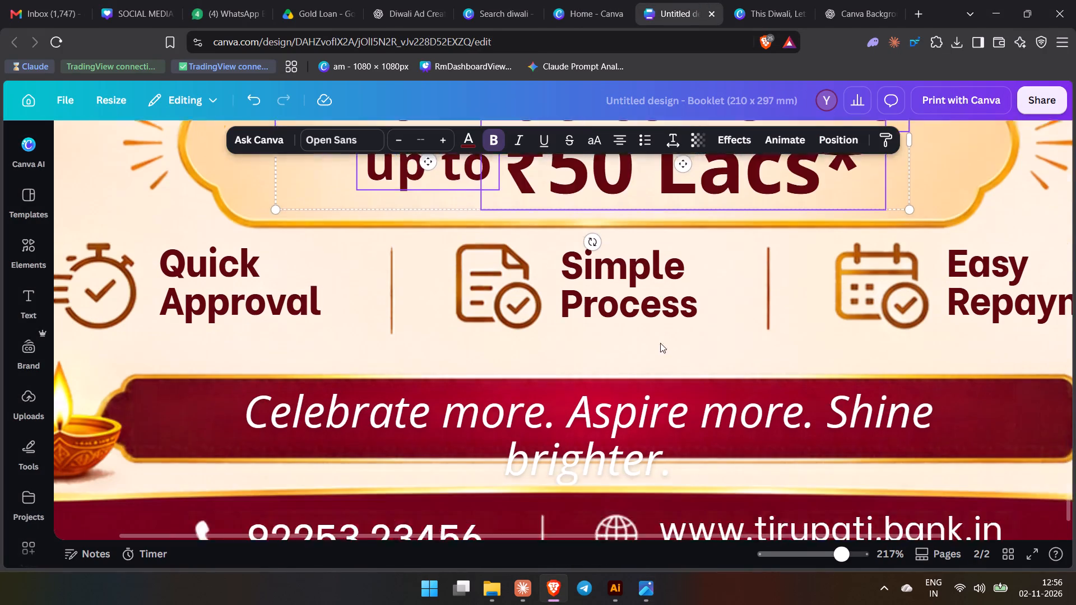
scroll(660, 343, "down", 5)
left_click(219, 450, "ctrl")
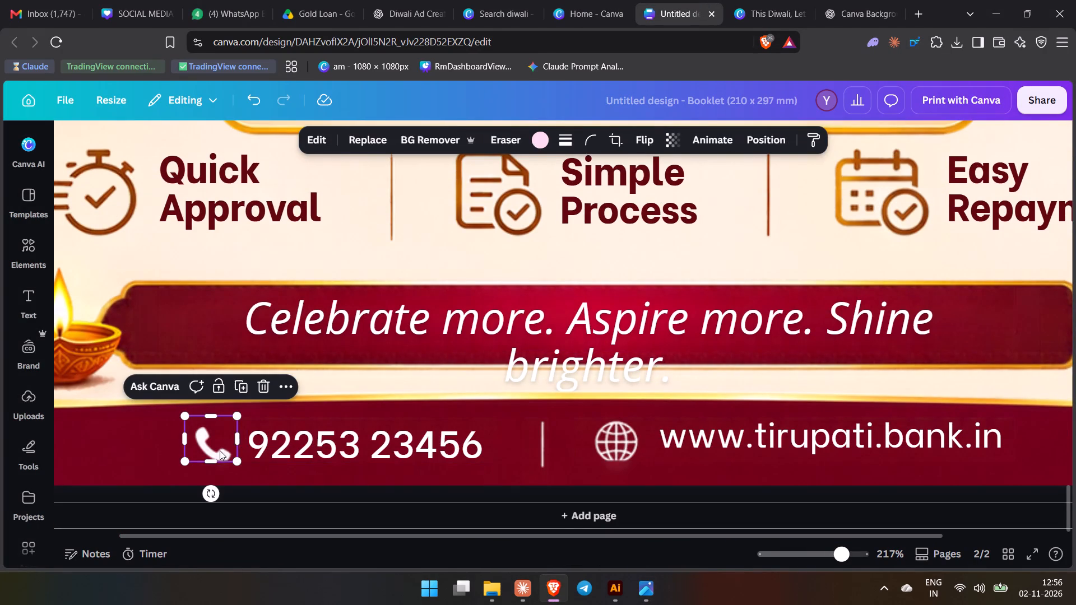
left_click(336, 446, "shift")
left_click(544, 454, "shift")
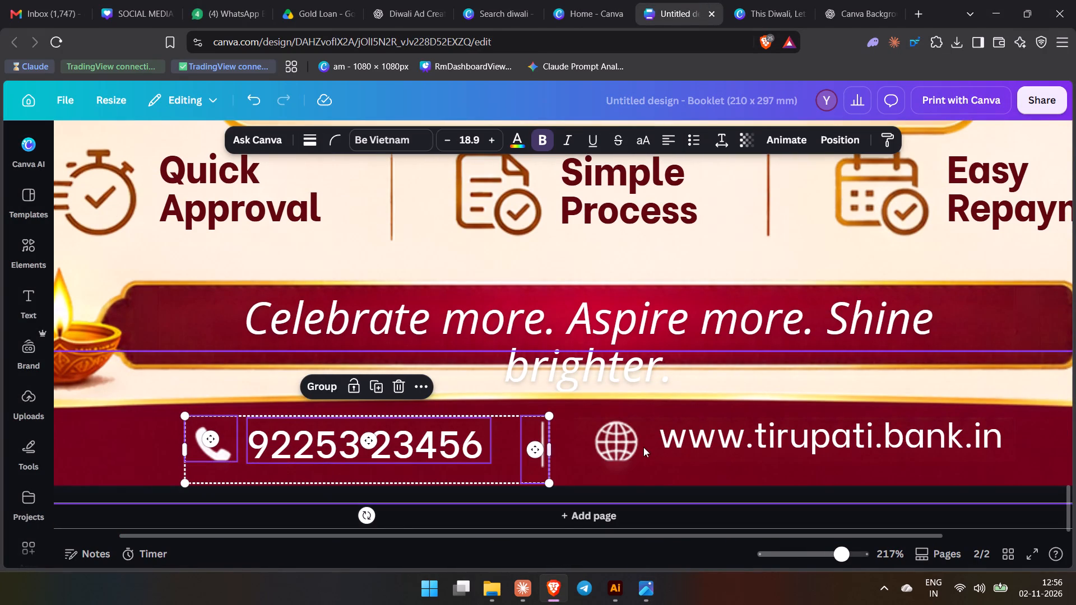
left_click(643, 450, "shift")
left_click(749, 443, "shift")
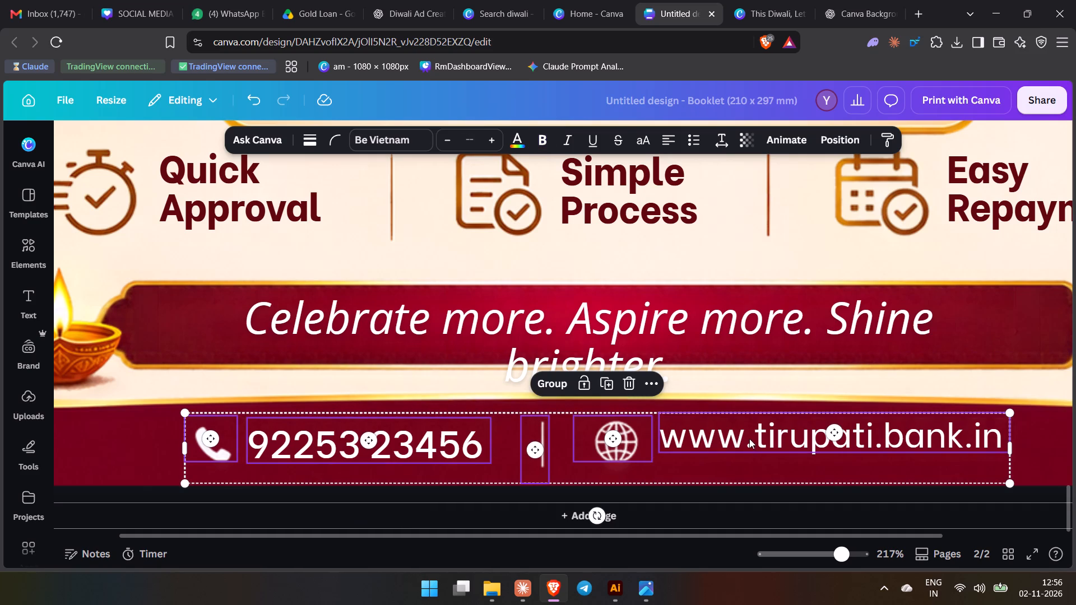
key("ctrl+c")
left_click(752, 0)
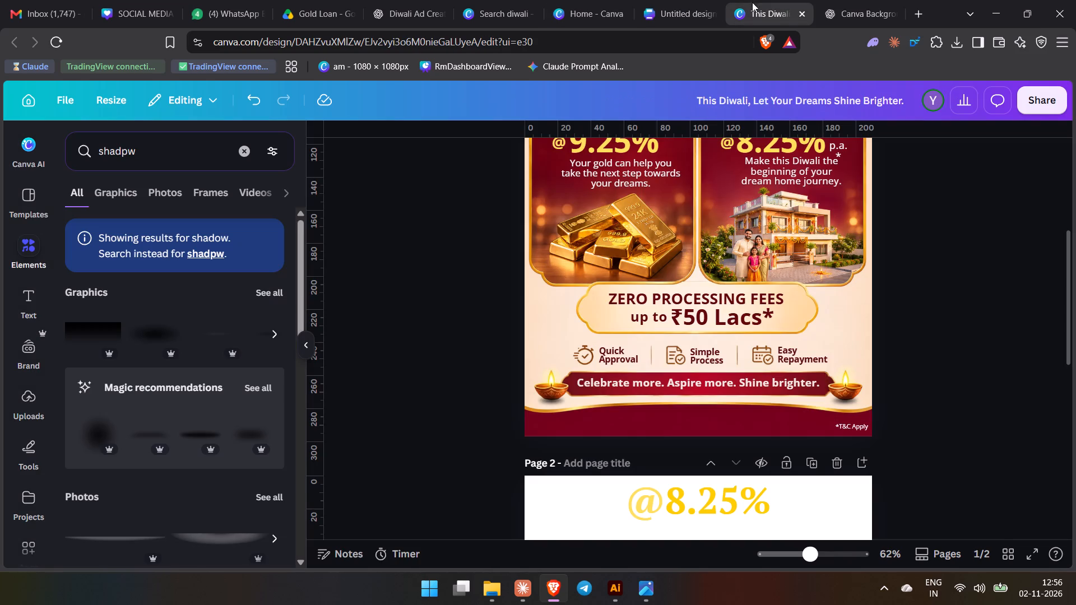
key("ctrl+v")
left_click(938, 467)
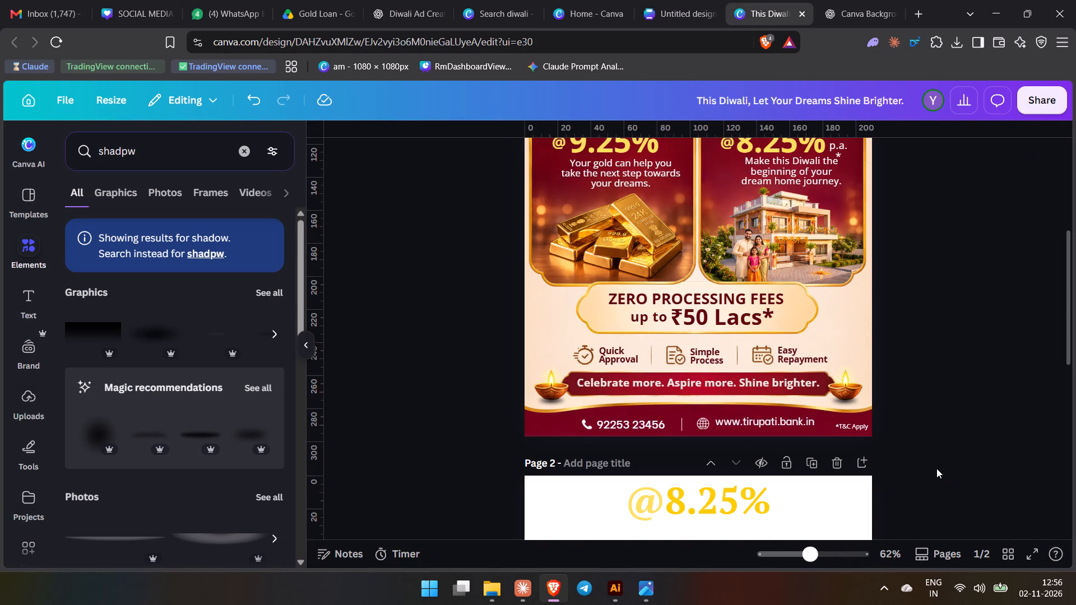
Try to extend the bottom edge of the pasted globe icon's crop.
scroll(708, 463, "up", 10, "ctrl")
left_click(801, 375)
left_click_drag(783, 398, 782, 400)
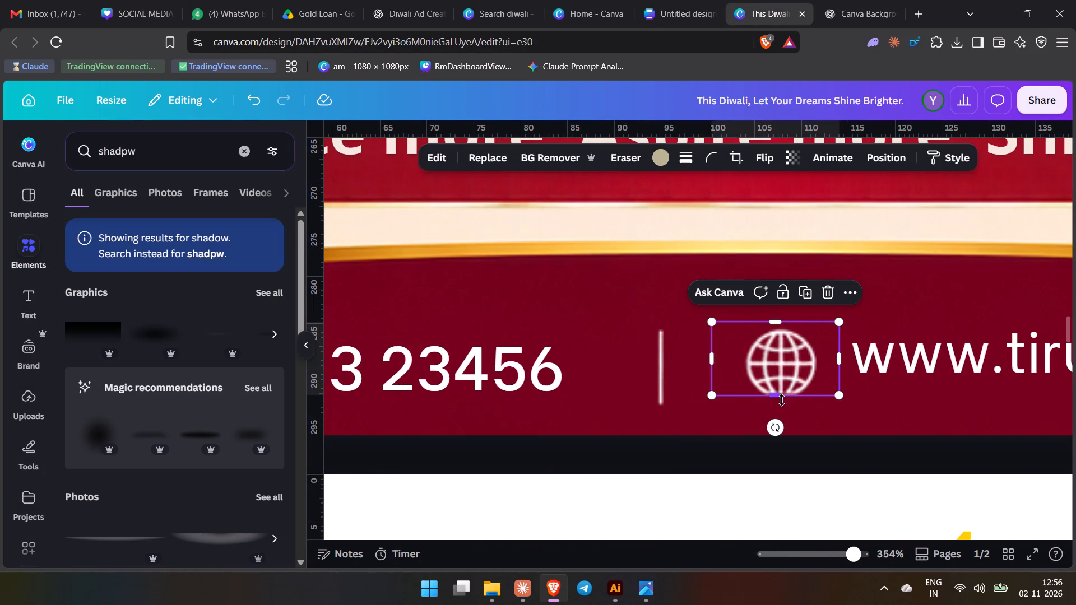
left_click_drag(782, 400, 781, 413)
Undo the globe crop, the paste and the deletion of the original contact group.
key("ctrl+z")
key("ctrl+z")
key("ctrl+z")
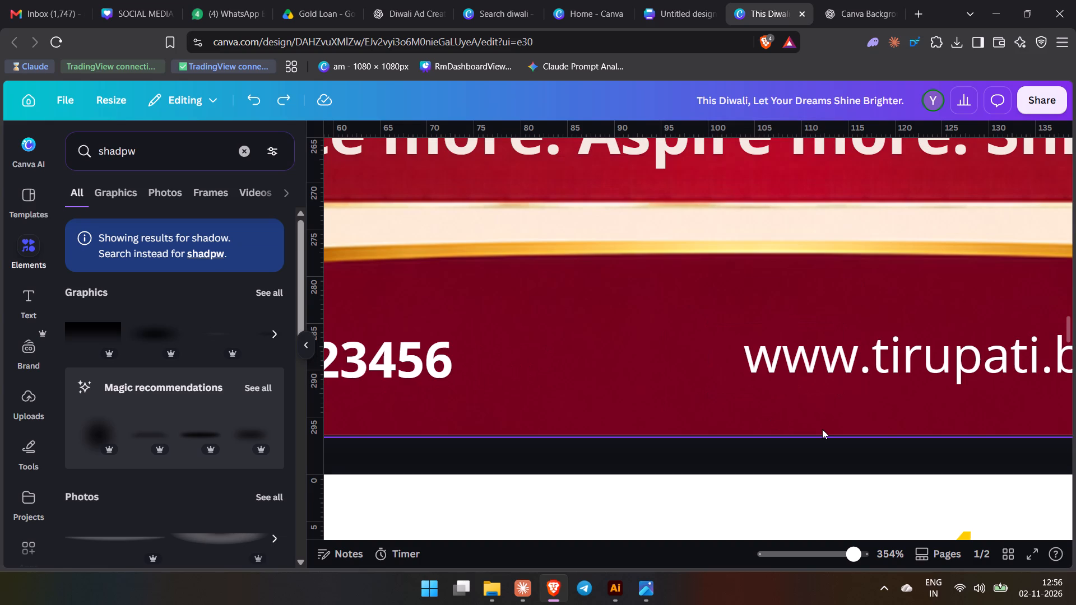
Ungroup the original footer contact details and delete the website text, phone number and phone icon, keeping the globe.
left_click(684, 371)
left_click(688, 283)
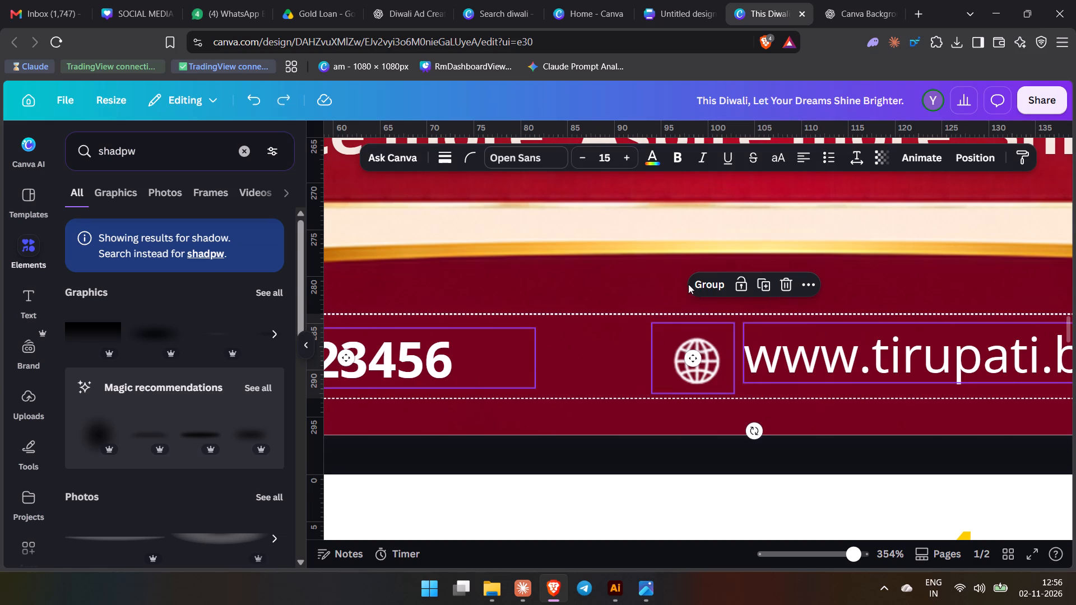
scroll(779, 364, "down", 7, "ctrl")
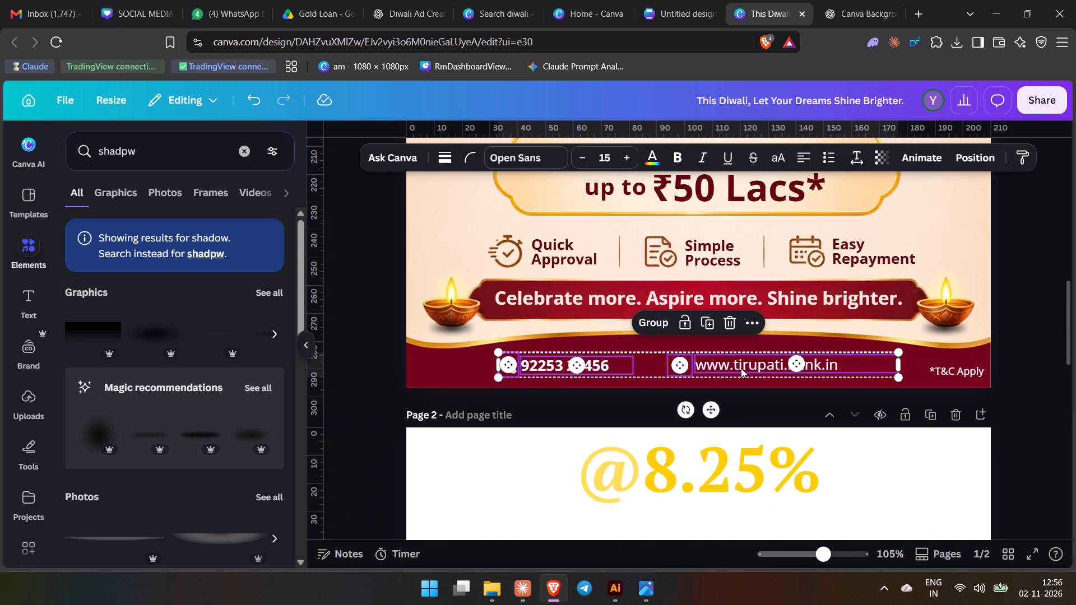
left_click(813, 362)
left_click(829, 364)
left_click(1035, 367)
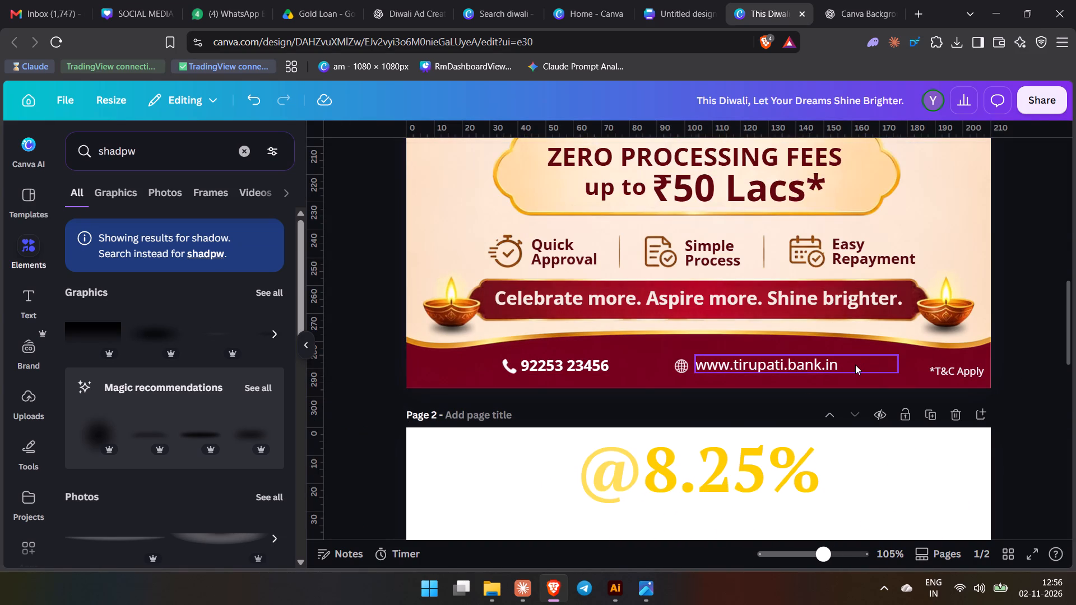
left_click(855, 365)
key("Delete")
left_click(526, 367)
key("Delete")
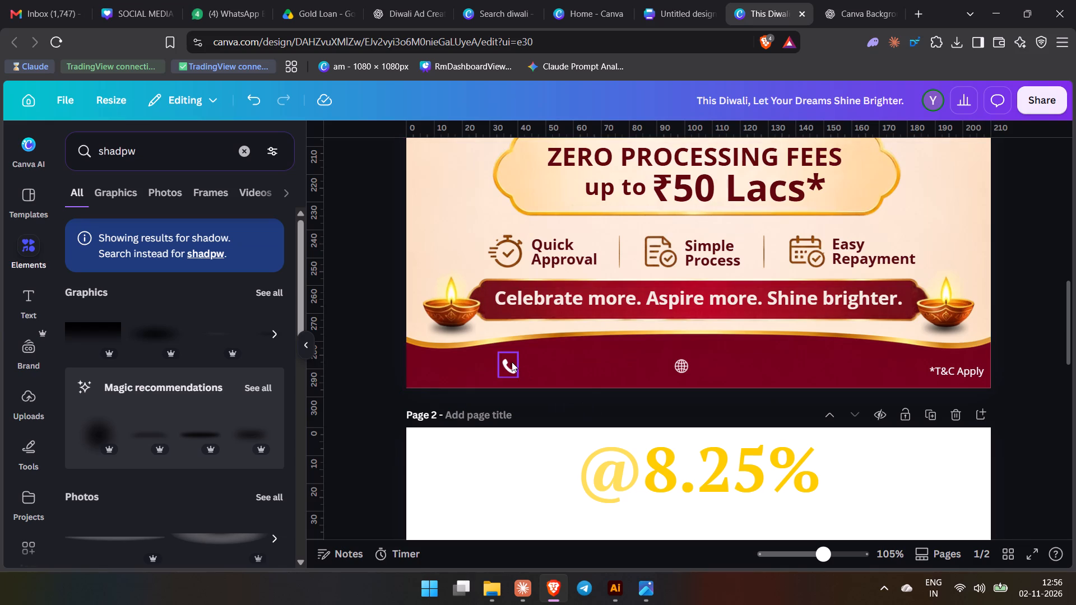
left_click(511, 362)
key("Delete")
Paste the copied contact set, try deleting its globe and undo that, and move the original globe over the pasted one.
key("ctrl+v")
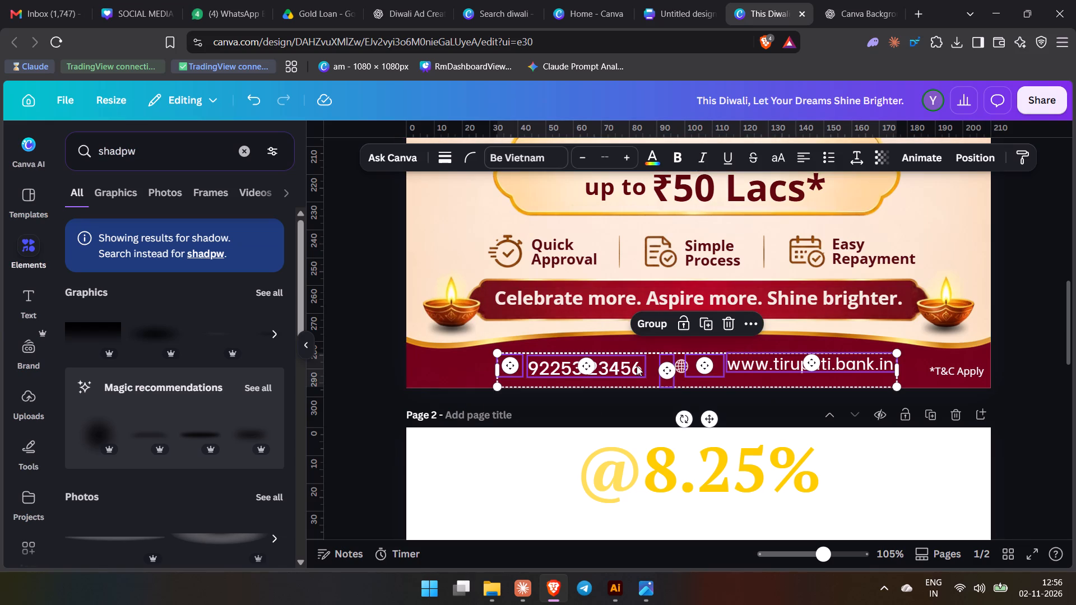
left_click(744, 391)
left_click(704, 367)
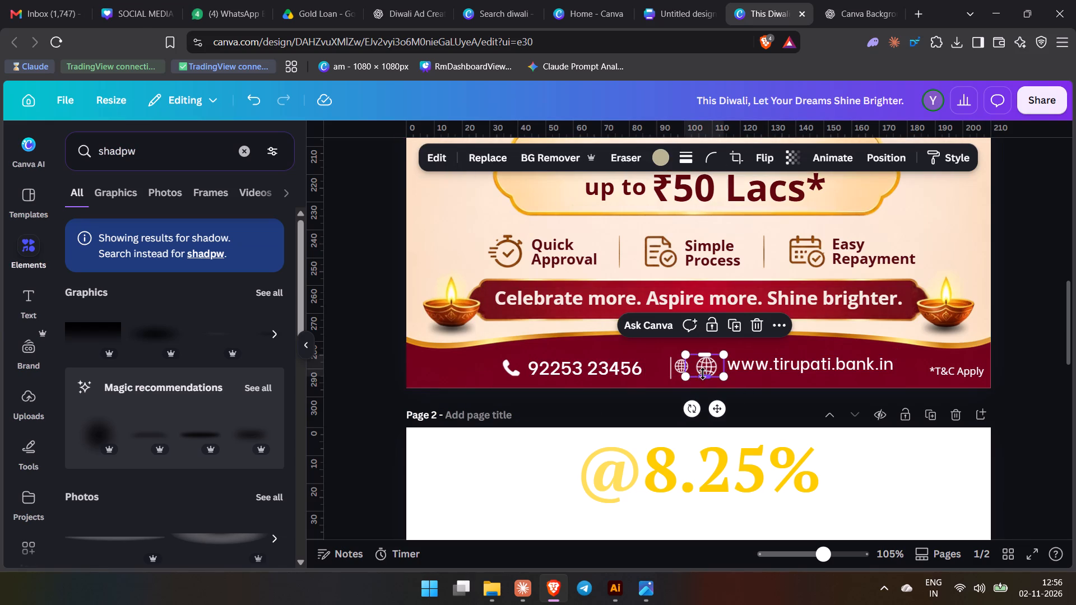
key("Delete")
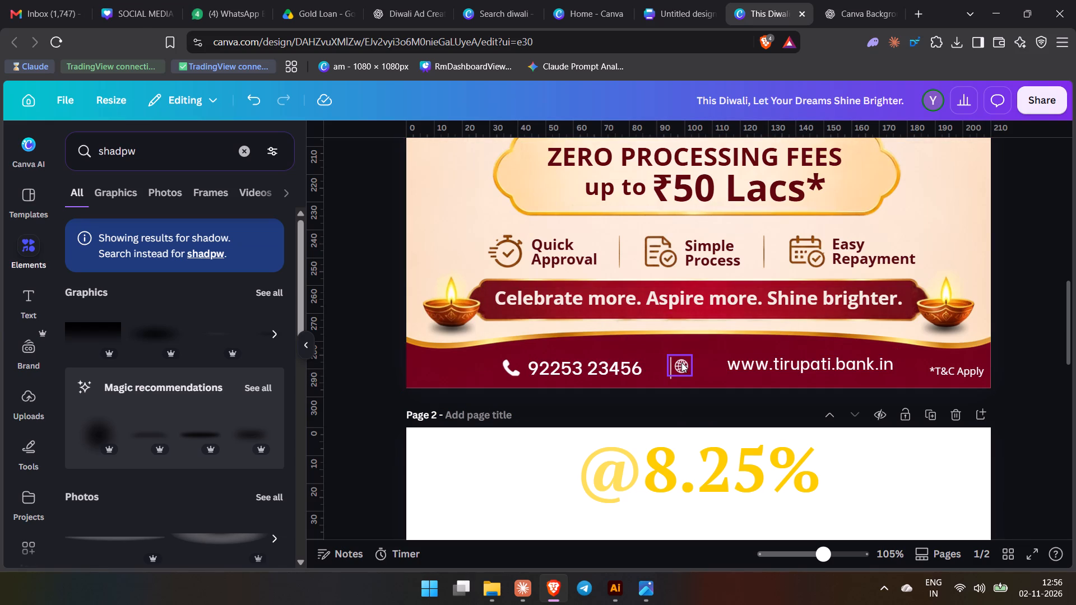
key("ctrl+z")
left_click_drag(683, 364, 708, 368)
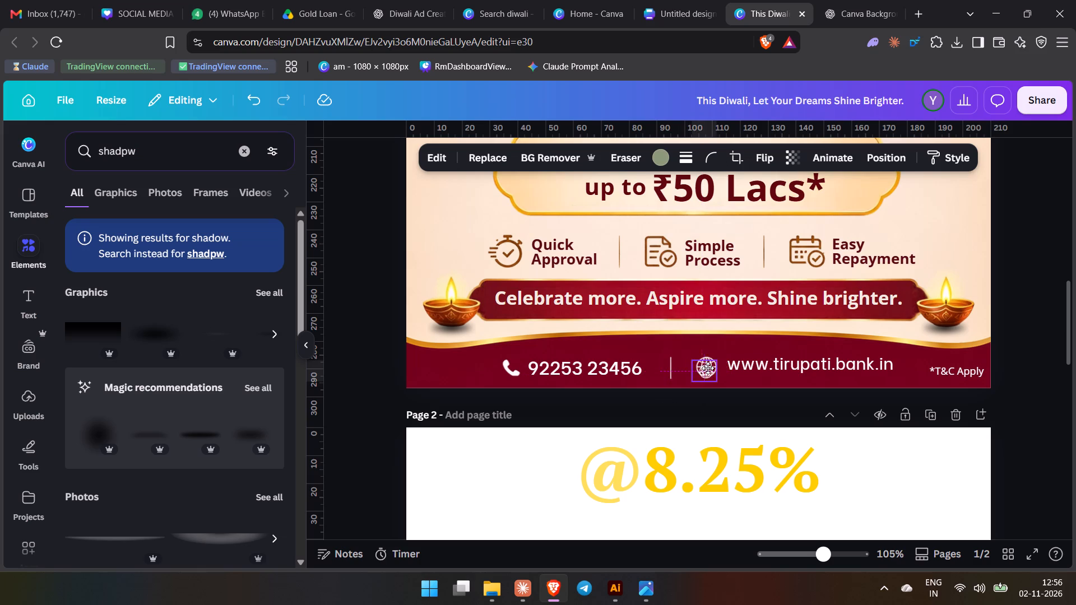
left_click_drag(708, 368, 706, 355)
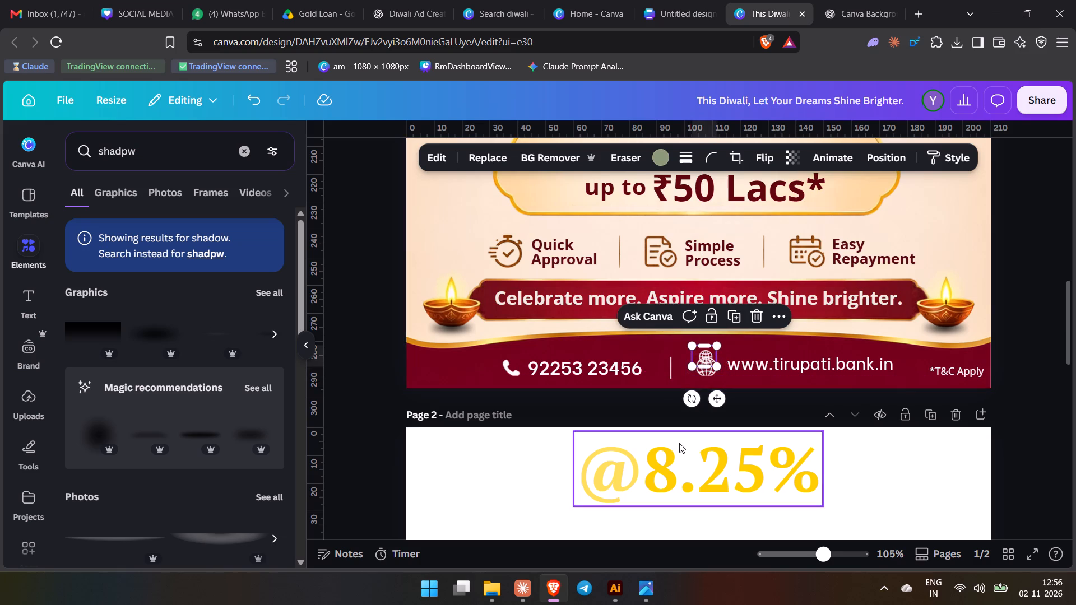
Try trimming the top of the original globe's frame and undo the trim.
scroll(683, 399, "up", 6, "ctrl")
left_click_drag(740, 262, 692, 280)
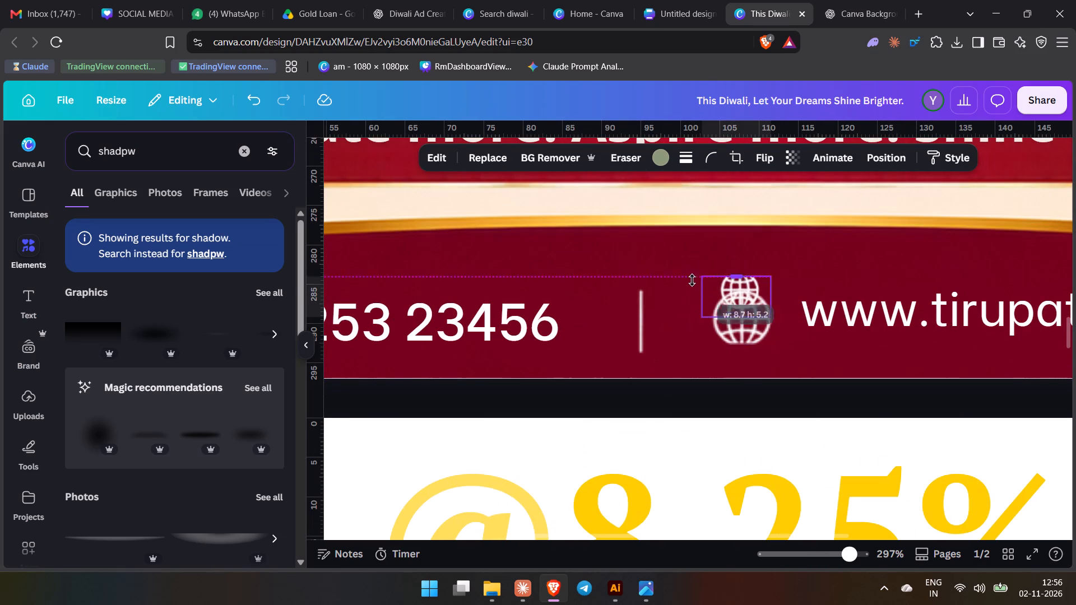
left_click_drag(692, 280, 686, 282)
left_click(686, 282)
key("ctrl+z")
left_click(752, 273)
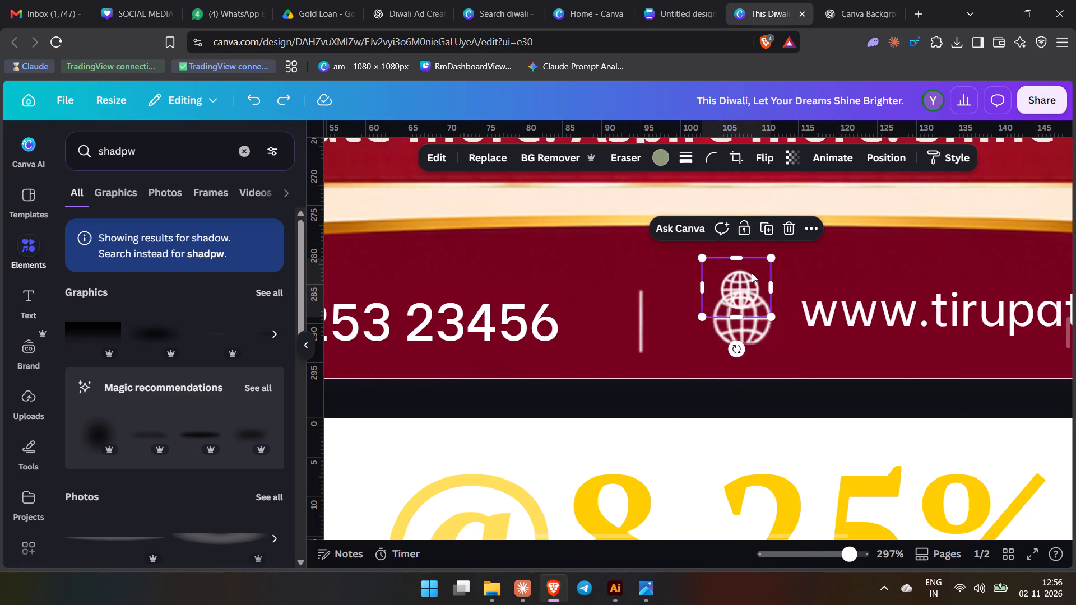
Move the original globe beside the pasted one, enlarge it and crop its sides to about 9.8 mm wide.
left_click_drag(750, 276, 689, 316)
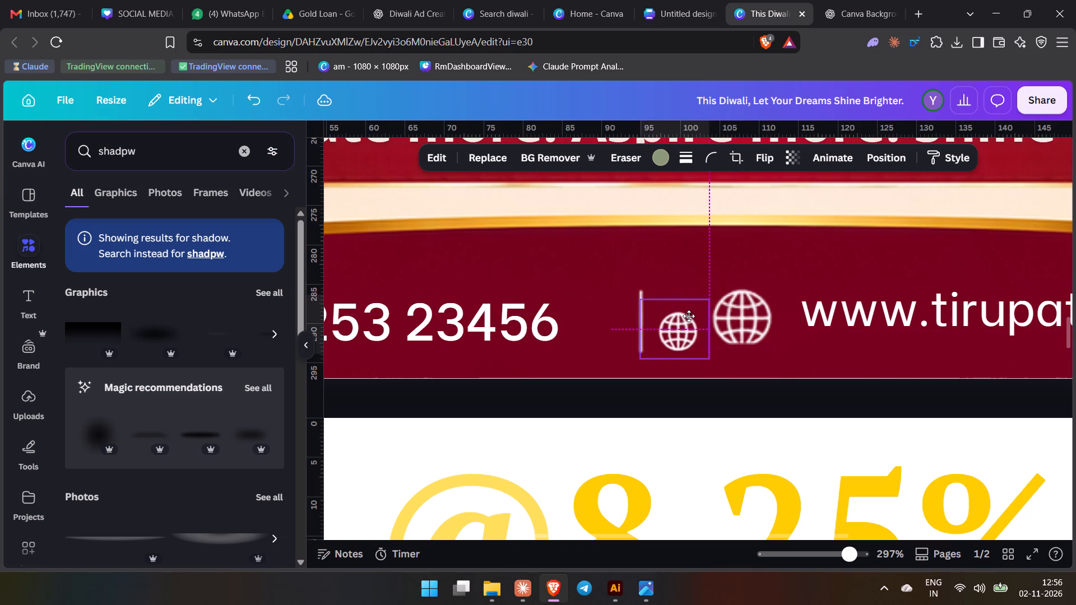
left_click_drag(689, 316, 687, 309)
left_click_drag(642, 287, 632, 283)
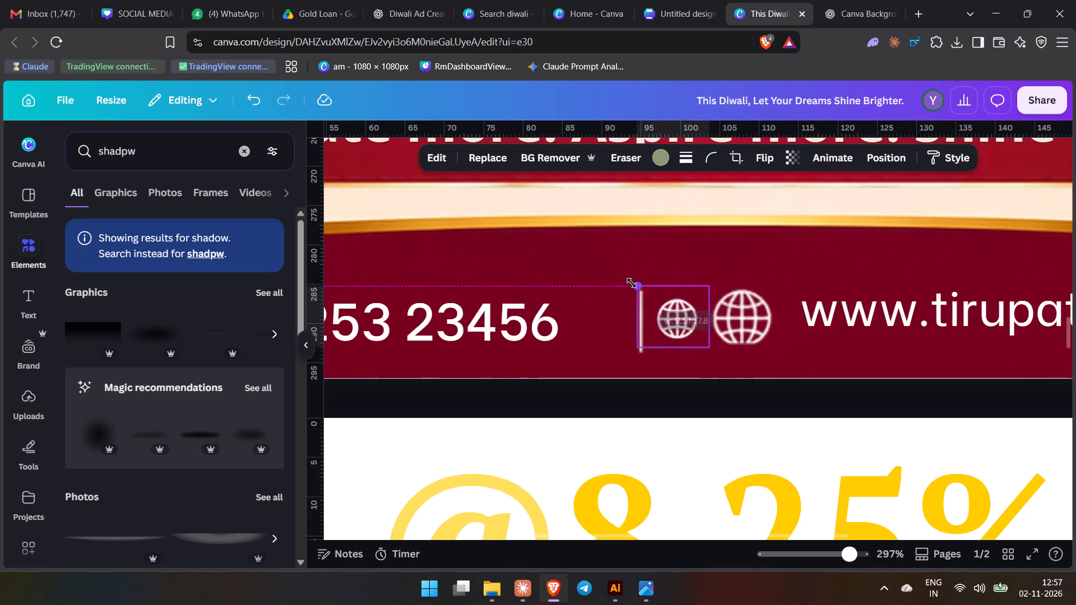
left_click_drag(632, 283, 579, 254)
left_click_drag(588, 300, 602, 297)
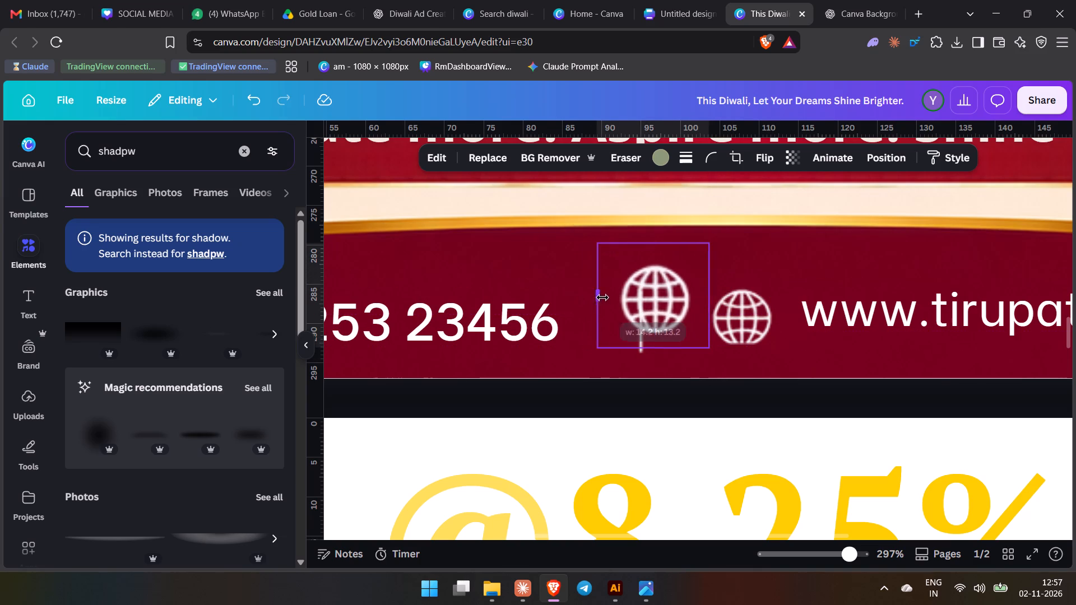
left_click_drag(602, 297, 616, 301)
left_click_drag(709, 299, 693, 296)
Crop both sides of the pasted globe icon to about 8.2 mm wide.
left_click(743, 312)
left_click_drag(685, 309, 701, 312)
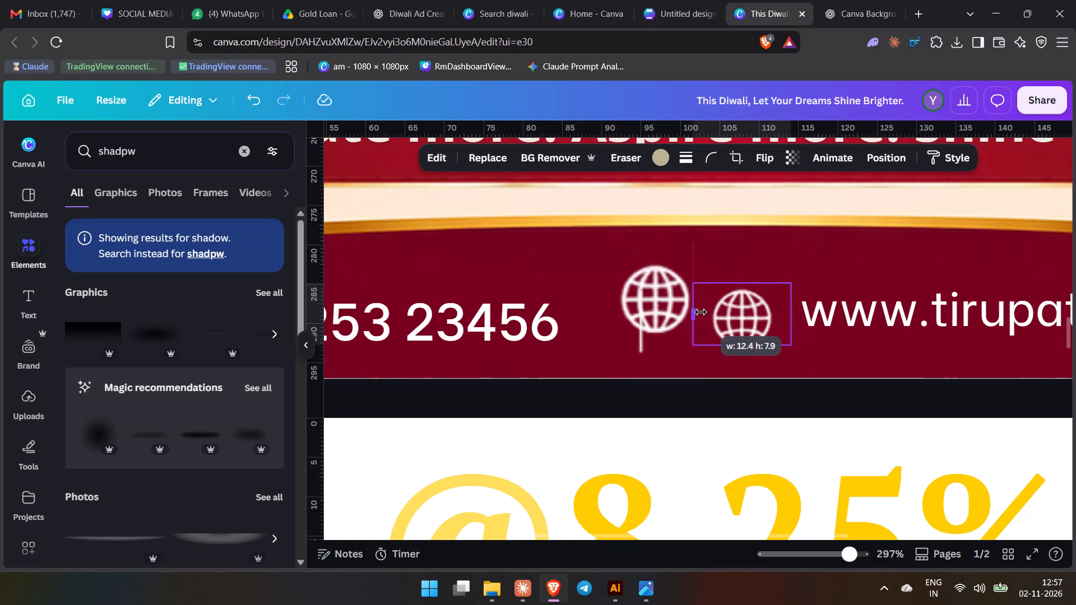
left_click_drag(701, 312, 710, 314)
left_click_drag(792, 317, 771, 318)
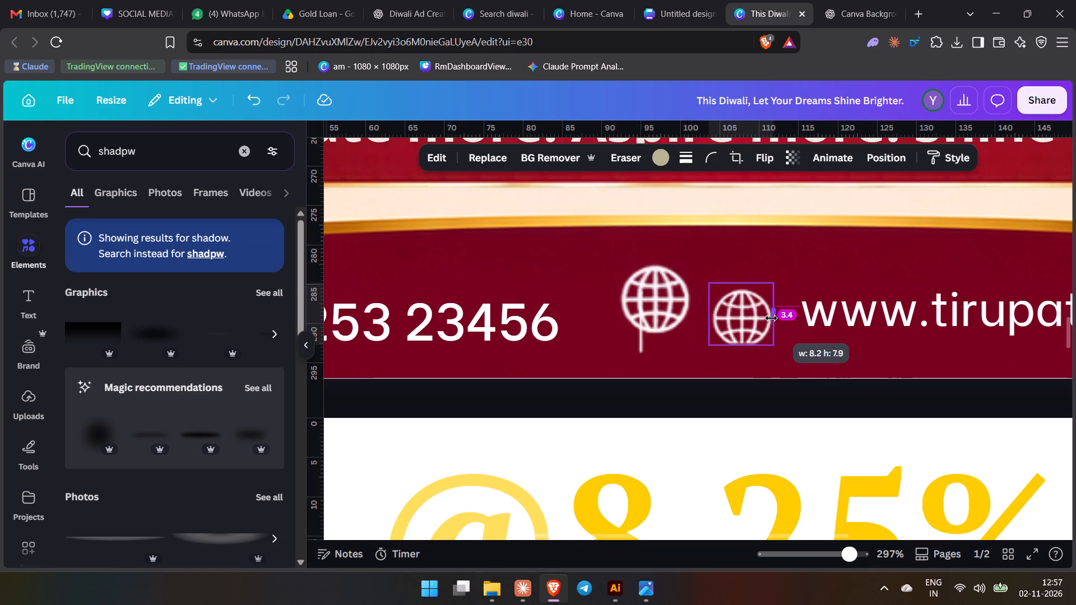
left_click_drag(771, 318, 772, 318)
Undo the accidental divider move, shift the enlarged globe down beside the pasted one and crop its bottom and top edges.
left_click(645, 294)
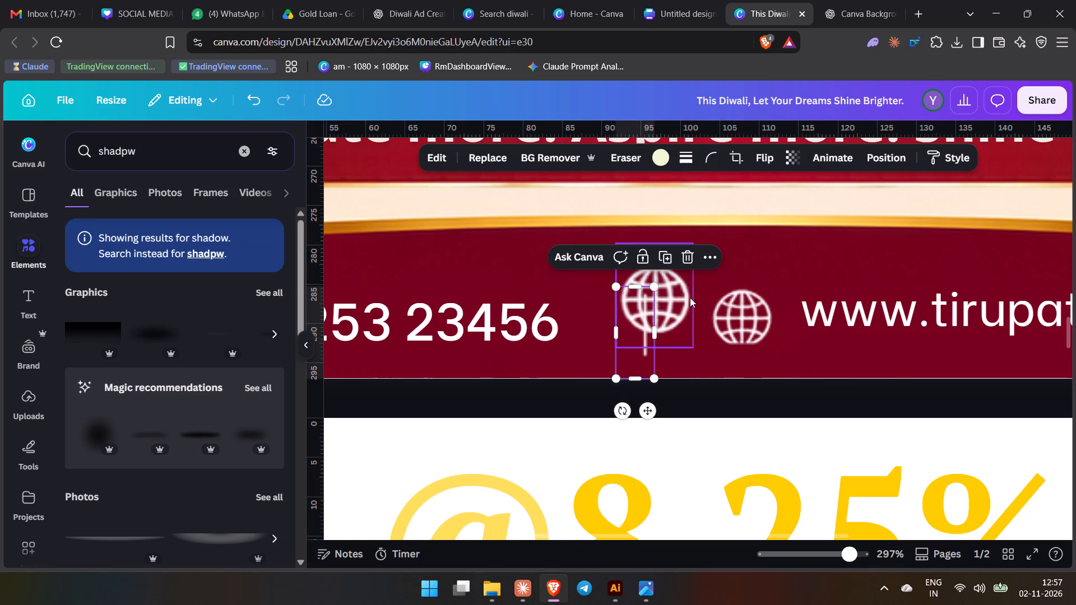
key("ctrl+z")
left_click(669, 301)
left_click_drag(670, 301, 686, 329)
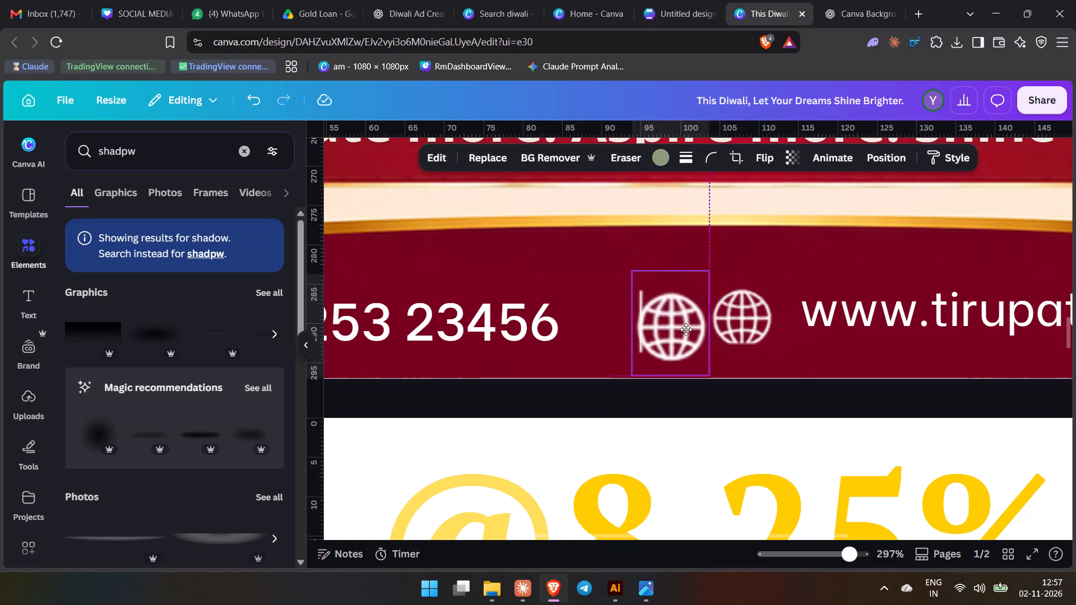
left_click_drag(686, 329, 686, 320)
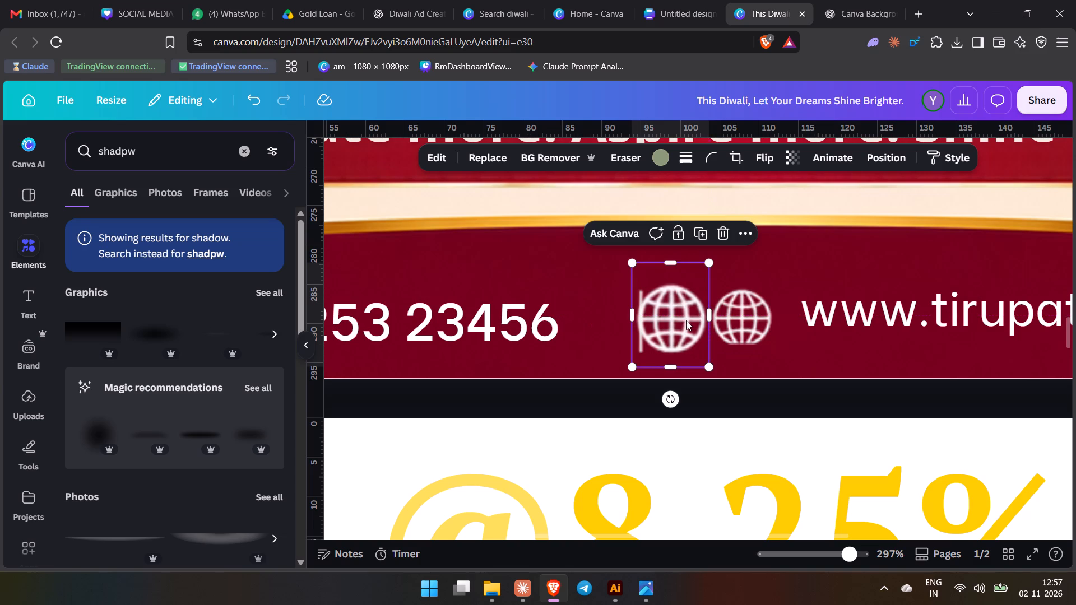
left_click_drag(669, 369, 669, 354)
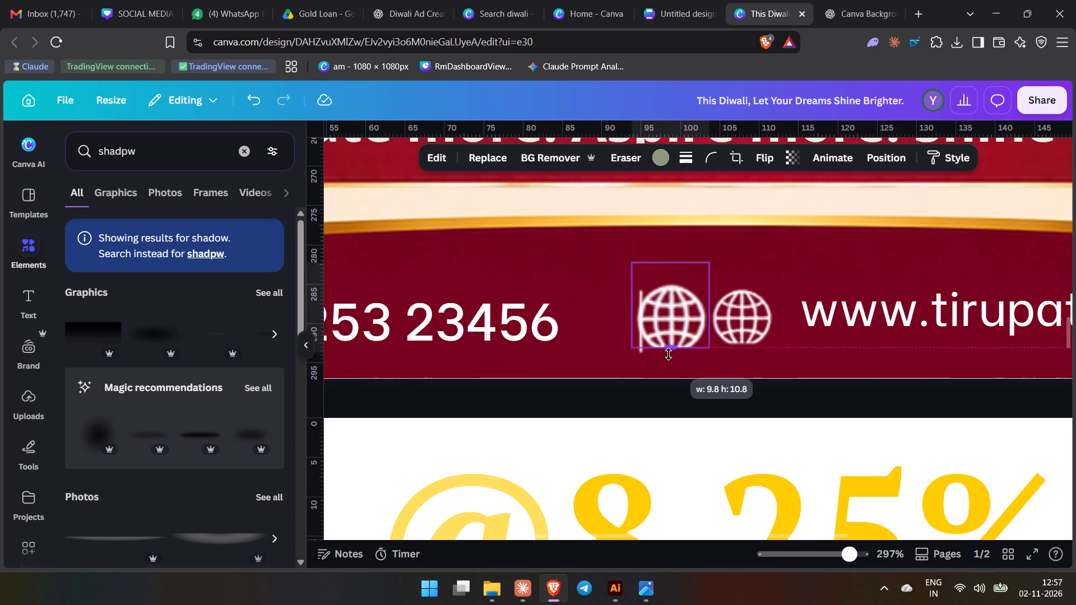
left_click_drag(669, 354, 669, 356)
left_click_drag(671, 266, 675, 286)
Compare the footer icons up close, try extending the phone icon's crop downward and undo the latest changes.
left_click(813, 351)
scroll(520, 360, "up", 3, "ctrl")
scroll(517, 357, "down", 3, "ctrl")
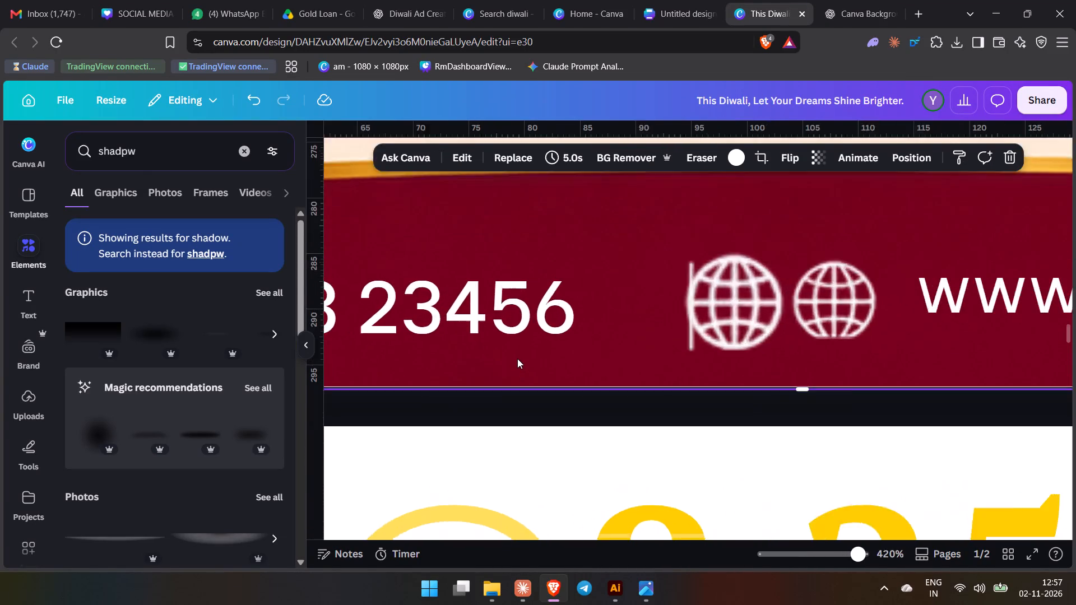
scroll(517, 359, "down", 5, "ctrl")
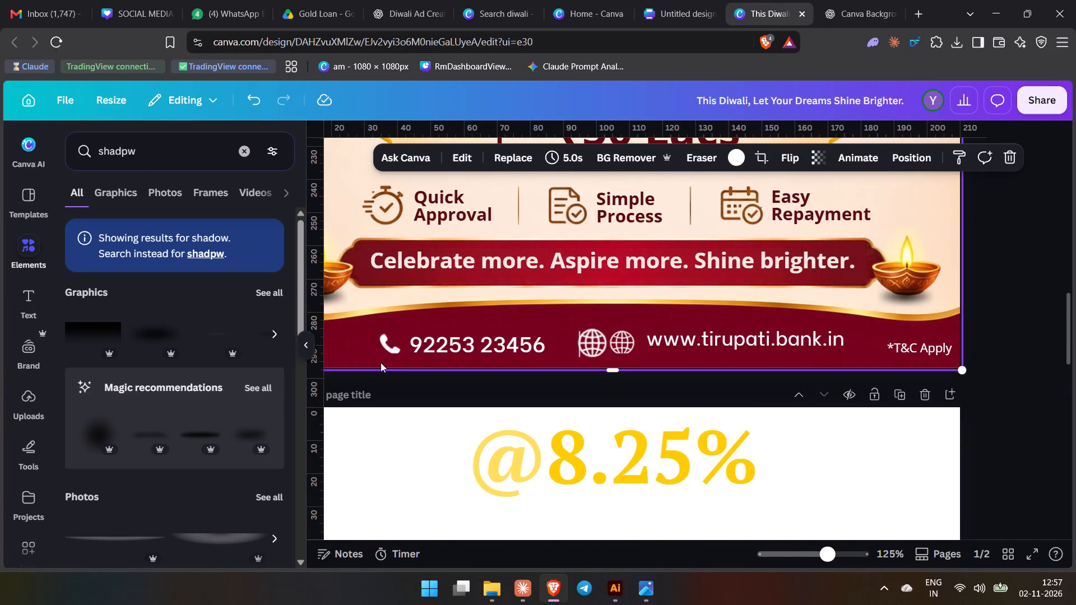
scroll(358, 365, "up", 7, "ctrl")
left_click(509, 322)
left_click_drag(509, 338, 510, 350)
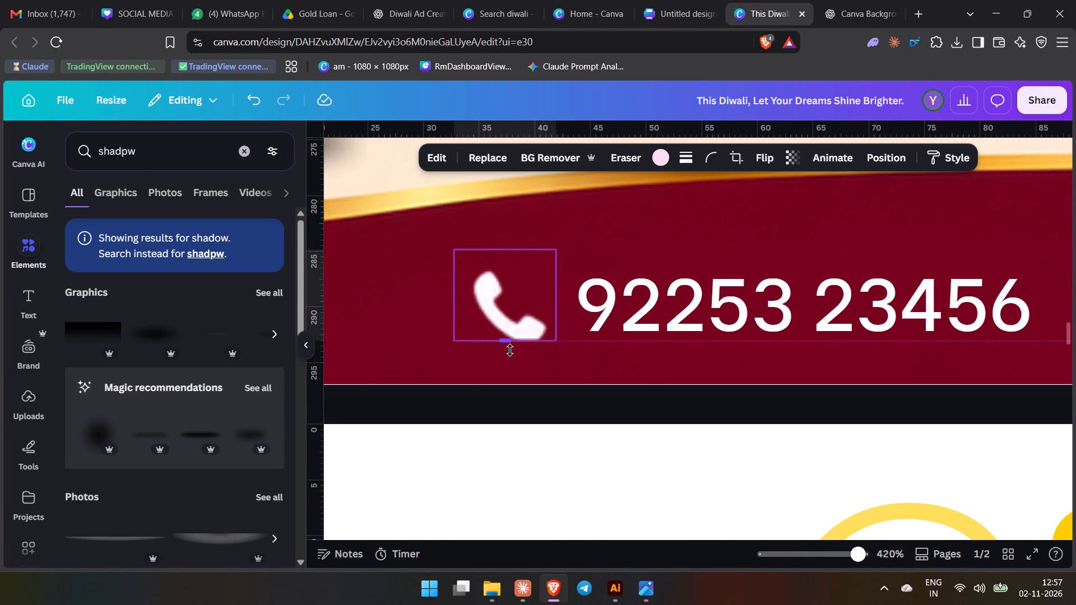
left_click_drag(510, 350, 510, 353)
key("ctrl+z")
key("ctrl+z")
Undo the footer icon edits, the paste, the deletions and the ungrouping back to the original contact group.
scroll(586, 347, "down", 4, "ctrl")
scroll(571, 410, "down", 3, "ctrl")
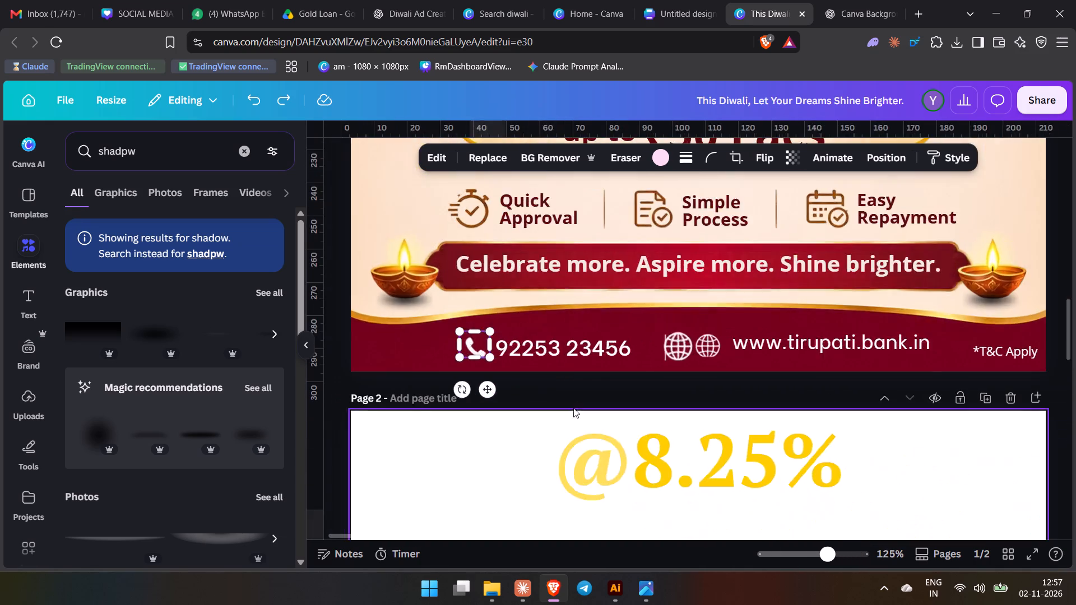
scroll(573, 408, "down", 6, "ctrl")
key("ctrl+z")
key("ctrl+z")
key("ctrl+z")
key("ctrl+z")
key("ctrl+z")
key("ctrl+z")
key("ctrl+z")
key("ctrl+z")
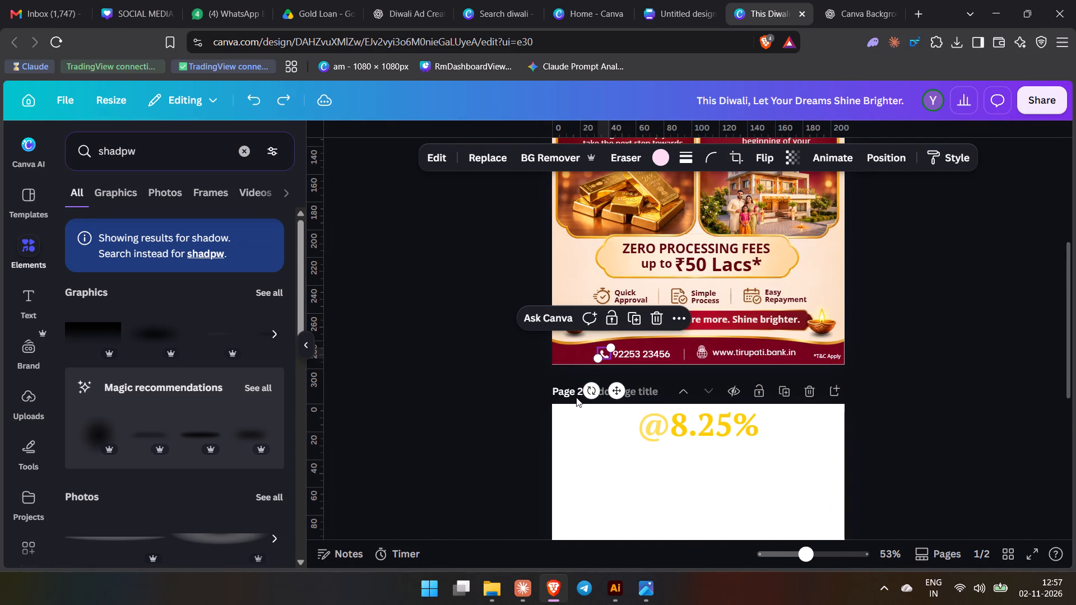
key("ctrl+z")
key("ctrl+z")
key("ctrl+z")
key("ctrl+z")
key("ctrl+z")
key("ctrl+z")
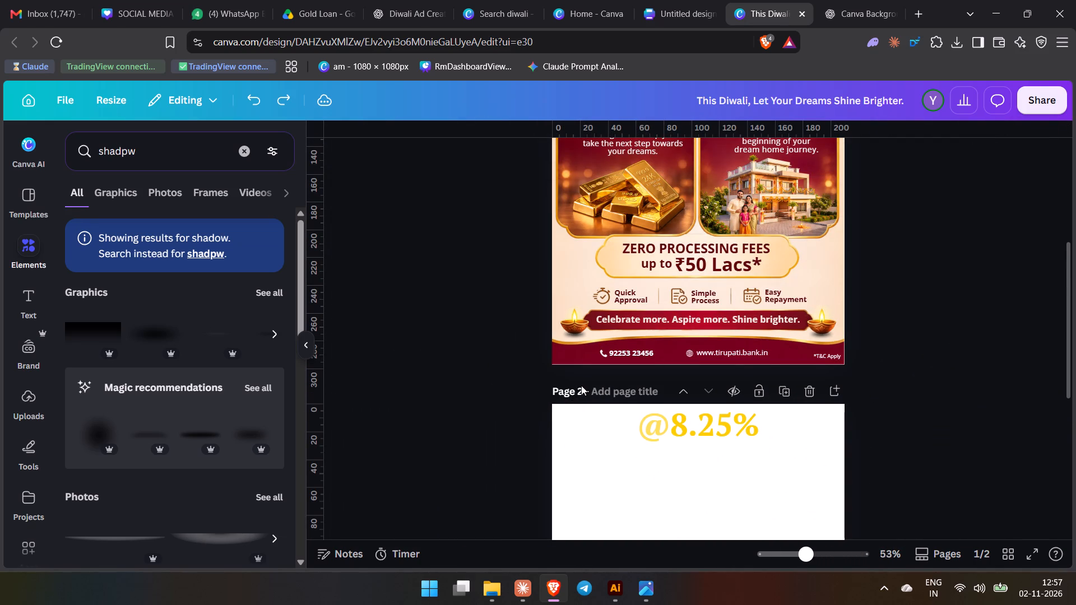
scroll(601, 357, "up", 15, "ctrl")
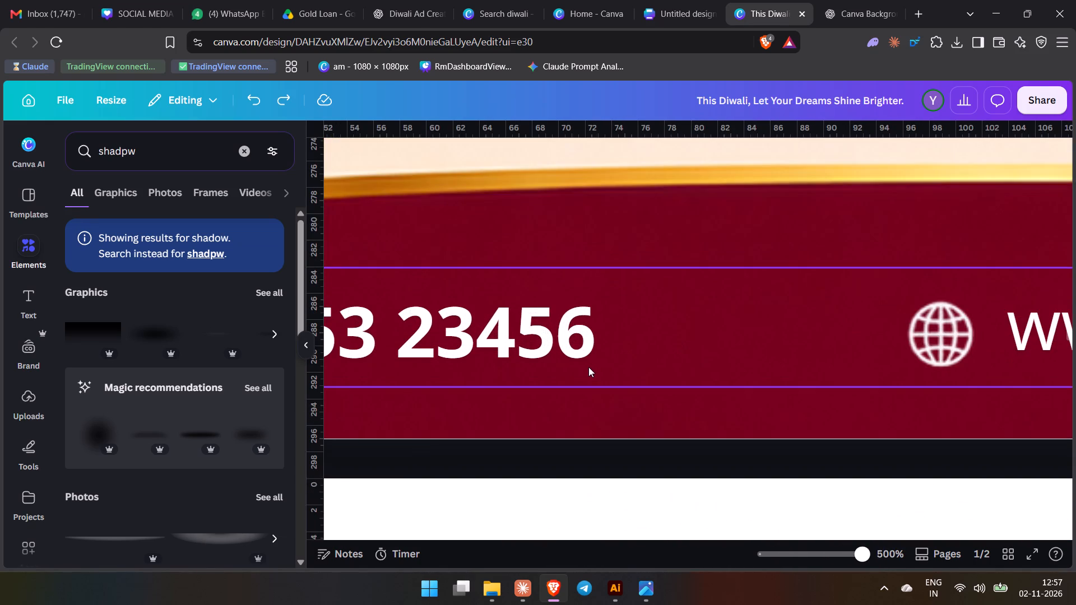
Ungroup the footer contact details and delete the old phone icon beside the phone number.
scroll(588, 367, "down", 6, "ctrl")
left_click(436, 353)
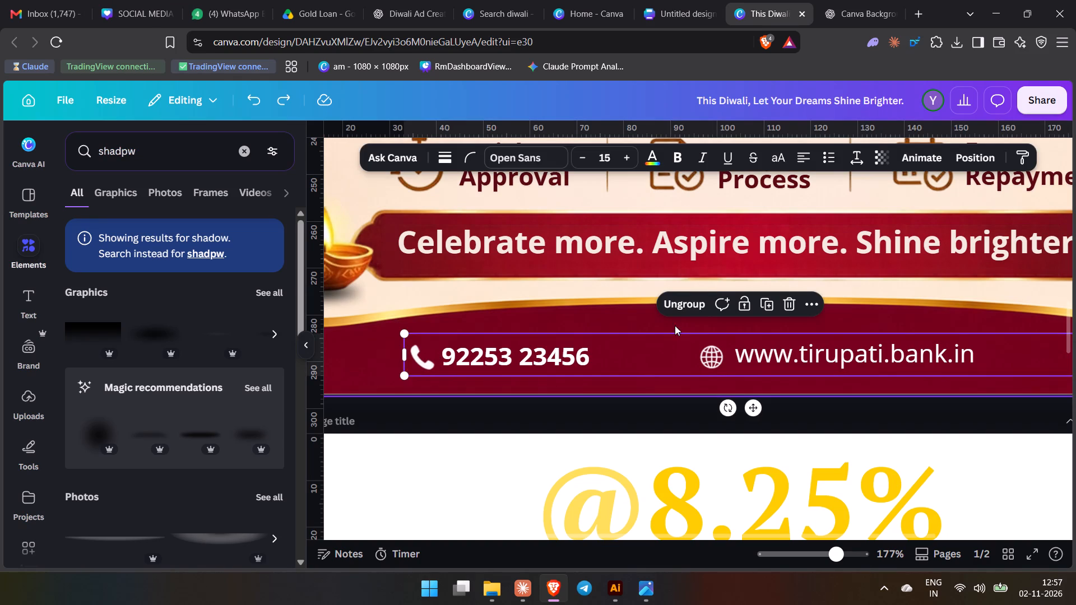
left_click(671, 305)
left_click(458, 419)
left_click(421, 356)
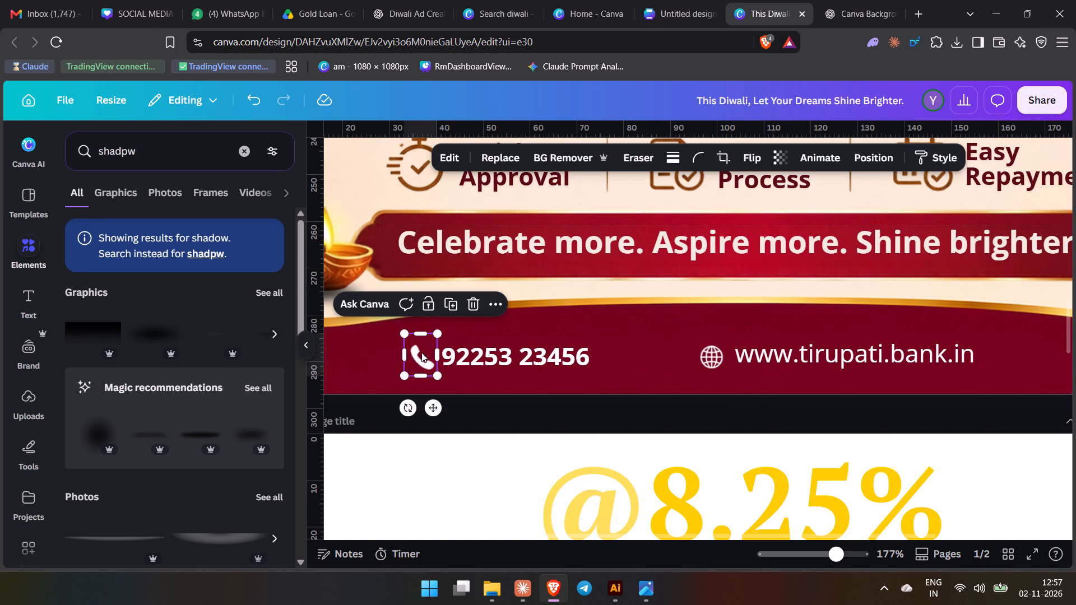
key("Delete")
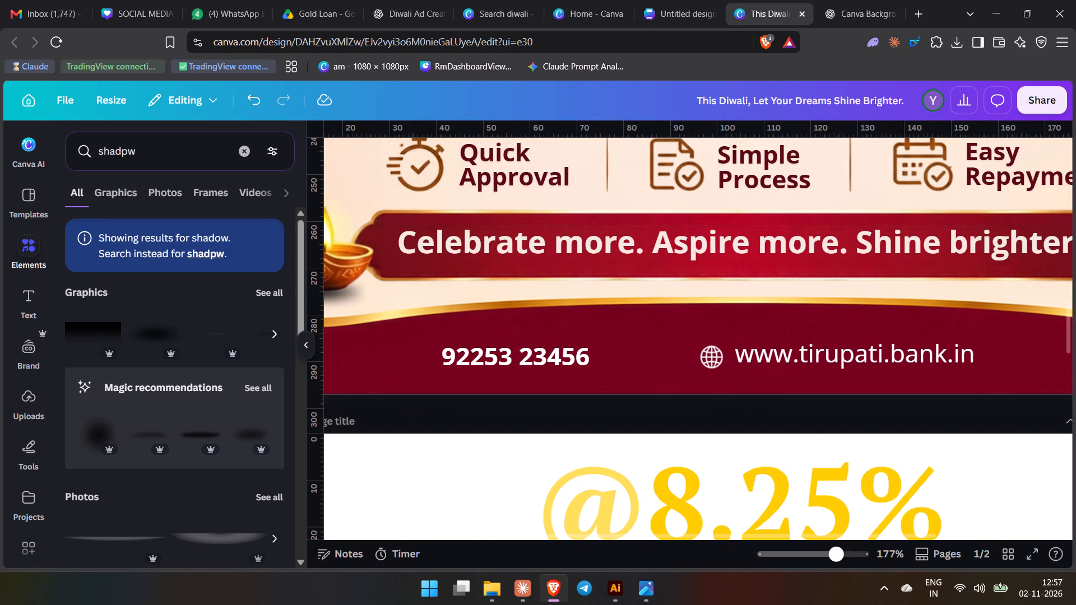
Search the elements for "phone", insert the plain handset graphic and colour it white.
triple_click(151, 156)
type("phone")
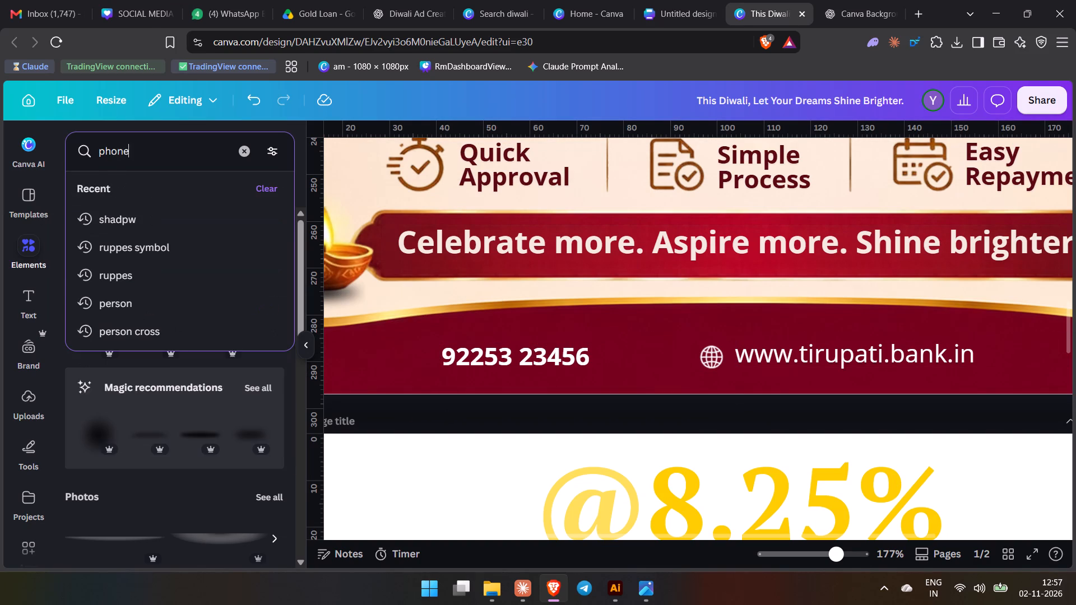
key("Return")
left_click(77, 269)
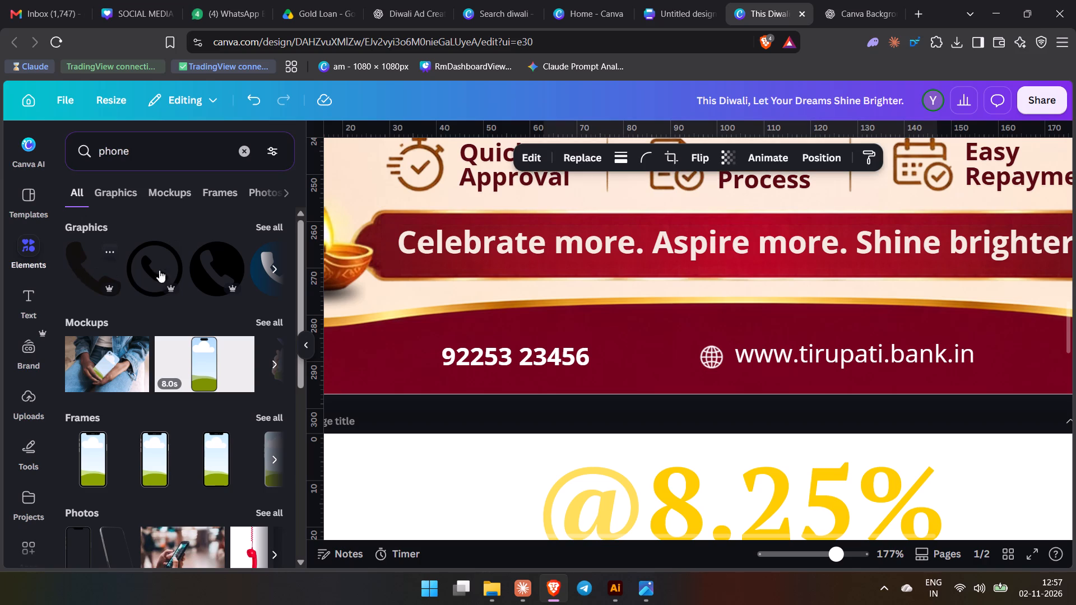
left_click(600, 161)
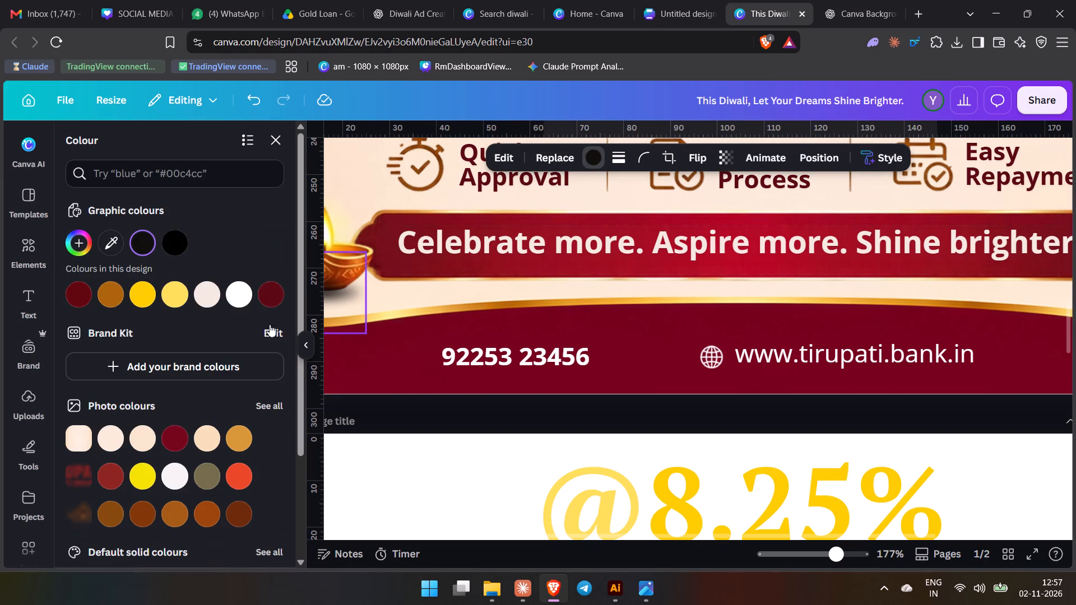
left_click(232, 300)
Move the white handset down to the footer of page 1 and shrink it substantially near the phone number.
scroll(625, 332, "up", 5, "ctrl")
scroll(624, 342, "down", 5, "ctrl")
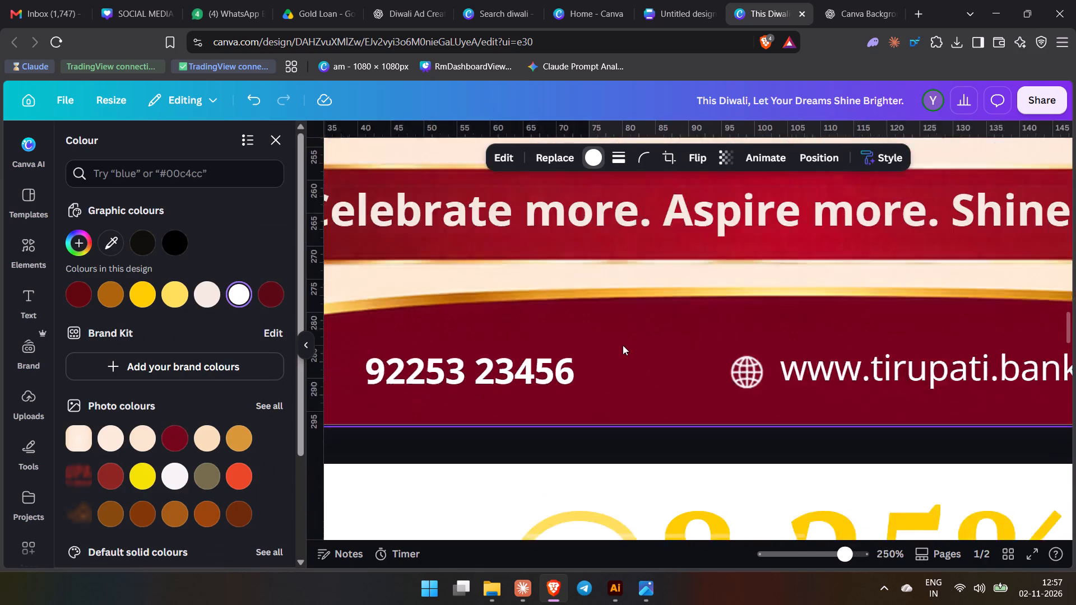
scroll(623, 345, "down", 7, "ctrl")
scroll(683, 245, "down", 3)
scroll(675, 263, "down", 3, "ctrl")
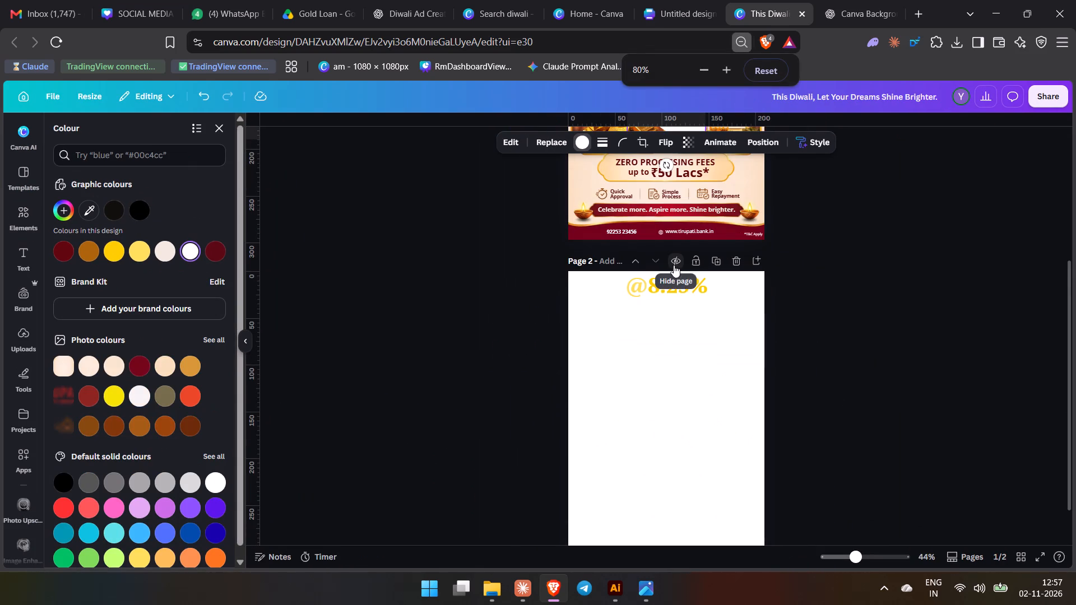
scroll(673, 265, "up", 1, "ctrl")
scroll(672, 263, "up", 4)
left_click_drag(653, 362, 592, 480)
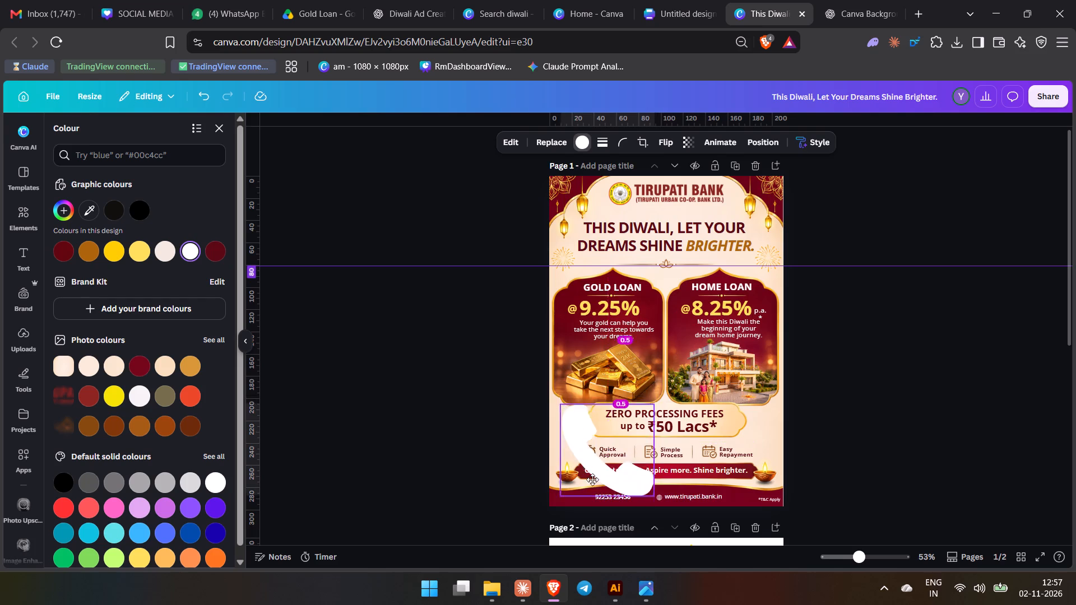
left_click_drag(592, 480, 592, 480)
scroll(588, 474, "down", 3, "ctrl")
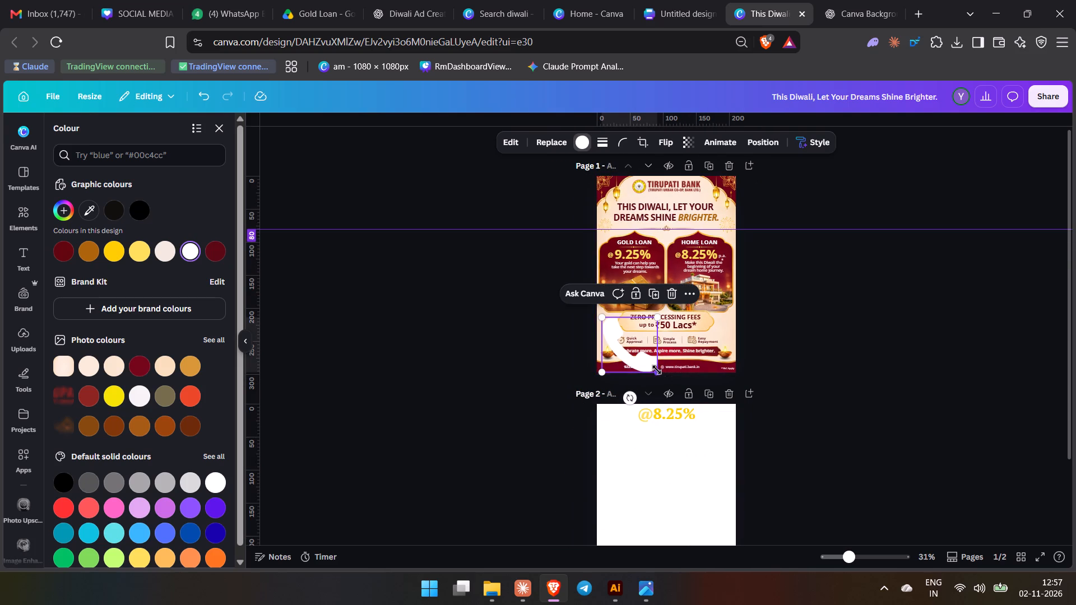
left_click_drag(657, 370, 619, 339)
left_click_drag(614, 325, 618, 364)
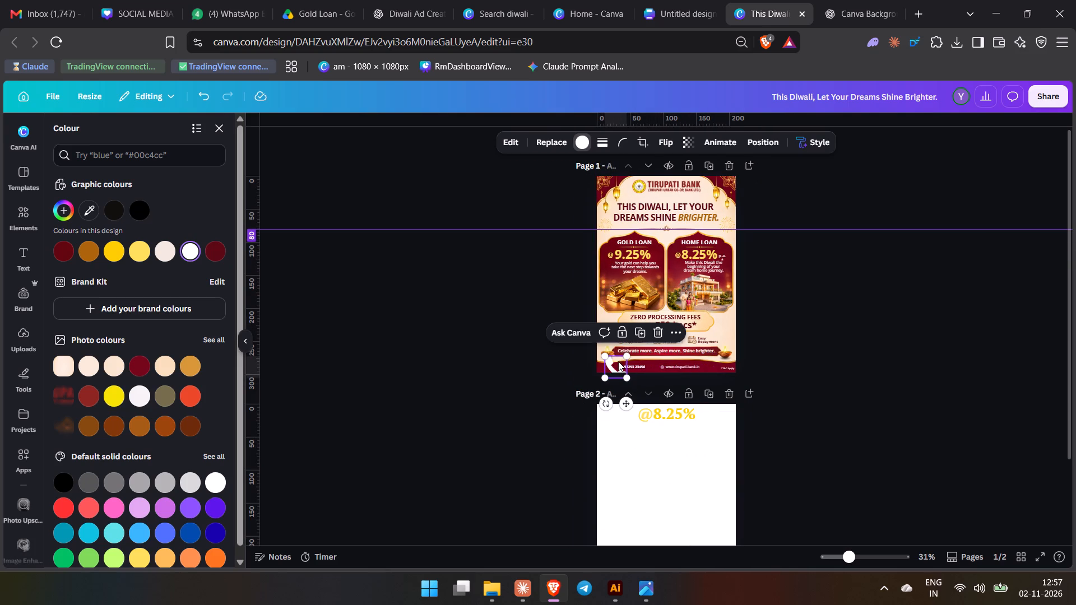
scroll(604, 97, "up", 2, "ctrl")
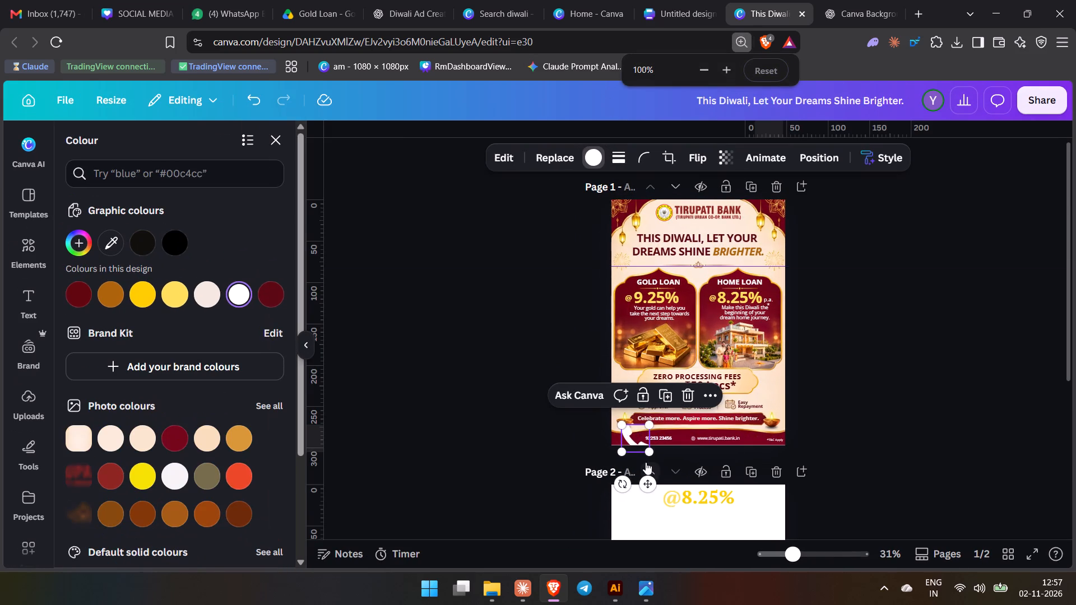
scroll(660, 463, "up", 18, "ctrl")
left_click_drag(417, 428, 582, 438, "ctrl")
scroll(620, 390, "down", 3)
scroll(641, 395, "up", 4)
left_click_drag(795, 482, 754, 436)
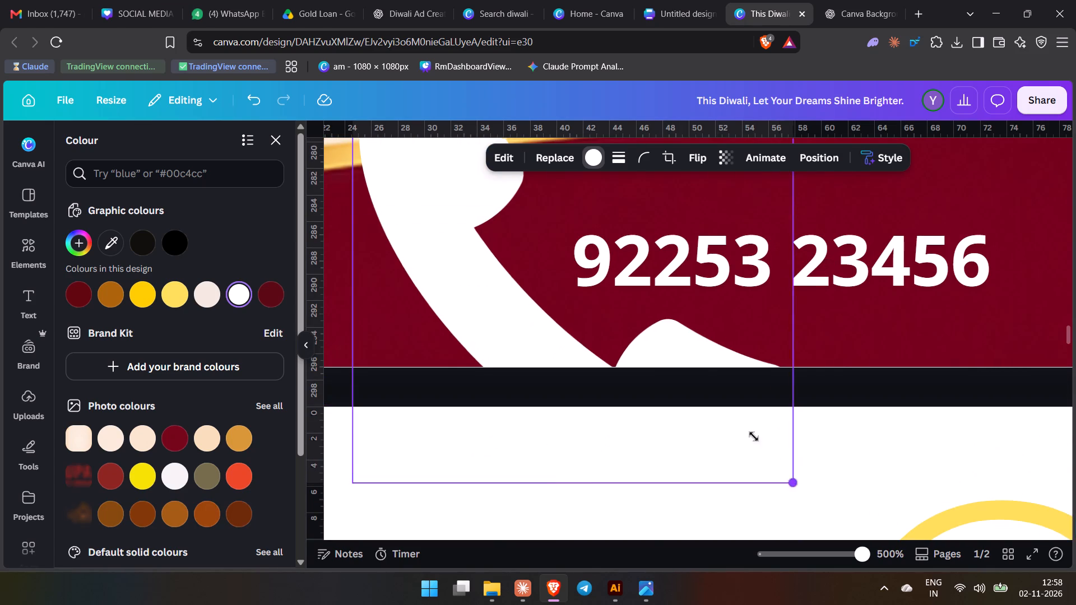
left_click_drag(754, 436, 492, 243)
Move the handset beside the footer's globe icon and scale it to about 4.6 mm wide for comparison.
scroll(537, 314, "up", 3)
scroll(534, 323, "down", 4, "ctrl")
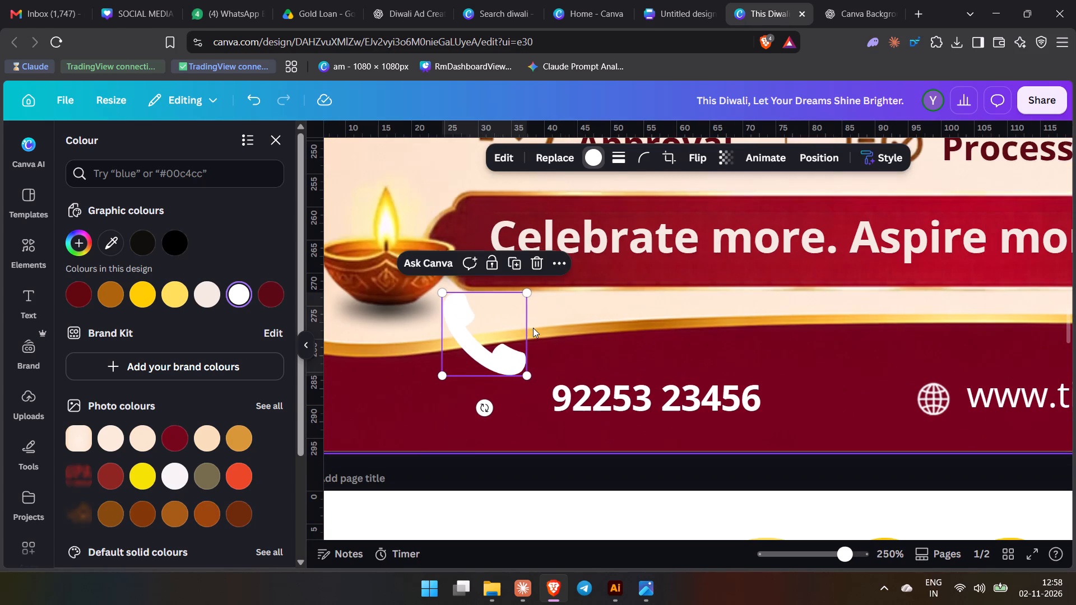
left_click_drag(469, 311, 837, 409)
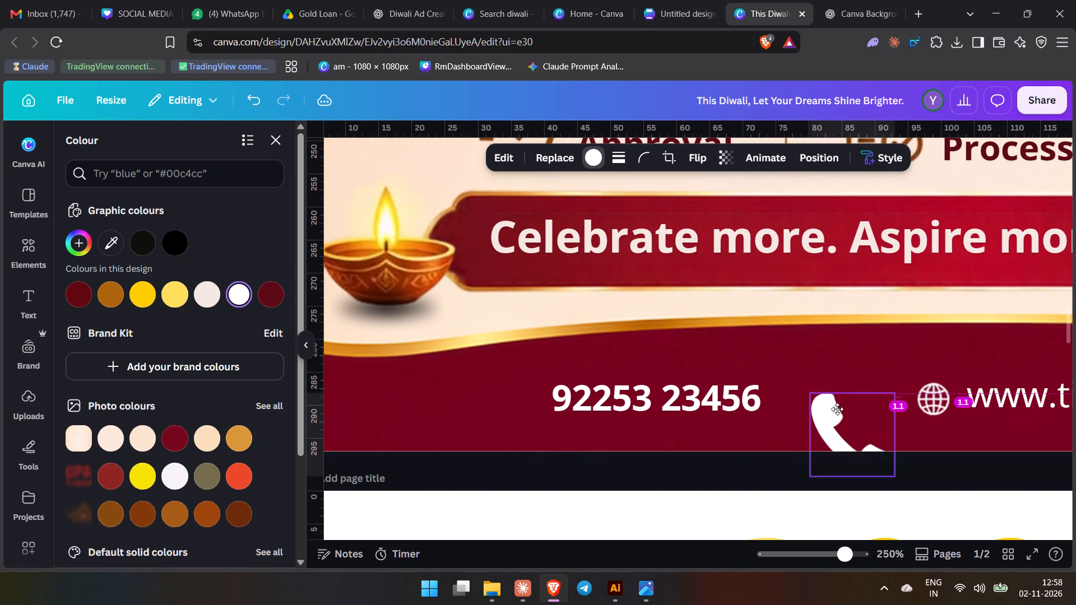
left_click_drag(837, 409, 834, 398)
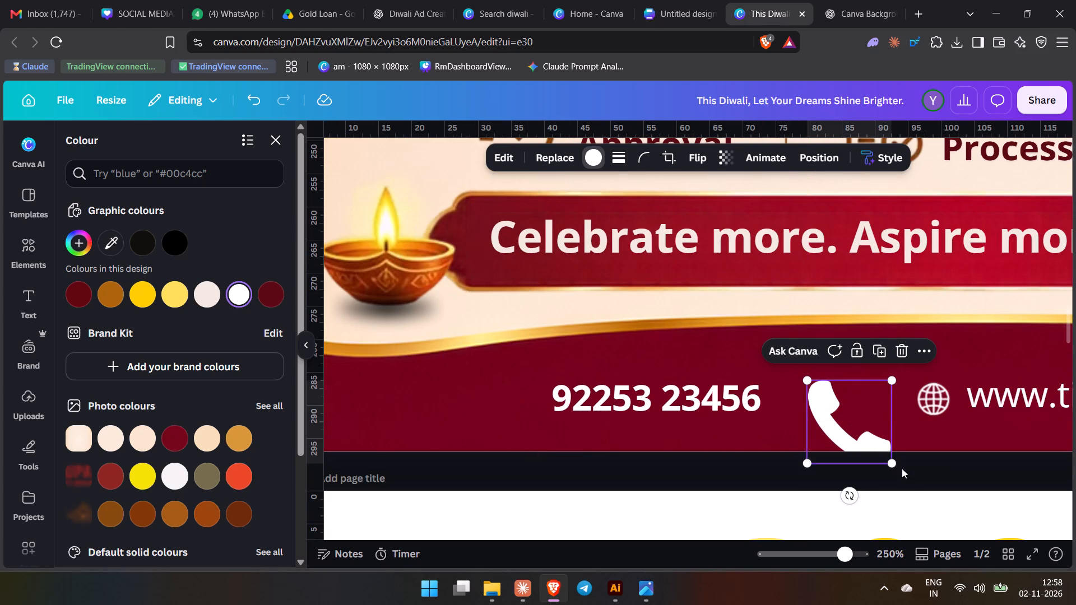
left_click_drag(893, 462, 842, 416)
left_click_drag(839, 380, 833, 387)
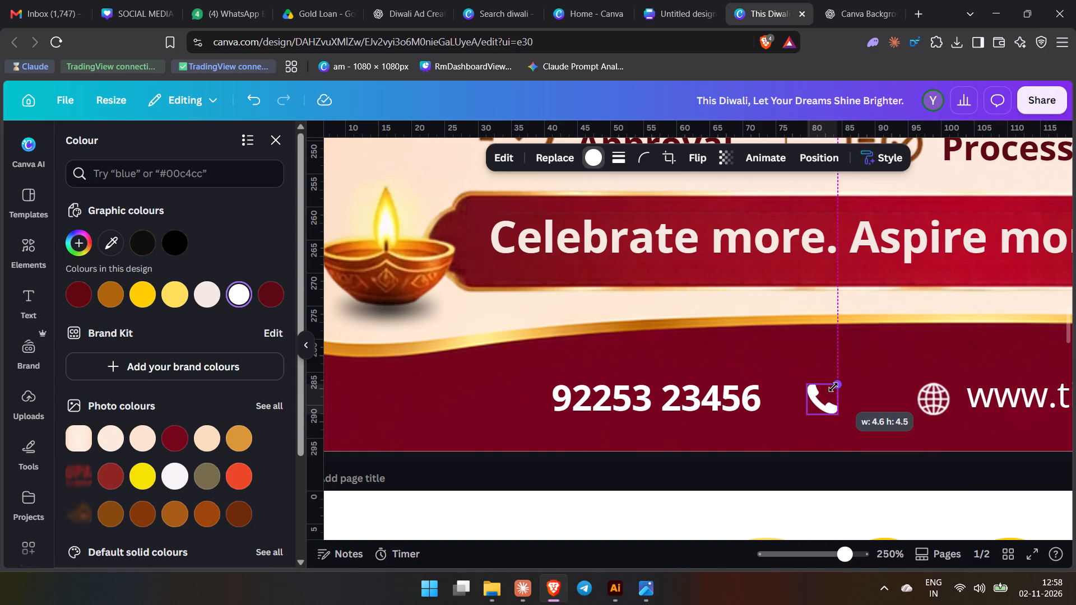
left_click_drag(833, 387, 842, 386)
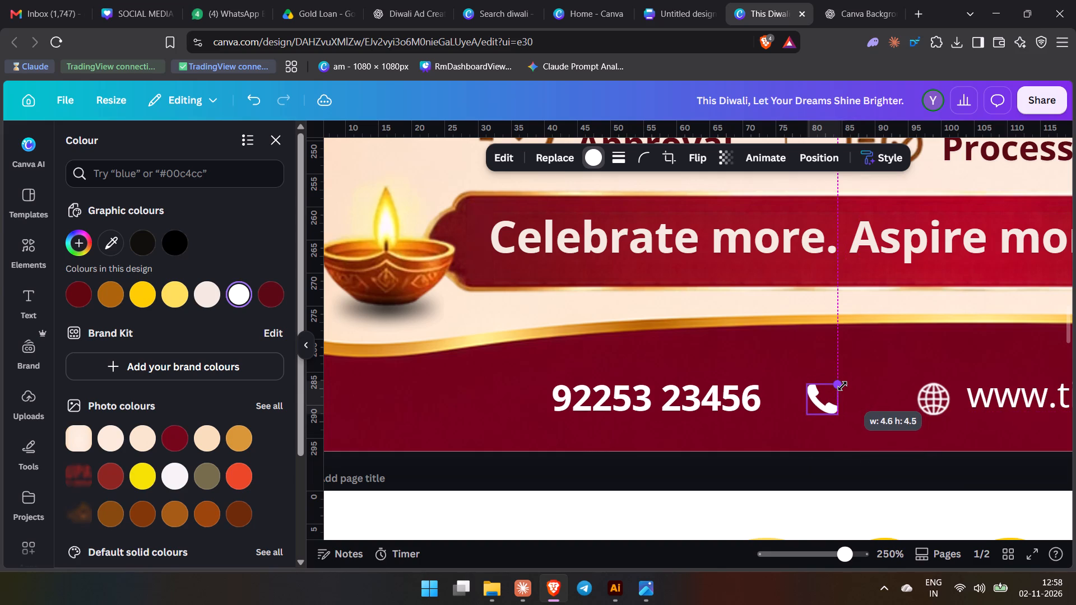
left_click_drag(842, 386, 839, 390)
Place the handset just before the phone number, enlarge it slightly and centre it on the number's line.
left_click_drag(828, 397, 513, 395)
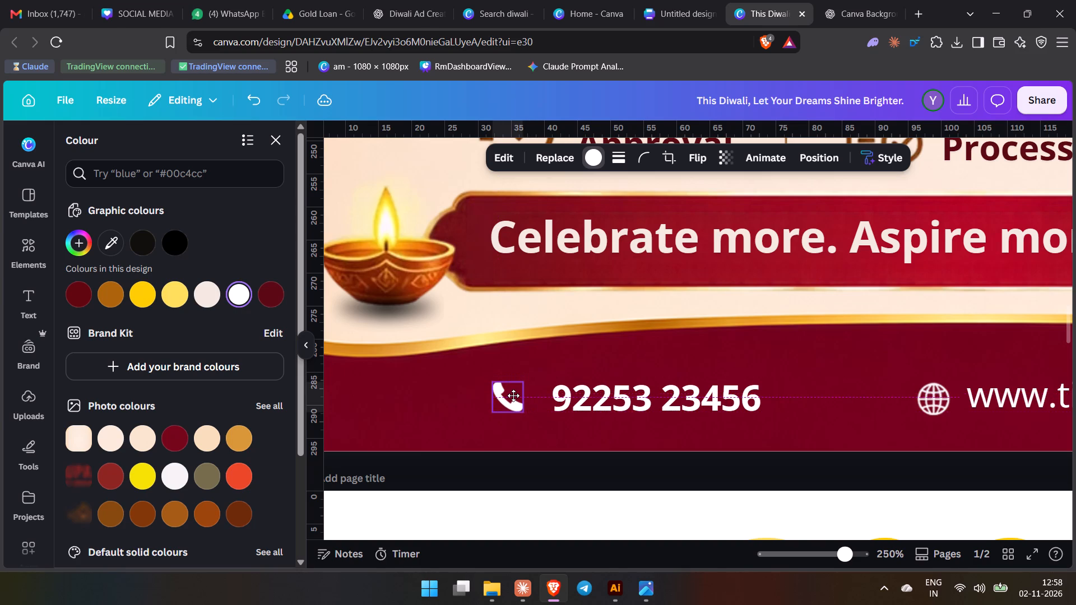
left_click_drag(513, 395, 514, 395)
left_click_drag(525, 409, 529, 422)
left_click(520, 403)
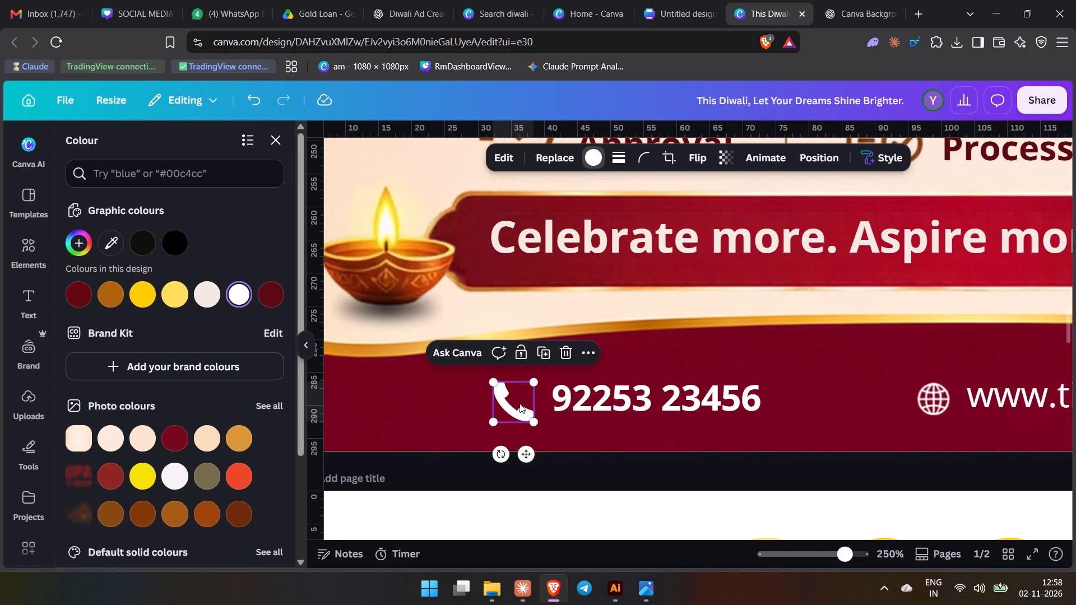
Search the elements for "website", insert the solid globe graphic and colour it white.
left_click(708, 431)
left_click(31, 246)
left_click(173, 159)
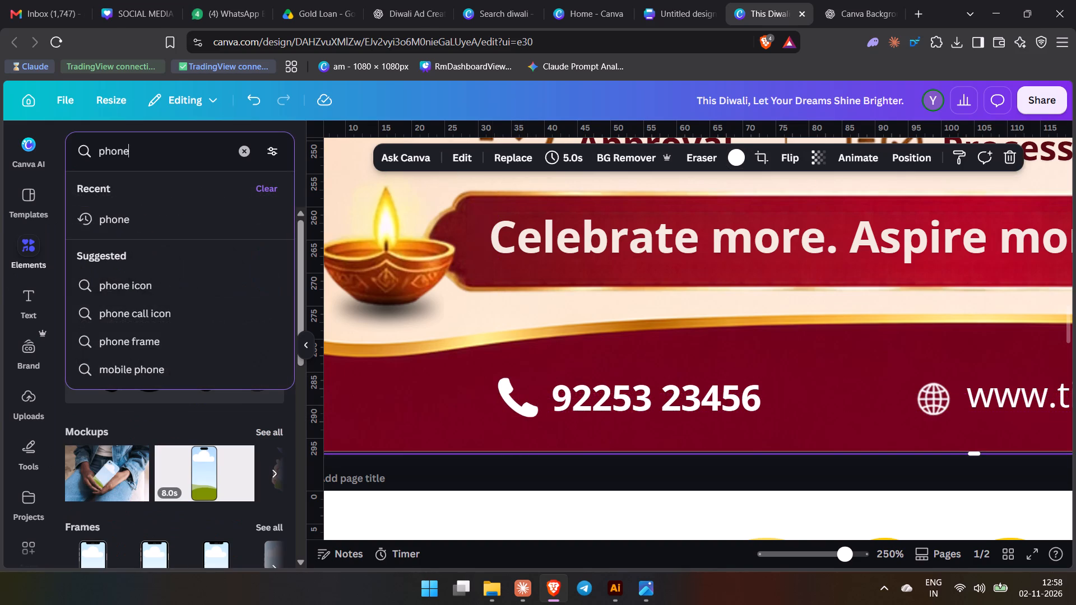
key("ctrl+a")
type("web")
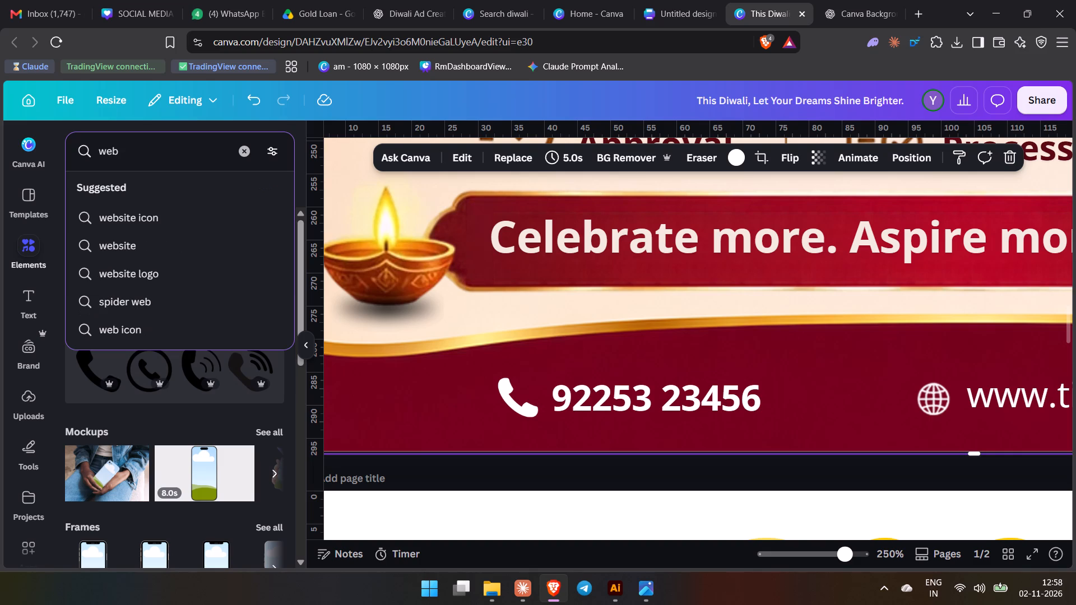
type("site")
key("Return")
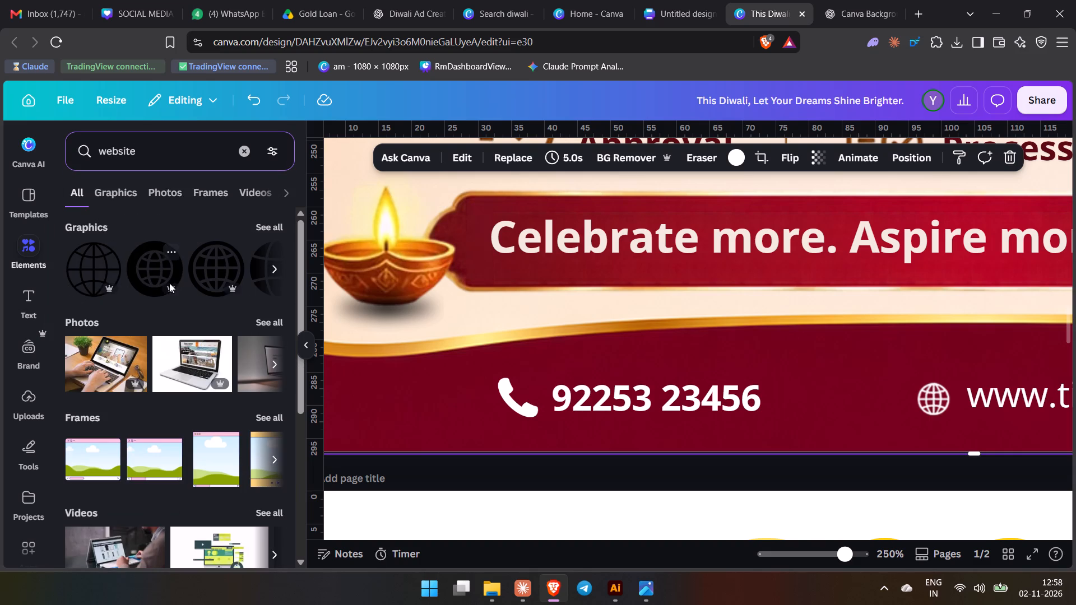
left_click(264, 281)
left_click(98, 270)
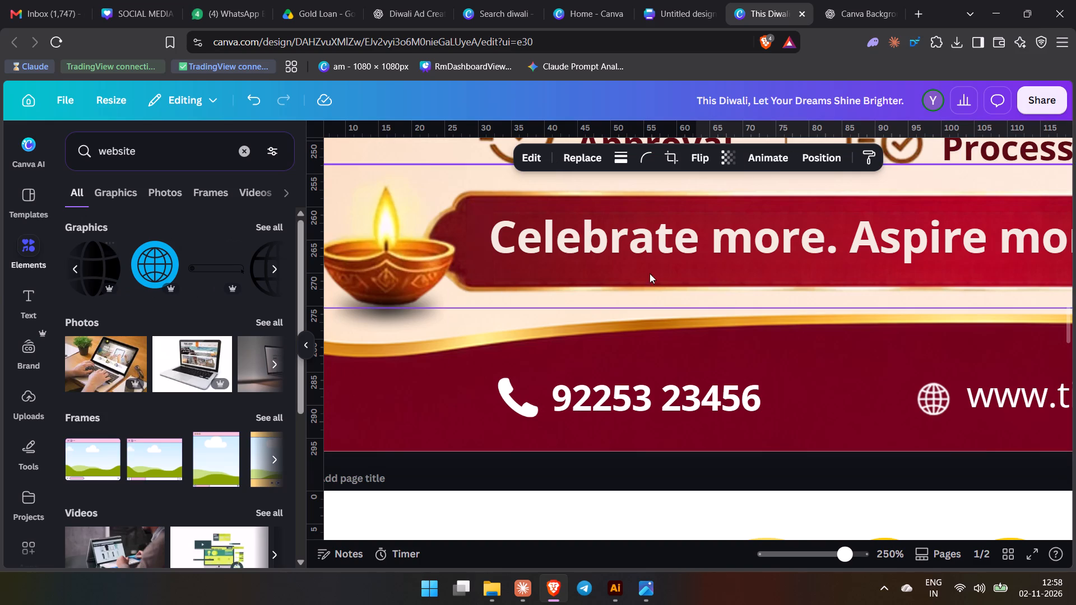
left_click(586, 161)
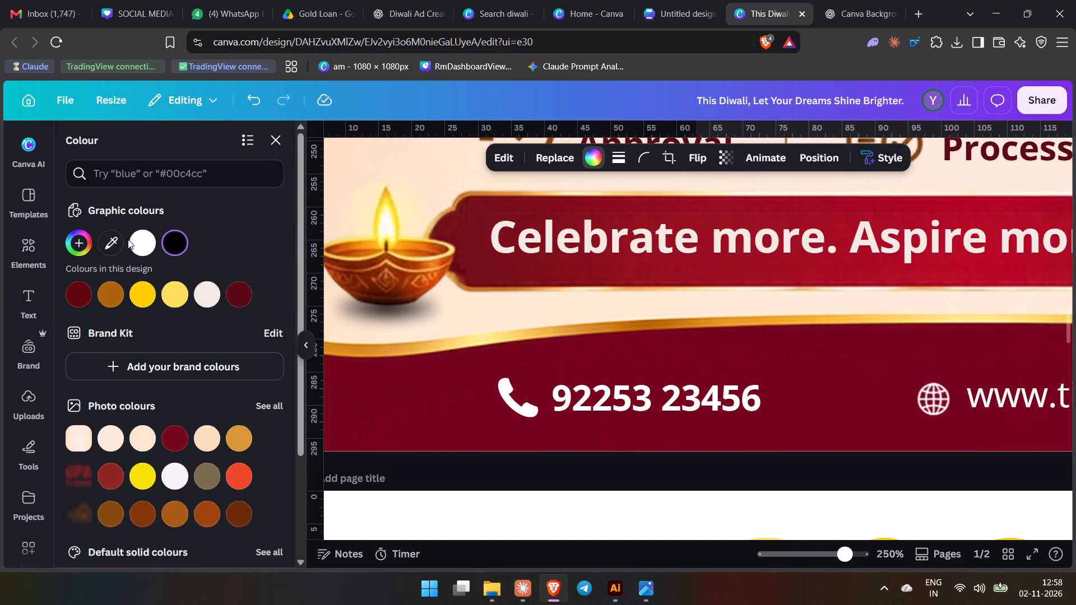
left_click(137, 245)
Bring the white globe down to the footer, left of the handset, and shrink it to about 6 × 6 mm.
scroll(676, 307, "up", 6)
left_click_drag(926, 305, 757, 439)
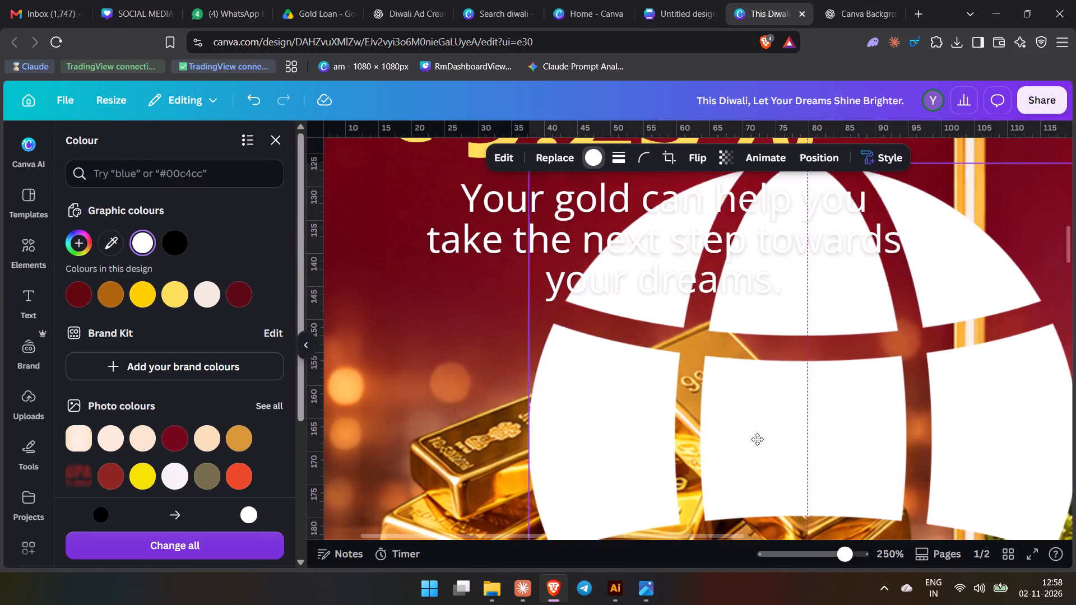
left_click_drag(757, 439, 624, 354)
scroll(758, 443, "down", 10)
scroll(908, 421, "down", 2)
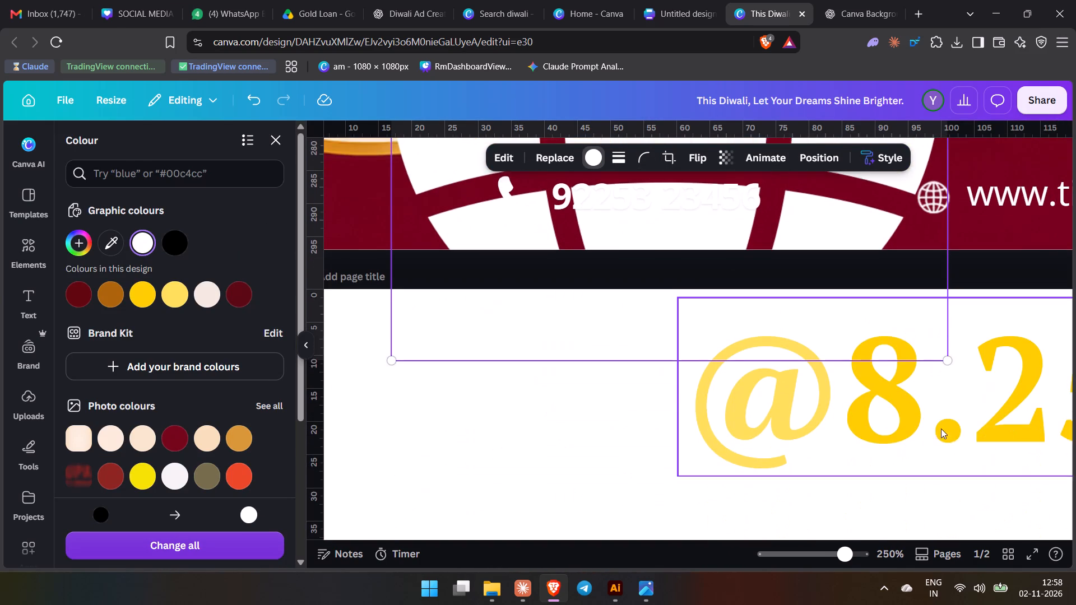
left_click_drag(950, 352, 622, 100)
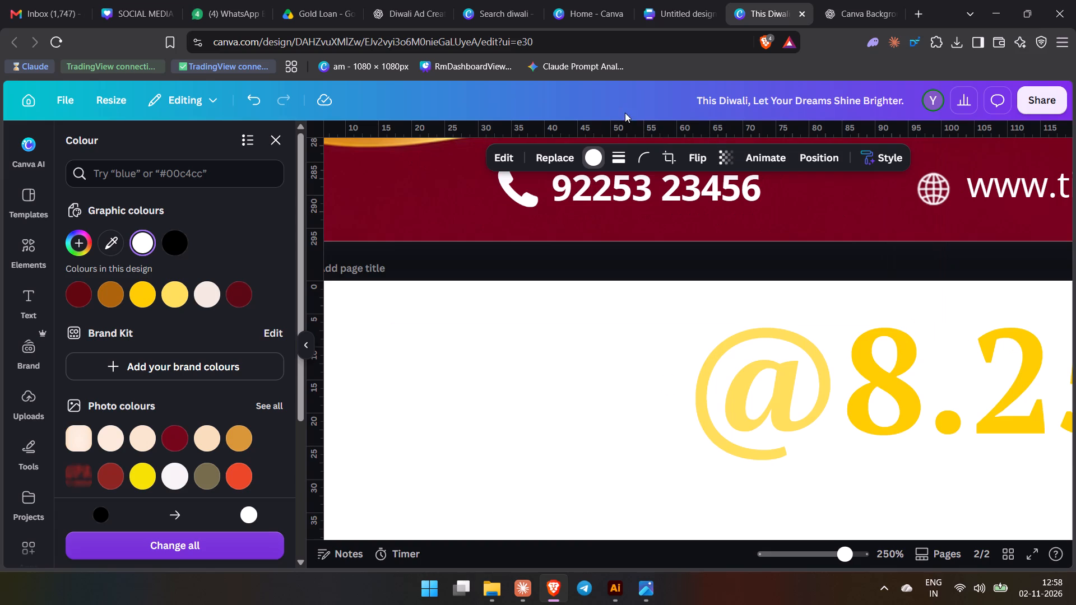
scroll(696, 274, "up", 4)
left_click_drag(603, 203, 787, 408)
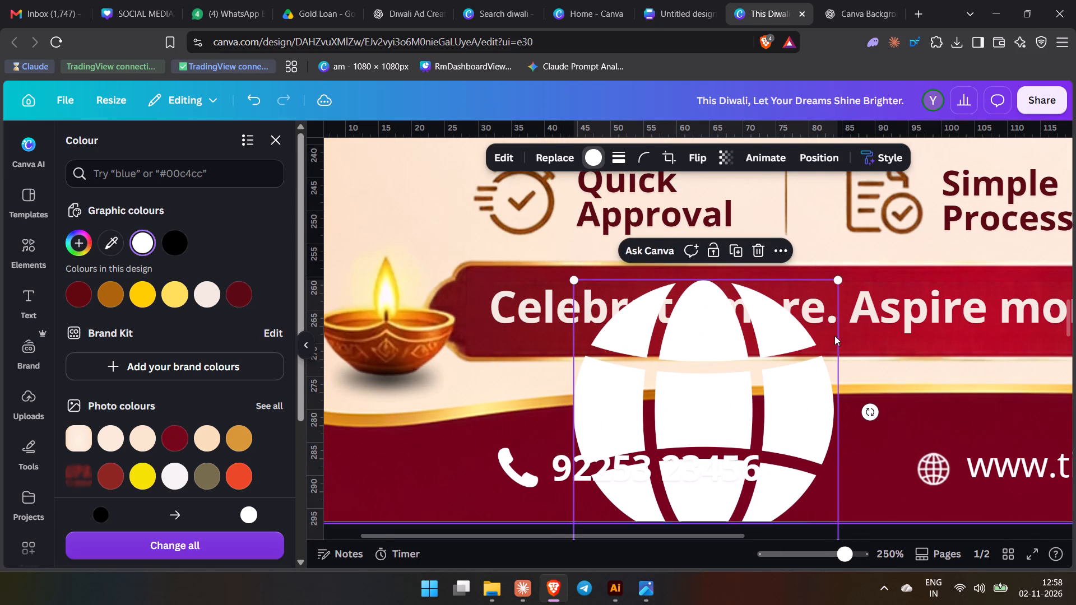
left_click_drag(842, 277, 633, 501)
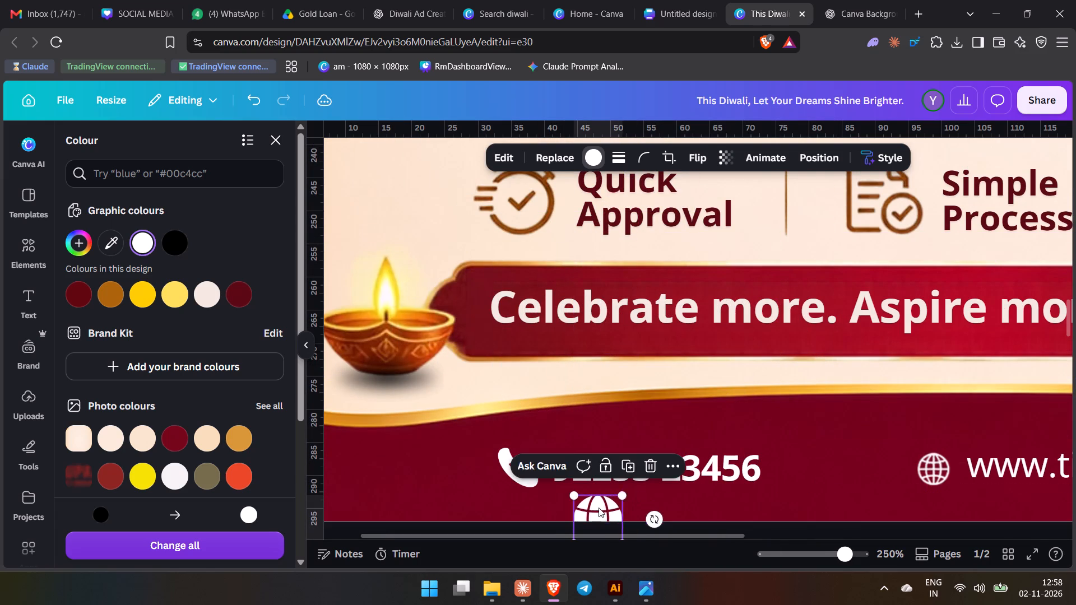
left_click_drag(599, 507, 437, 463)
left_click_drag(459, 497, 453, 487)
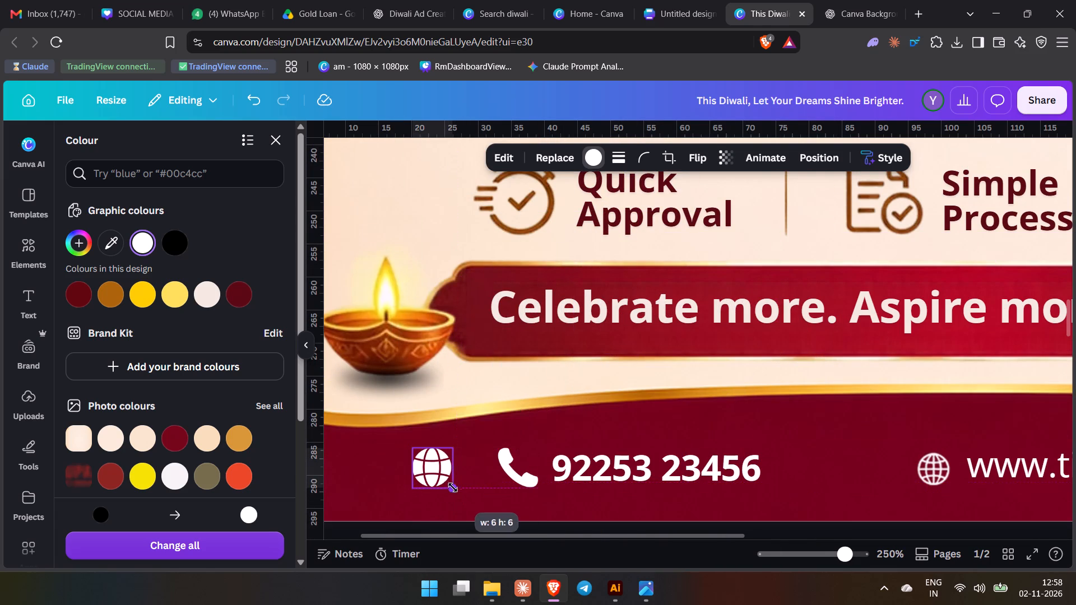
left_click_drag(453, 487, 452, 486)
Move the white globe between the phone number and the website address, and delete the old globe icon picture.
left_click_drag(427, 475, 848, 483)
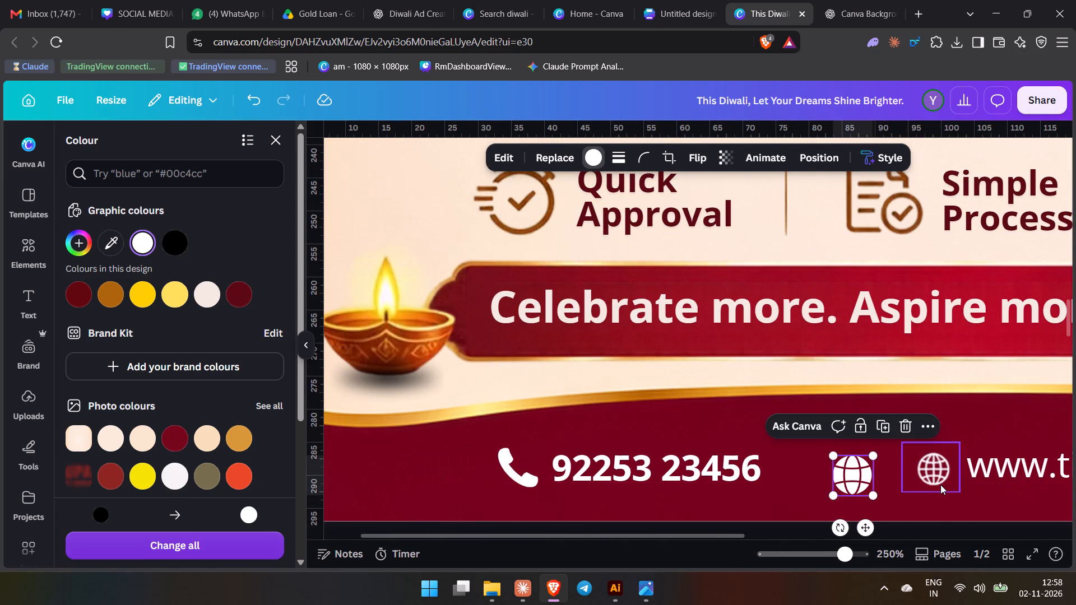
left_click(940, 485)
key("Delete")
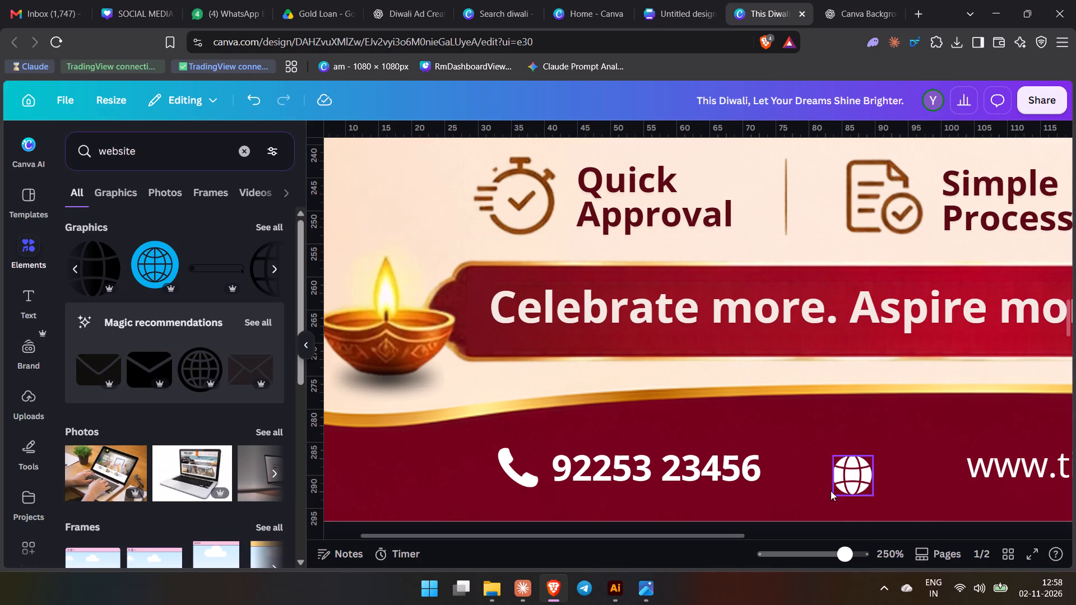
Place the white globe just before the website address in the footer, level with the phone number's line.
left_click_drag(859, 468, 934, 459)
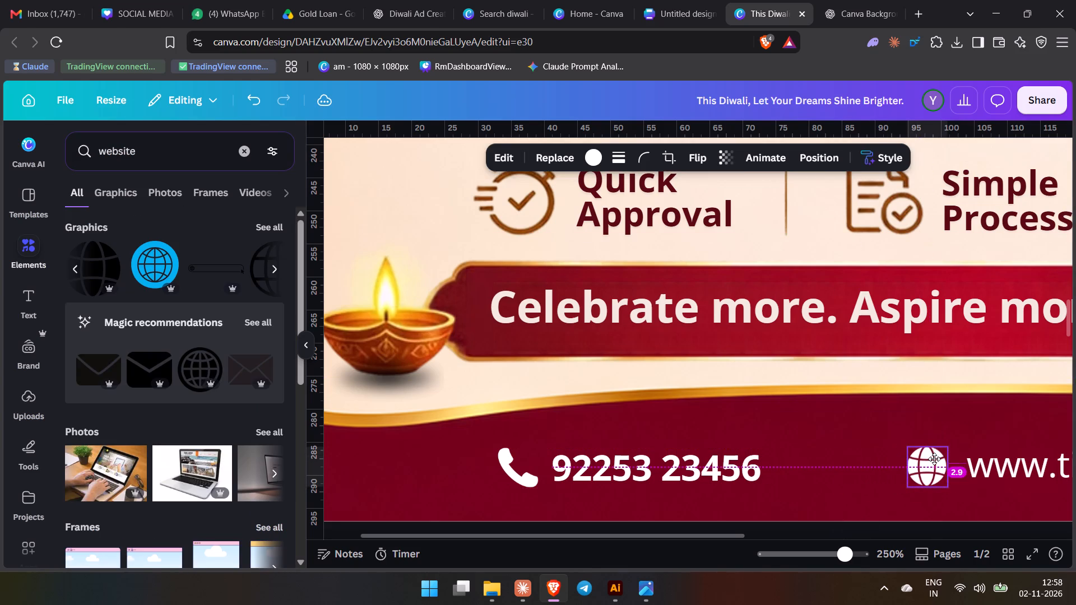
left_click_drag(934, 459, 942, 457)
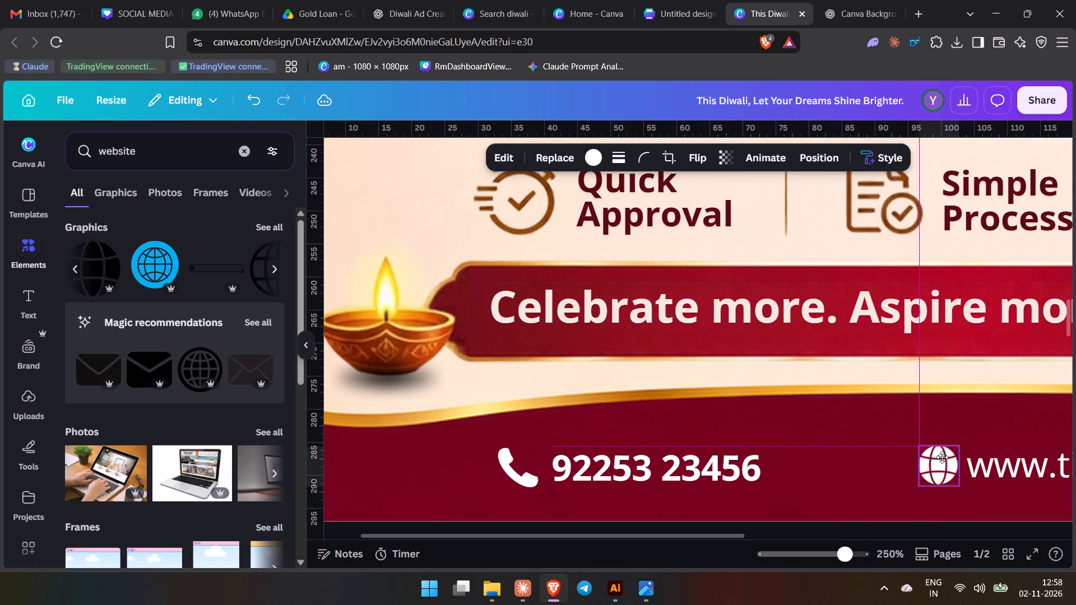
left_click_drag(942, 457, 938, 460)
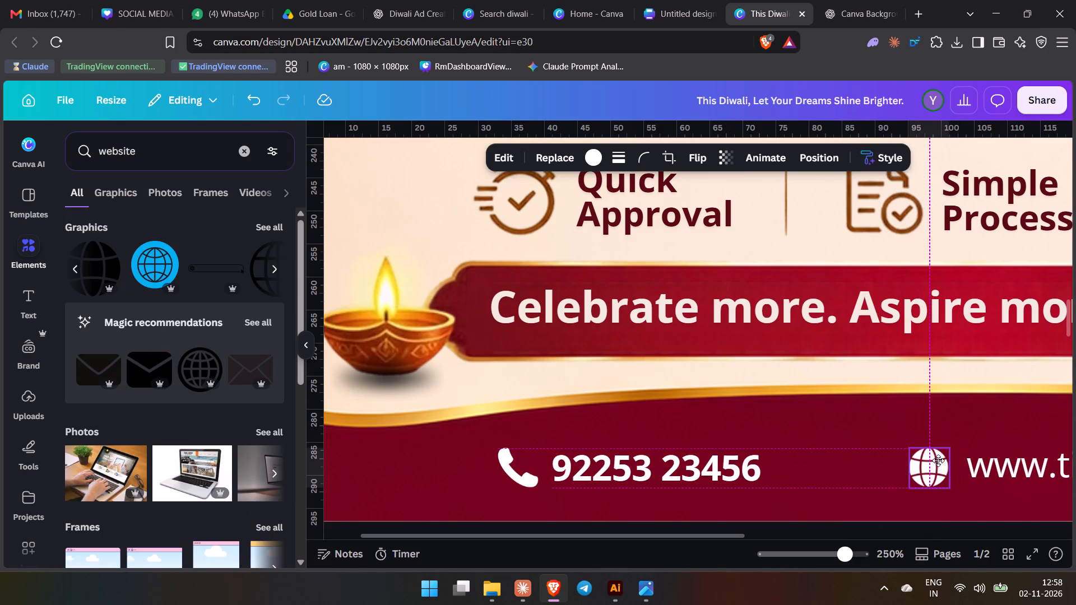
left_click_drag(938, 460, 926, 461)
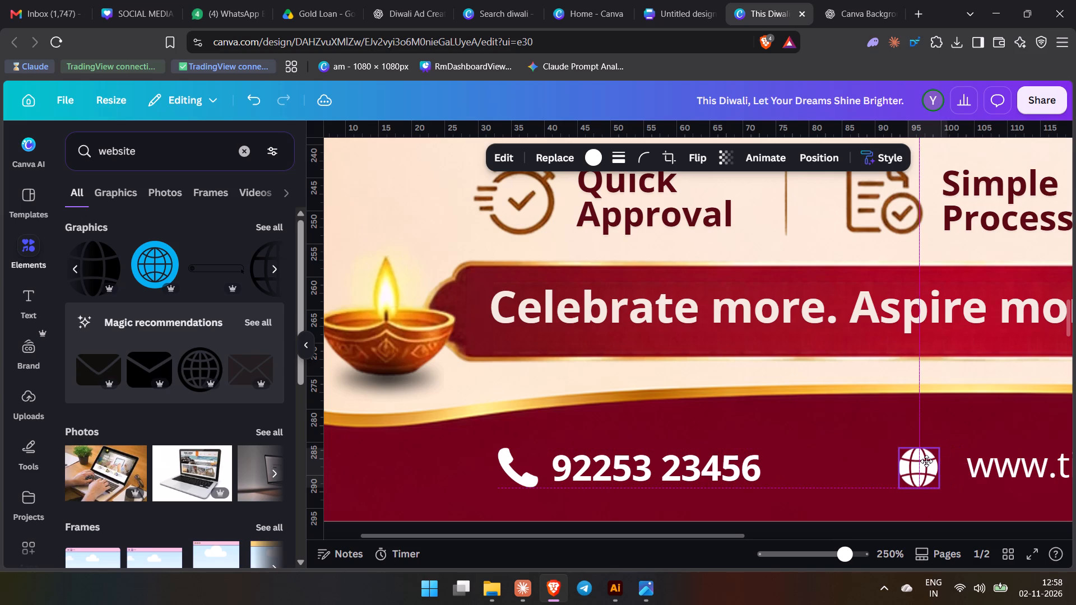
left_click_drag(926, 461, 941, 459)
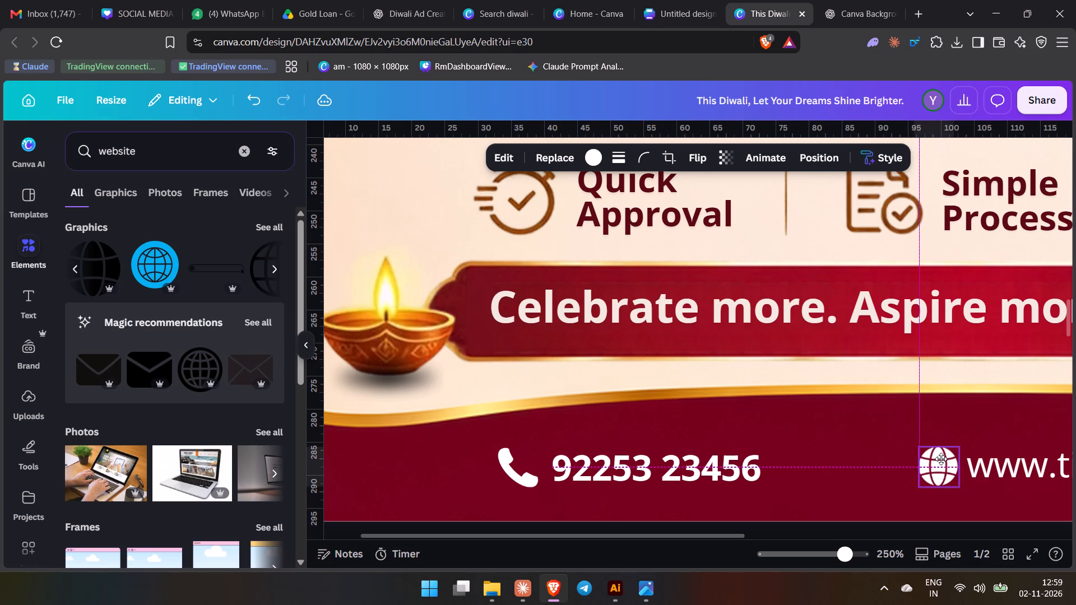
left_click_drag(941, 459, 950, 461)
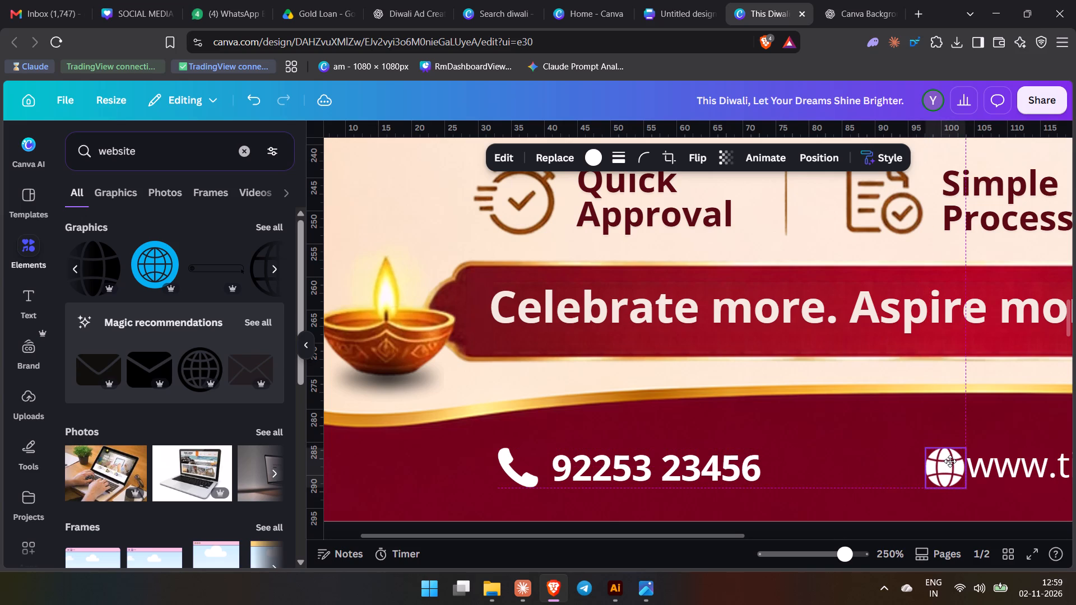
left_click_drag(950, 461, 944, 454)
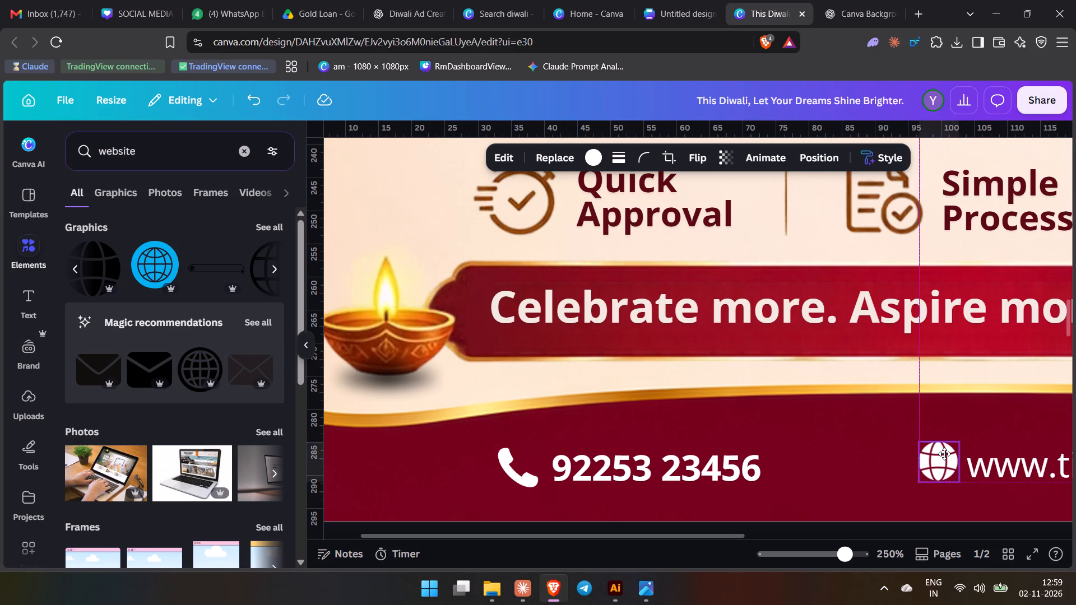
left_click_drag(944, 454, 943, 459)
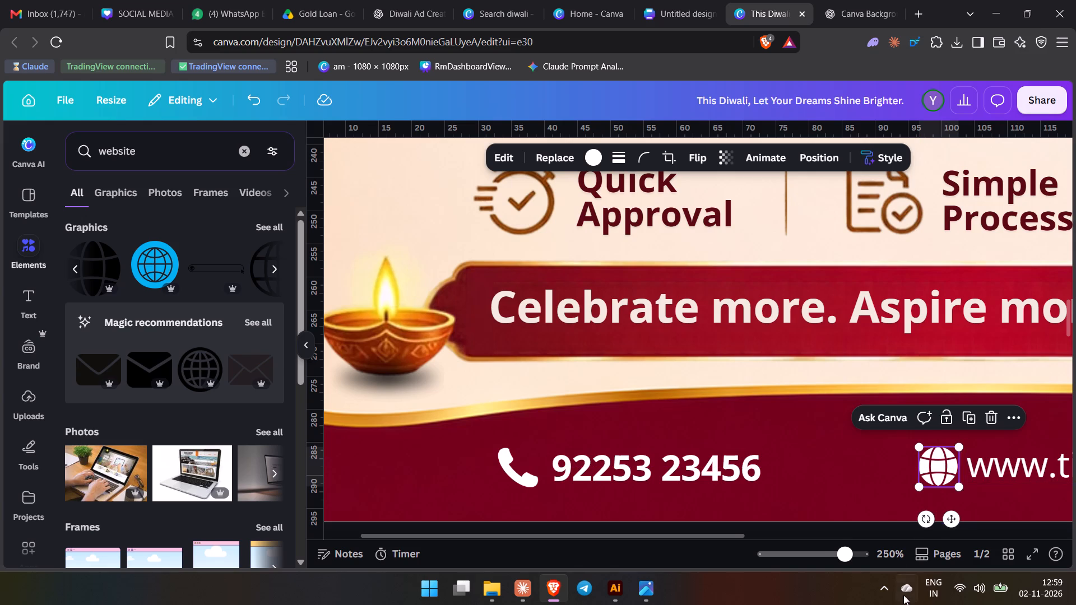
Shift the website address slightly away from the globe and align it with the phone number's line.
scroll(801, 523, "down", 4, "ctrl")
scroll(822, 504, "up", 5, "ctrl")
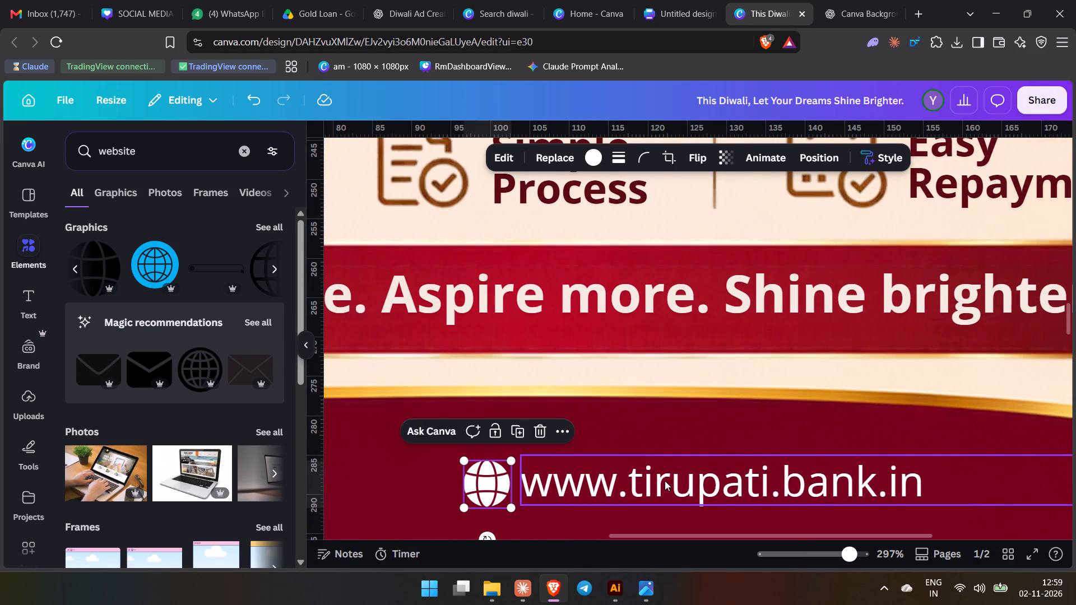
left_click(650, 479, "ctrl")
scroll(513, 486, "down", 6, "ctrl")
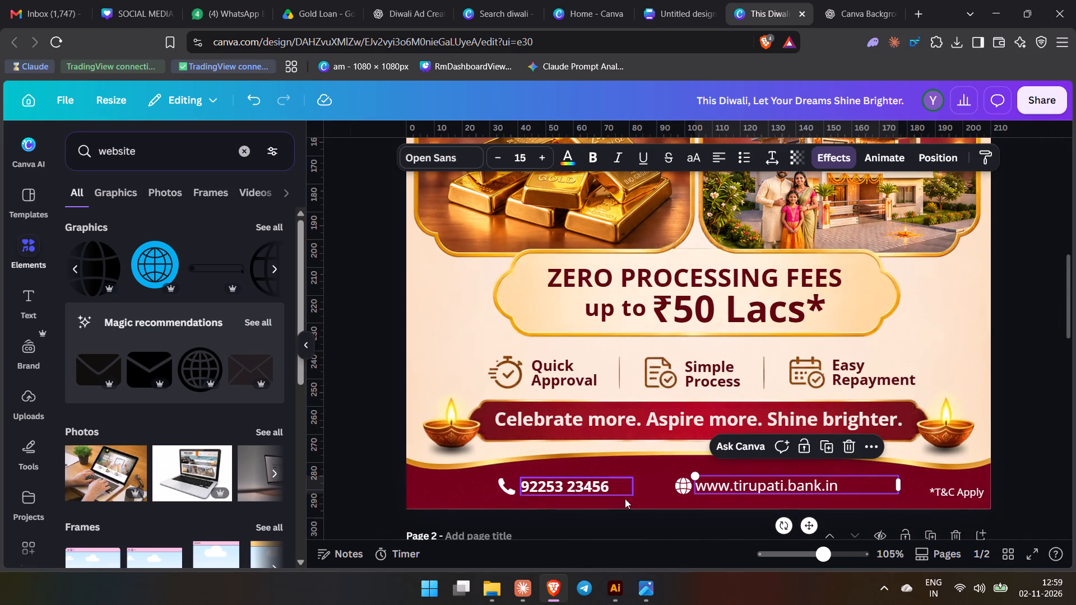
left_click(767, 482)
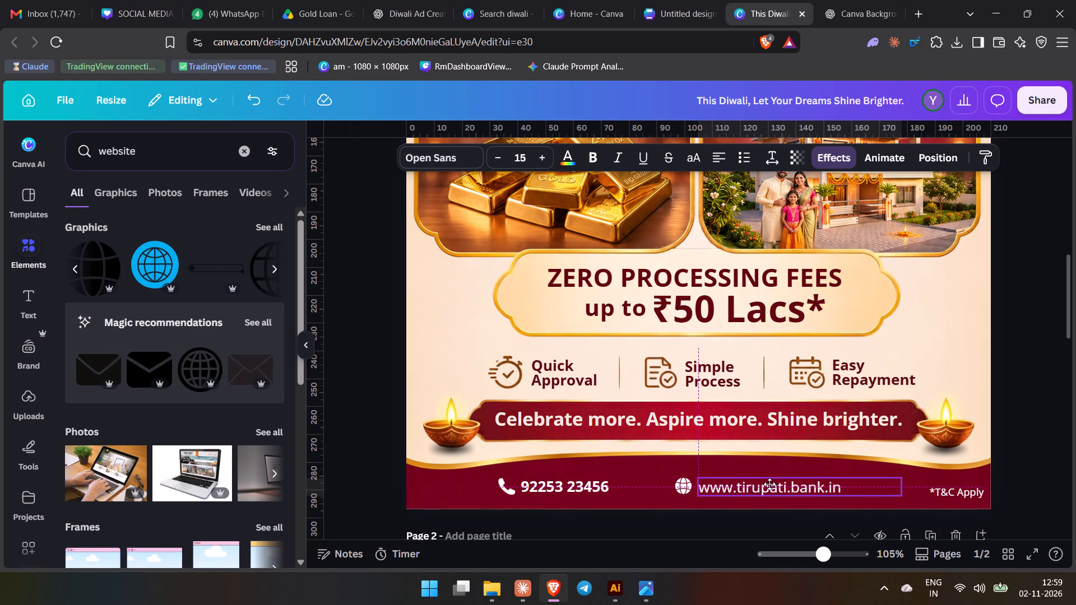
left_click(633, 511)
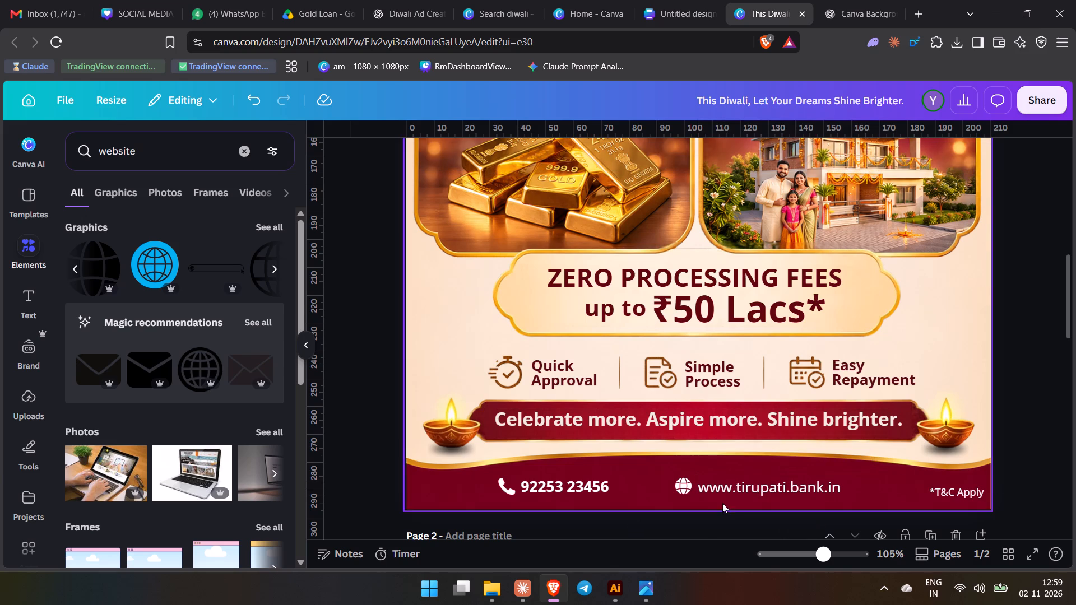
Make the footer's website address bold to match the phone number.
left_click(743, 494)
left_click(590, 160)
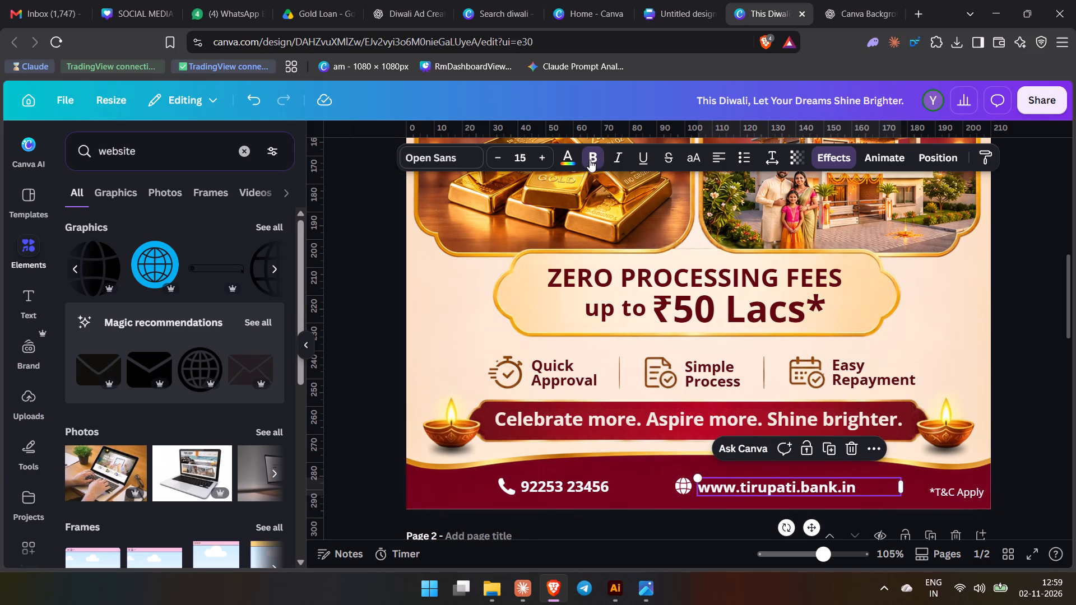
left_click(592, 491)
left_click(672, 503)
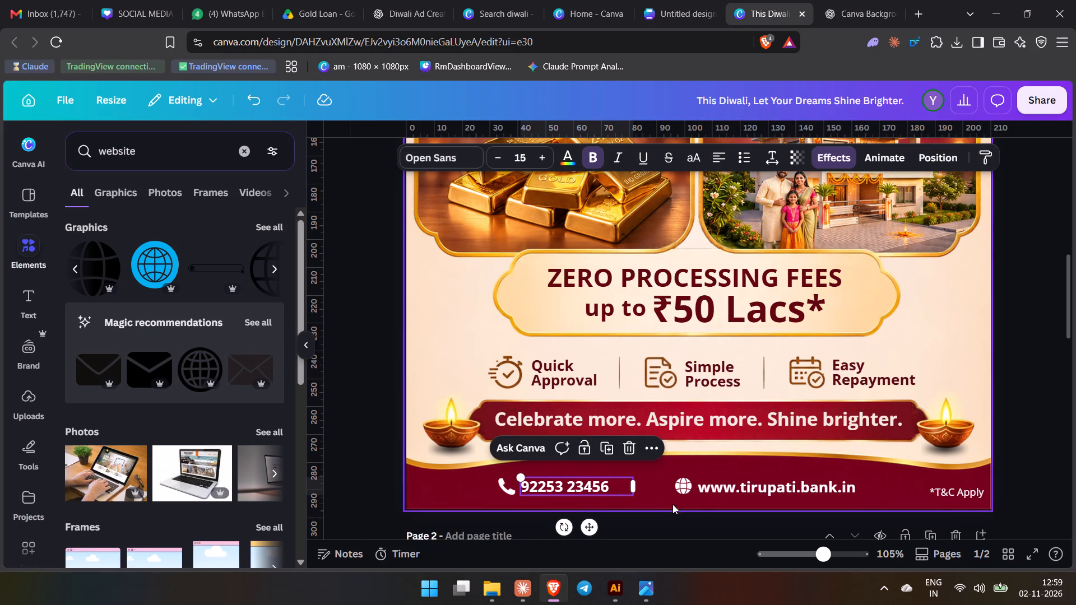
scroll(487, 484, "up", 4, "ctrl")
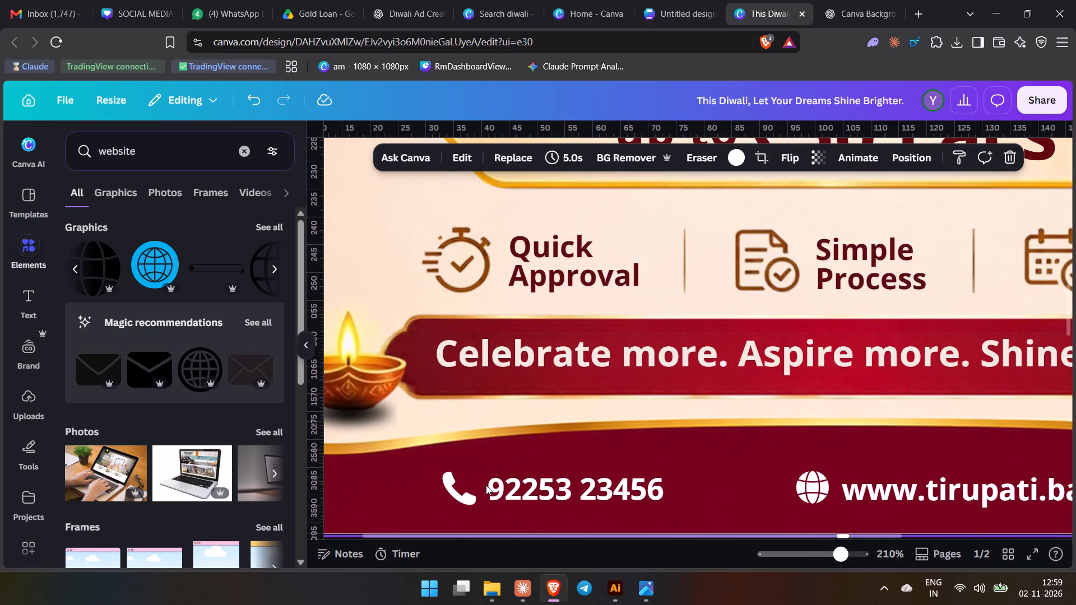
scroll(486, 485, "down", 4, "ctrl")
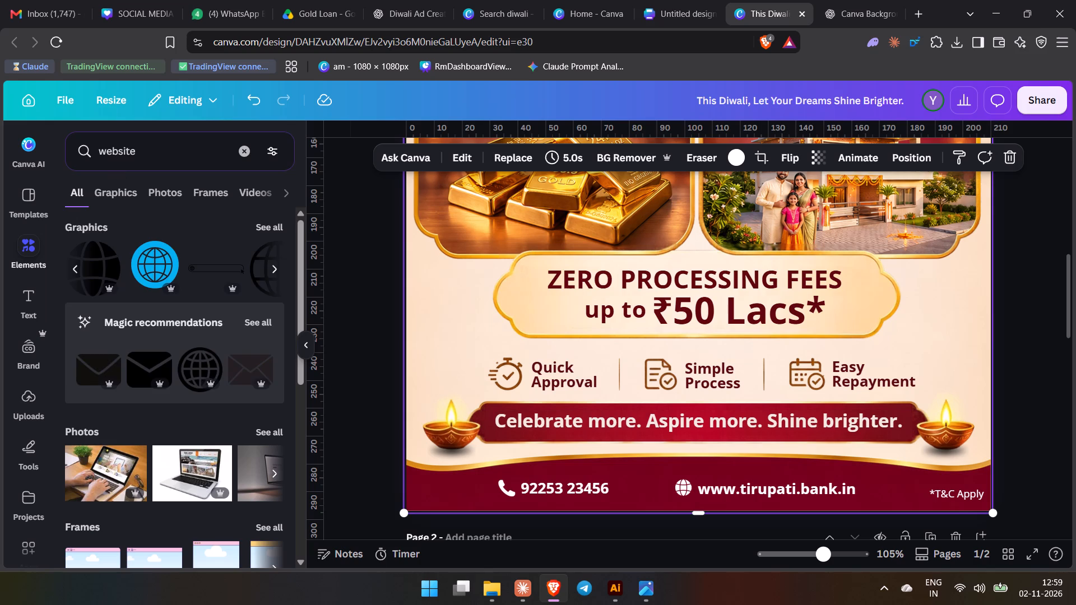
Search the elements for "line" and add a Line shape to the page.
triple_click(137, 146)
left_click(138, 160)
triple_click(156, 148)
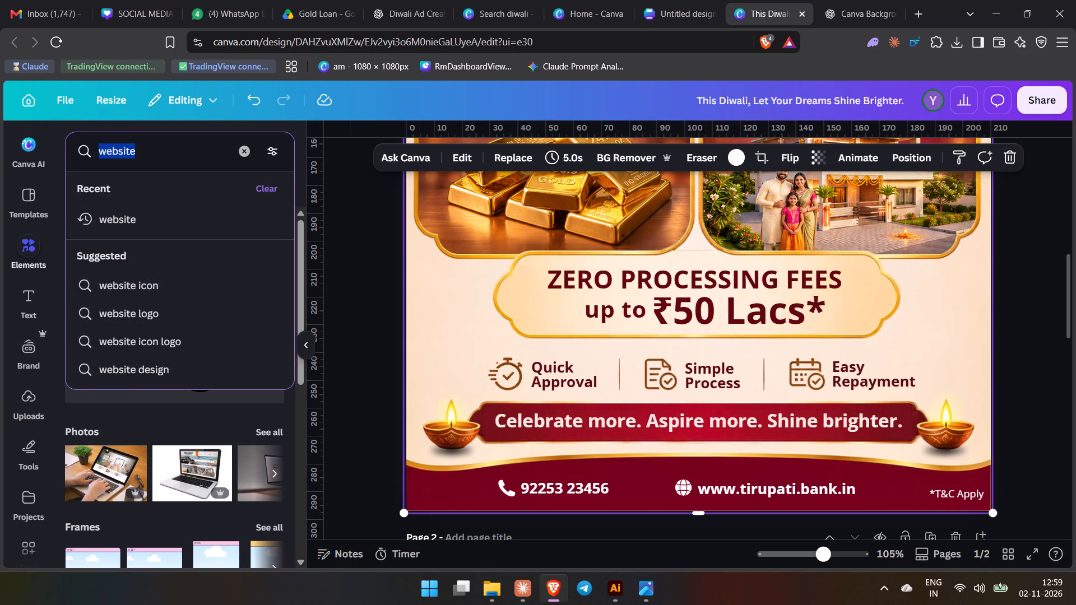
type("line")
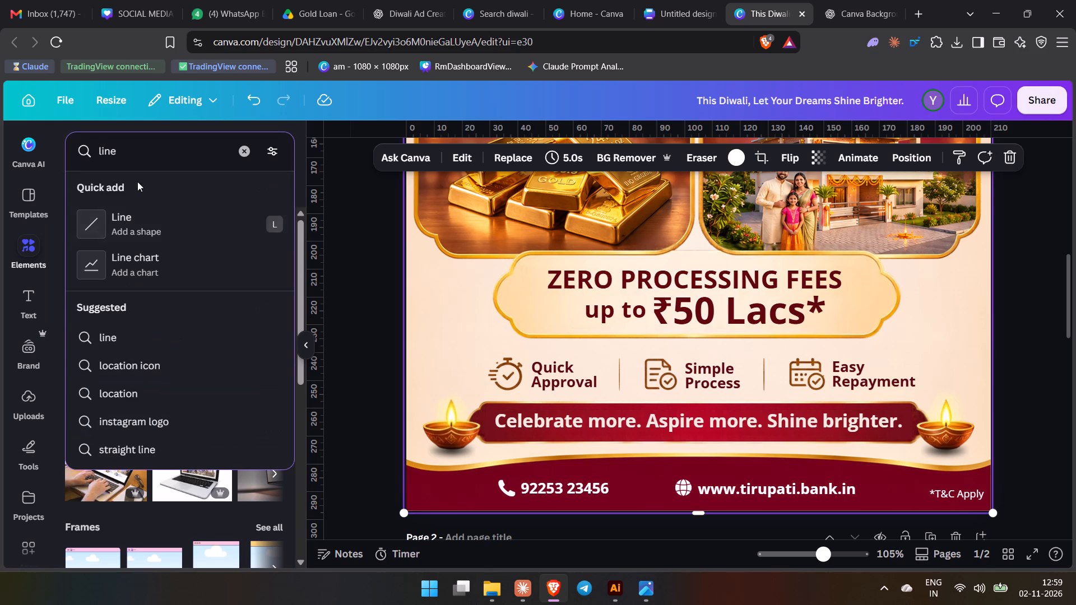
left_click(146, 238)
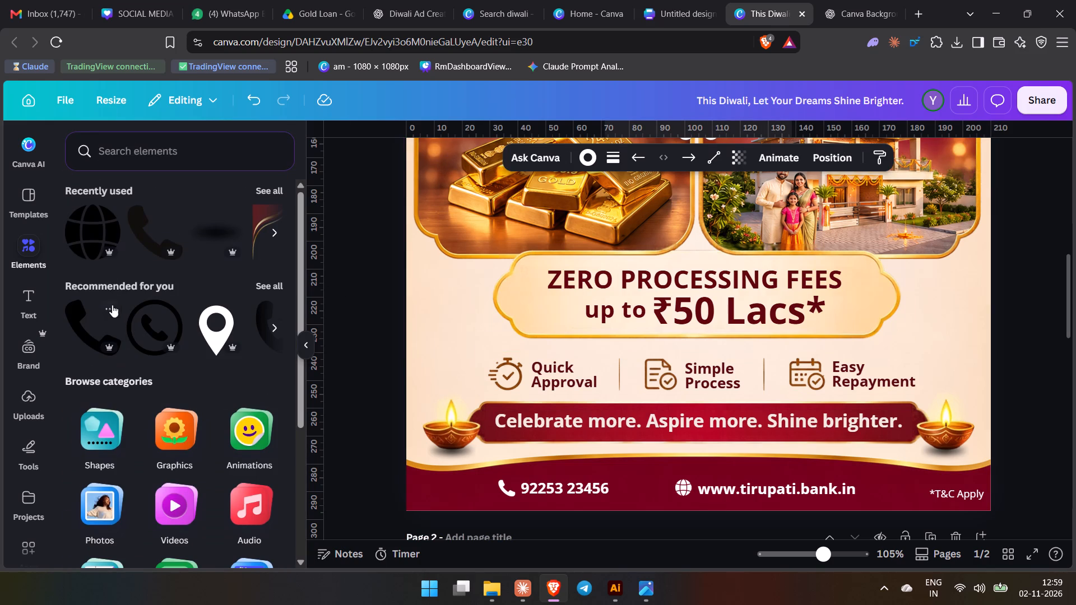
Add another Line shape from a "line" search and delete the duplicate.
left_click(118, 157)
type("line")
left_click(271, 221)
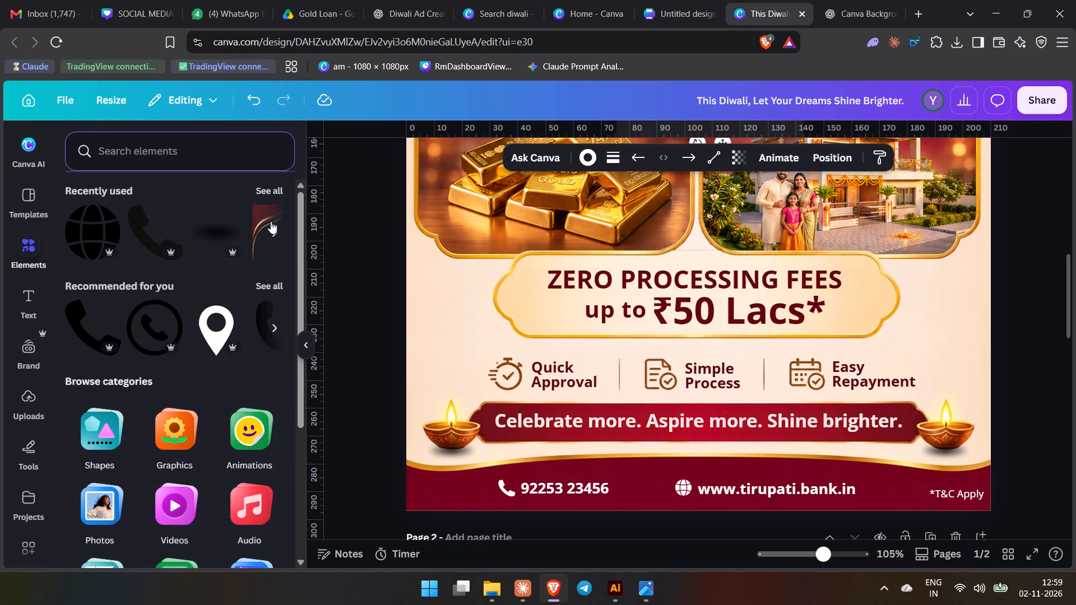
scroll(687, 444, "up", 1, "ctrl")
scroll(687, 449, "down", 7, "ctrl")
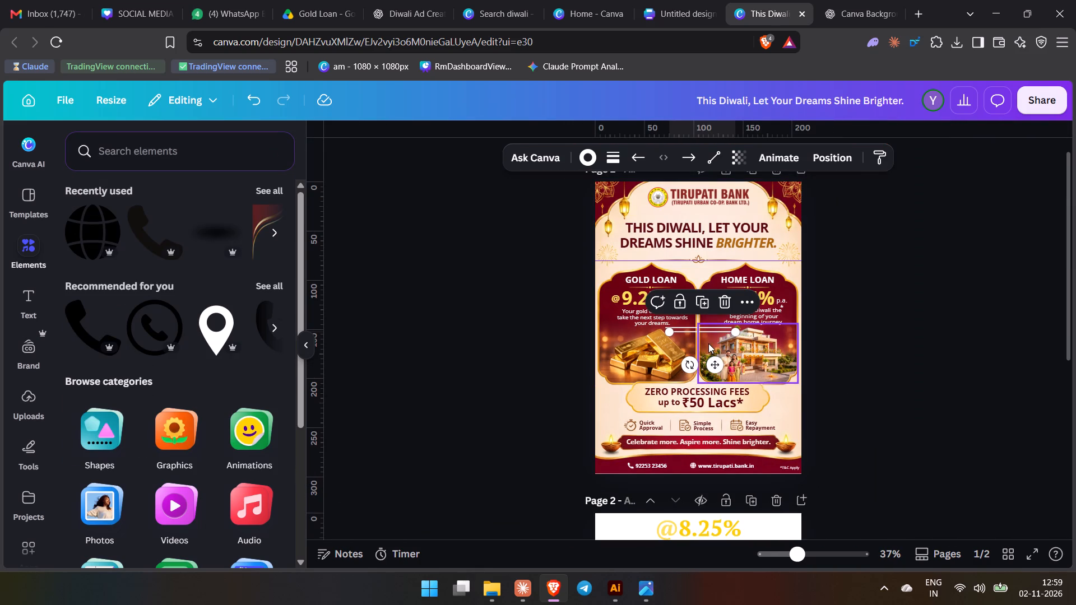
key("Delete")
Move the white line down to the footer and rotate it to vertical between the phone number and the globe.
left_click_drag(695, 325, 674, 460)
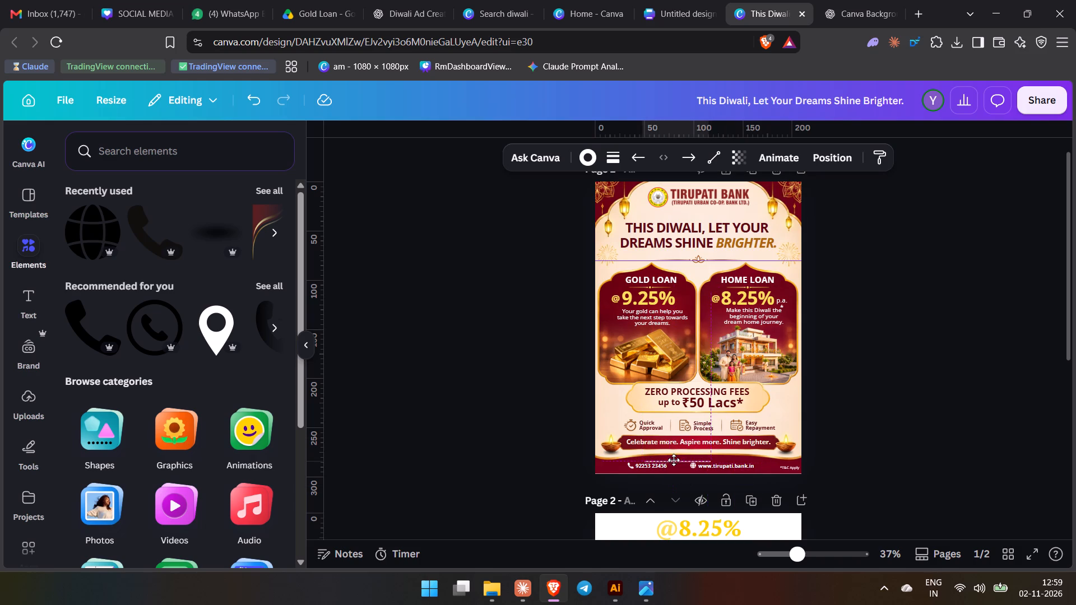
left_click_drag(674, 460, 678, 459)
scroll(681, 472, "up", 12, "ctrl")
left_click_drag(589, 437, 587, 394)
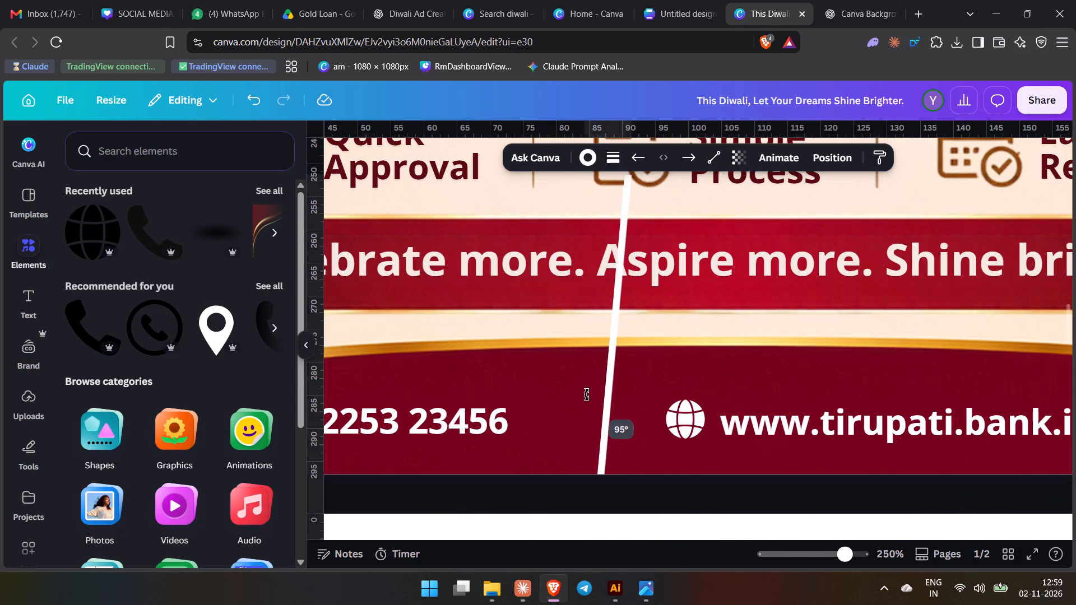
left_click_drag(587, 394, 584, 397)
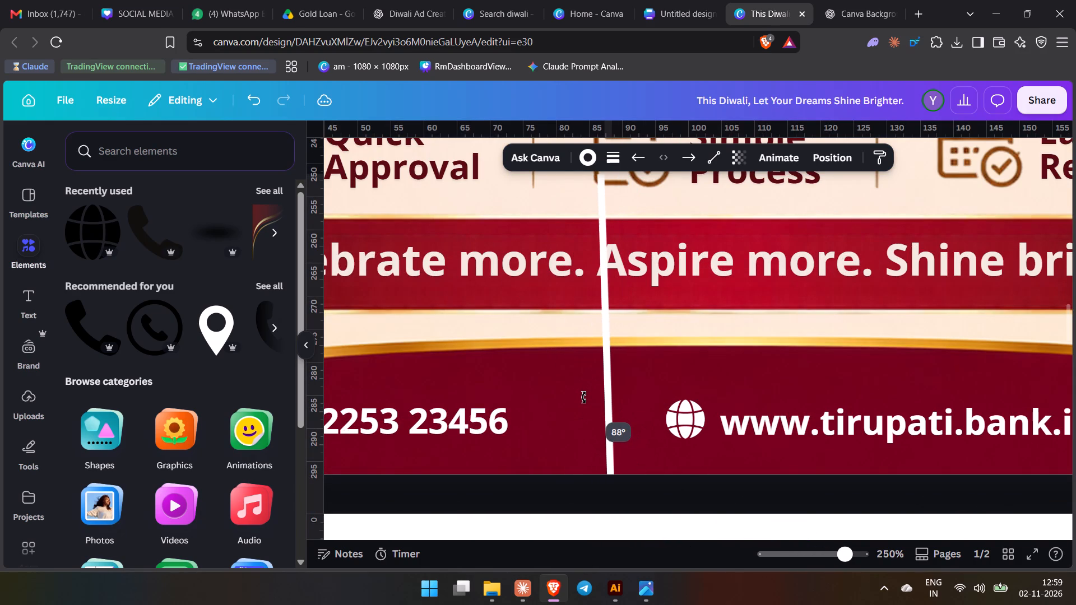
left_click_drag(584, 397, 586, 396)
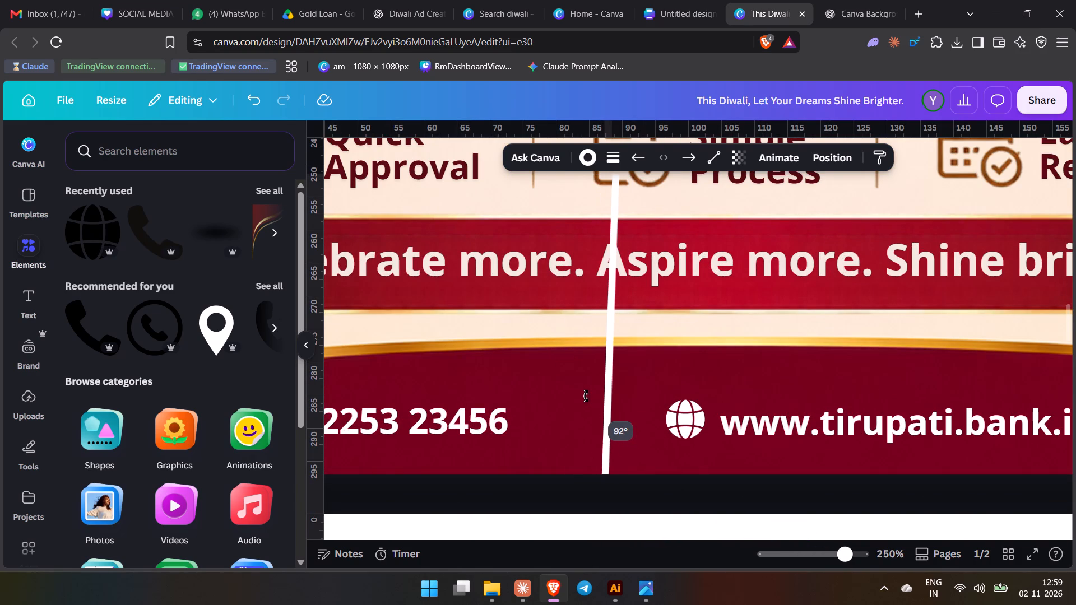
left_click_drag(586, 396, 585, 397)
scroll(611, 424, "up", 1)
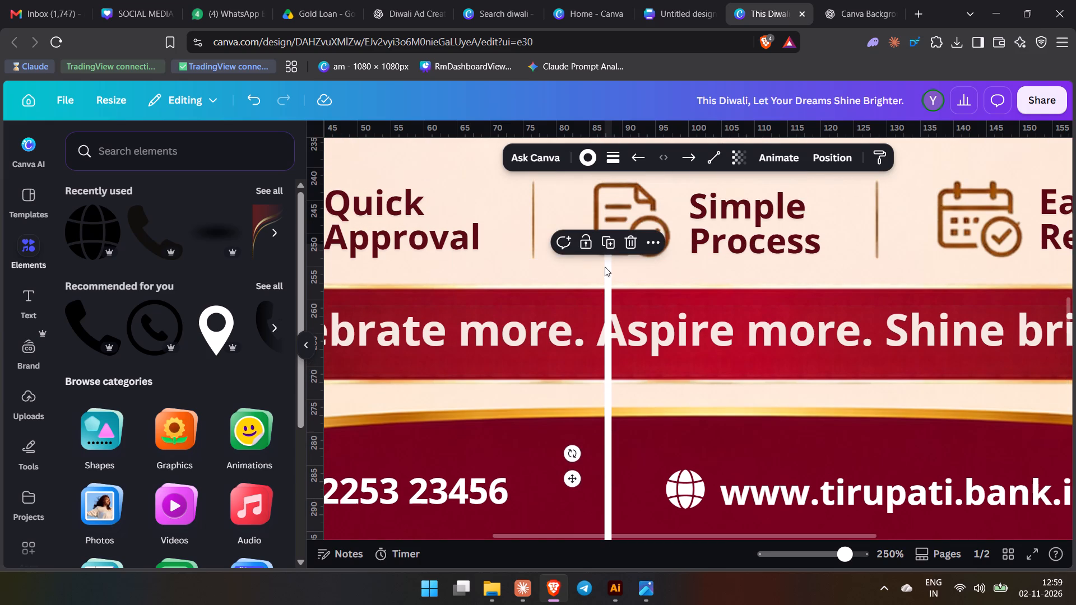
Shorten the vertical line to about 9 mm, keeping it upright in the footer between the phone number and the globe.
left_click_drag(609, 249, 602, 484)
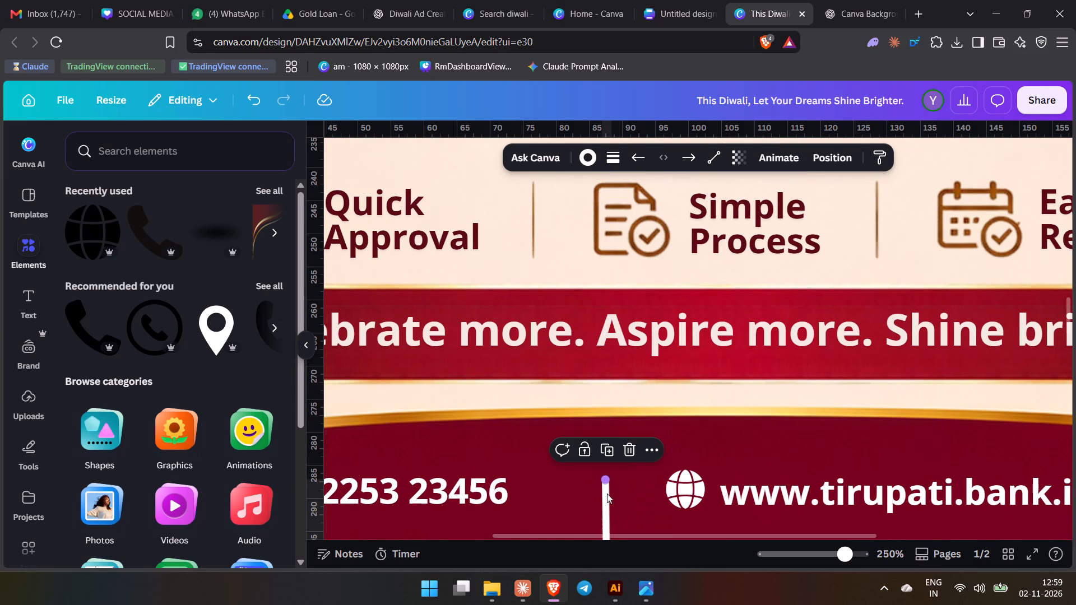
left_click_drag(605, 518, 600, 348)
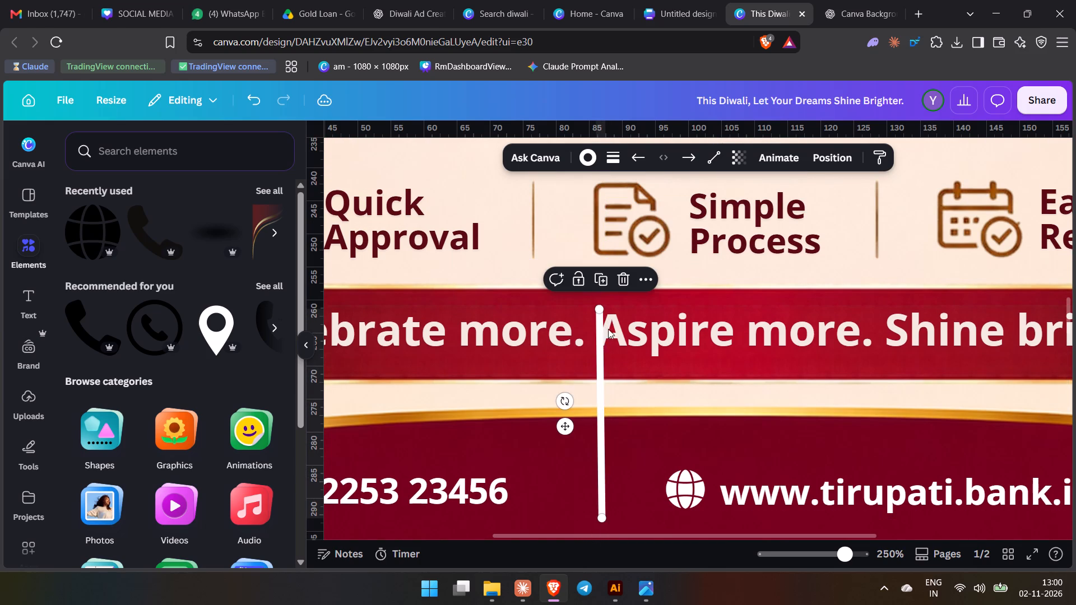
left_click_drag(600, 312, 600, 465)
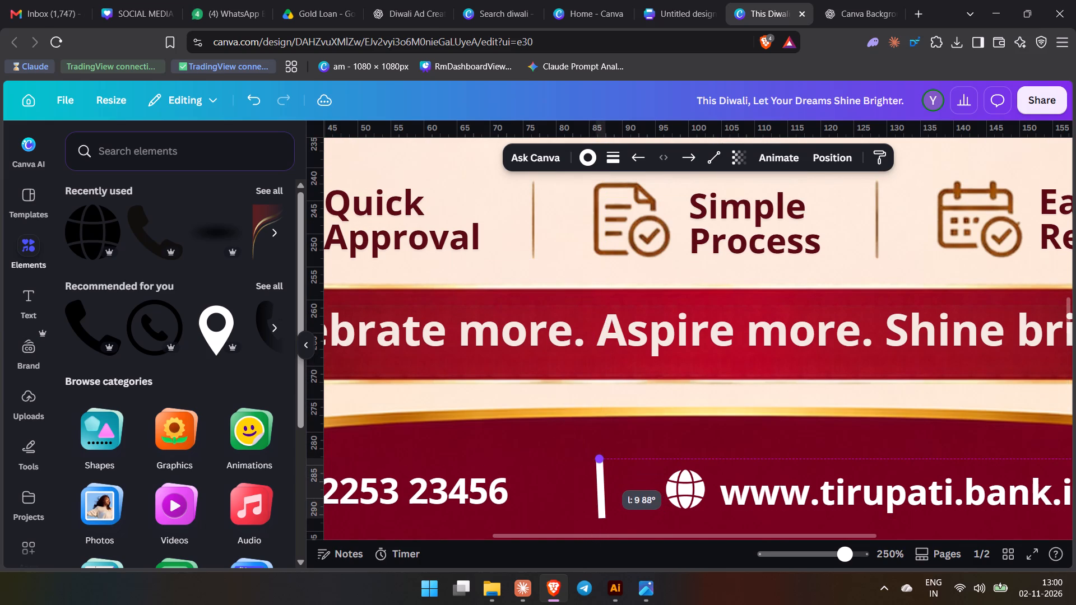
left_click_drag(600, 465, 600, 463)
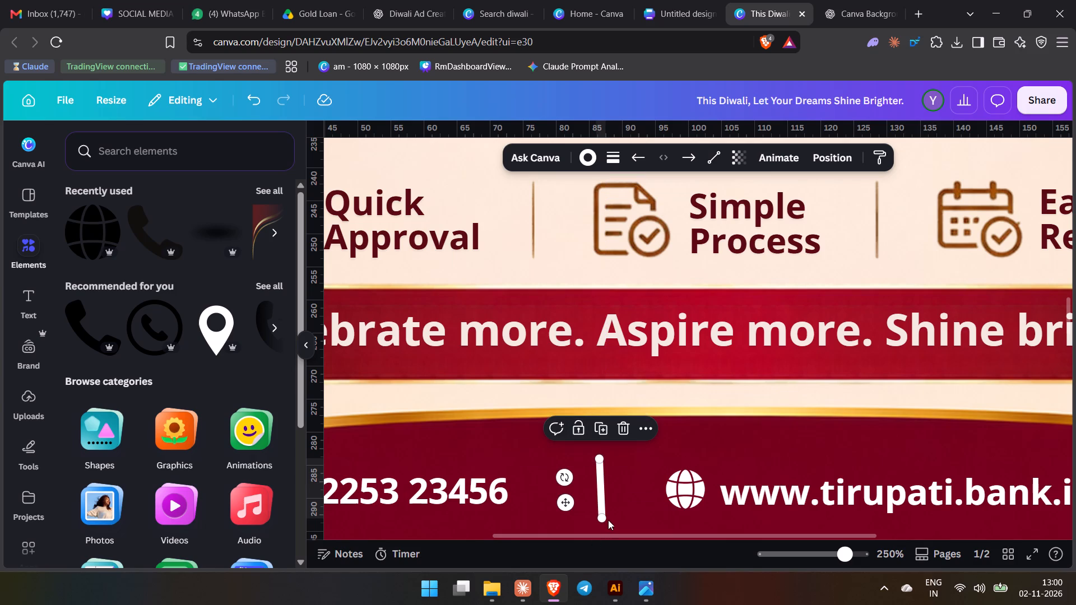
left_click(601, 520)
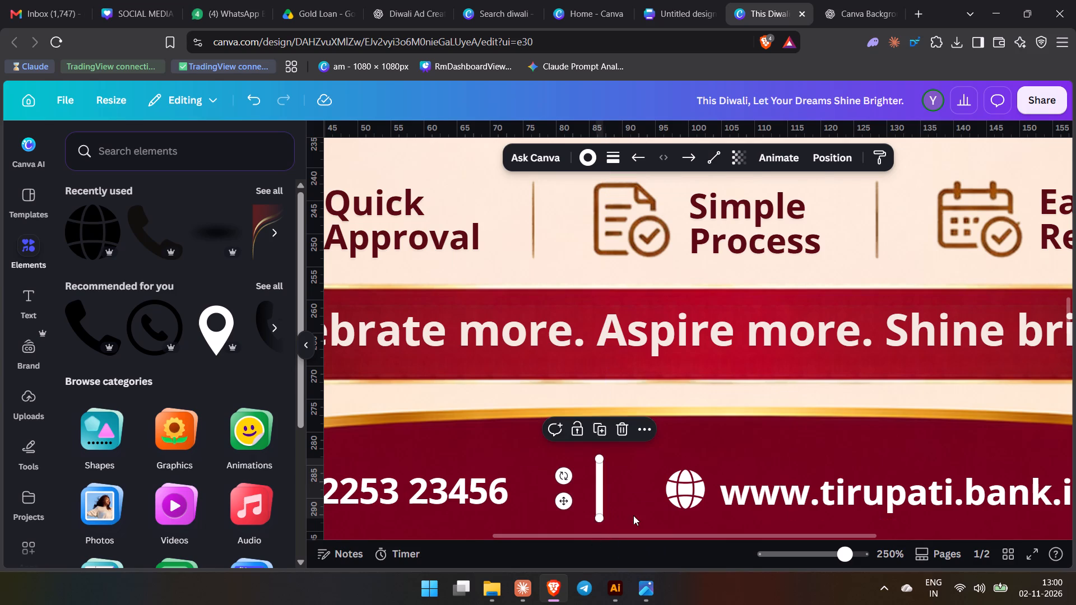
Turn on rounded end points for the vertical white divider line in the footer.
scroll(630, 516, "down", 3, "ctrl")
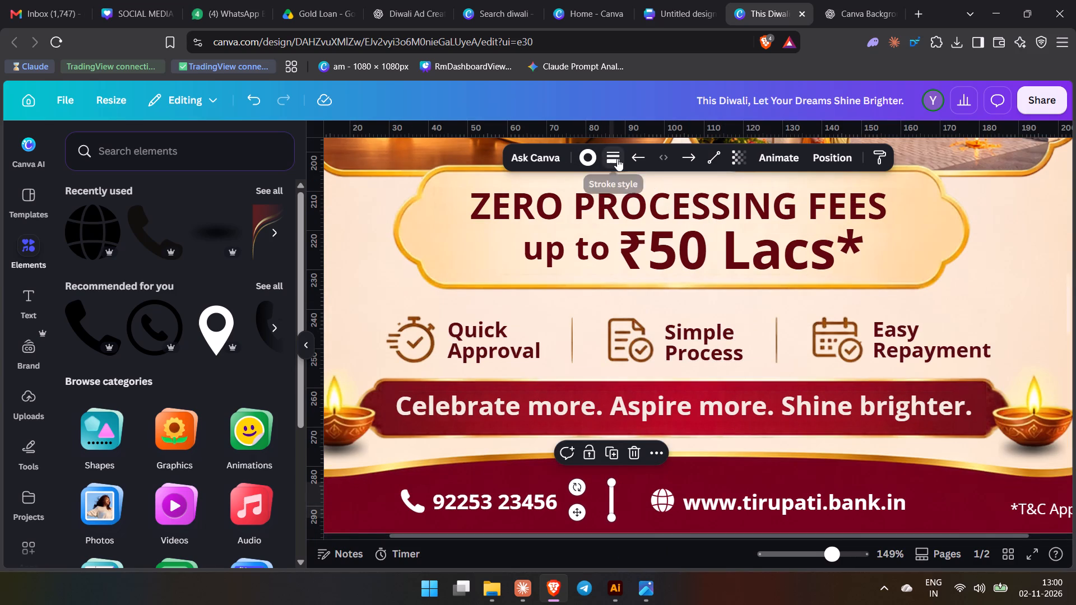
left_click(617, 158)
left_click(617, 158)
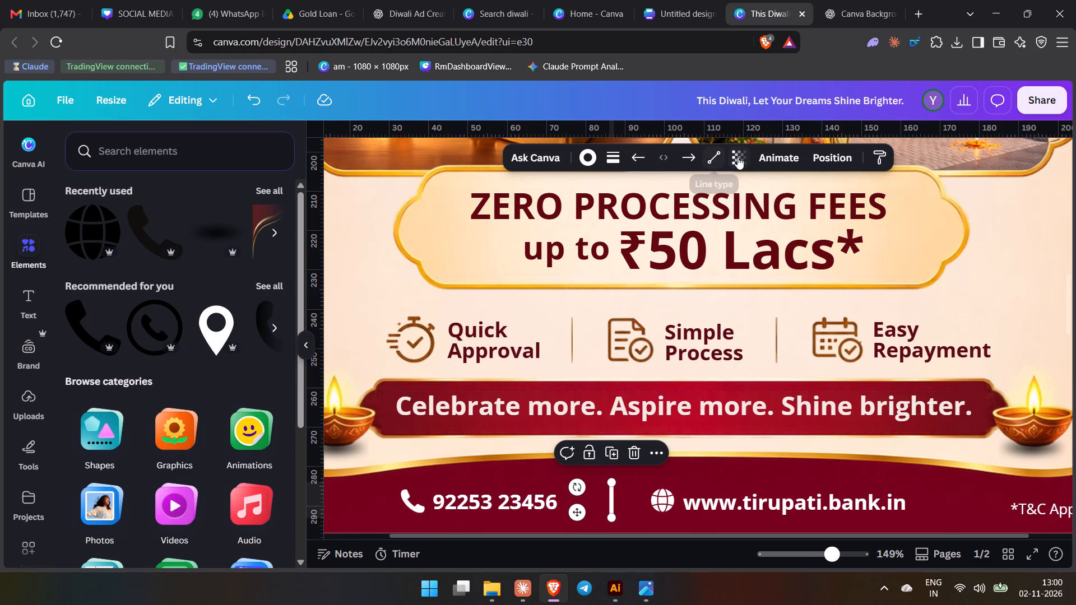
left_click(604, 161)
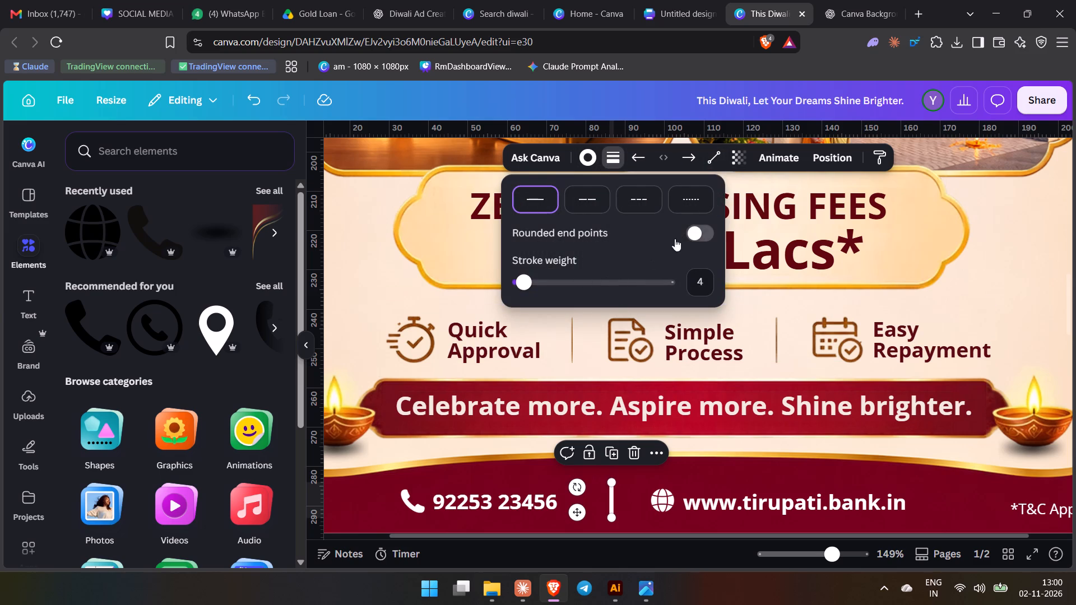
left_click(695, 234)
left_click(649, 520)
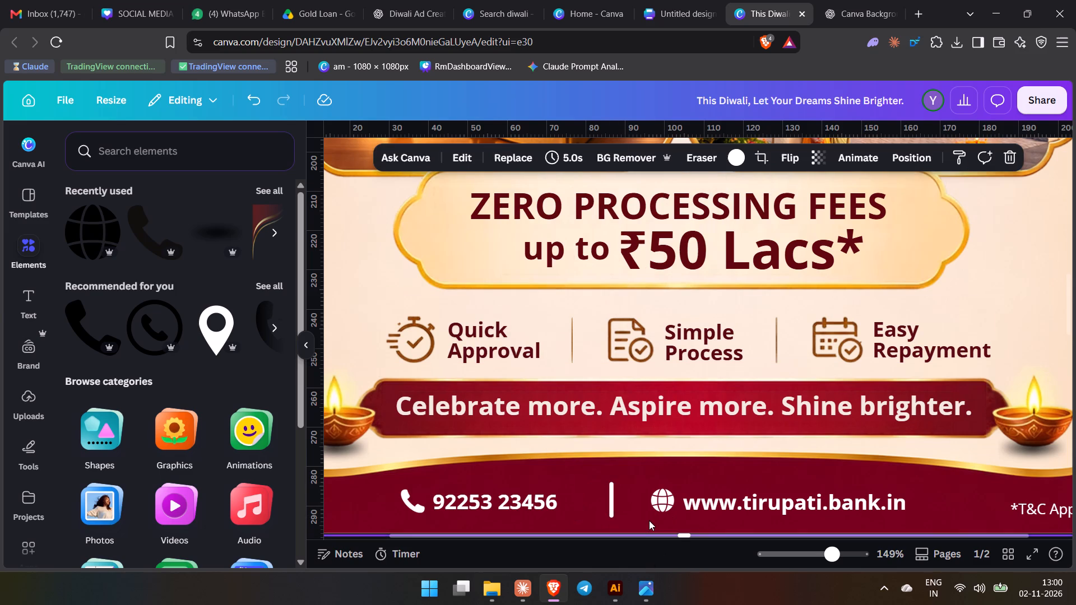
Group the footer's phone icon, phone number, divider, globe and web address, and centre the group horizontally on the page.
scroll(571, 495, "down", 2, "ctrl")
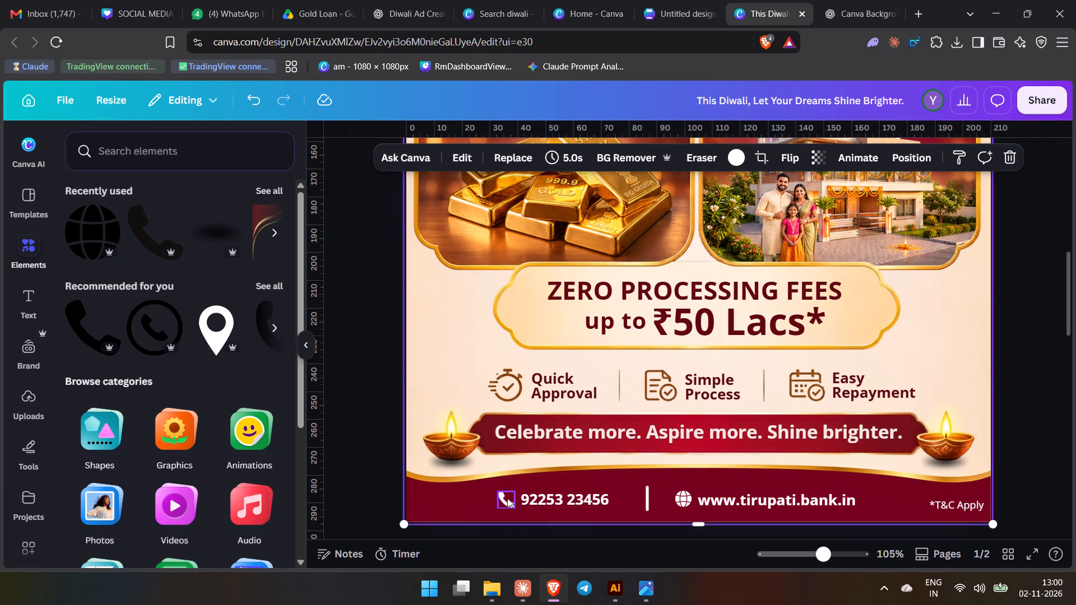
left_click(507, 498)
left_click(548, 497, "shift")
left_click(647, 504, "shift")
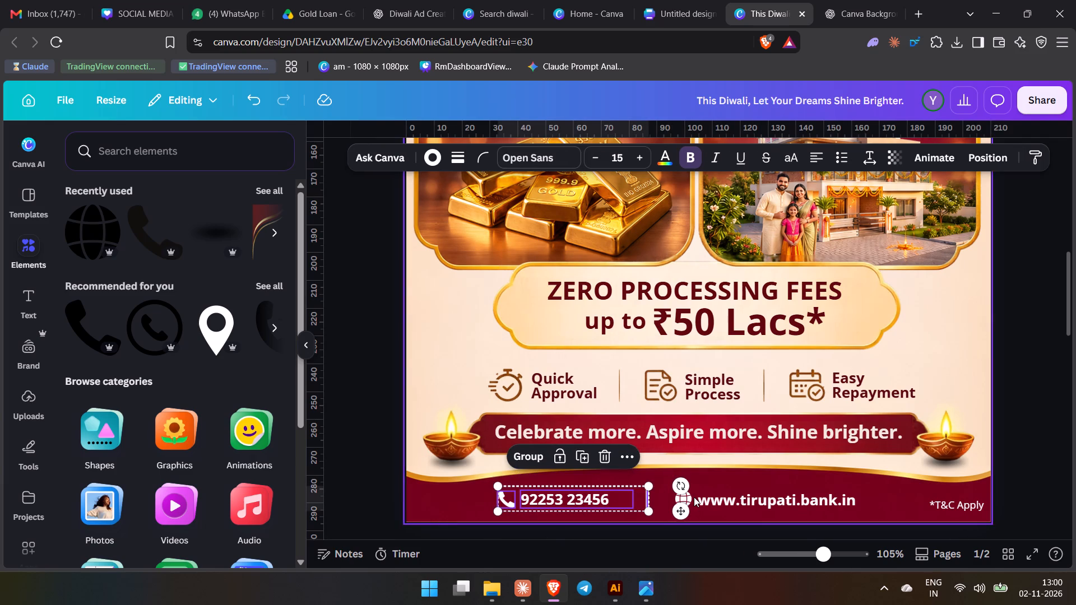
left_click(684, 499, "shift")
left_click(765, 504, "shift")
key("alt+1")
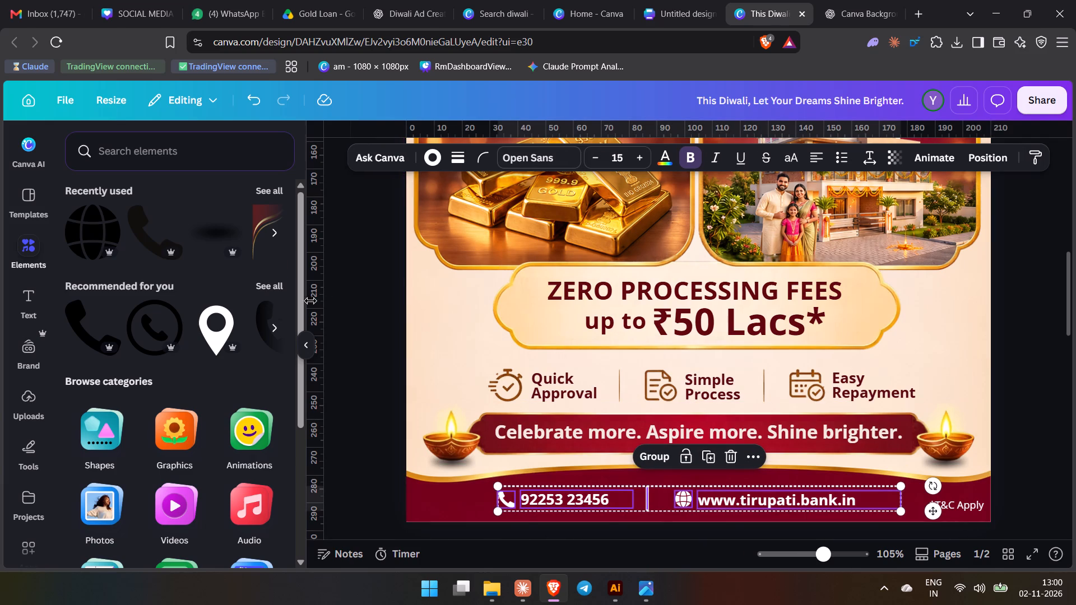
left_click(133, 170)
left_click(243, 338)
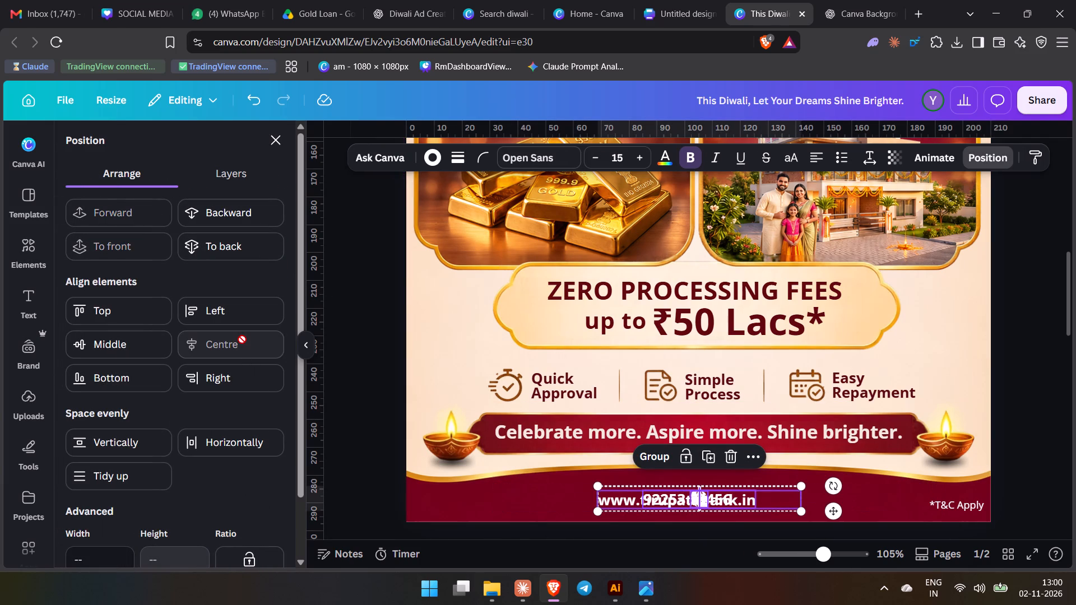
key("ctrl+z")
left_click(646, 460)
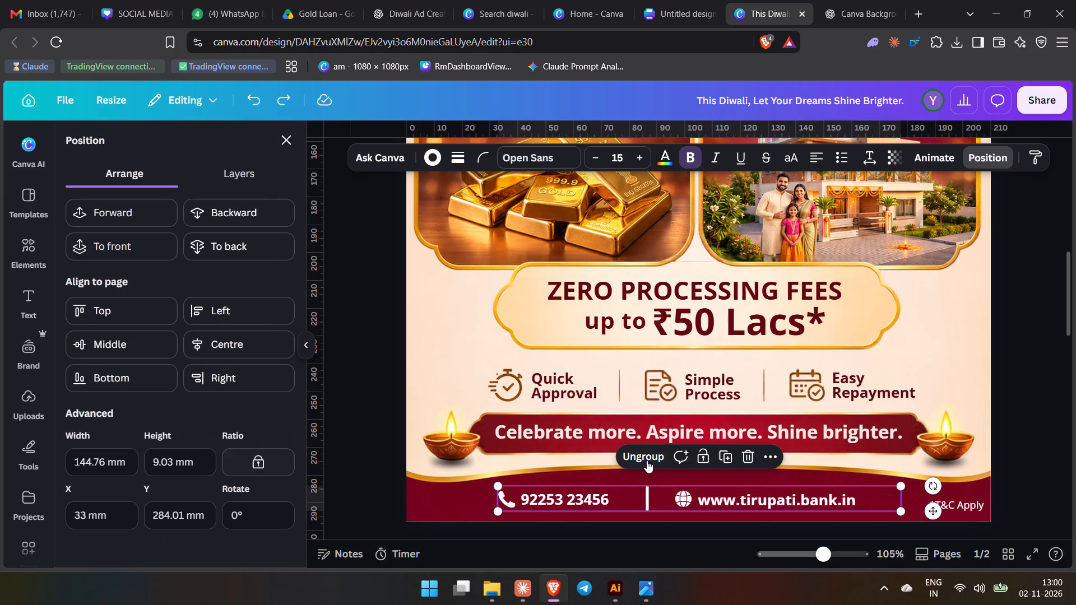
left_click(260, 351)
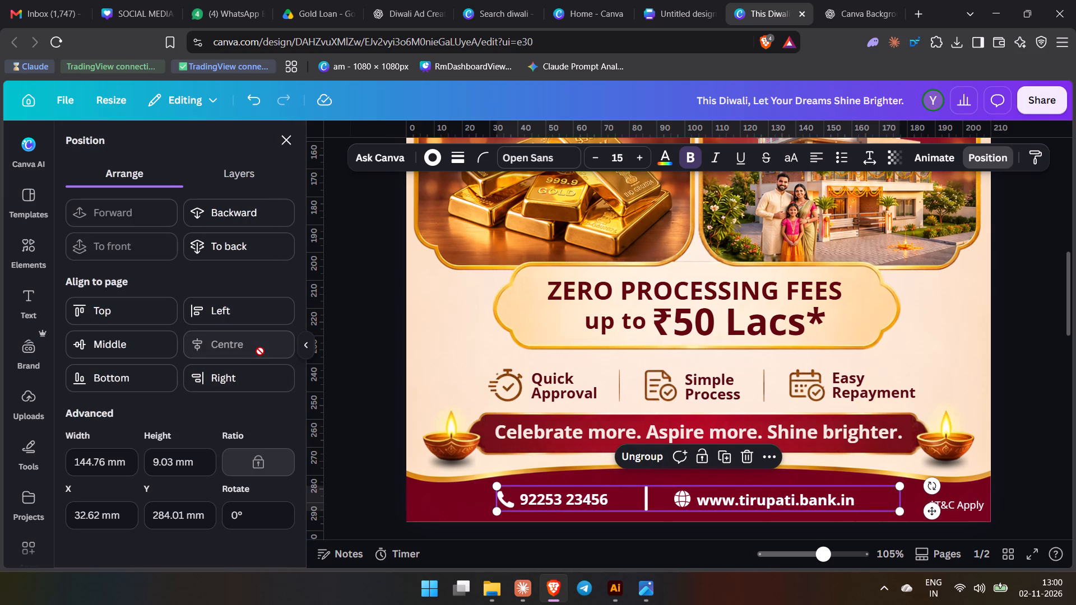
double_click(1014, 468)
Widen the Home Loan description's text box leftward until it reaches the card's left edge.
scroll(1014, 470, "up", 2)
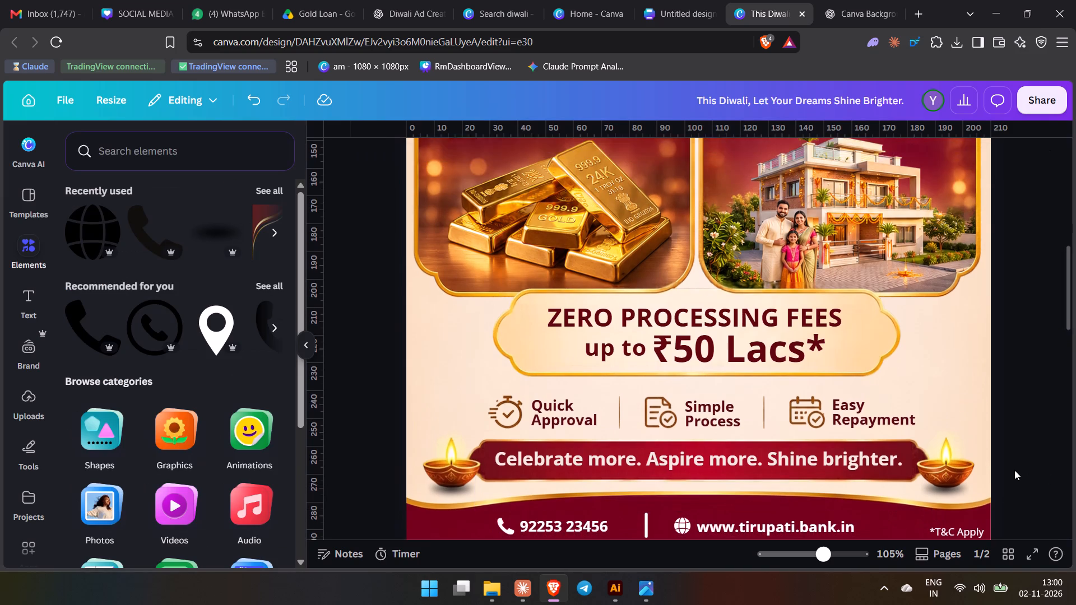
scroll(1014, 470, "up", 8)
scroll(1010, 467, "down", 5)
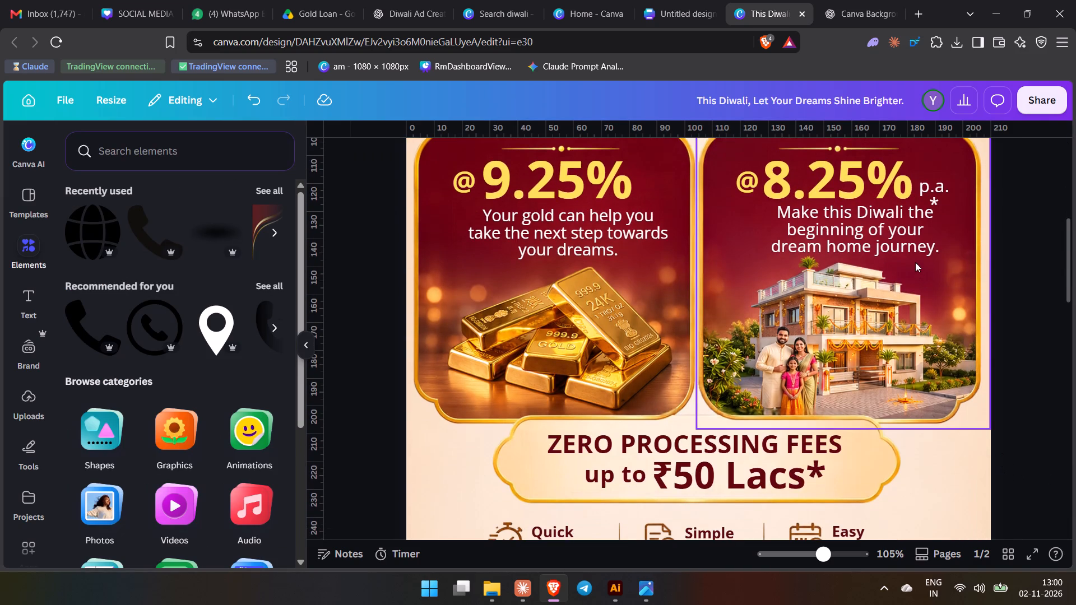
left_click(870, 232)
scroll(841, 288, "down", 2, "ctrl")
scroll(840, 291, "up", 4, "ctrl")
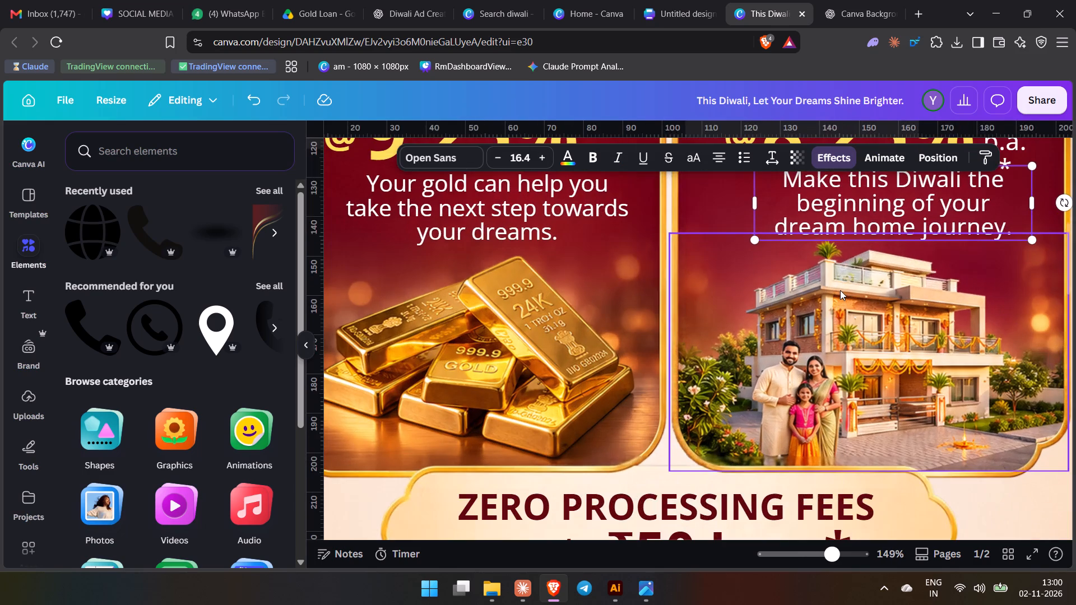
scroll(973, 339, "up", 3)
scroll(948, 352, "down", 2)
scroll(943, 351, "up", 1)
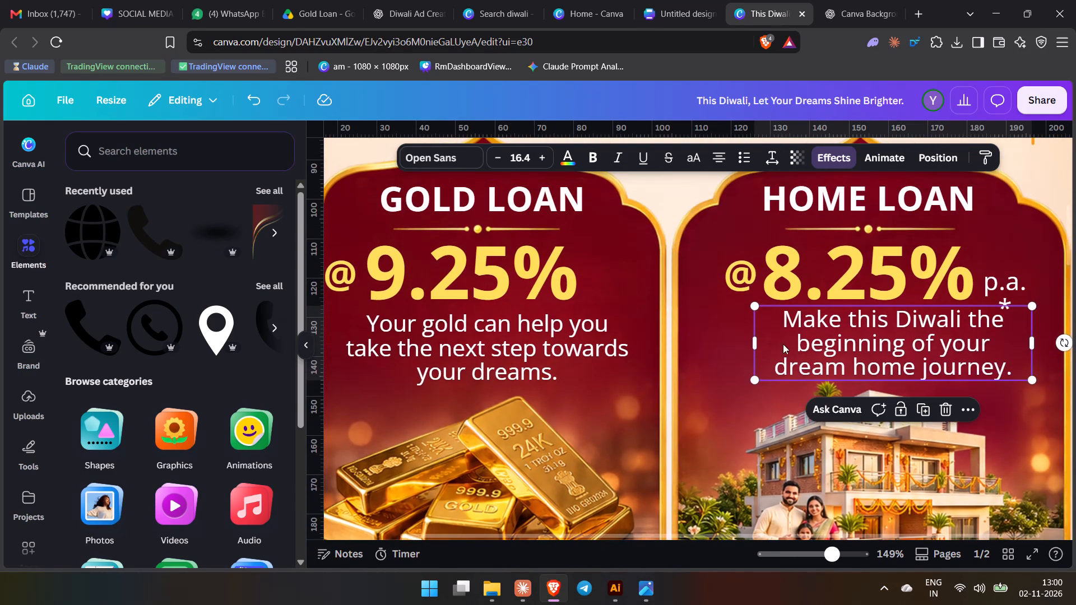
left_click(760, 347)
left_click(711, 373)
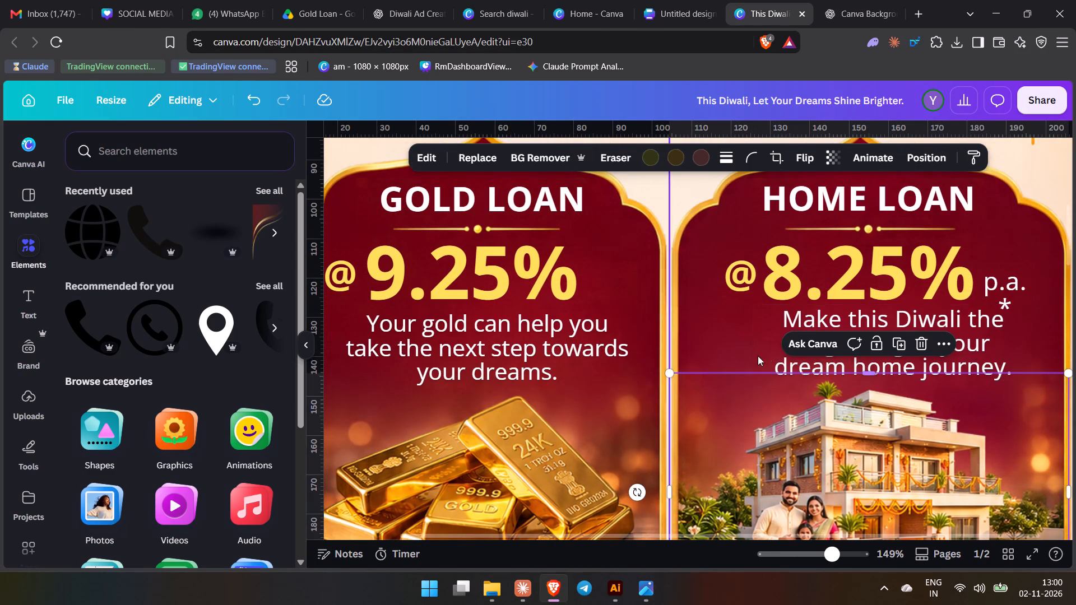
left_click(833, 363)
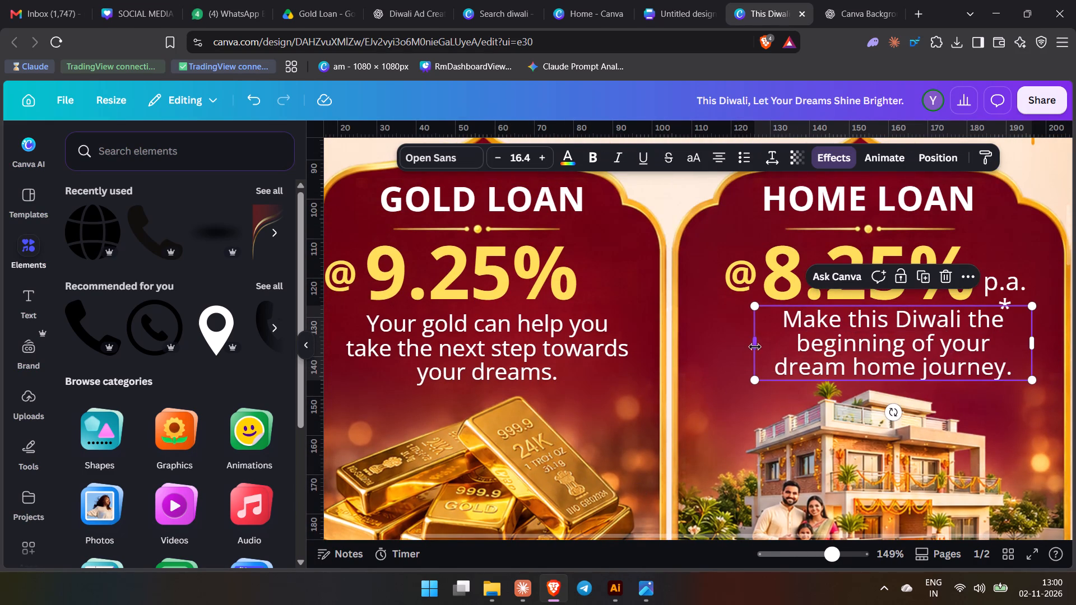
left_click_drag(755, 347, 740, 348)
key("ctrl+z")
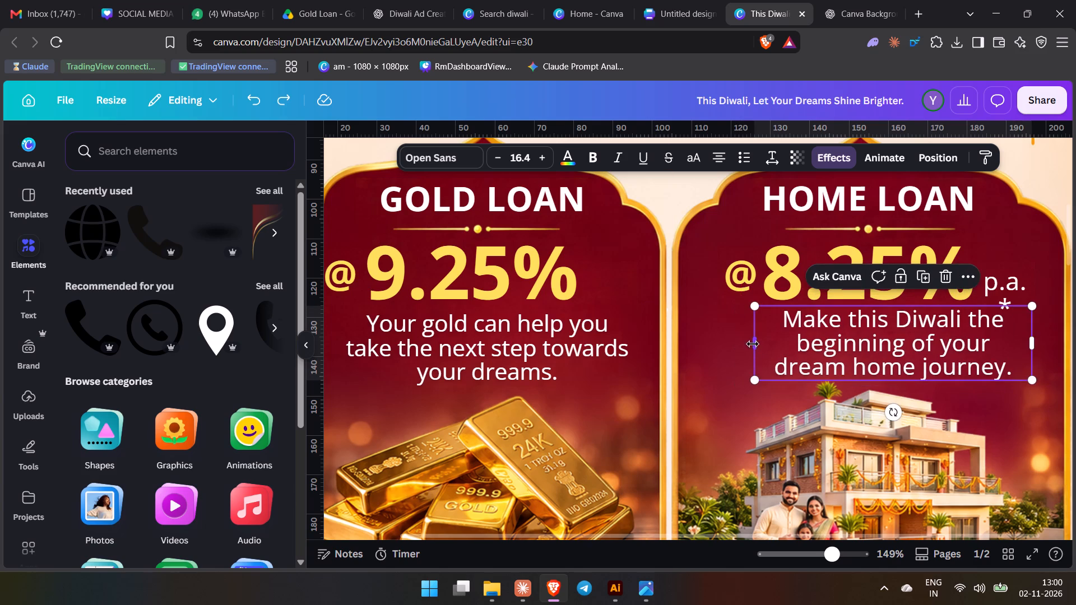
left_click_drag(753, 344, 678, 350)
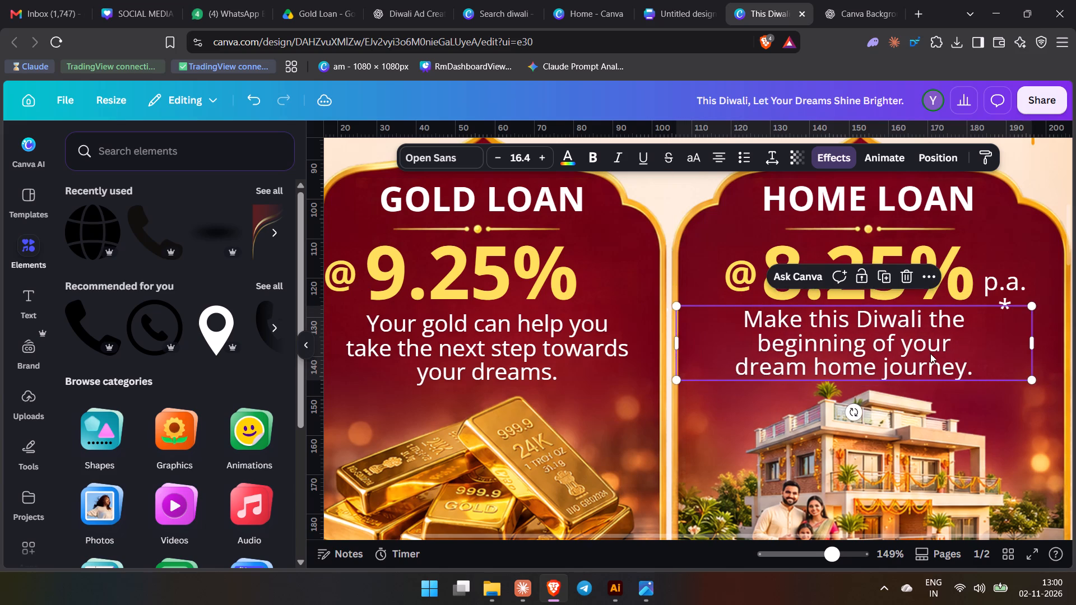
Extend the Home Loan description's text box to the card's right edge so its centred text sits mid-card.
scroll(930, 353, "down", 2, "ctrl")
left_click_drag(953, 342, 974, 345)
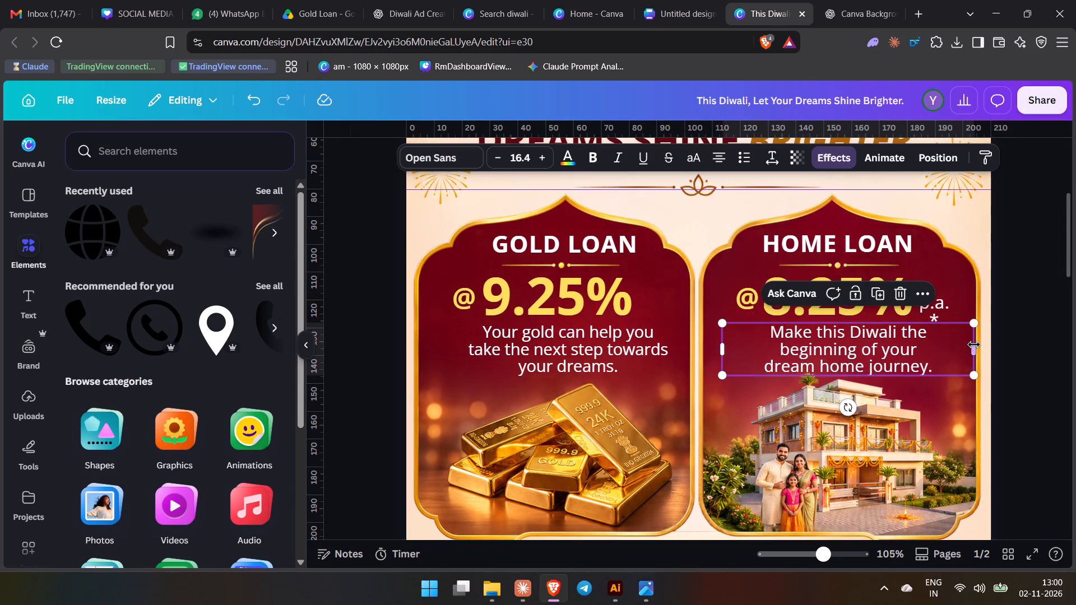
key("ctrl+z")
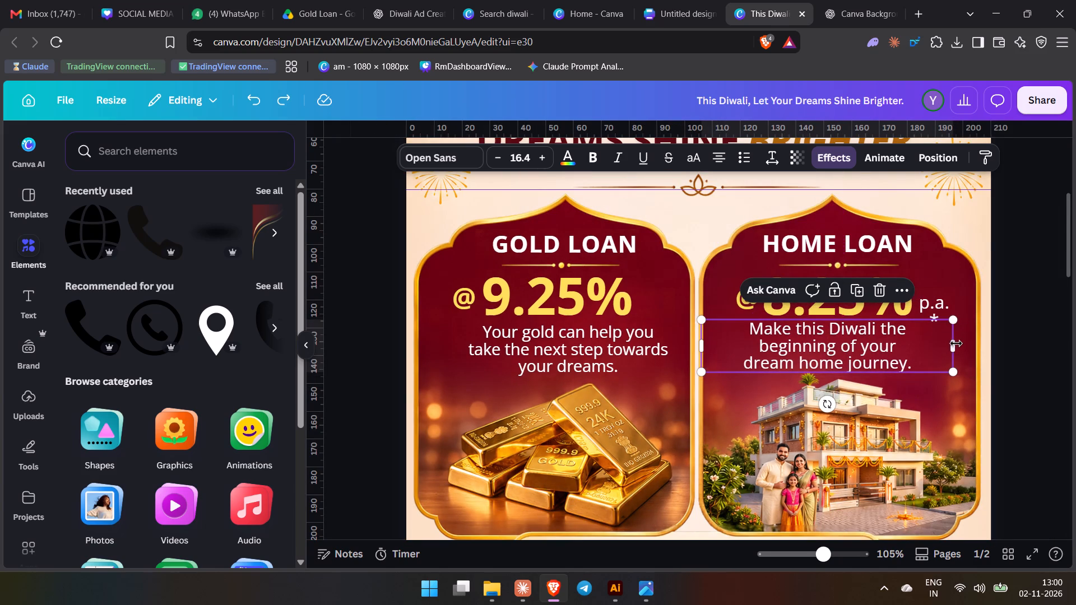
left_click_drag(957, 343, 978, 351)
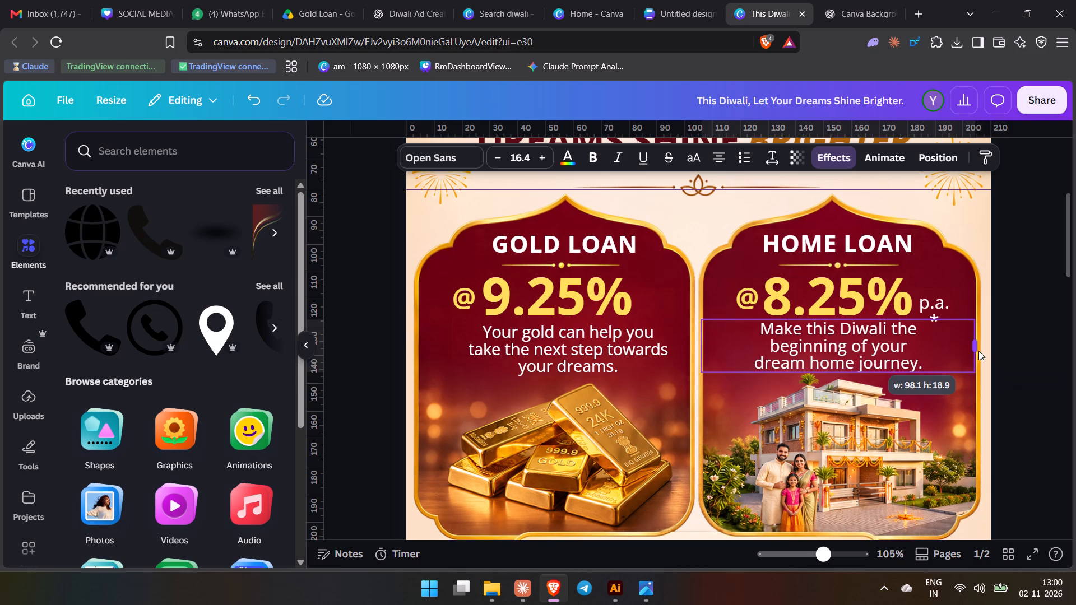
left_click_drag(978, 351, 984, 352)
left_click(986, 432)
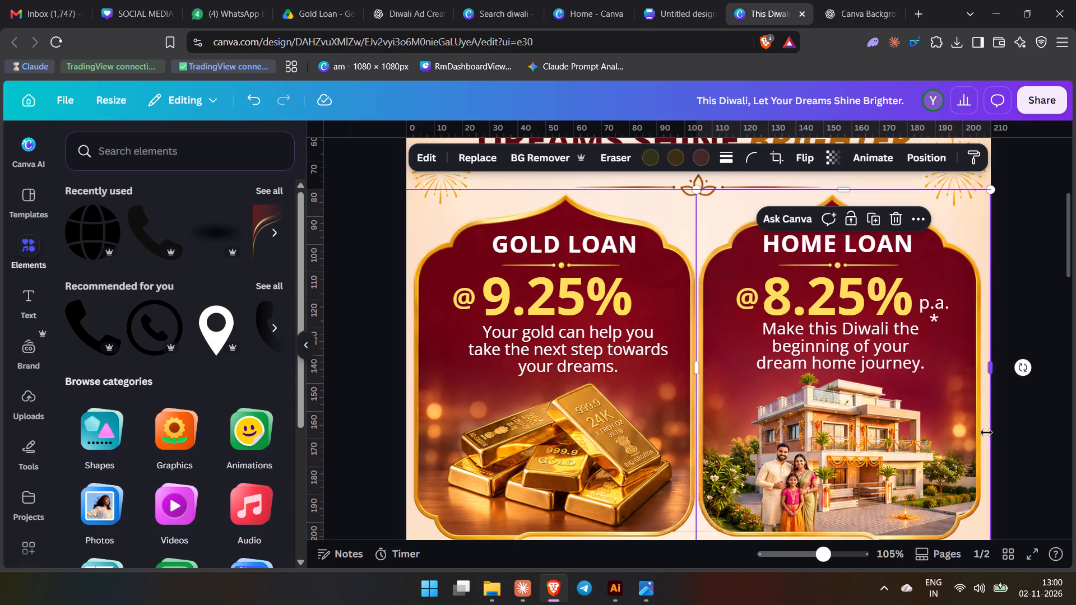
Shift the 9.25% rate slightly to the right under the GOLD LOAN heading.
scroll(924, 306, "up", 4, "ctrl")
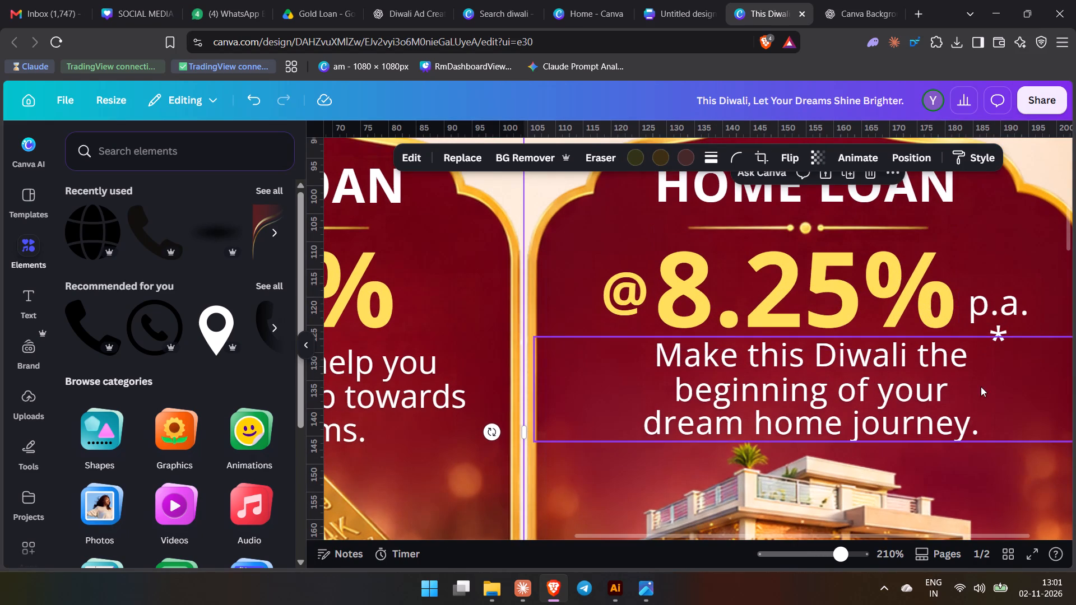
scroll(911, 388, "up", 1)
scroll(871, 412, "down", 3, "ctrl")
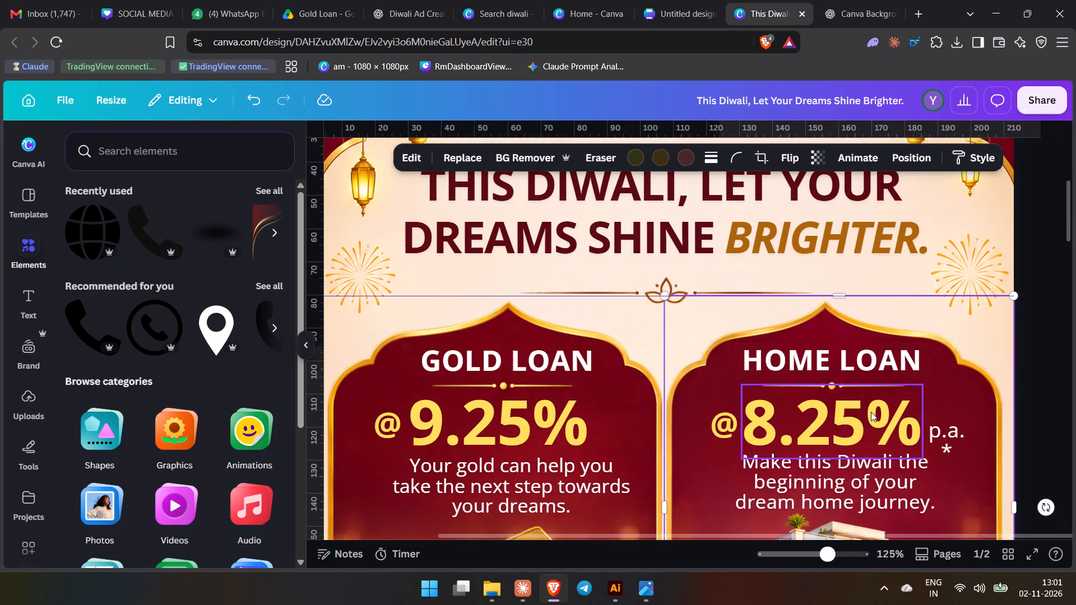
scroll(559, 434, "down", 2, "ctrl")
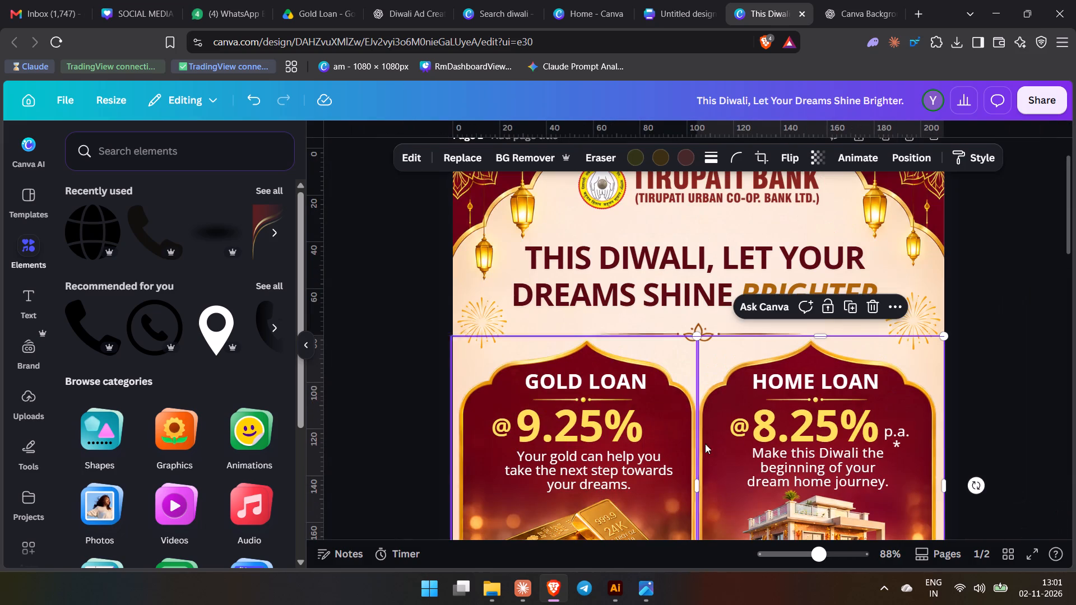
left_click(827, 425)
left_click(916, 406)
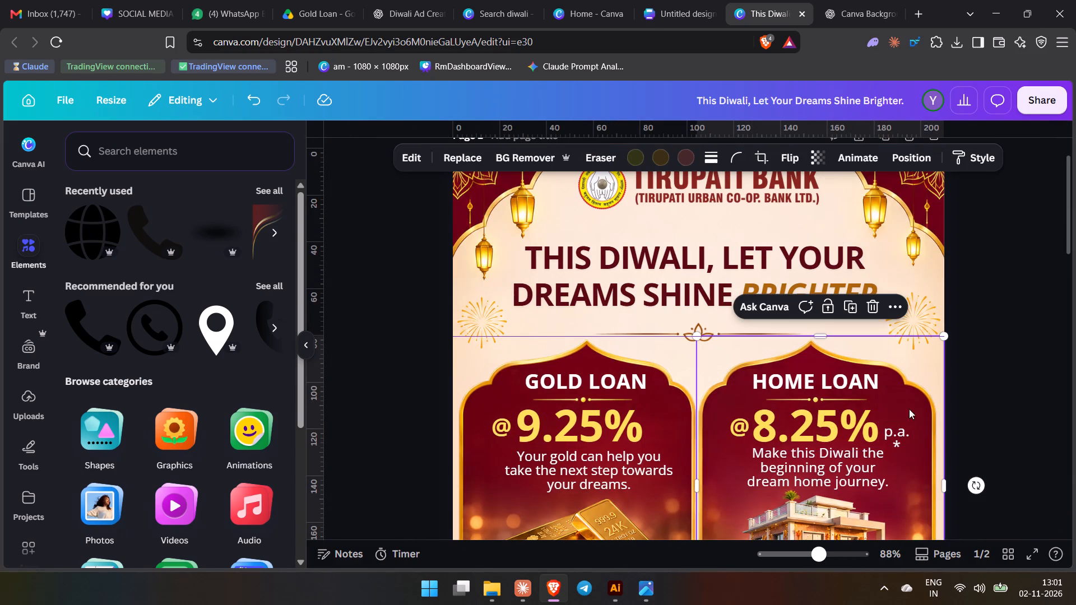
left_click(585, 418)
left_click(595, 424)
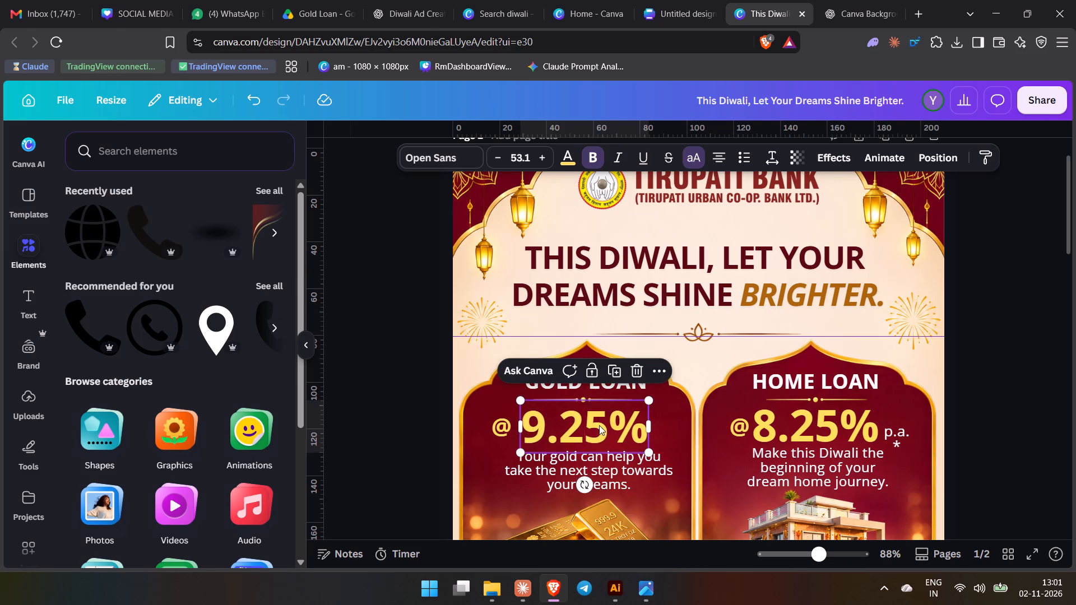
Adjust the @ signs' spacing, moving the Gold Loan one slightly right toward 9.25% and the Home Loan one slightly left from 8.25%.
left_click(491, 427)
left_click_drag(499, 429, 505, 429)
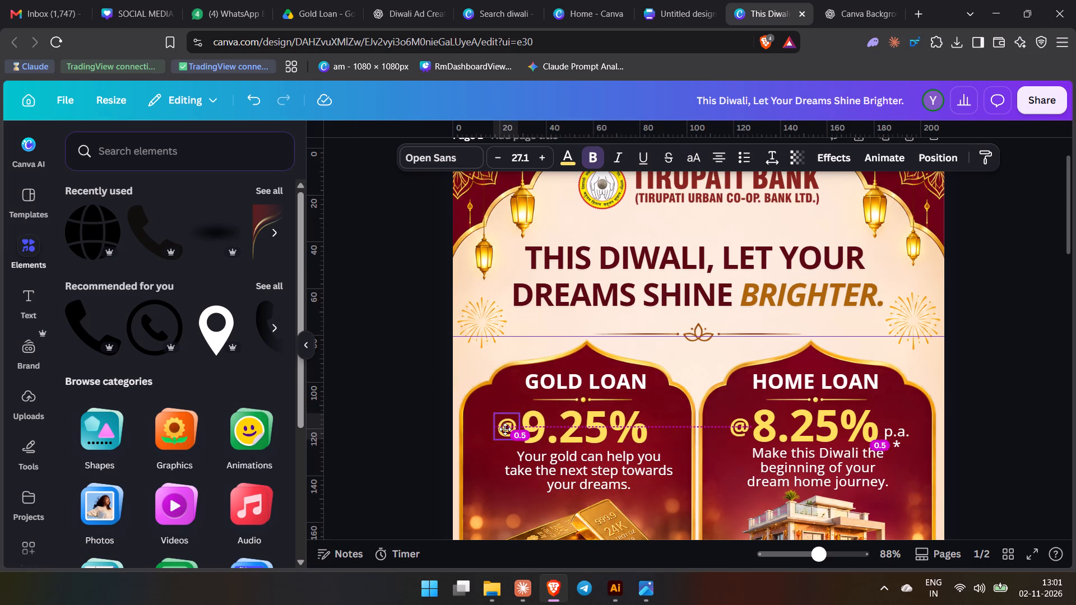
left_click_drag(505, 429, 504, 429)
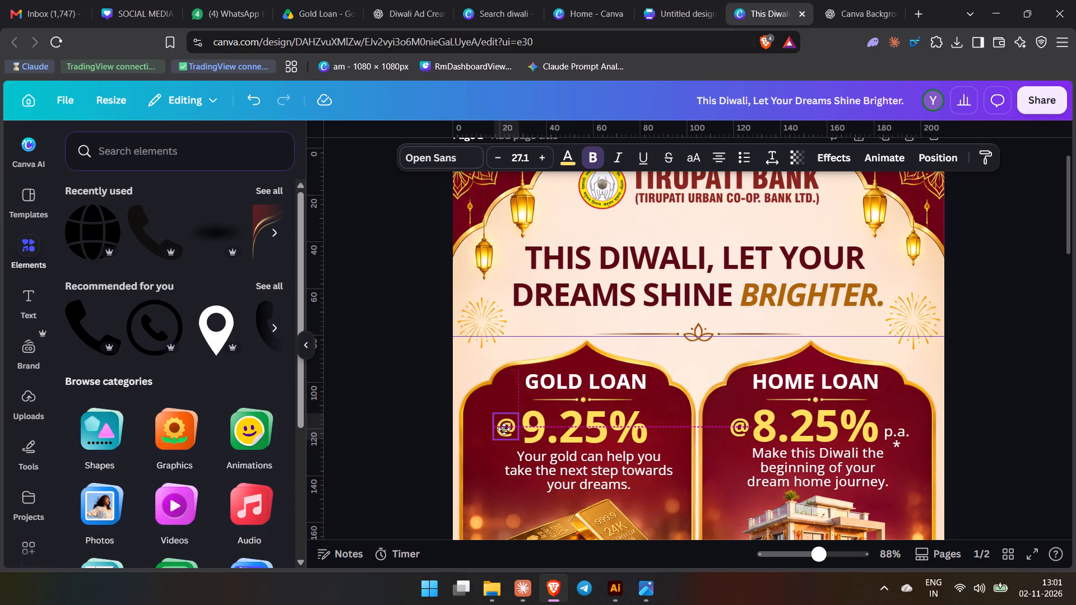
left_click_drag(504, 429, 505, 429)
double_click(740, 429)
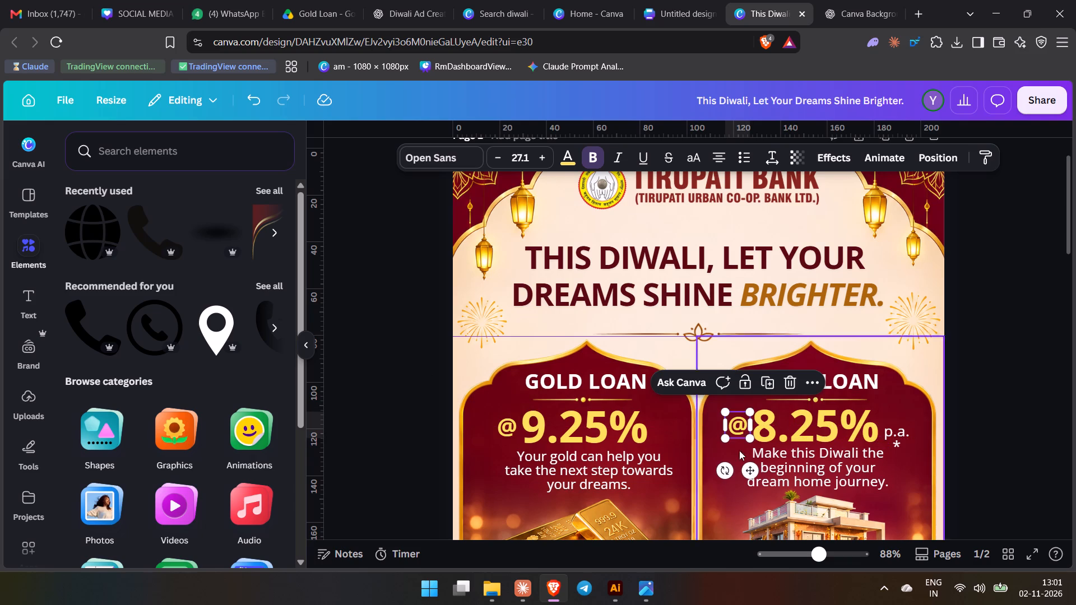
left_click(717, 515)
left_click(944, 439)
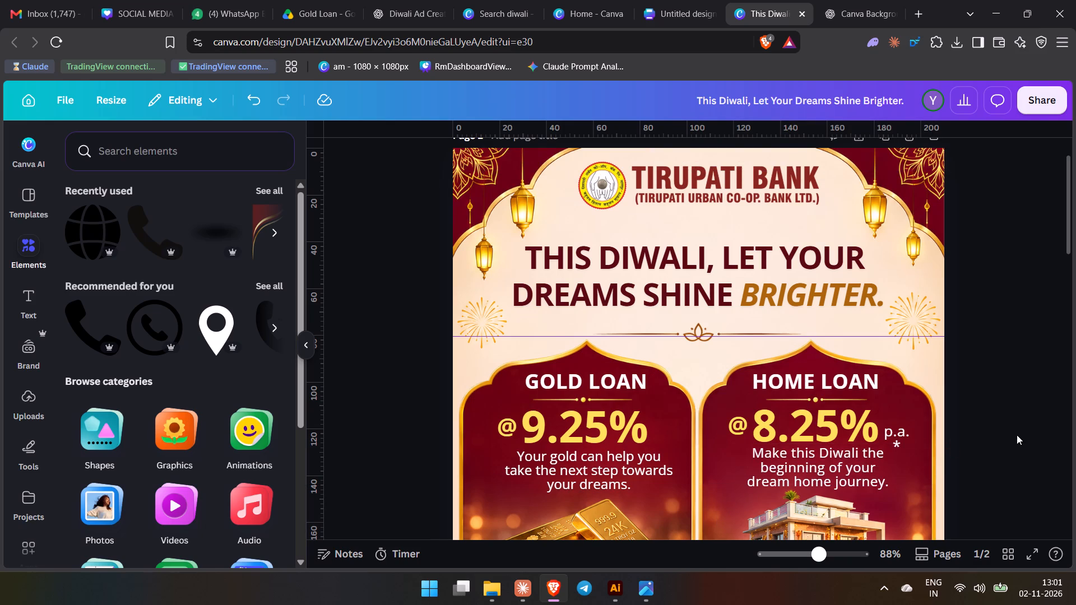
Examine the rate lines on both loan cards and the overall layout of page 1.
scroll(990, 427, "down", 2, "ctrl")
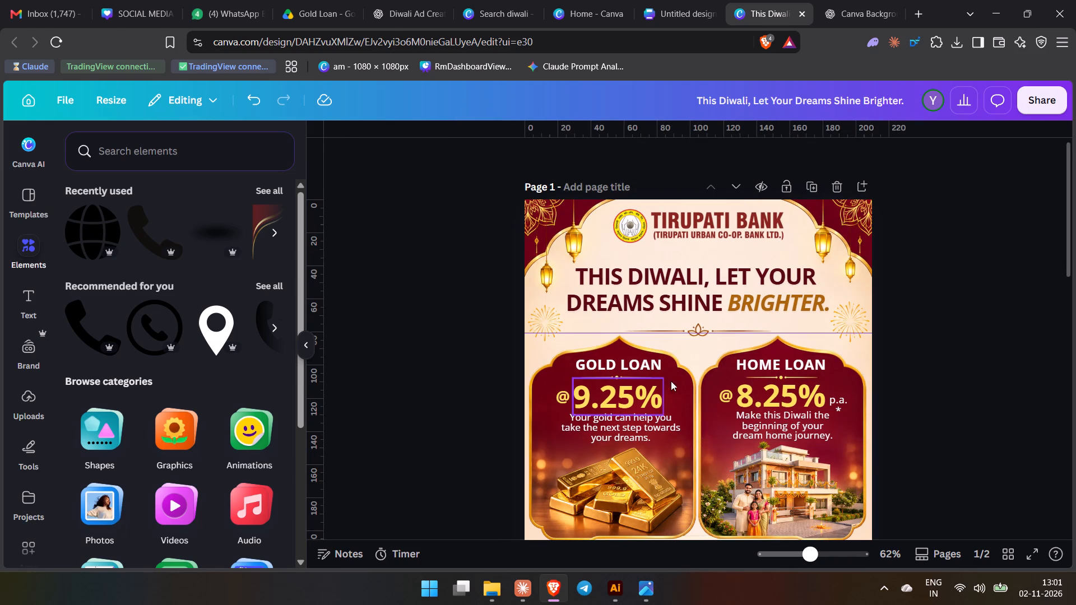
scroll(633, 369, "up", 5, "ctrl")
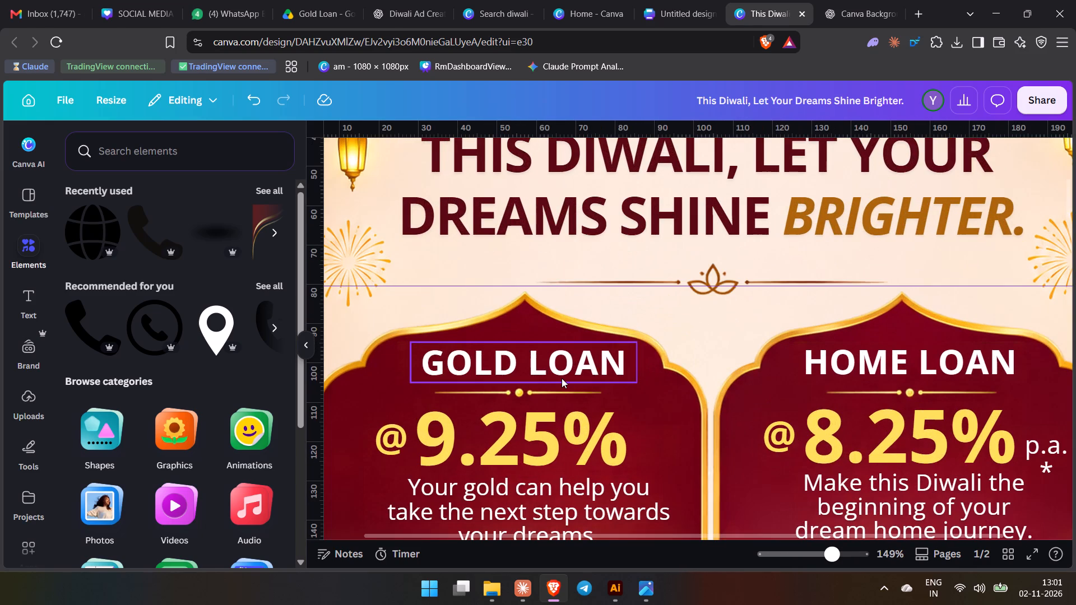
scroll(562, 378, "down", 4, "ctrl")
scroll(934, 426, "down", 3, "ctrl")
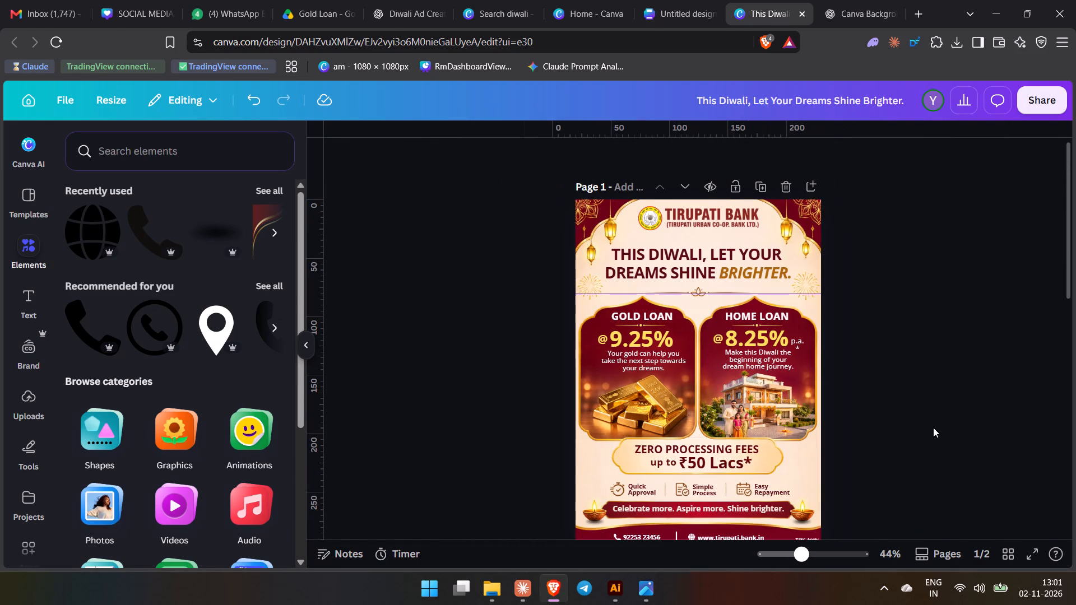
scroll(917, 460, "down", 1)
scroll(917, 464, "up", 1)
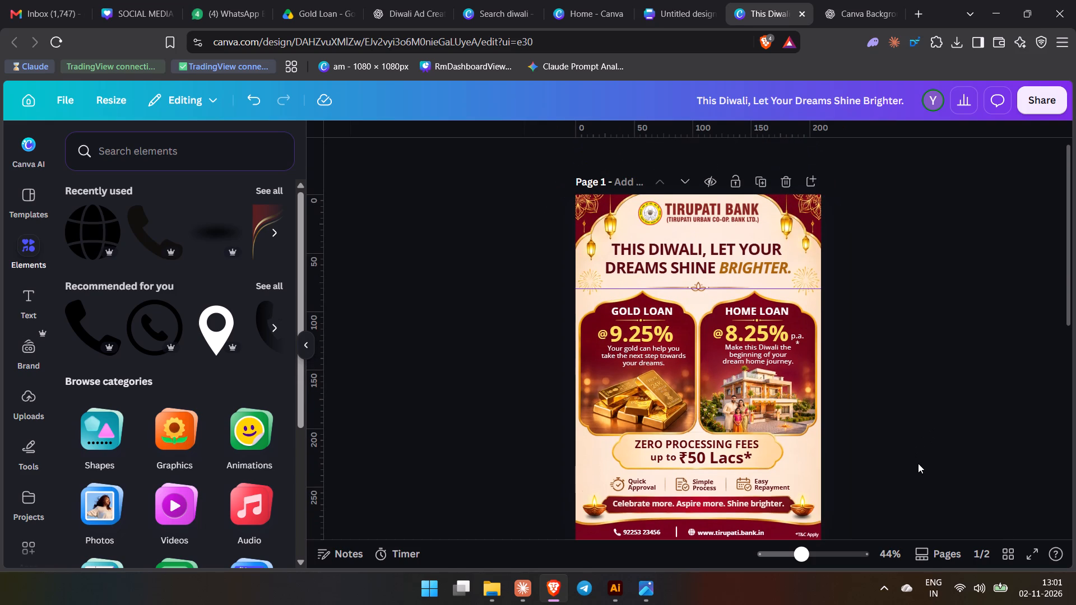
Check the text colour of the ZERO PROCESSING FEES line on page 1.
left_click(1038, 93)
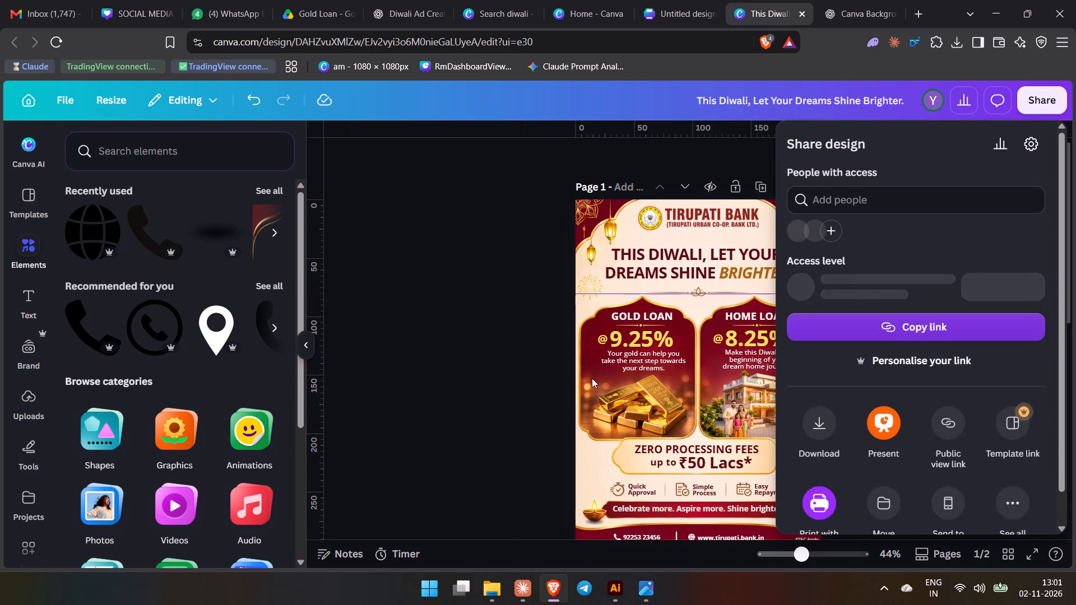
left_click(470, 347)
scroll(698, 218, "up", 10, "ctrl")
scroll(706, 229, "down", 4, "ctrl")
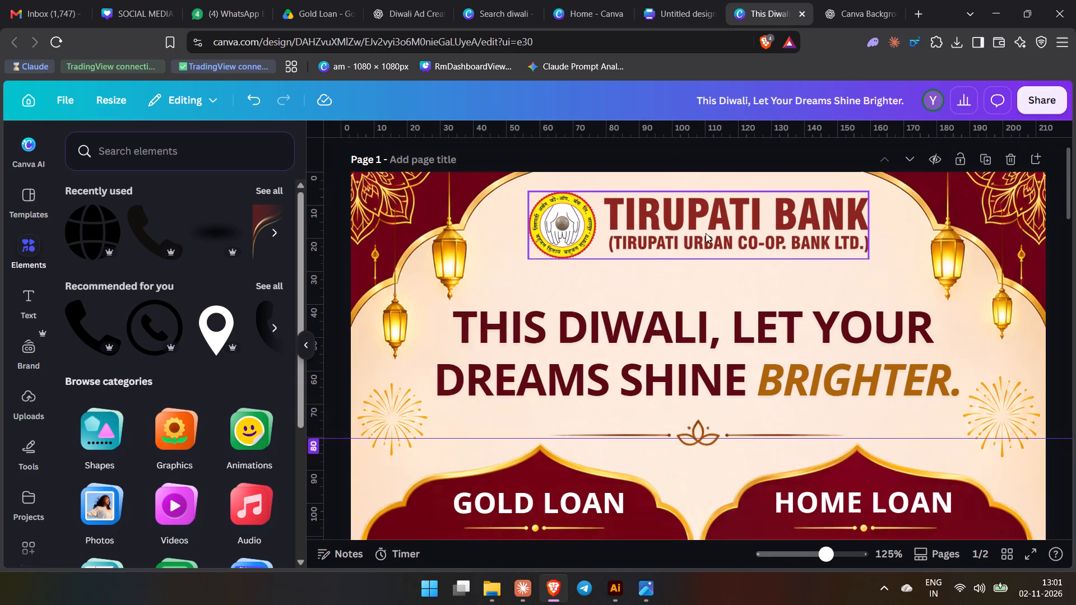
scroll(647, 347, "down", 4)
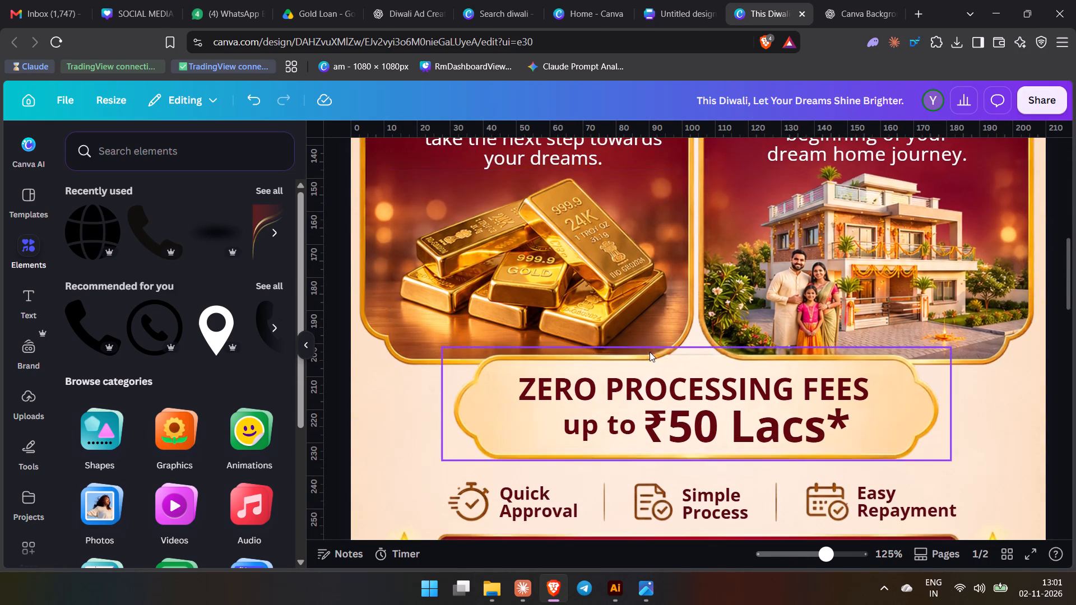
left_click(713, 392)
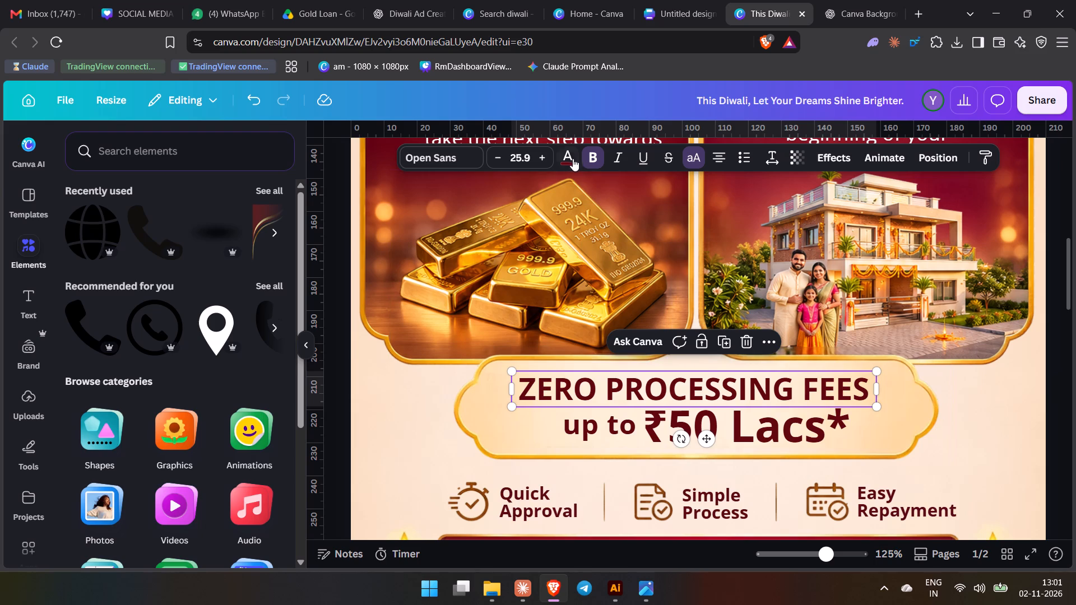
left_click(568, 158)
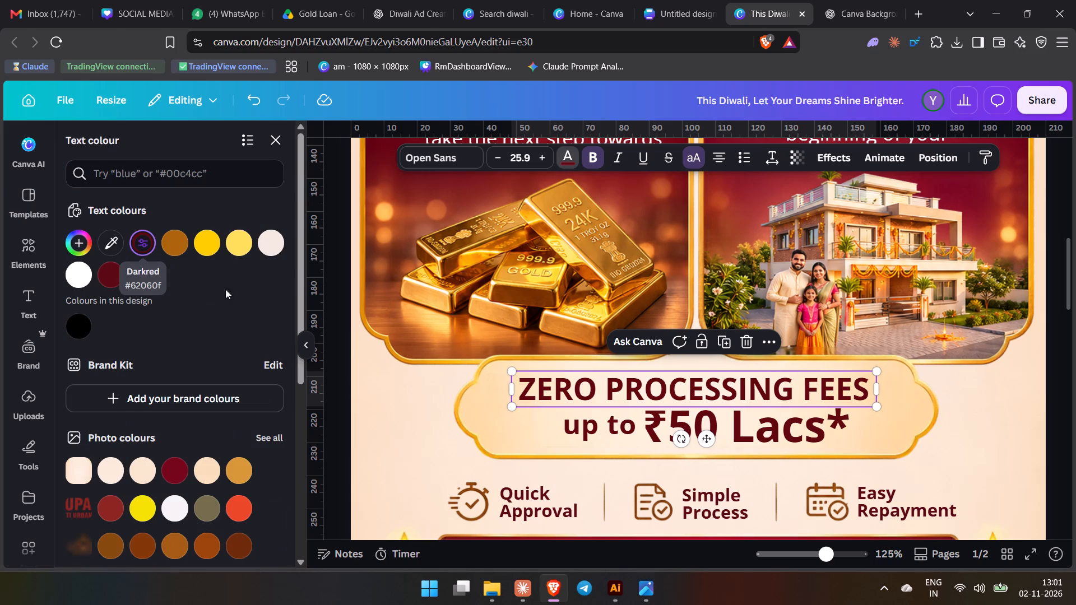
left_click(413, 406)
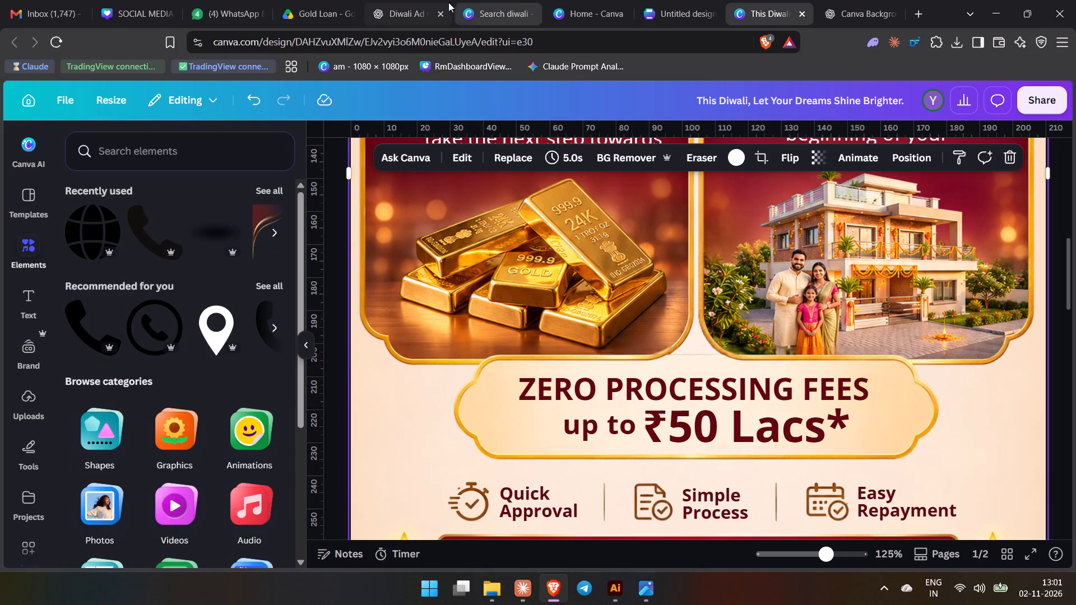
Switch to the SOCIAL MEDIA POSTS design and copy the hex code #7B0508 from the "Here's To Always" headline on page 38.
left_click(131, 0)
left_click(589, 291)
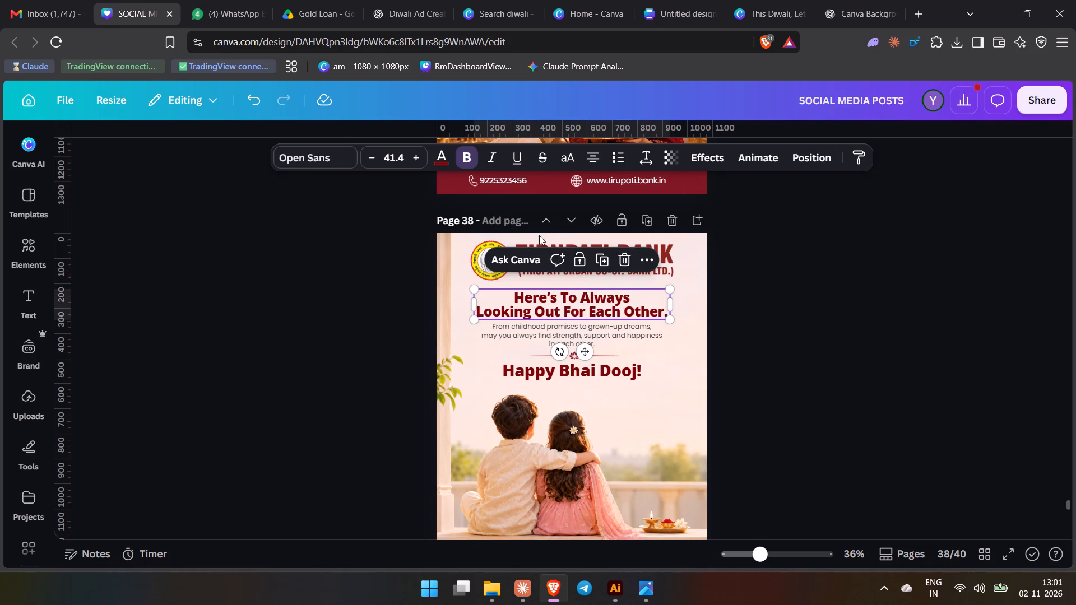
left_click(443, 166)
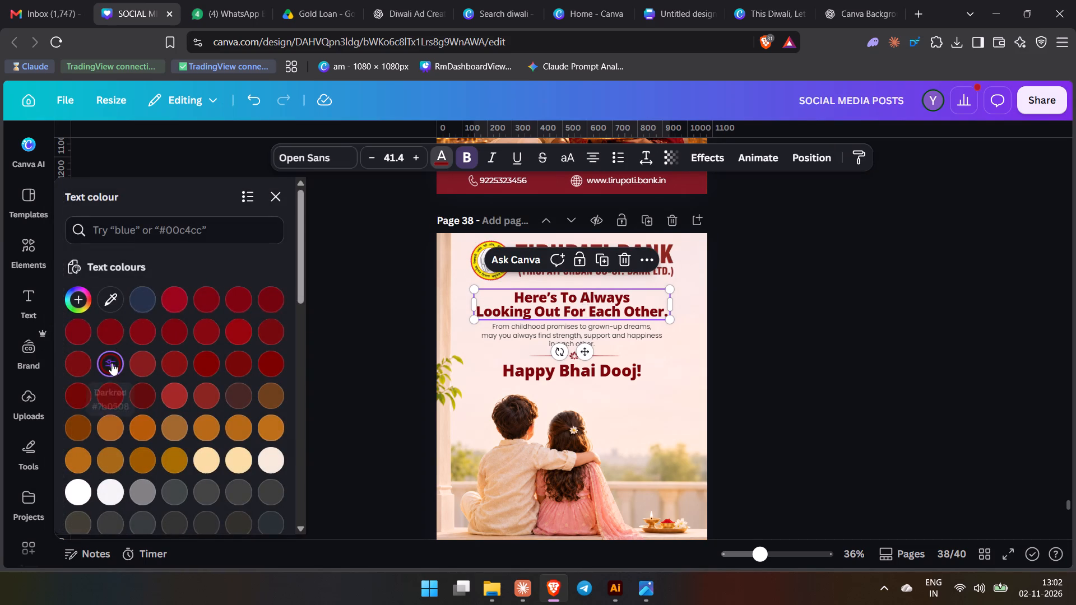
left_click(106, 366)
key("ctrl+c")
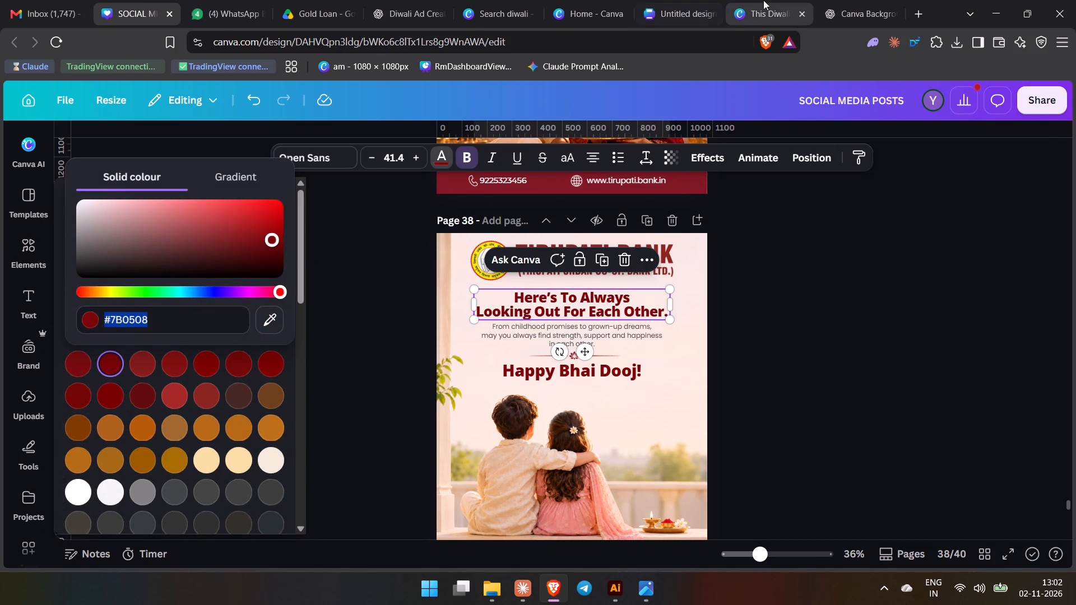
Back in the Diwali ad, recolour the ZERO PROCESSING FEES text and all matching-coloured elements on the page to #7b0508.
left_click(763, 0)
left_click(602, 402)
left_click(573, 154)
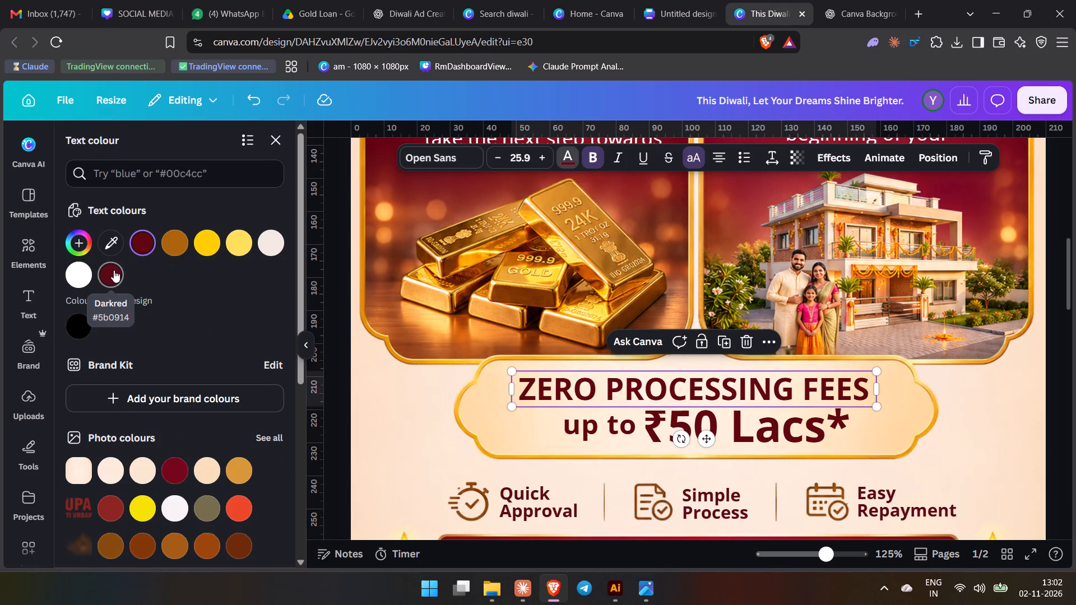
left_click(172, 184)
key("ctrl+v")
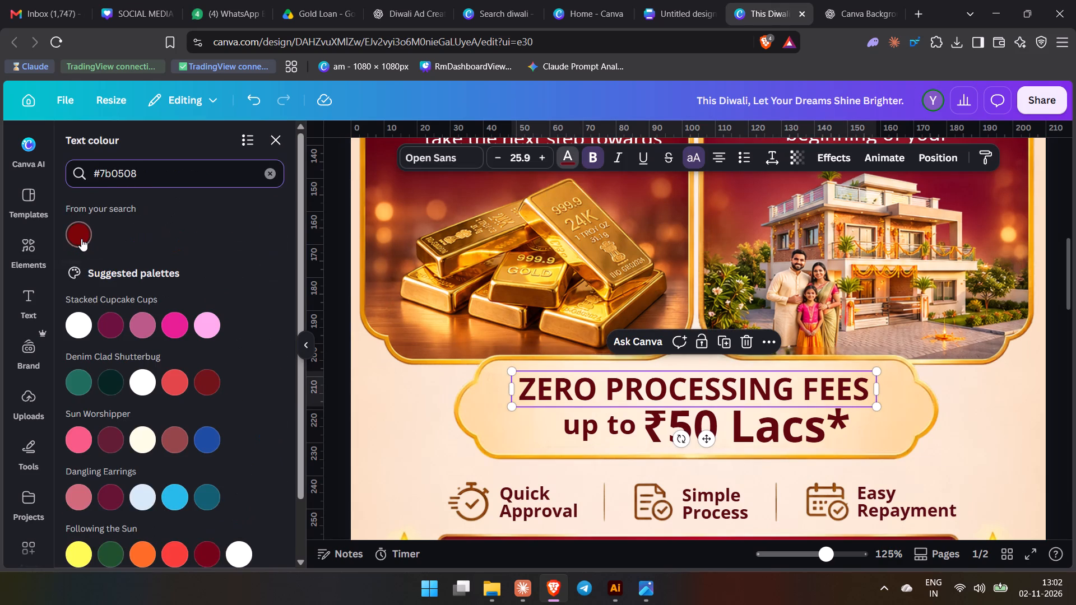
left_click(81, 239)
left_click(196, 544)
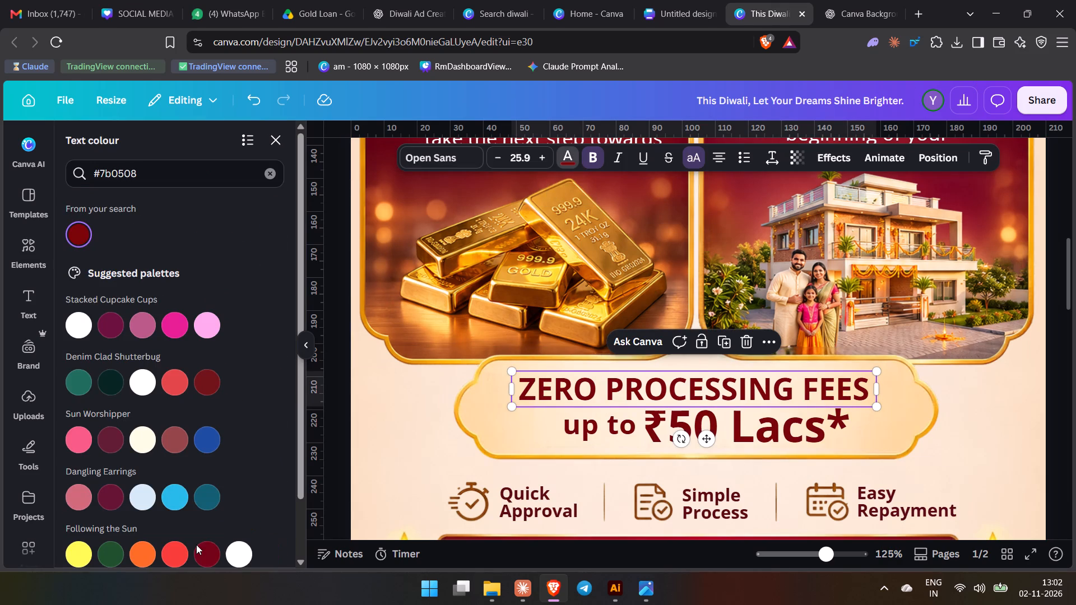
double_click(392, 435)
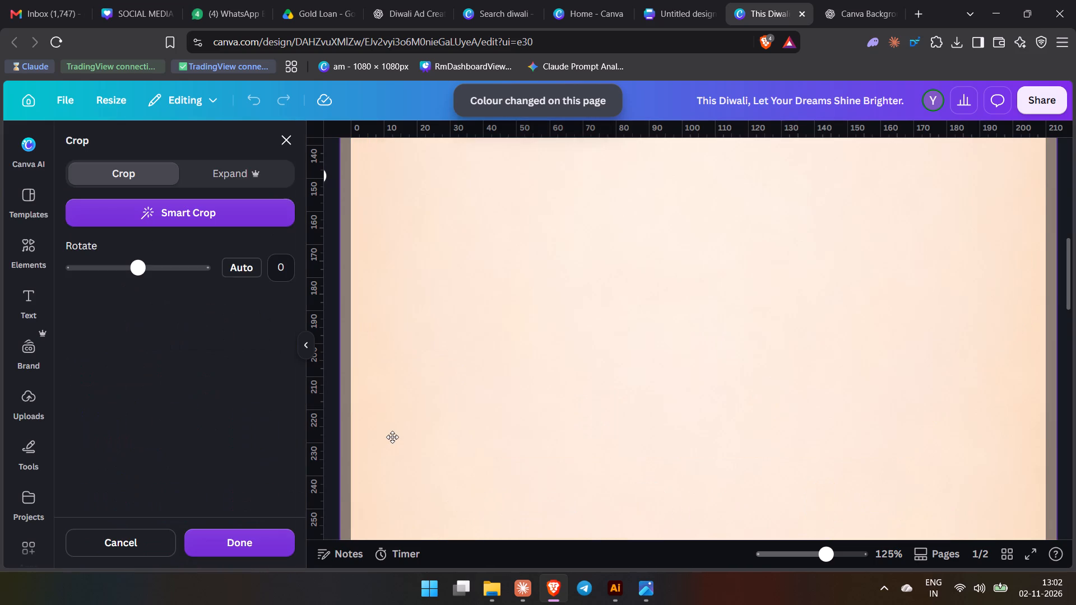
key("Escape")
Examine page 1 from the bank logo and headline down to the footer to review the text colours.
scroll(396, 442, "up", 7)
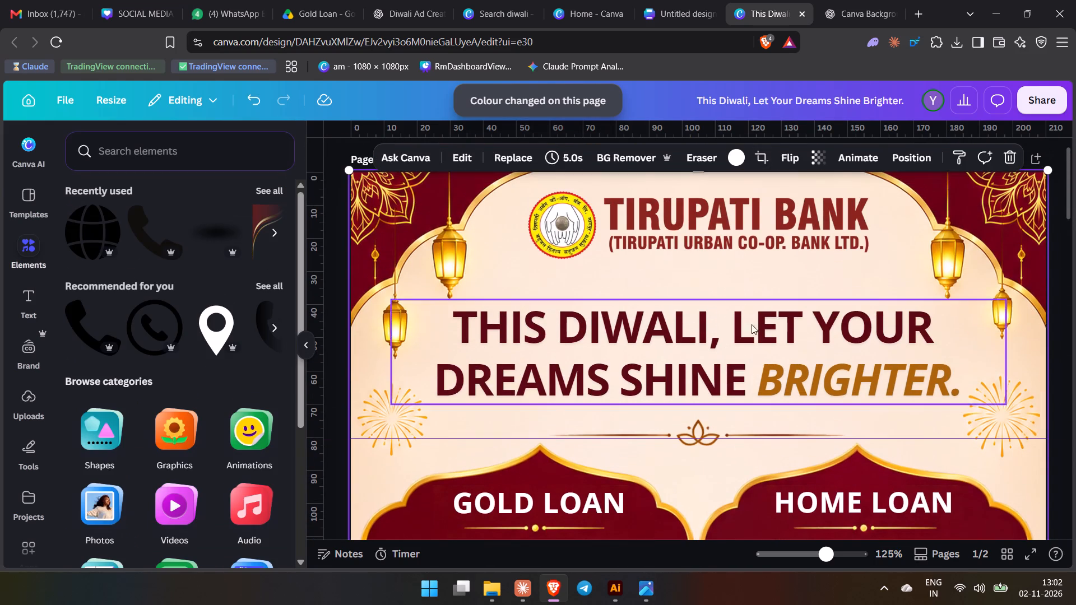
left_click(1059, 420)
scroll(1059, 428, "down", 6)
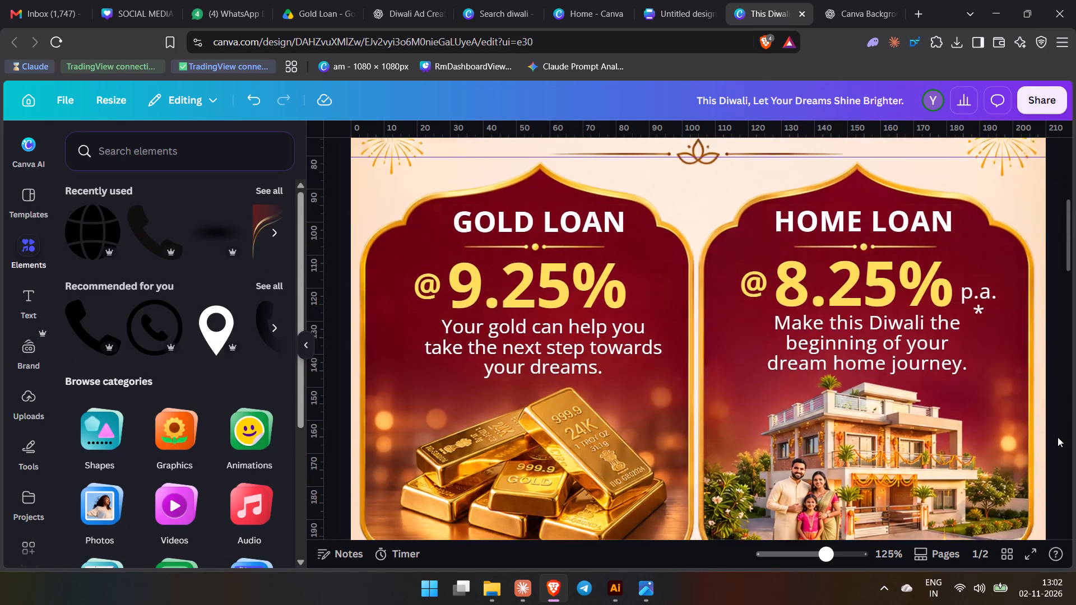
scroll(1058, 437, "down", 3)
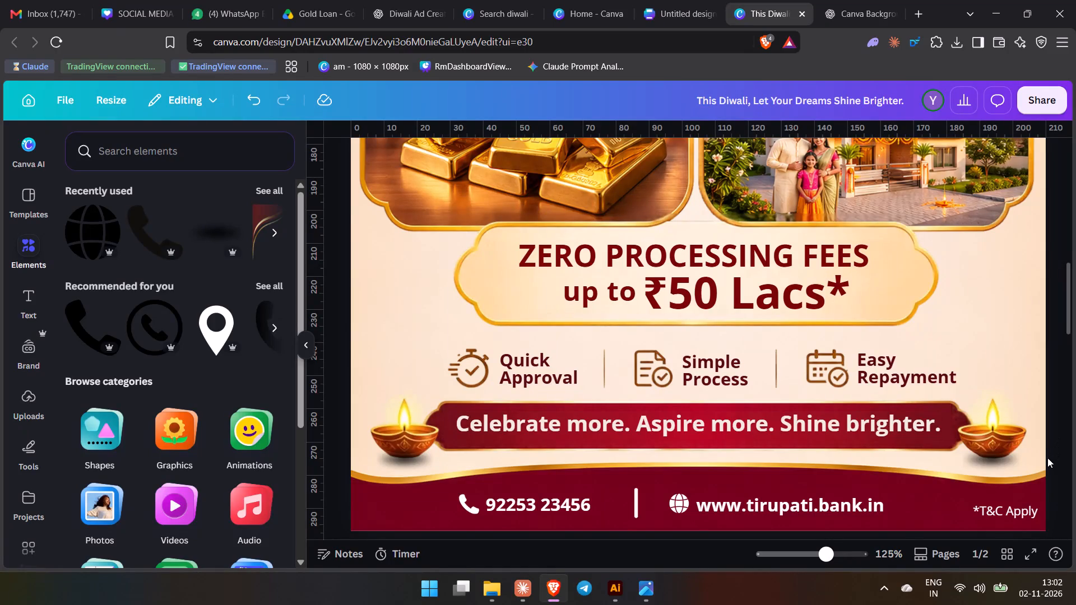
scroll(961, 504, "up", 5)
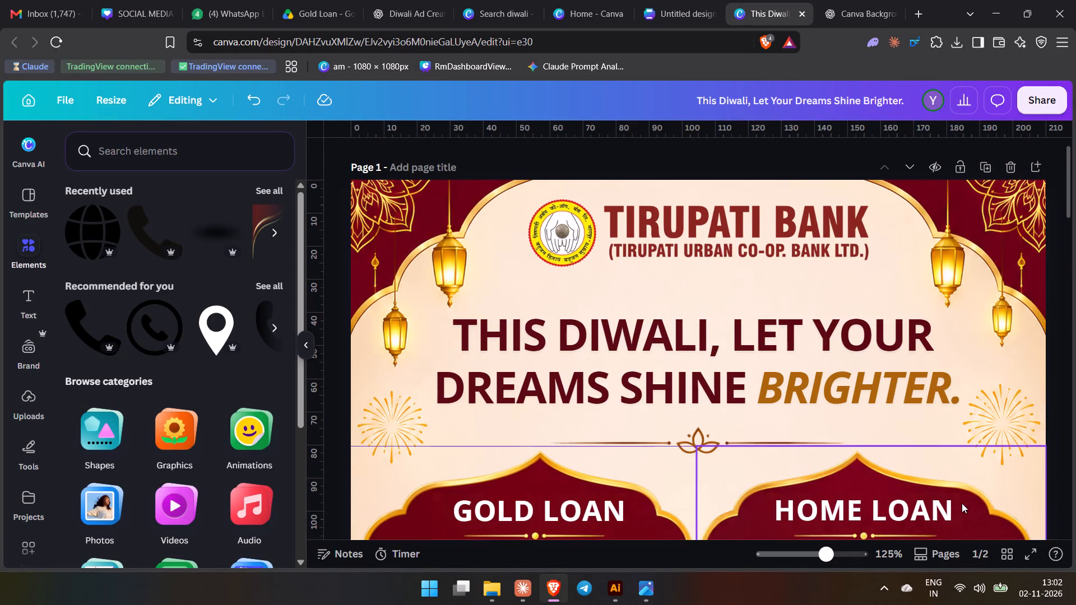
scroll(963, 503, "up", 5)
left_click(734, 165)
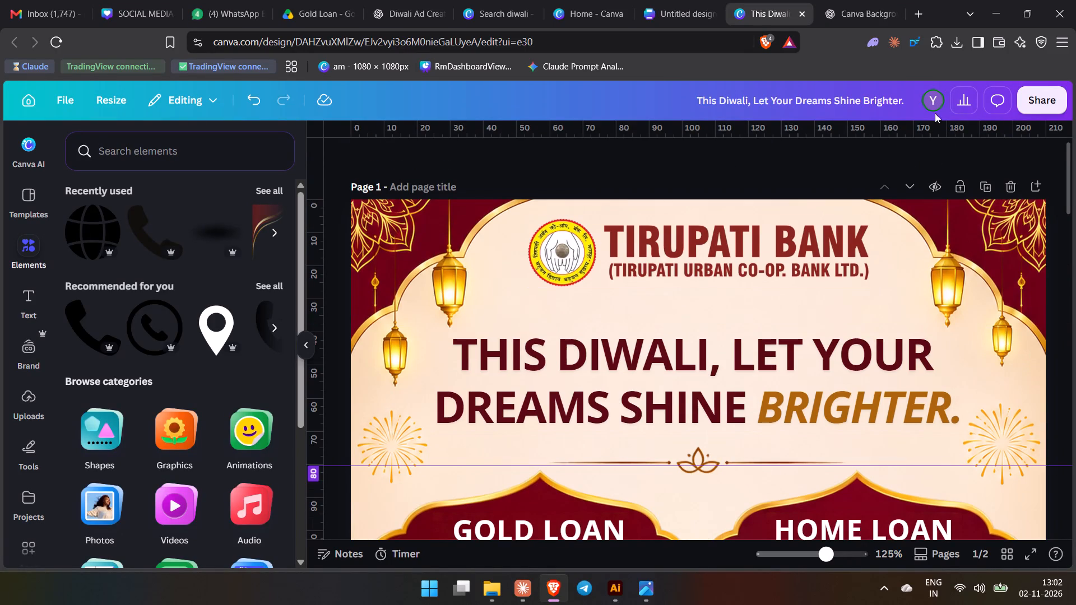
Rename the design as diwali_magazine.
left_click(1041, 103)
triple_click(773, 101)
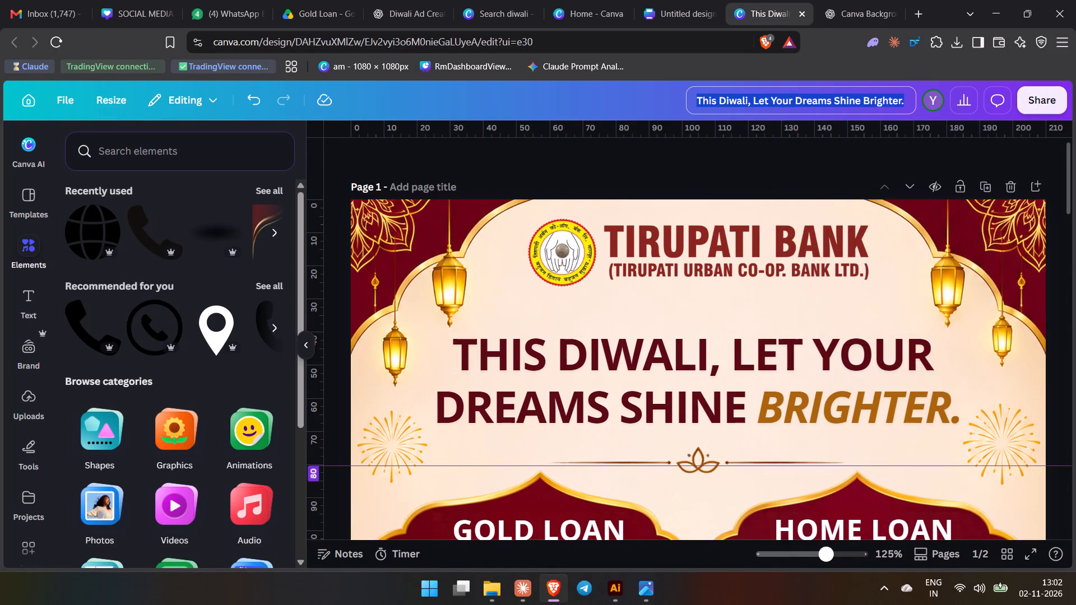
type("diwali")
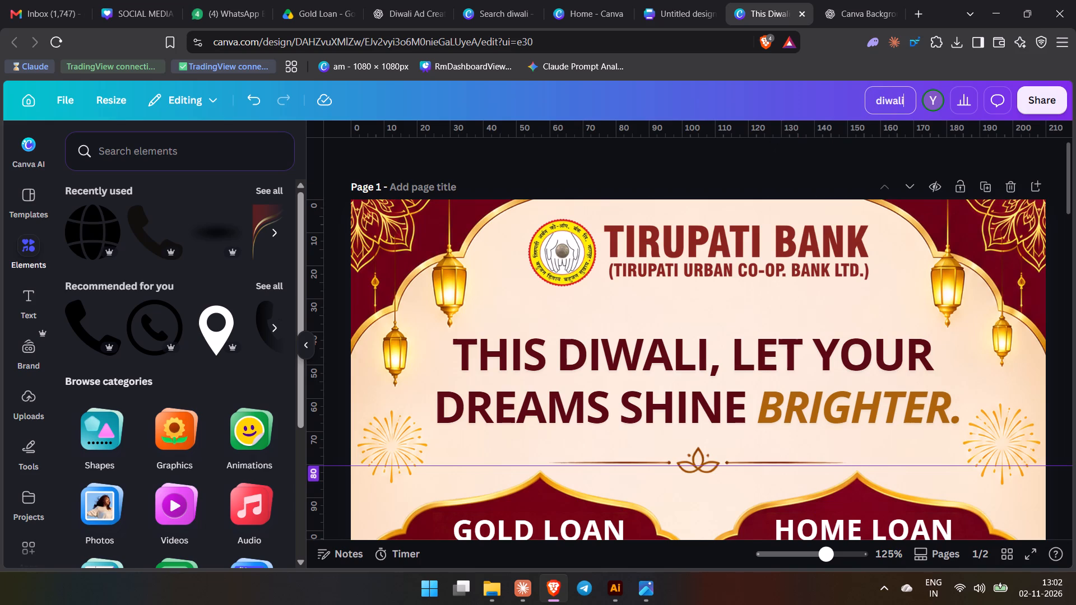
key("shift+underscore")
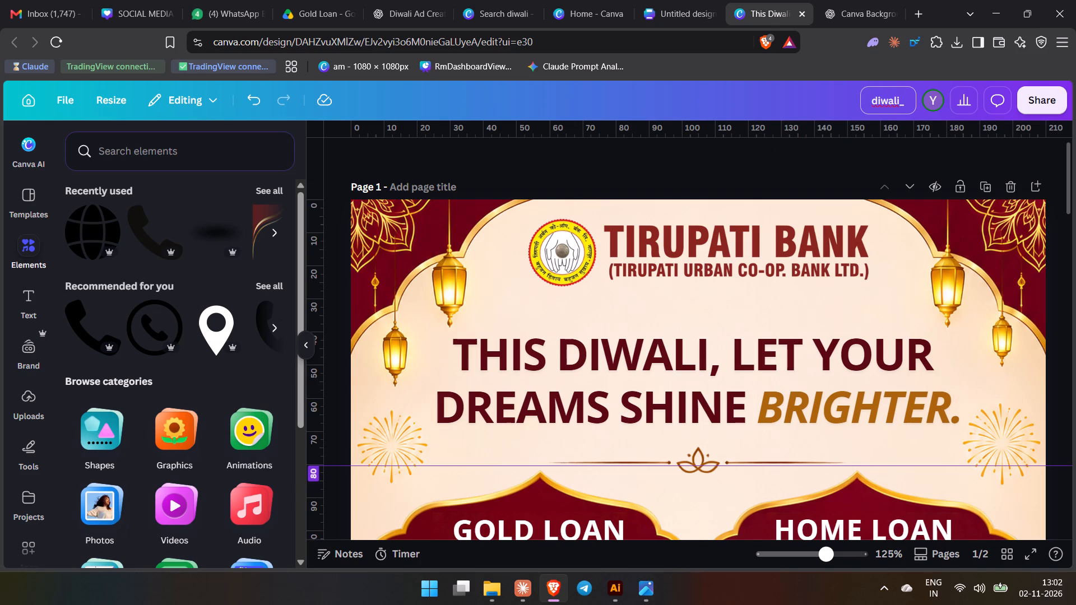
type("pos")
key("BackSpace")
key("BackSpace")
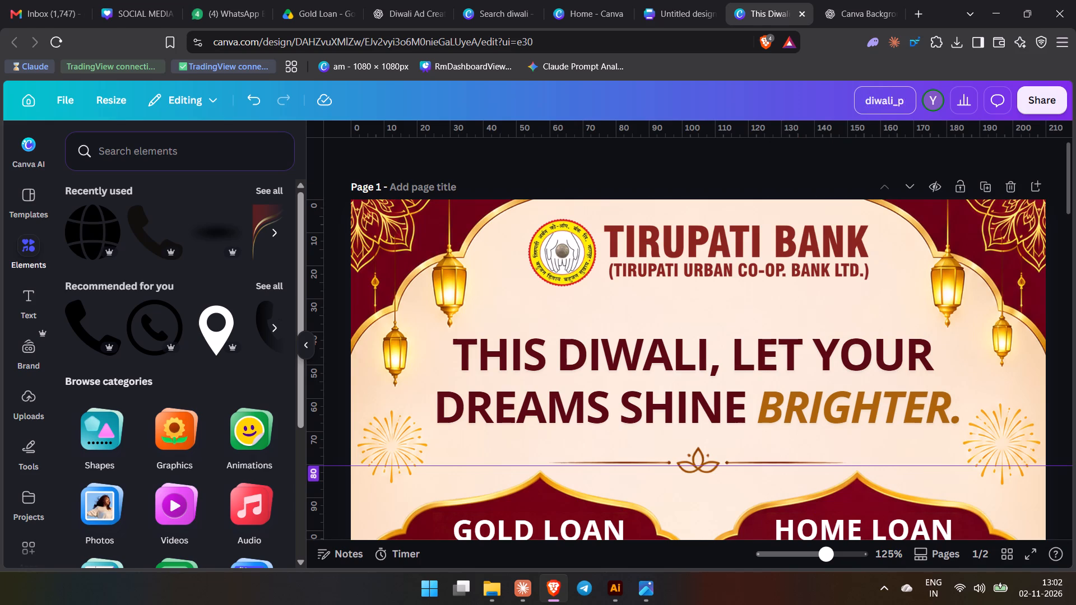
key("BackSpace")
type("magazine")
key("Return")
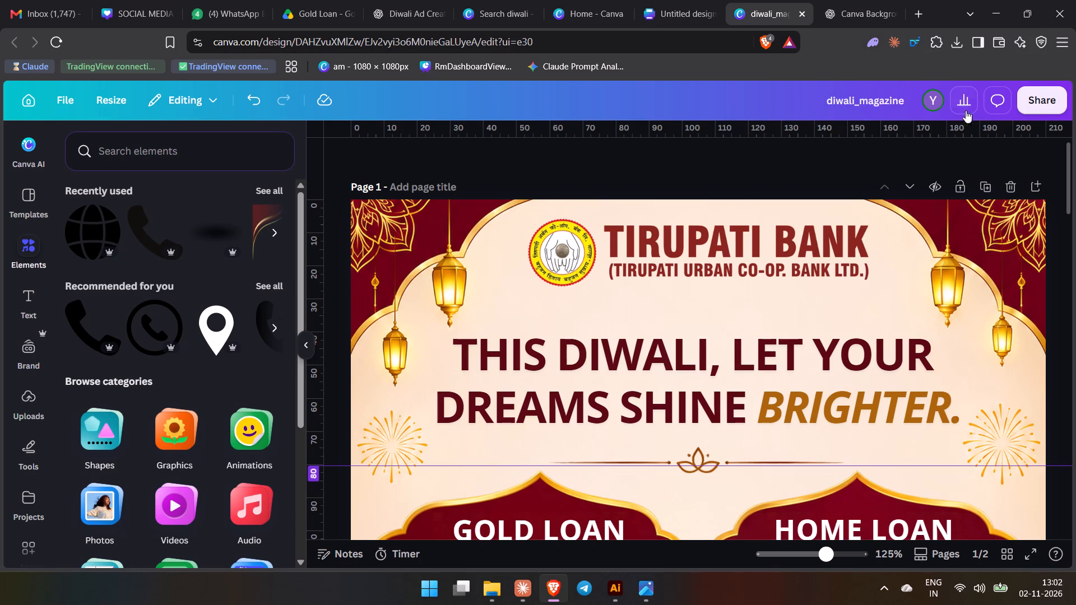
Download only page 1 of the design as a PNG.
left_click(1037, 103)
left_click(820, 429)
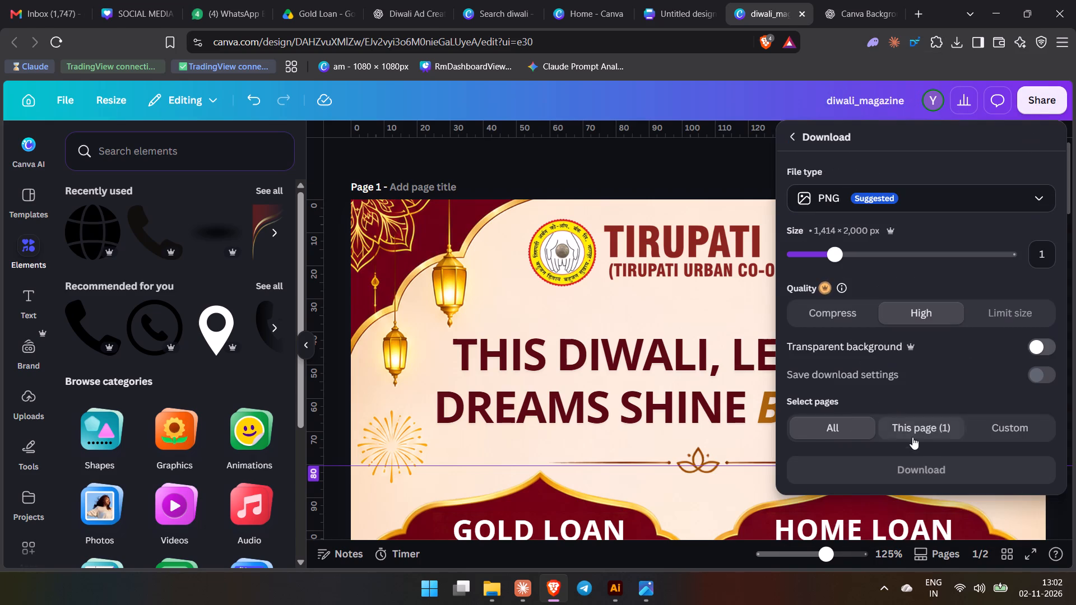
left_click(933, 425)
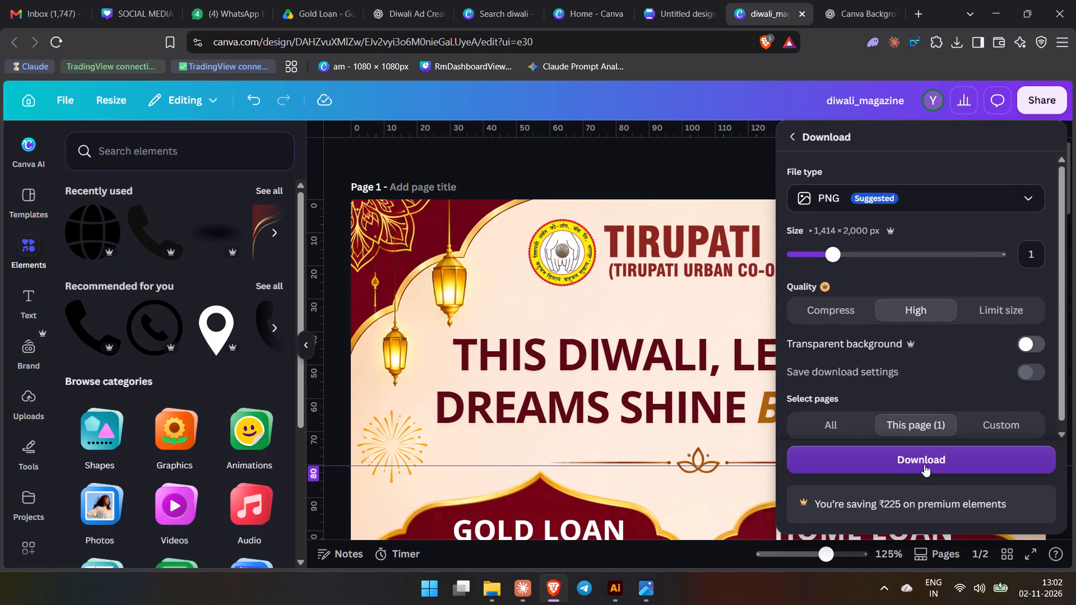
left_click(924, 464)
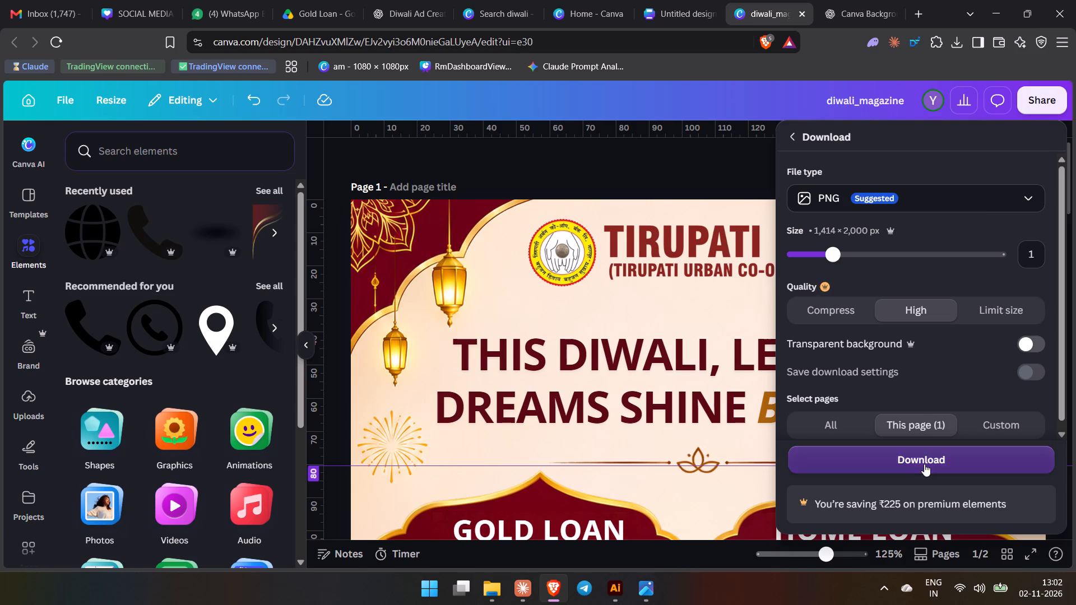
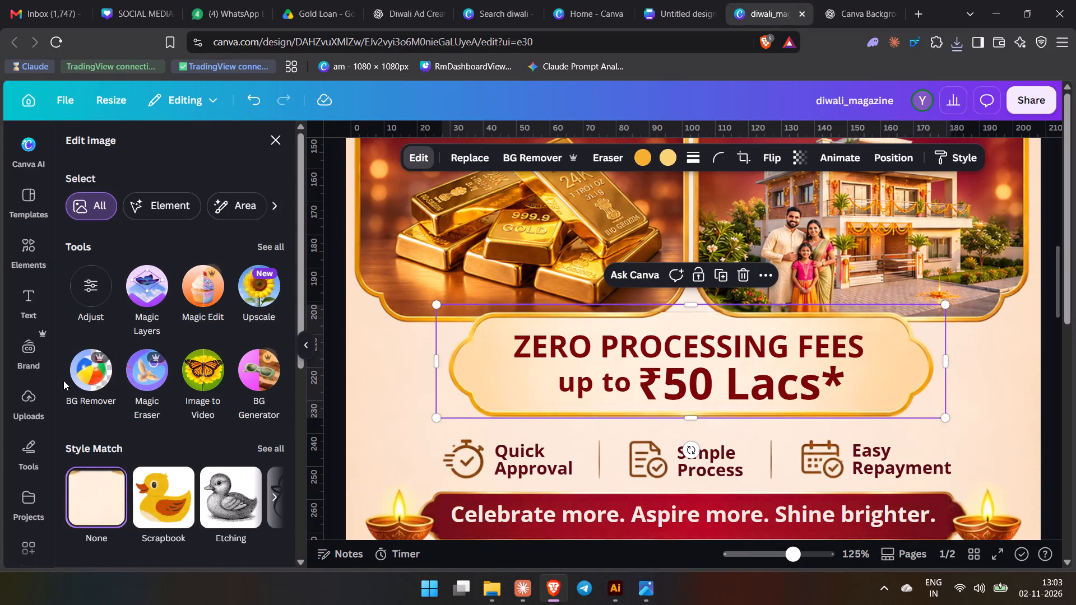
Erase the thin strip across the gap in the processing-fees banner's top gold border using Magic Eraser at brush size 10.
left_click(149, 376)
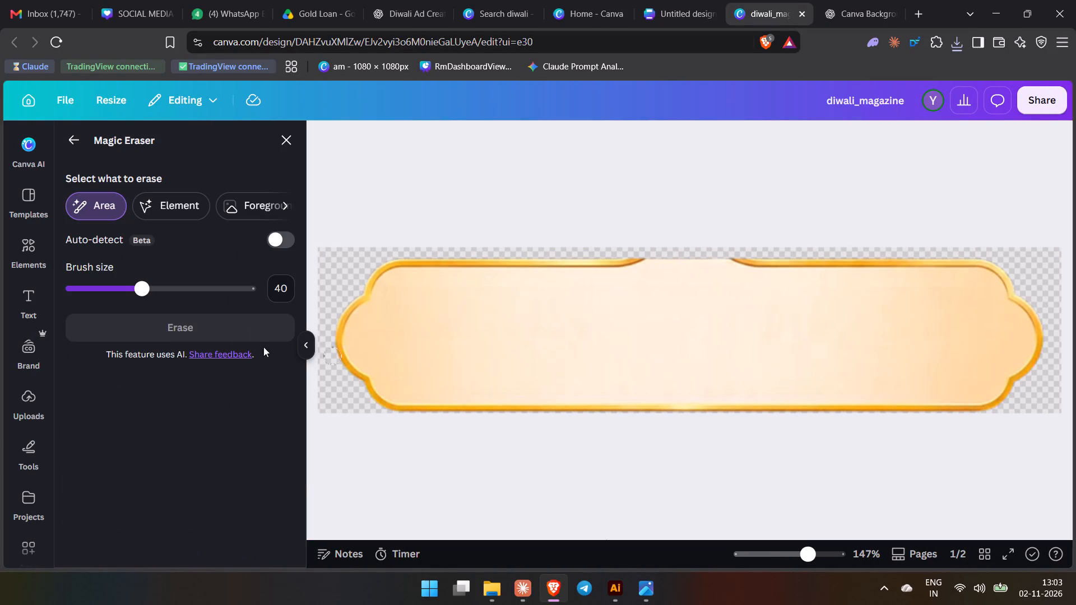
left_click_drag(143, 292, 97, 296)
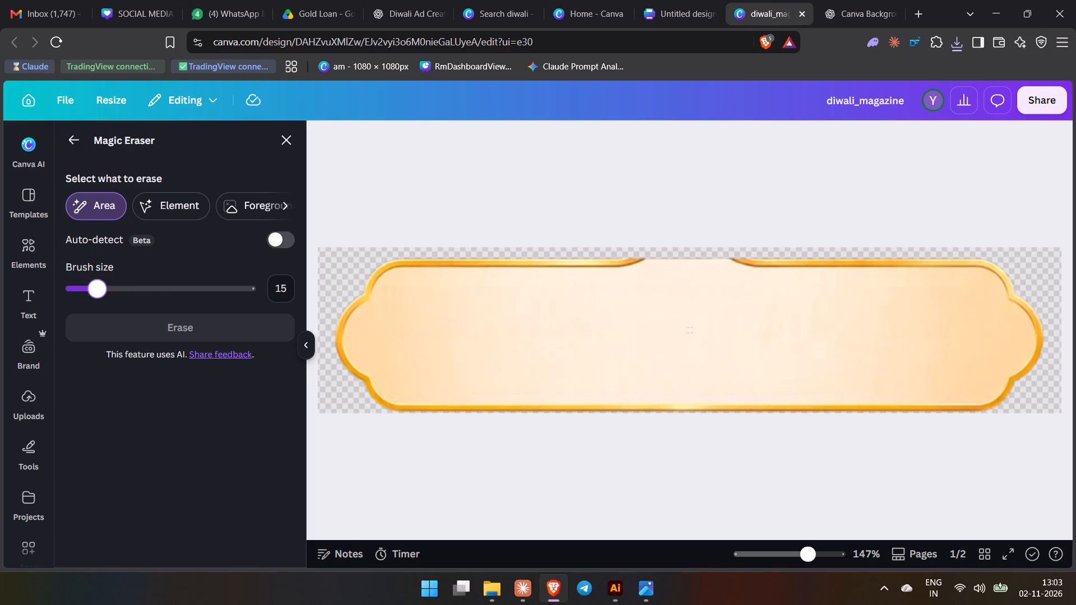
left_click_drag(97, 296, 88, 297)
left_click_drag(648, 260, 679, 260)
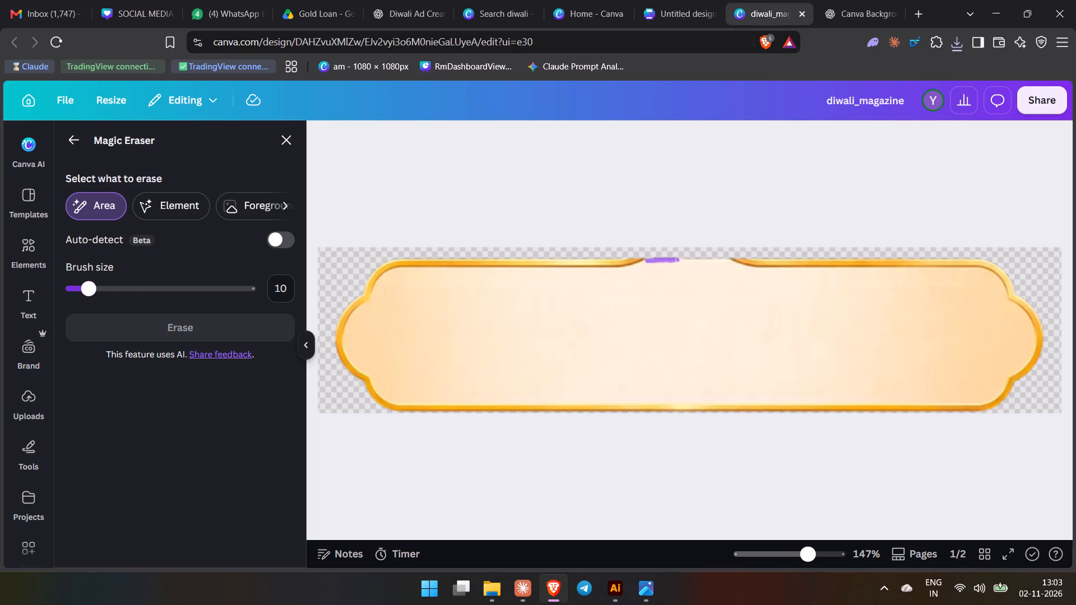
left_click_drag(679, 260, 726, 258)
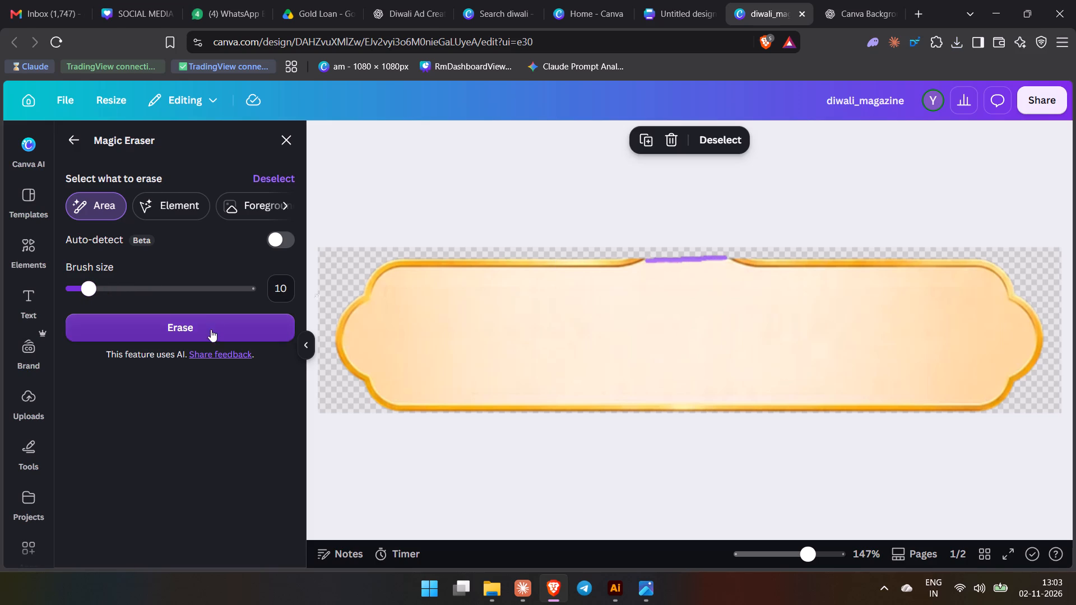
left_click(211, 329)
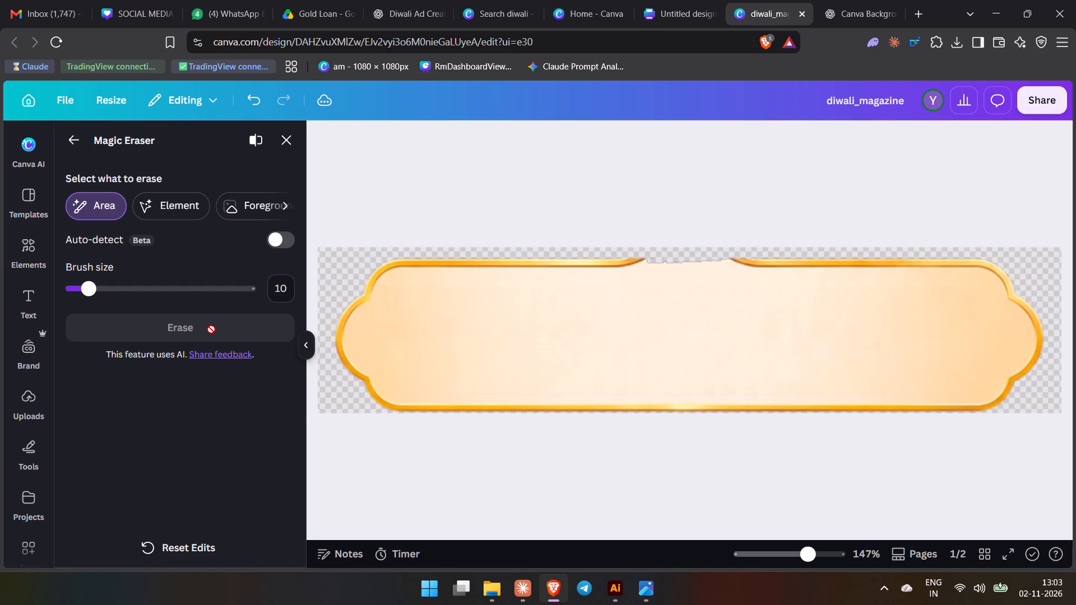
key("Escape")
left_click(294, 145)
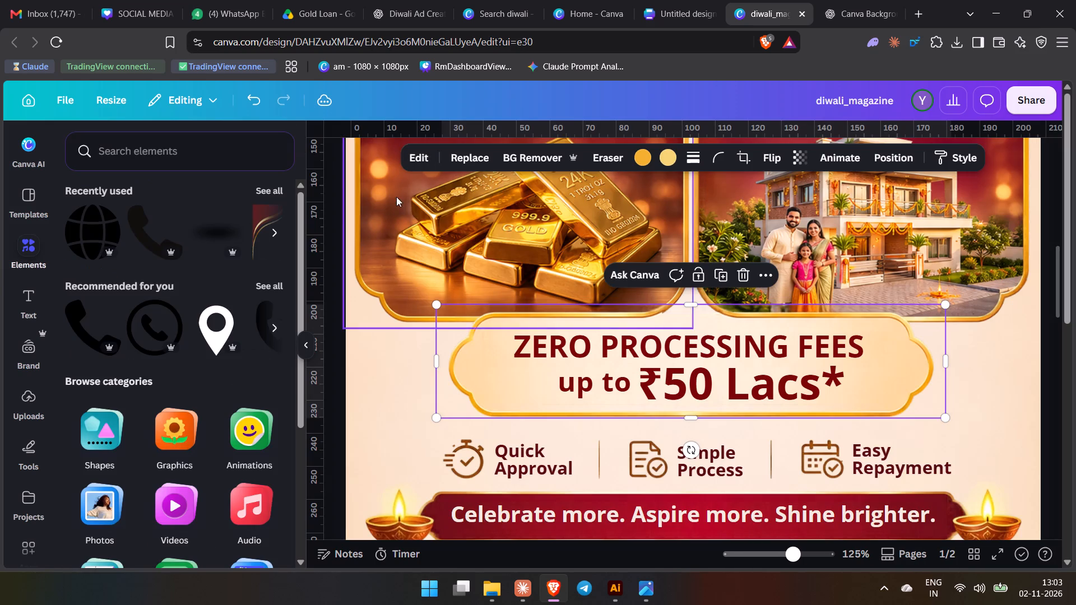
left_click(1015, 383)
scroll(746, 329, "up", 6, "ctrl")
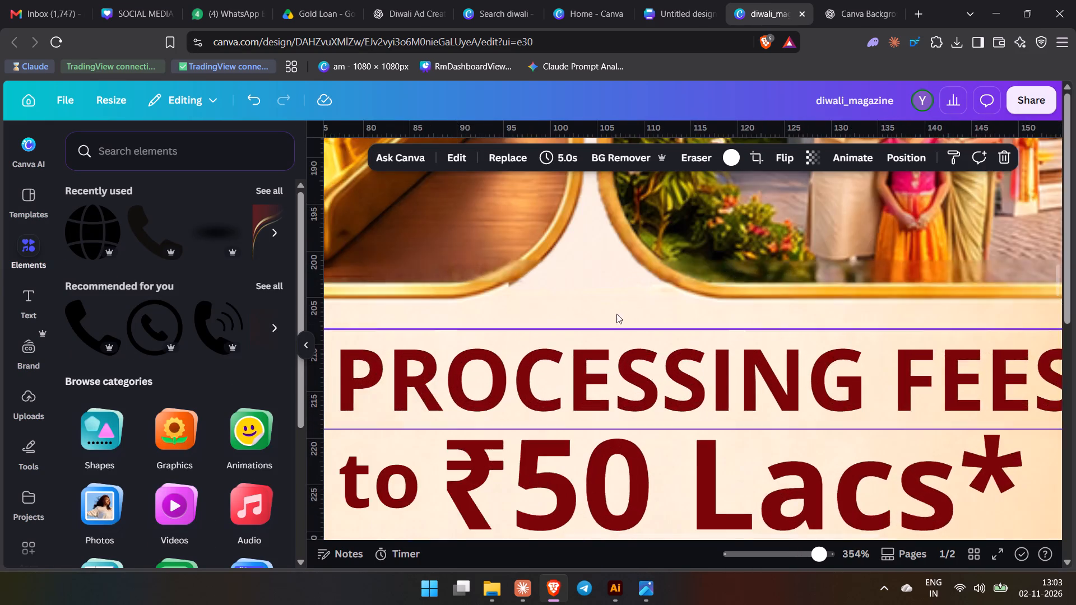
Undo the last Magic Eraser edit on the processing-fees banner's top border.
scroll(558, 294, "up", 7, "ctrl")
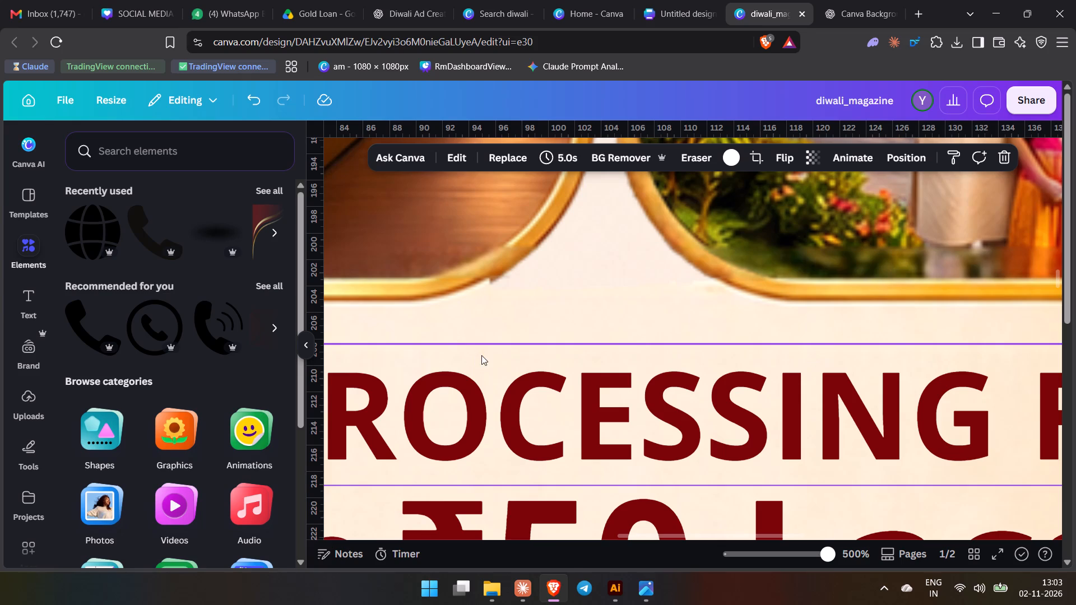
scroll(508, 311, "down", 4, "ctrl")
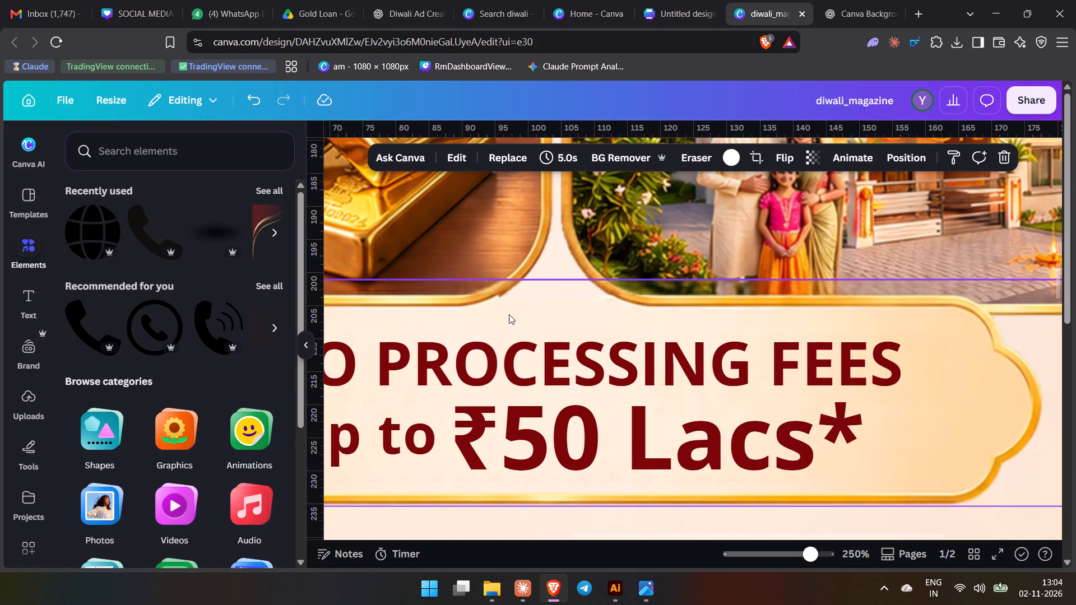
key("ctrl+z")
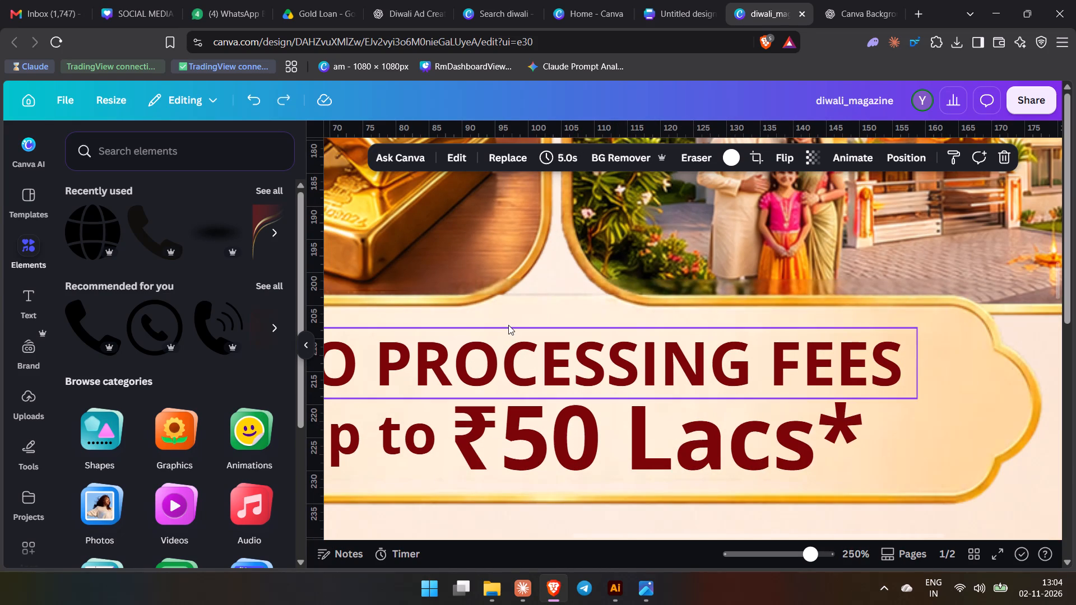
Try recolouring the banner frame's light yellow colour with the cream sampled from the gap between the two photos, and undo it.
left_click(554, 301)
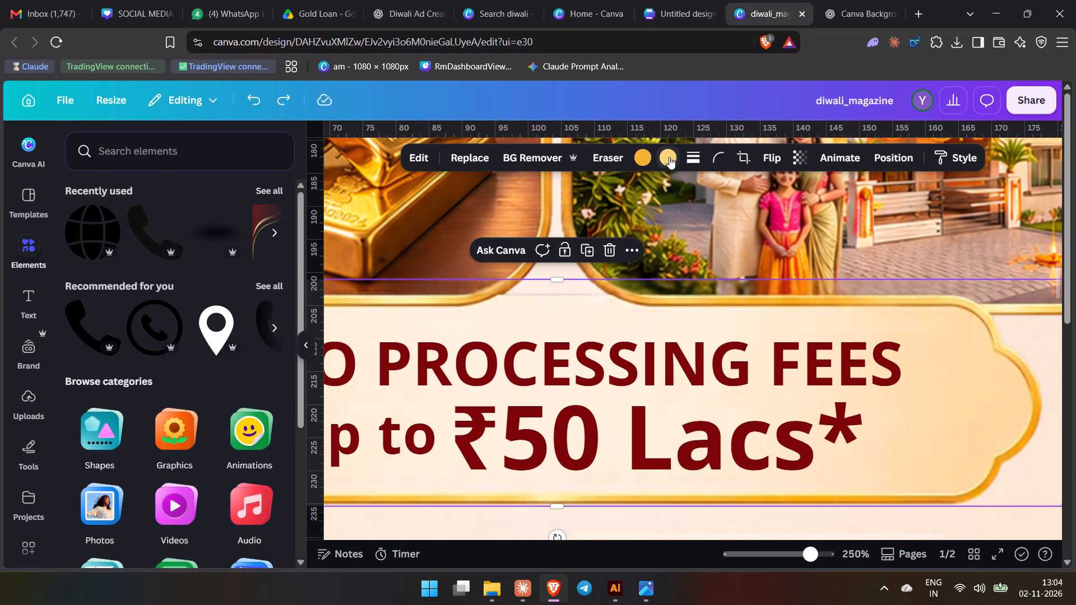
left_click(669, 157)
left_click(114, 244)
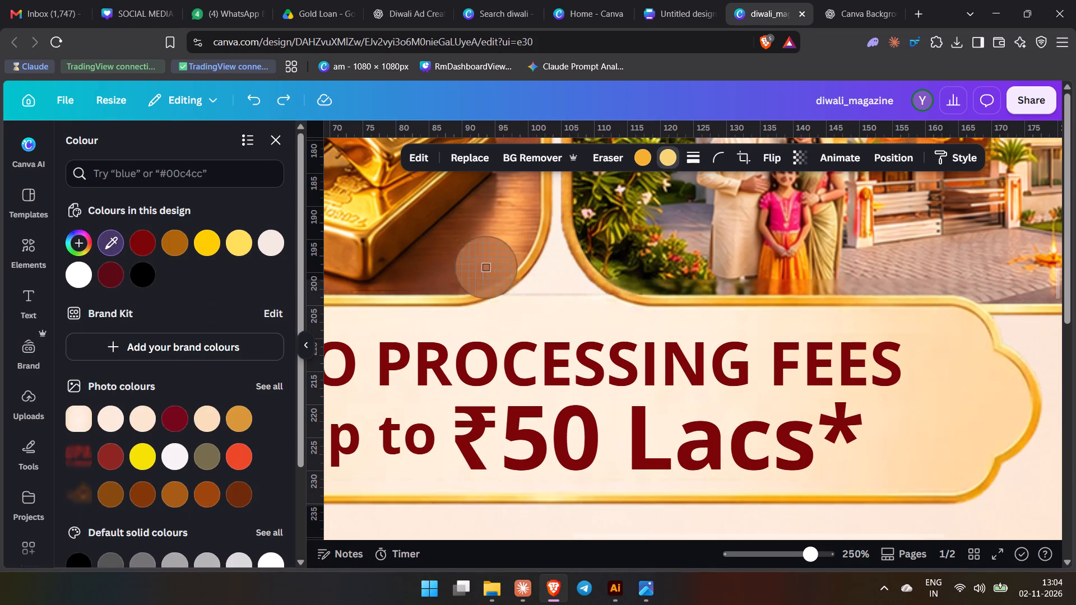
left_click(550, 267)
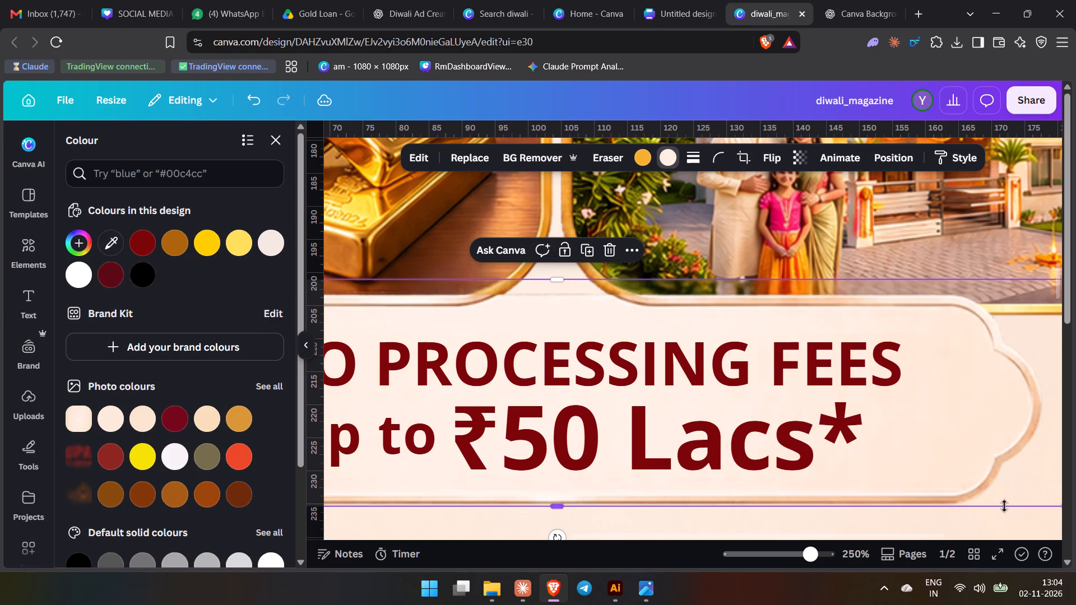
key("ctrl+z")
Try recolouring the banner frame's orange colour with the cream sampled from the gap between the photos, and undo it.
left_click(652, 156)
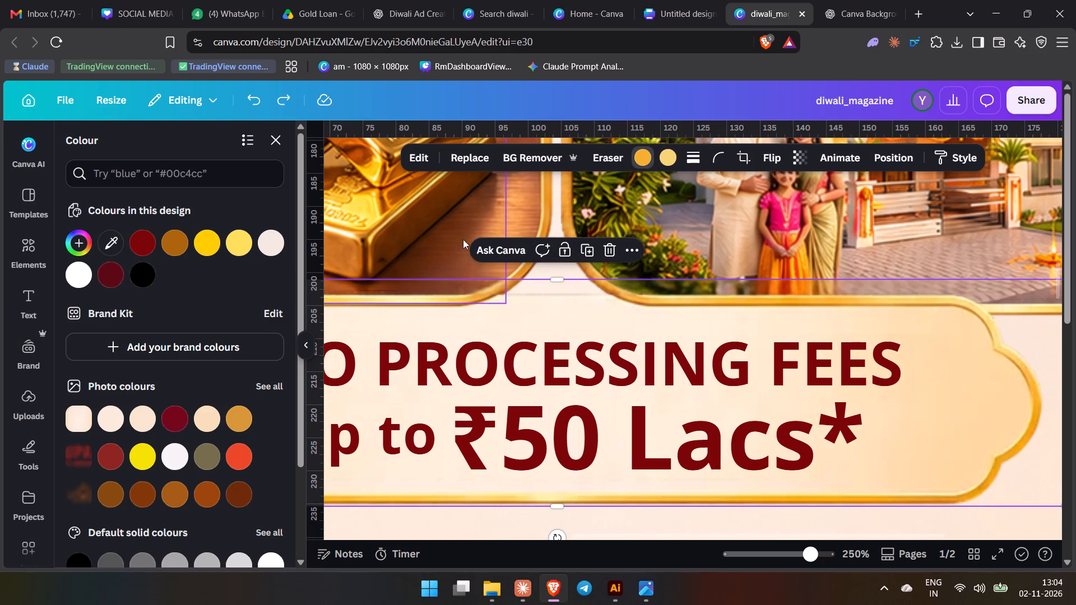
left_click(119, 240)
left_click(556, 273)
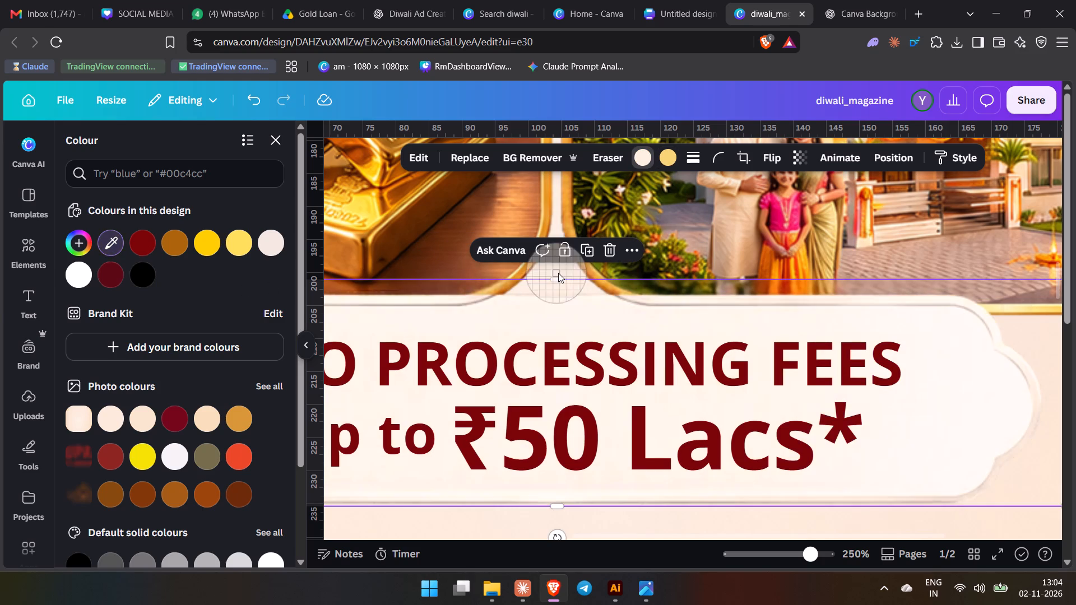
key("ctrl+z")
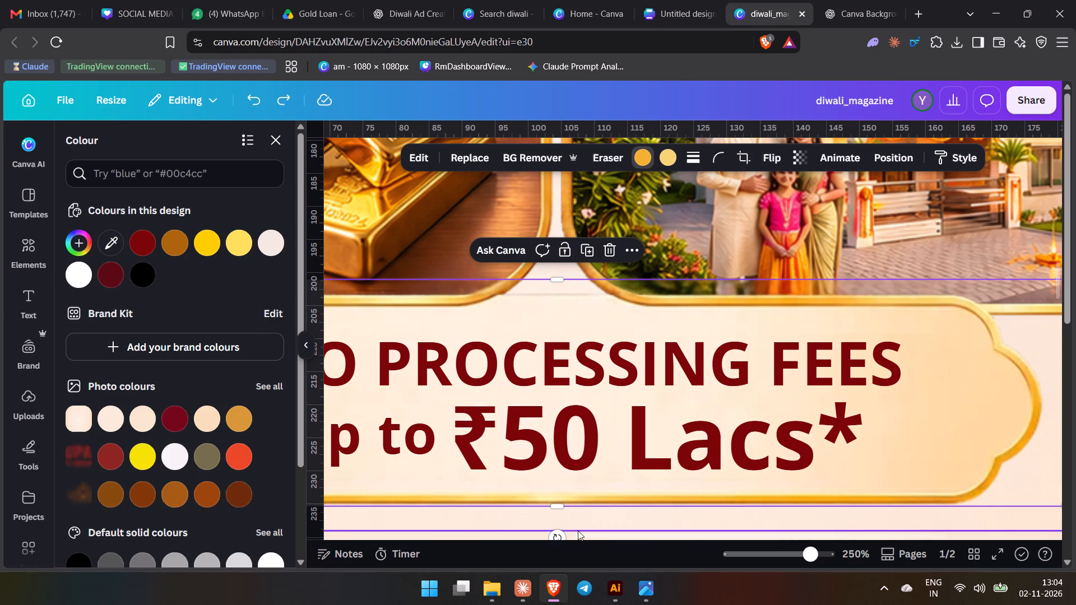
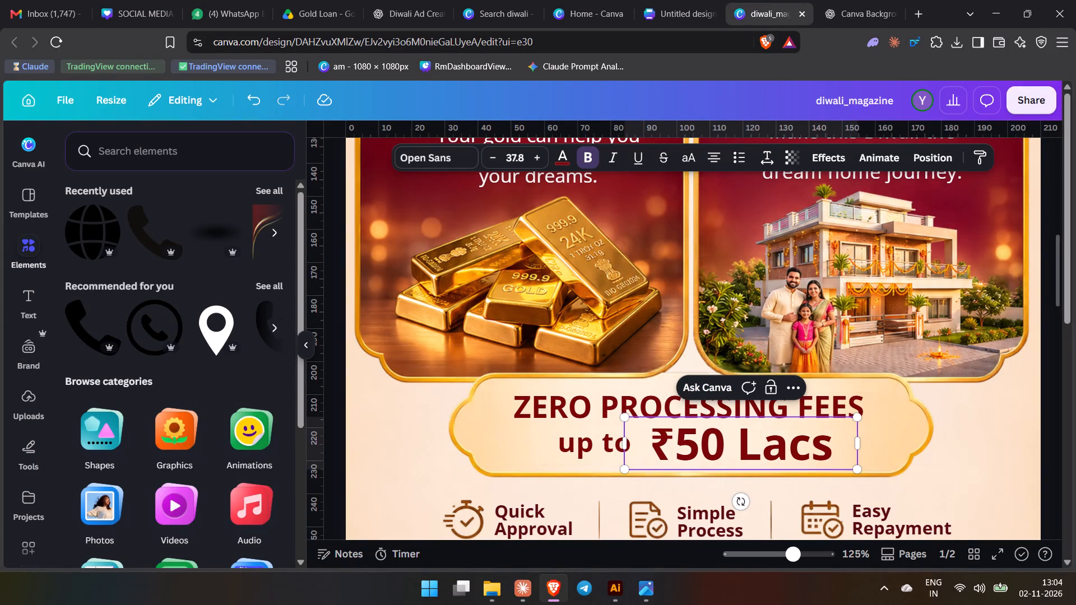
Add a trailing space after "₹50 Lacs" in the processing-fees banner.
left_click(650, 439)
key("BackSpace")
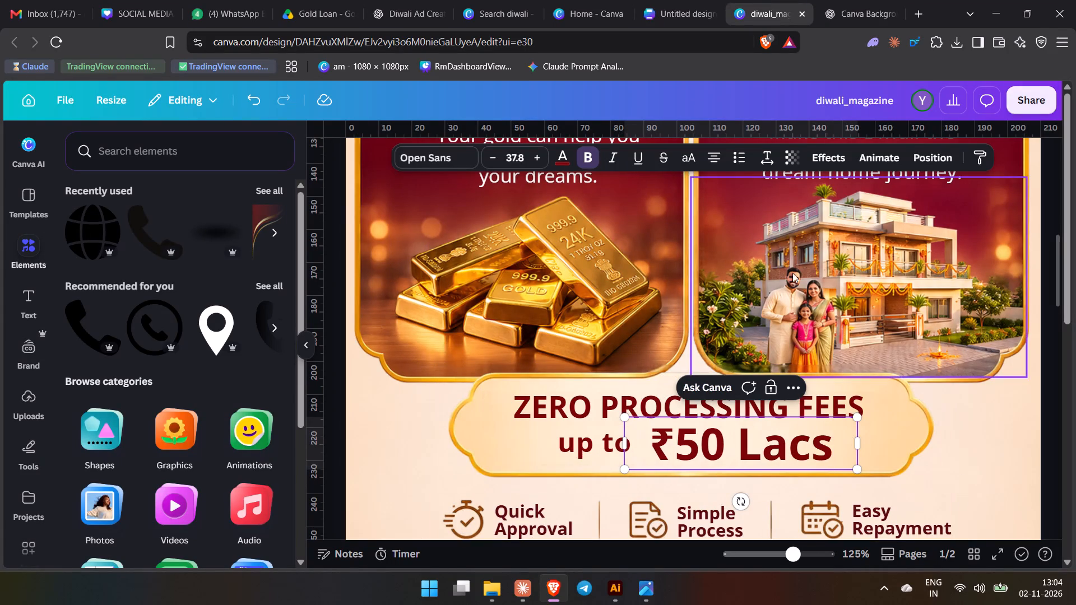
left_click(833, 455)
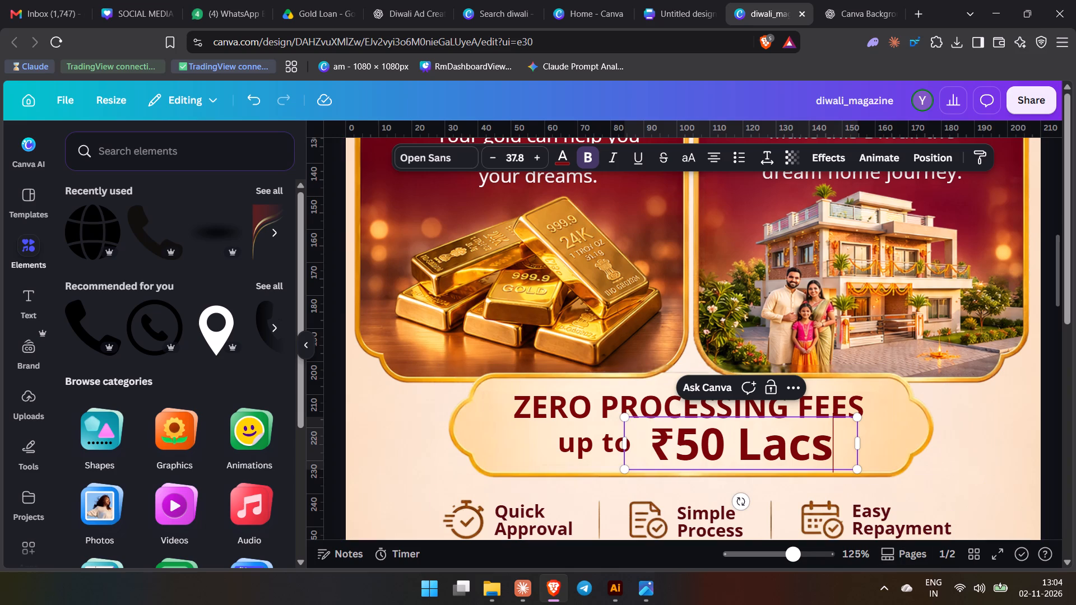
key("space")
left_click(954, 478)
Duplicate the banner's "up to" text, place the copy just after "Lacs" and replace its wording with an asterisk (*).
left_click(606, 449)
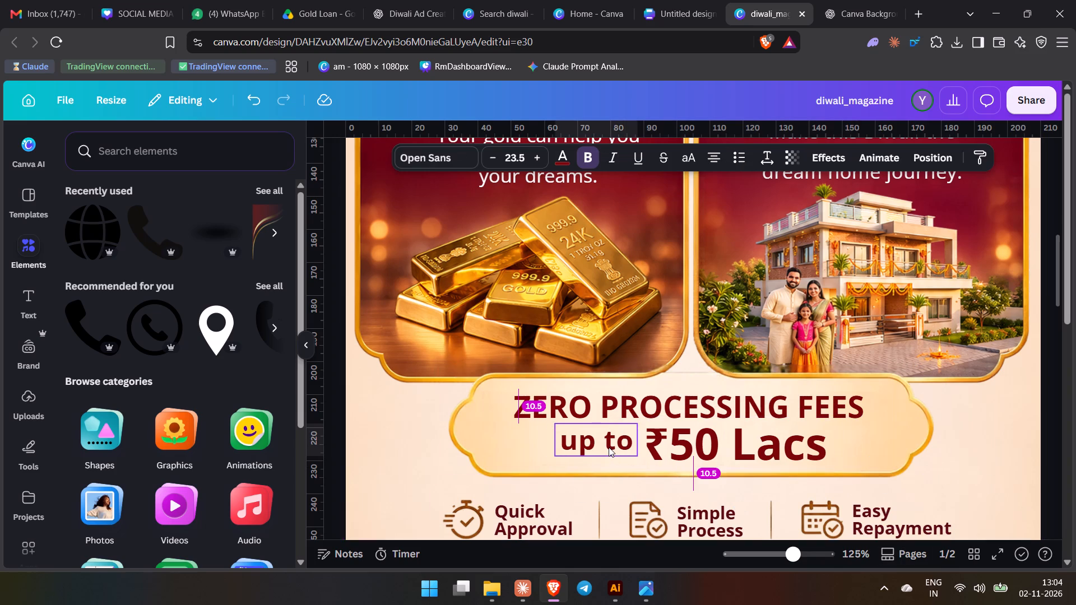
key("ctrl+z")
key("ctrl+c")
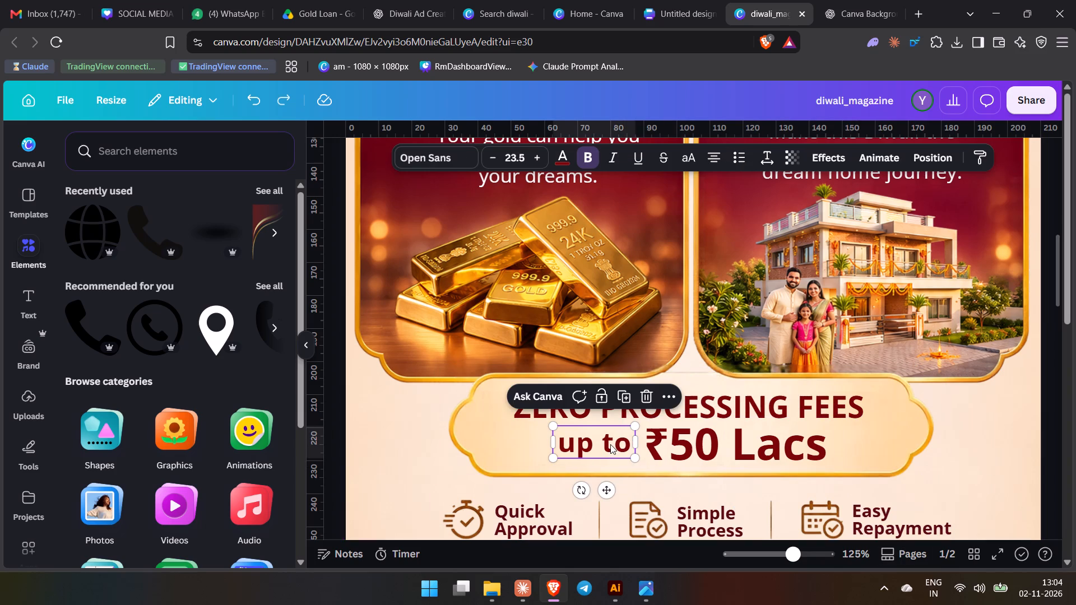
key("ctrl+v")
left_click_drag(619, 461, 873, 445)
double_click(873, 445)
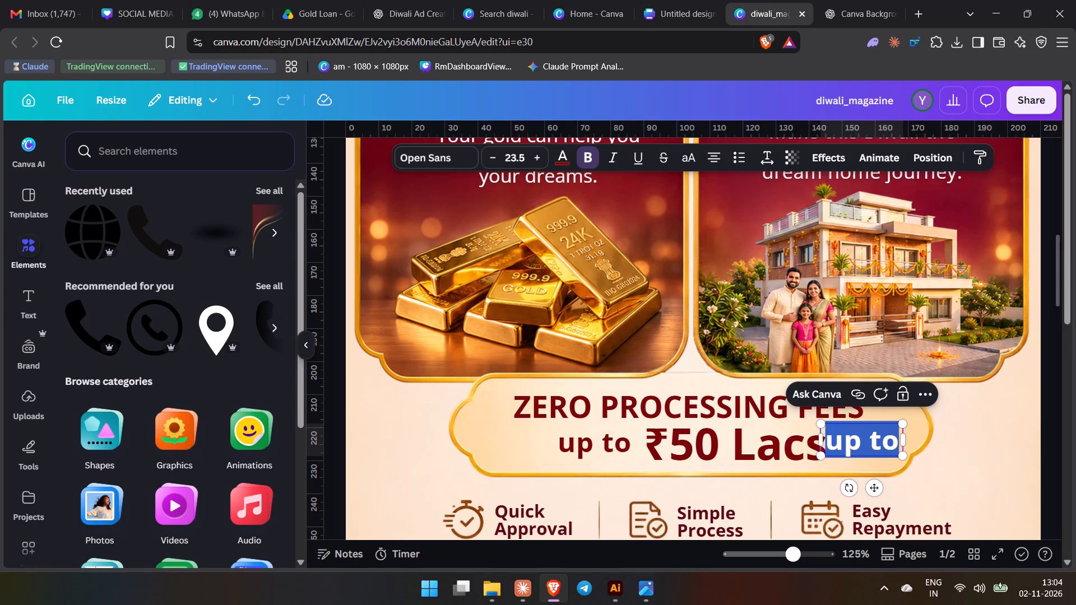
key("shift+asterisk")
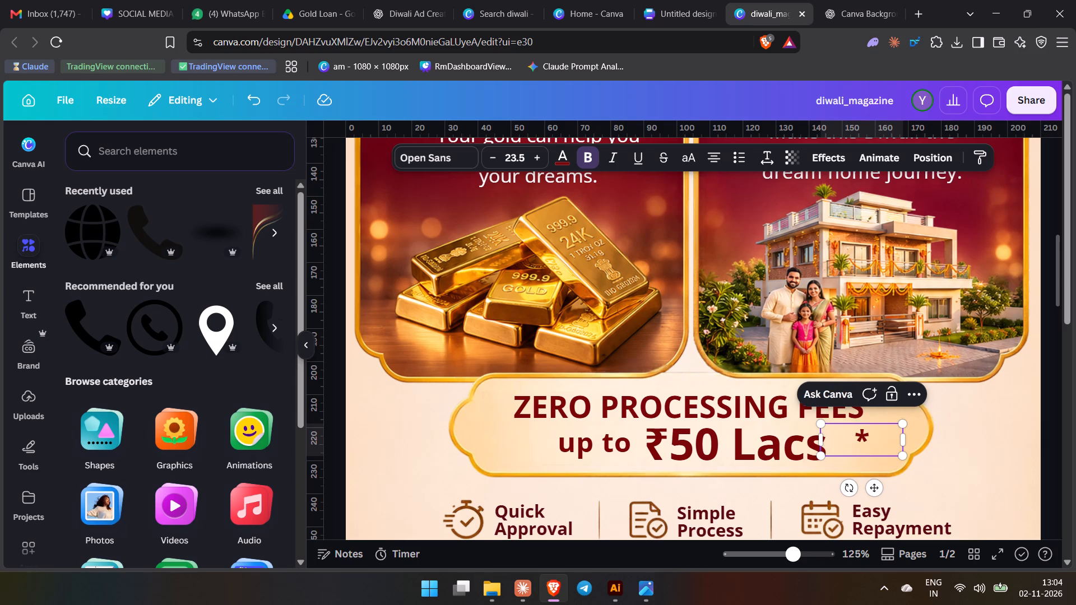
left_click(976, 463)
Bring the asterisk closer to the upper end of "Lacs" and shrink it to font size 15.8.
left_click_drag(857, 435, 828, 433)
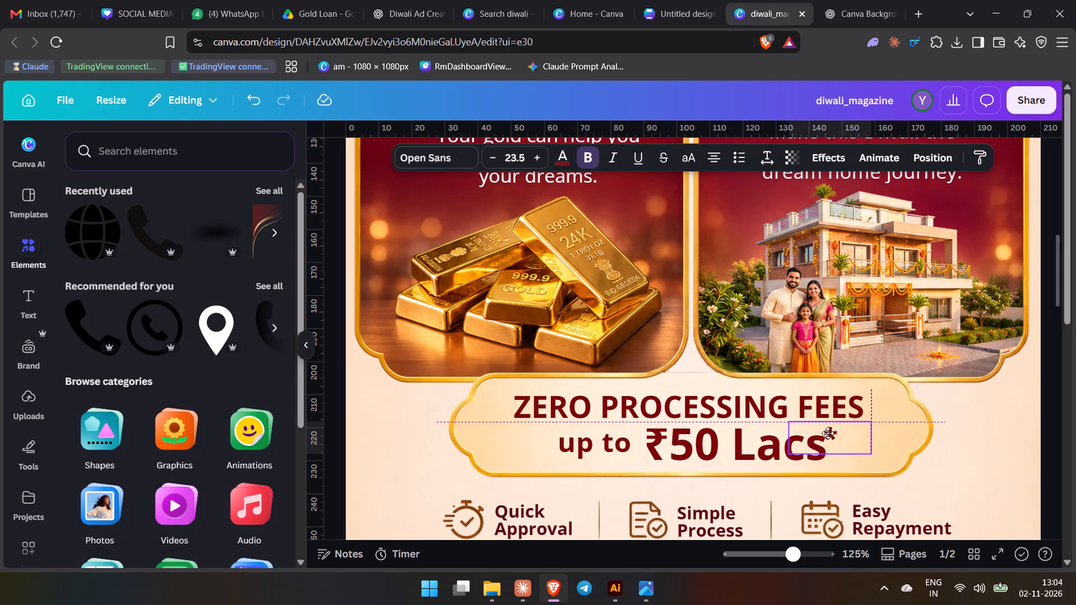
left_click_drag(828, 433, 828, 432)
left_click_drag(874, 457, 851, 441)
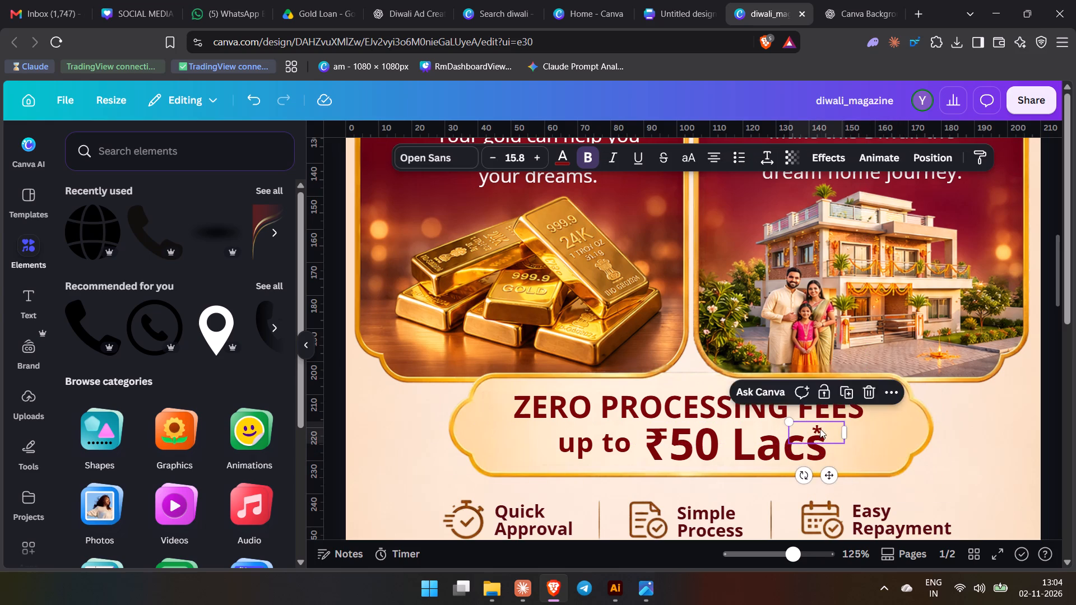
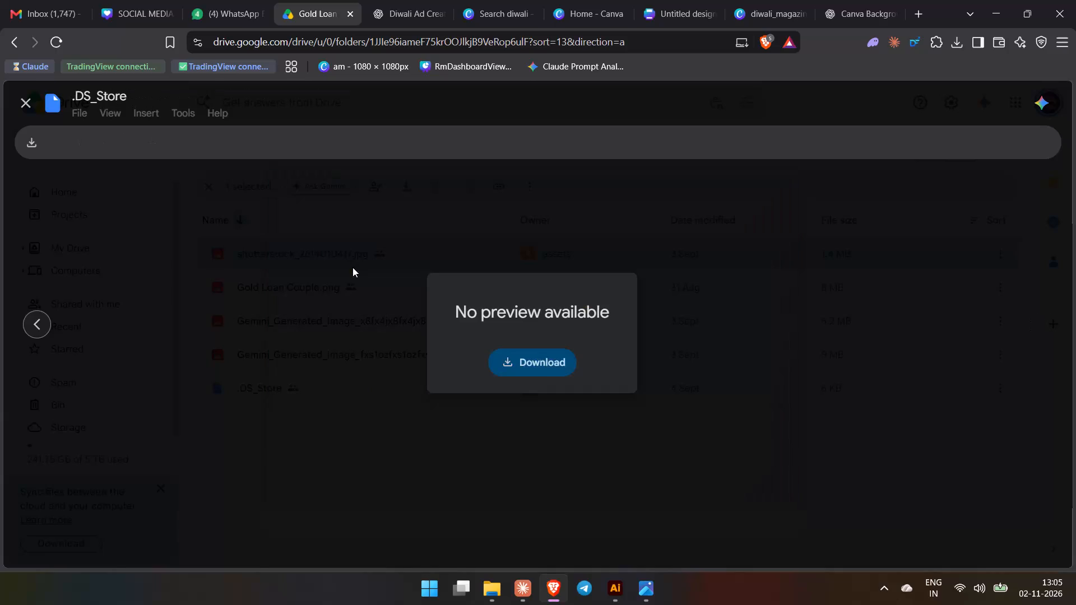
Browse back through the Drive folder's file previews to the gold pot image shutterstock_2614010417.jpg.
key("Left")
key("Left")
key("Left")
key("Left")
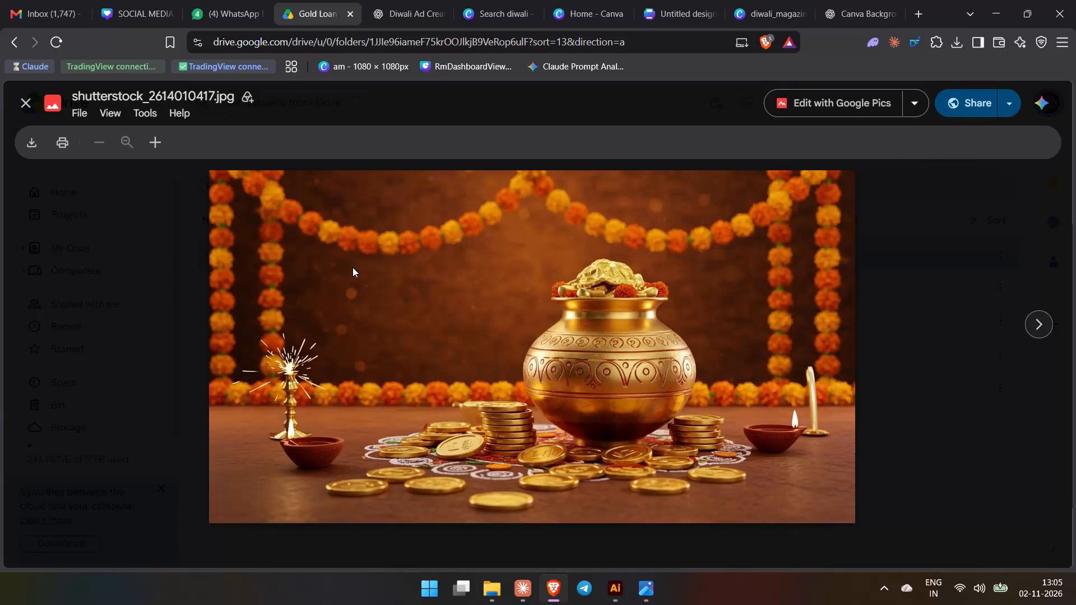
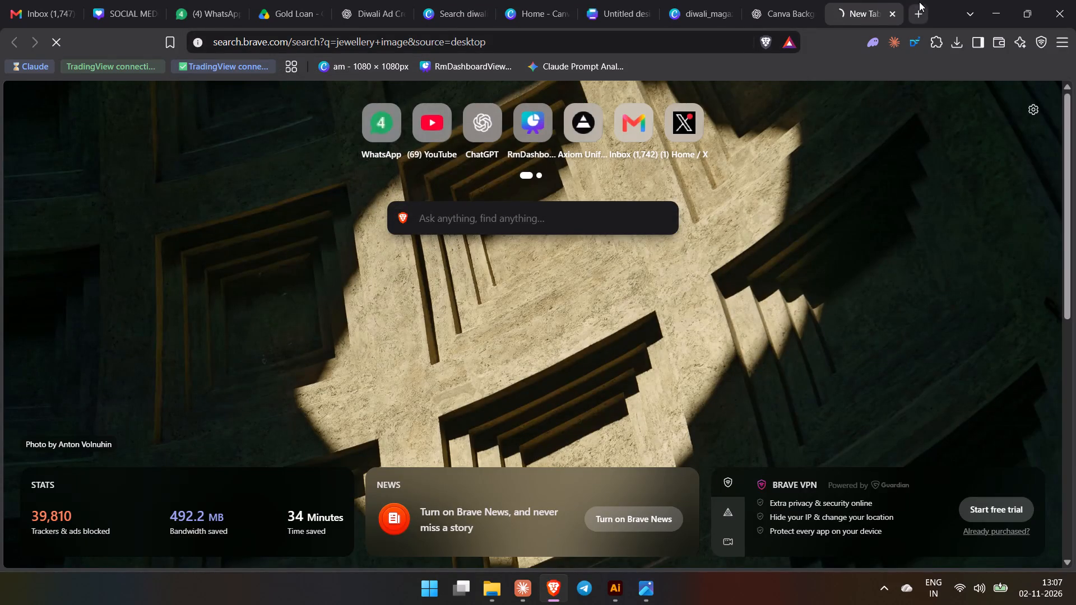
Open the image results of the web search for "jewellery image" and look over the first pictures.
left_click(247, 161)
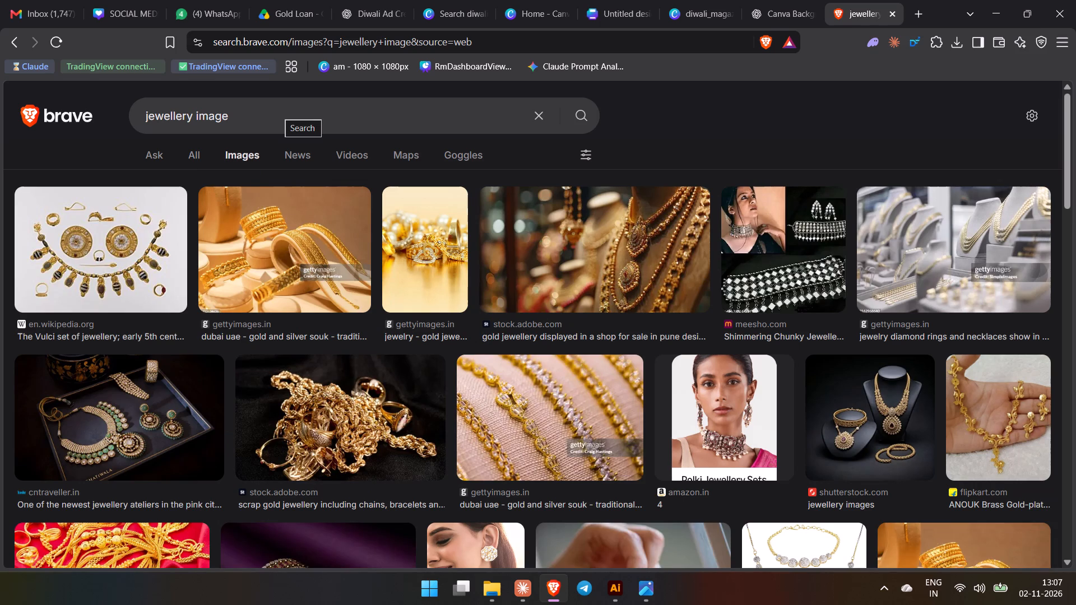
scroll(358, 343, "down", 4)
scroll(364, 350, "up", 4)
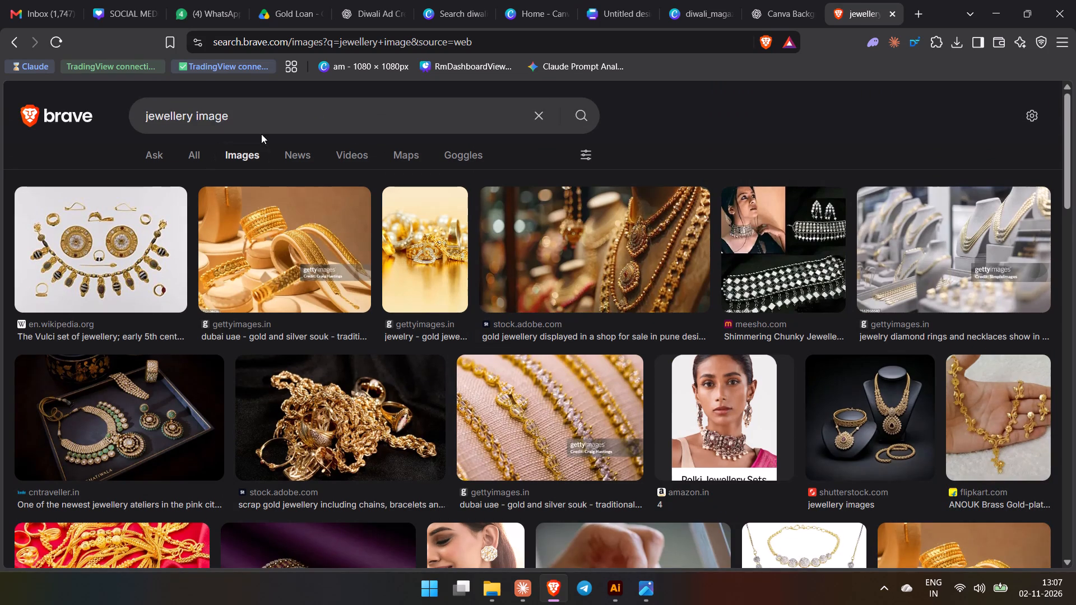
Extend the image search query to "jewellery image for".
left_click(265, 127)
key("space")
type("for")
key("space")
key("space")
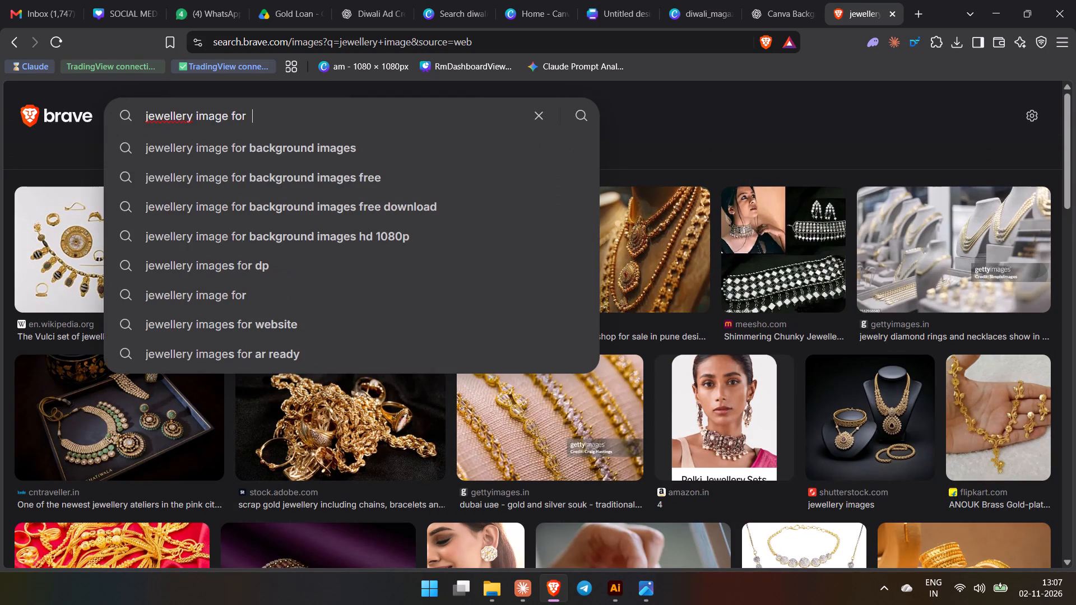
Search the web's images for "jewellery image for background images".
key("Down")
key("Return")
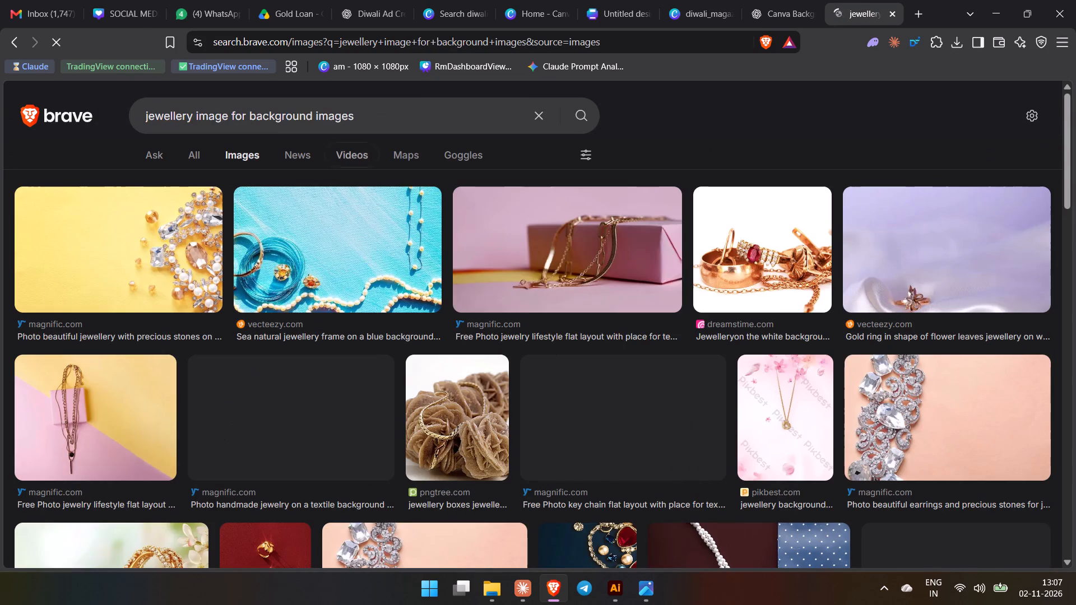
Search images for "jewellery image for creative" and look through the results for a suitable gold jewellery picture.
left_click_drag(365, 113, 251, 116)
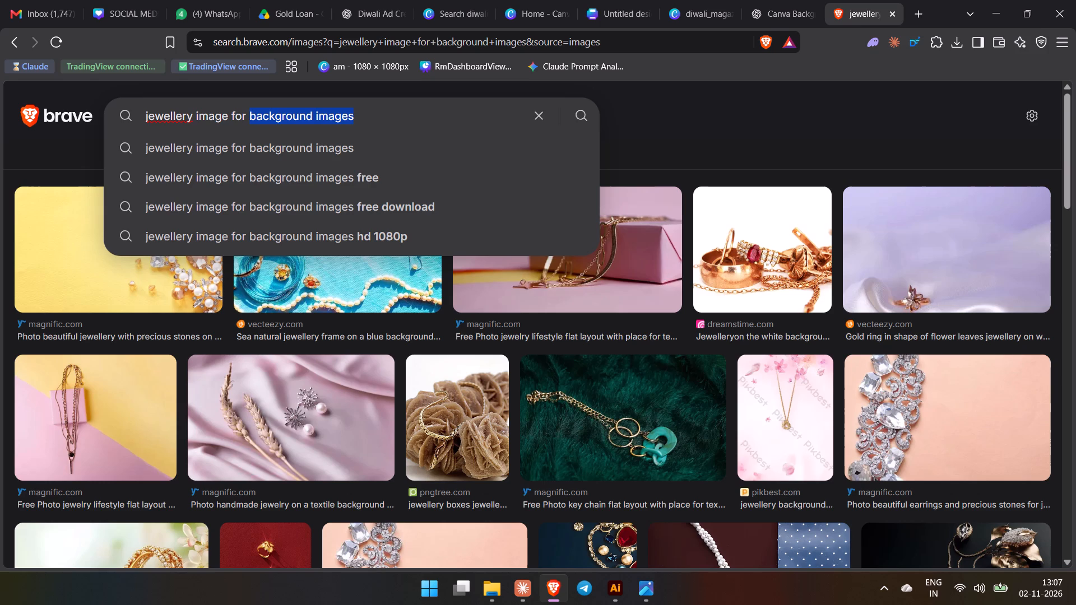
type("creative")
key("Return")
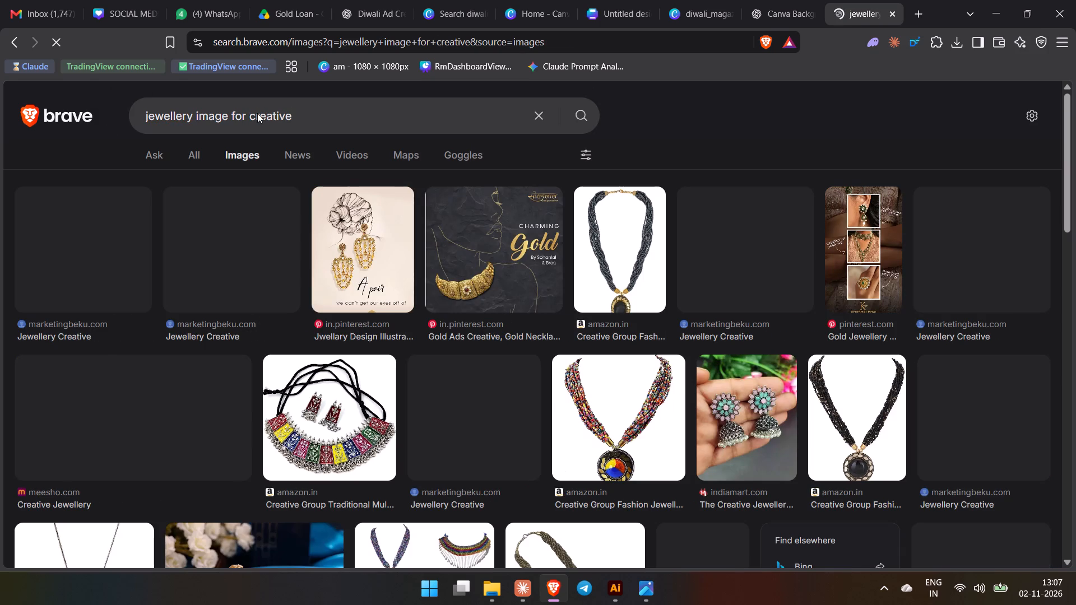
scroll(583, 359, "down", 4)
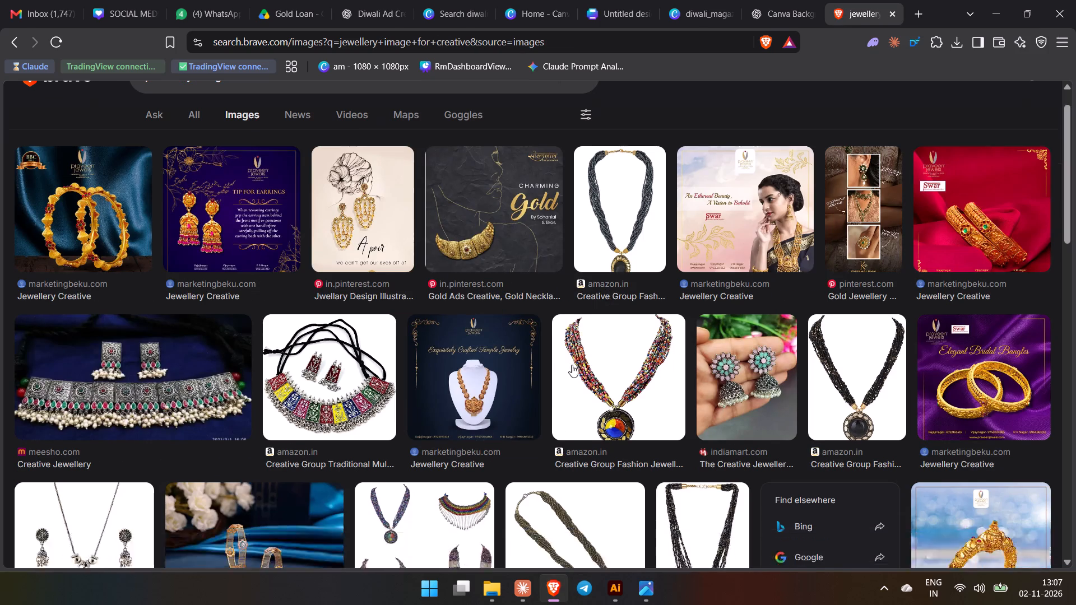
scroll(572, 365, "down", 1)
scroll(517, 338, "down", 4)
scroll(505, 344, "up", 12)
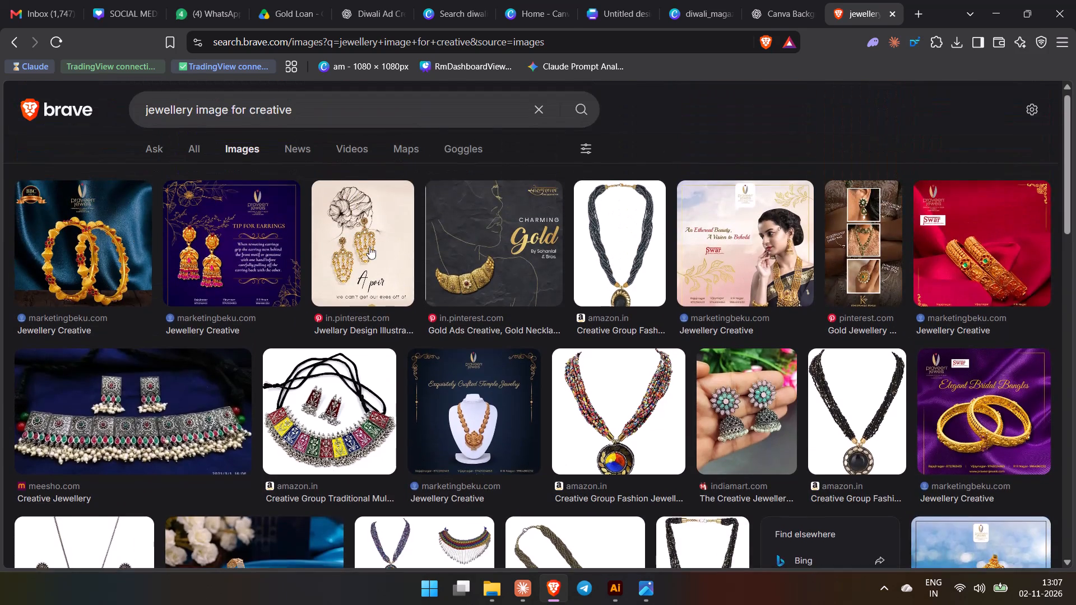
left_click_drag(305, 119, 231, 123)
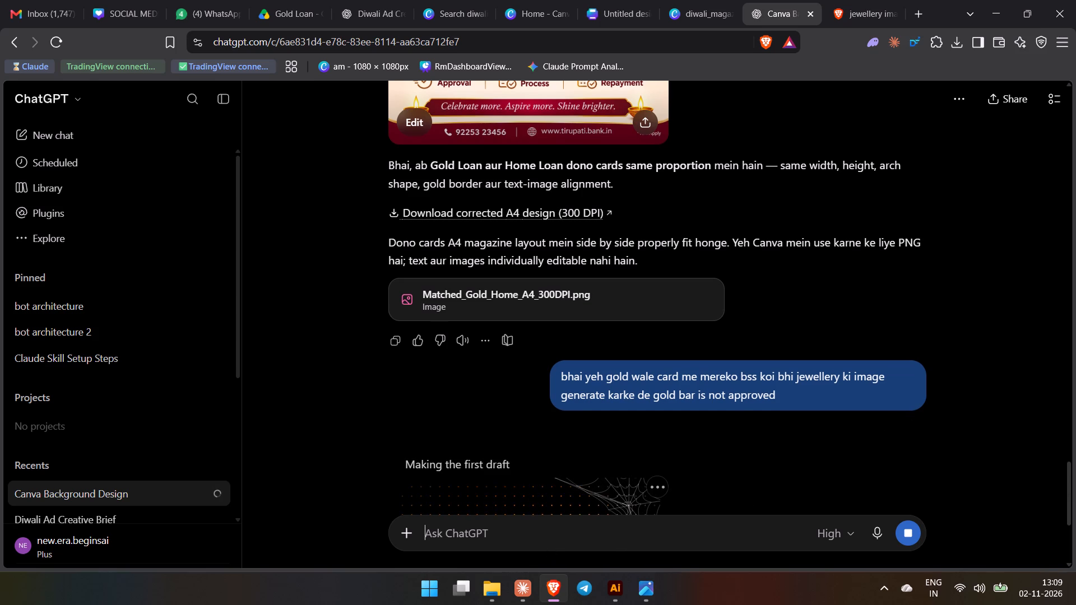
Copy the bangles-and-diya picture from page 1 of the untitled Canva booklet into diwali_magazine, placing it at the bottom of the Gold Loan card.
left_click(471, 0)
left_click(533, 0)
left_click(648, 0)
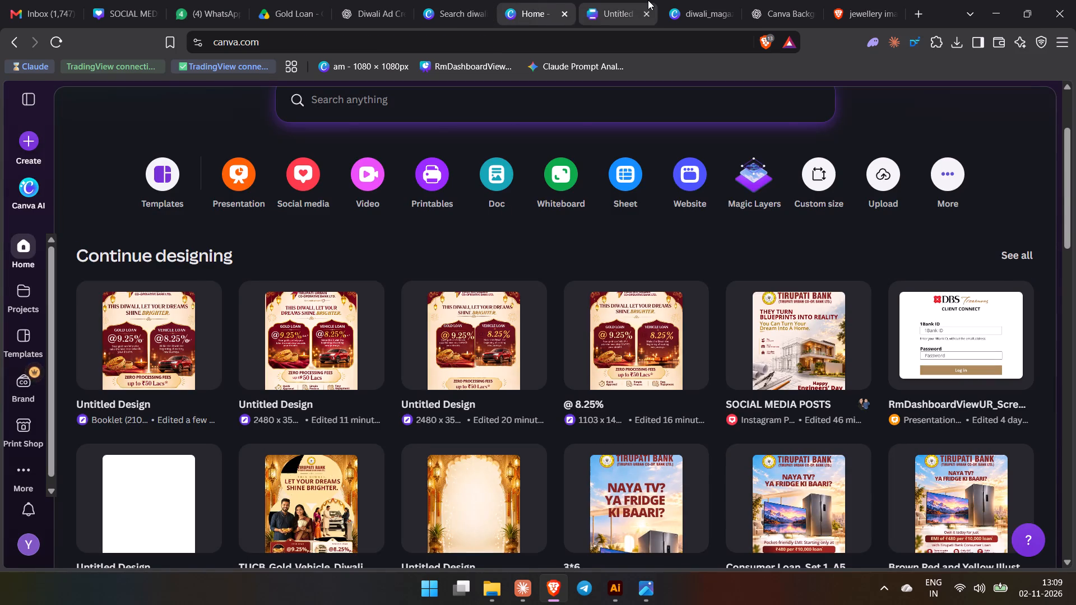
left_click(689, 0)
left_click(620, 0)
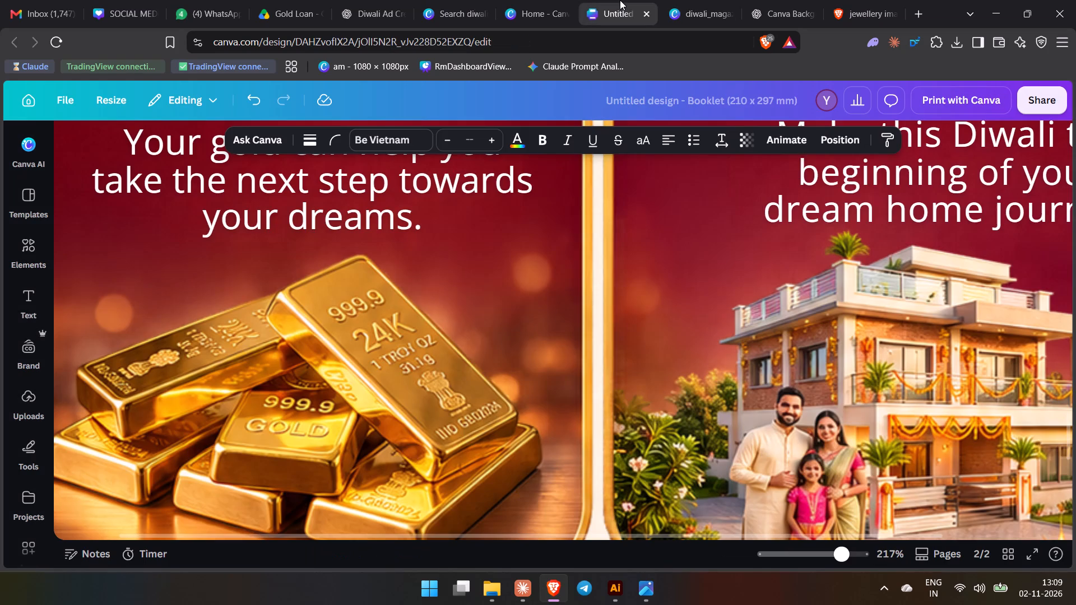
scroll(465, 456, "down", 12, "ctrl")
scroll(526, 486, "up", 4)
left_click(485, 351)
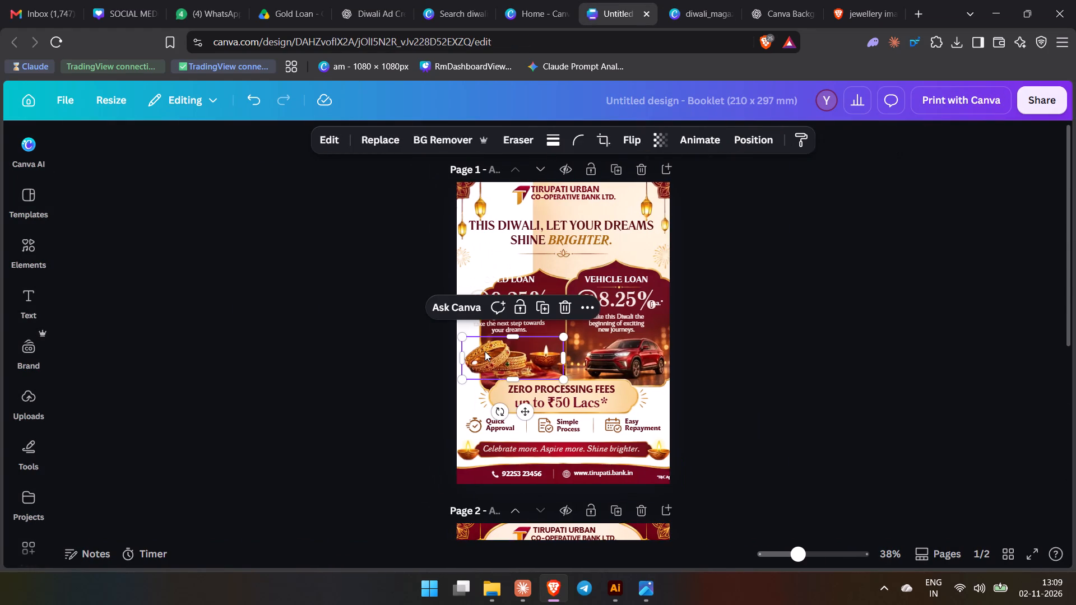
key("ctrl+c")
left_click(690, 0)
key("ctrl+v")
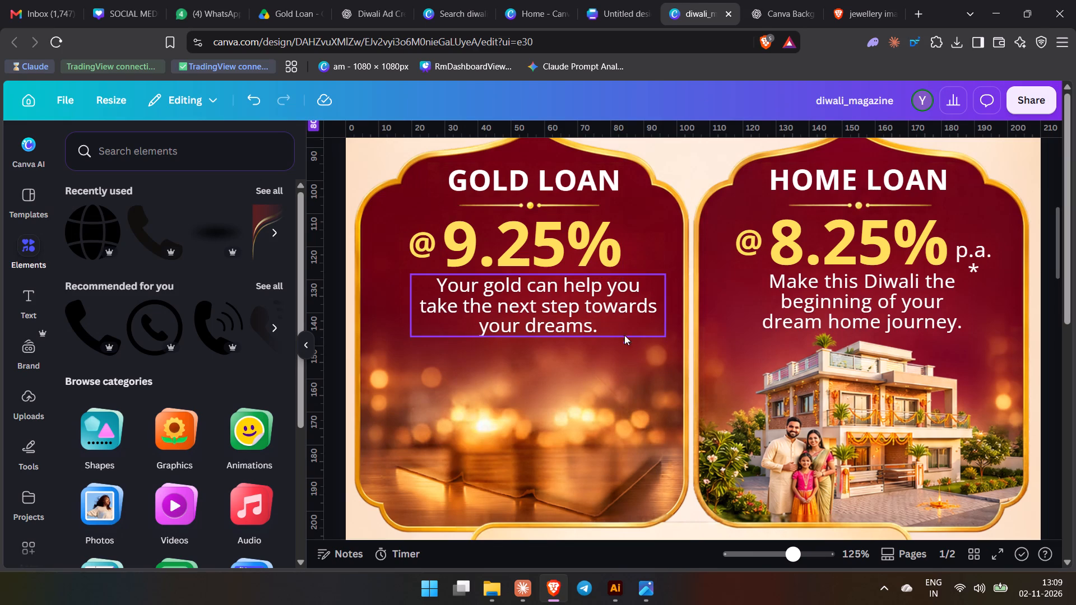
left_click_drag(583, 418, 585, 457)
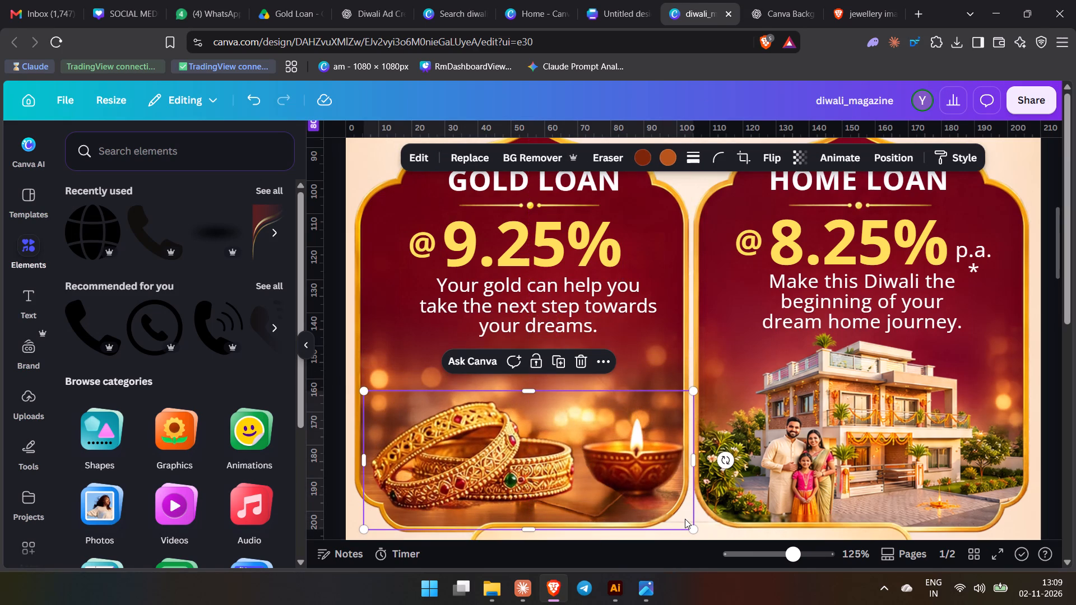
Crop the diya out of the bangles picture, enlarging and repositioning the remaining bangles at the bottom of the Gold Loan card.
left_click_drag(697, 464, 583, 469)
left_click_drag(449, 465, 525, 468)
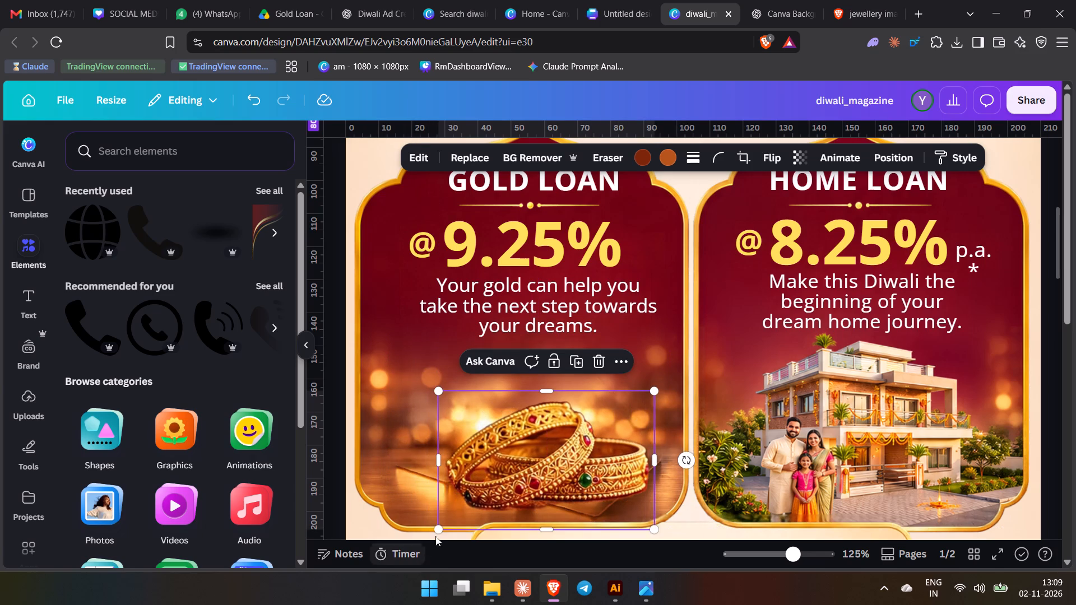
left_click_drag(438, 532, 395, 550)
left_click_drag(560, 481, 544, 468)
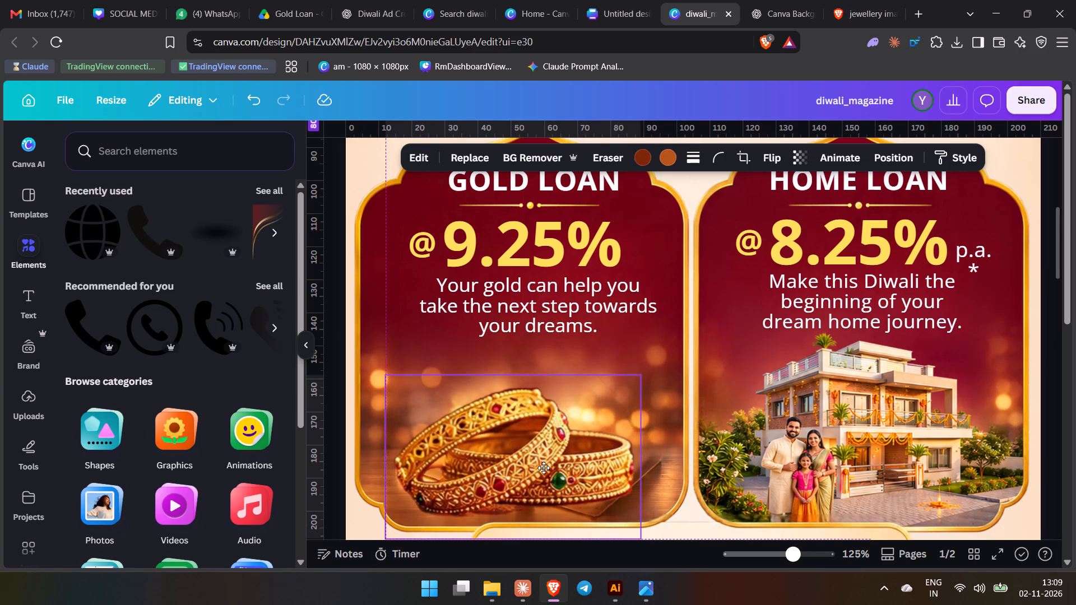
left_click_drag(544, 468, 545, 473)
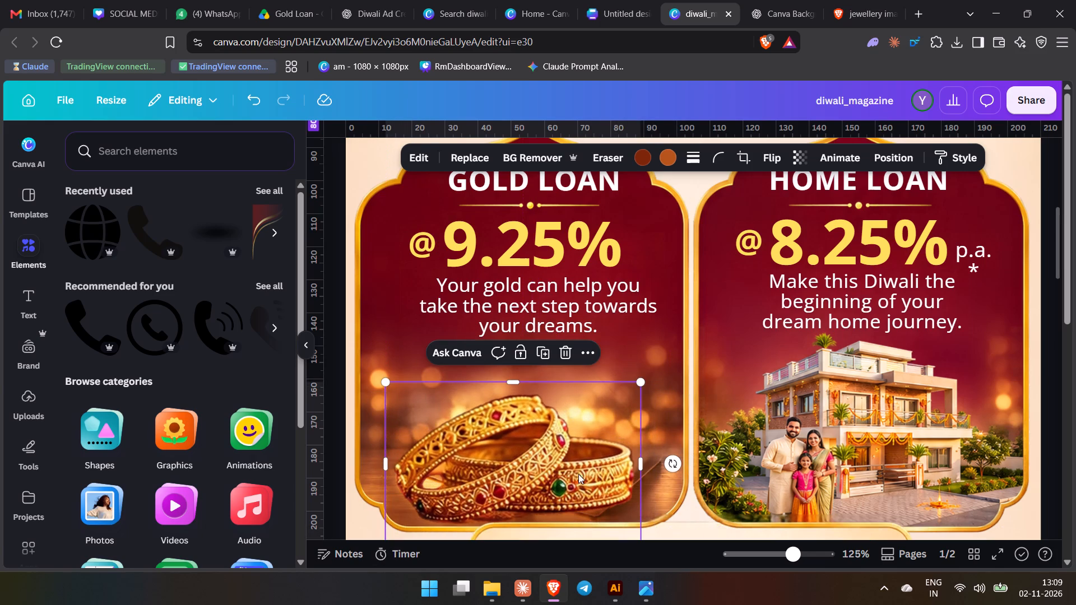
left_click(689, 559)
scroll(646, 515, "down", 4, "ctrl")
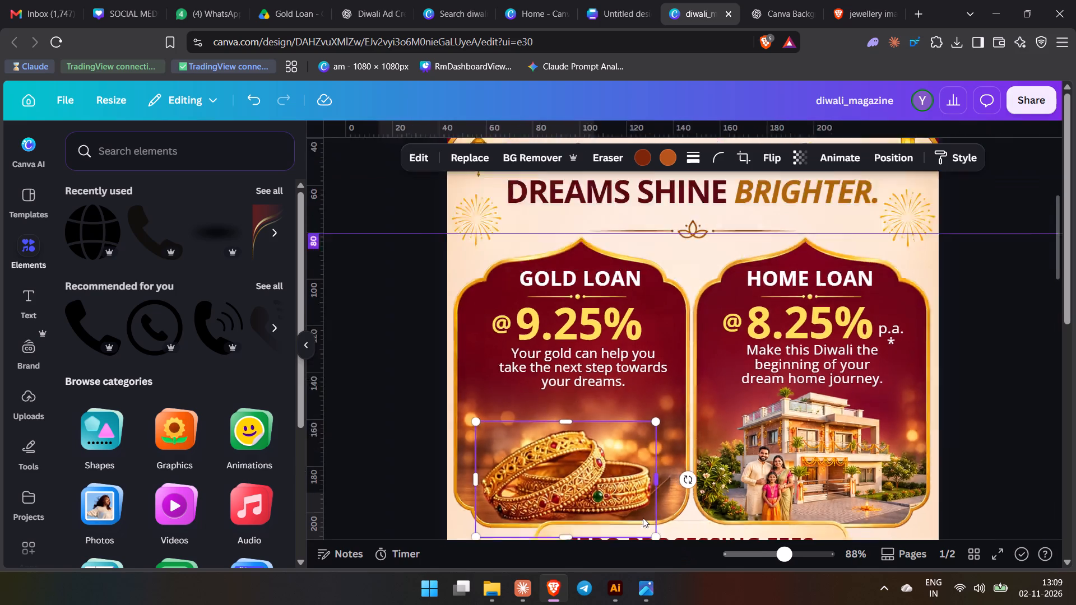
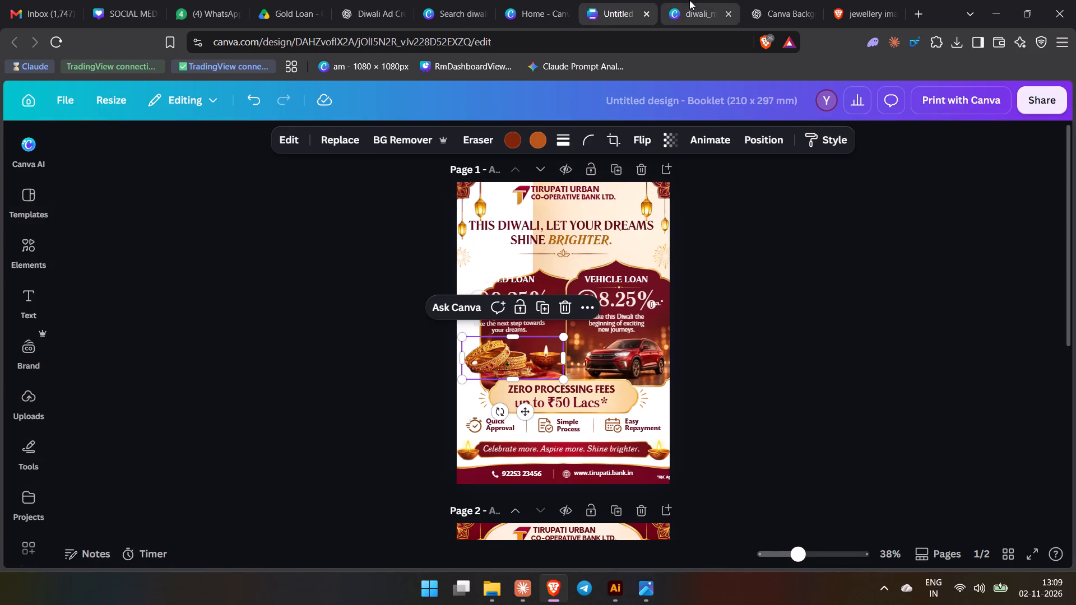
Switch back to the diwali_magazine design.
left_click(720, 0)
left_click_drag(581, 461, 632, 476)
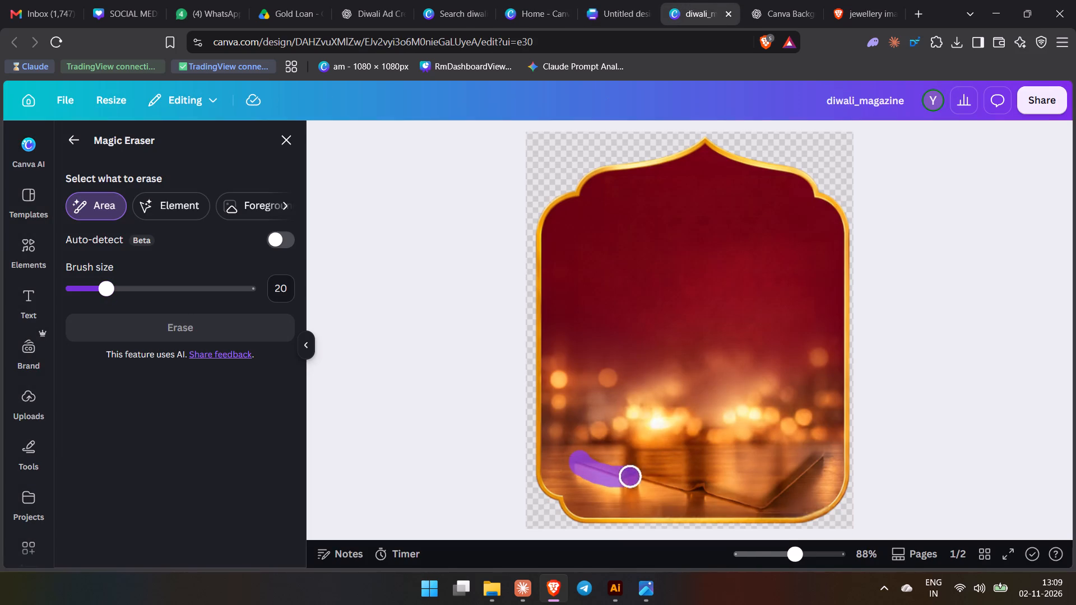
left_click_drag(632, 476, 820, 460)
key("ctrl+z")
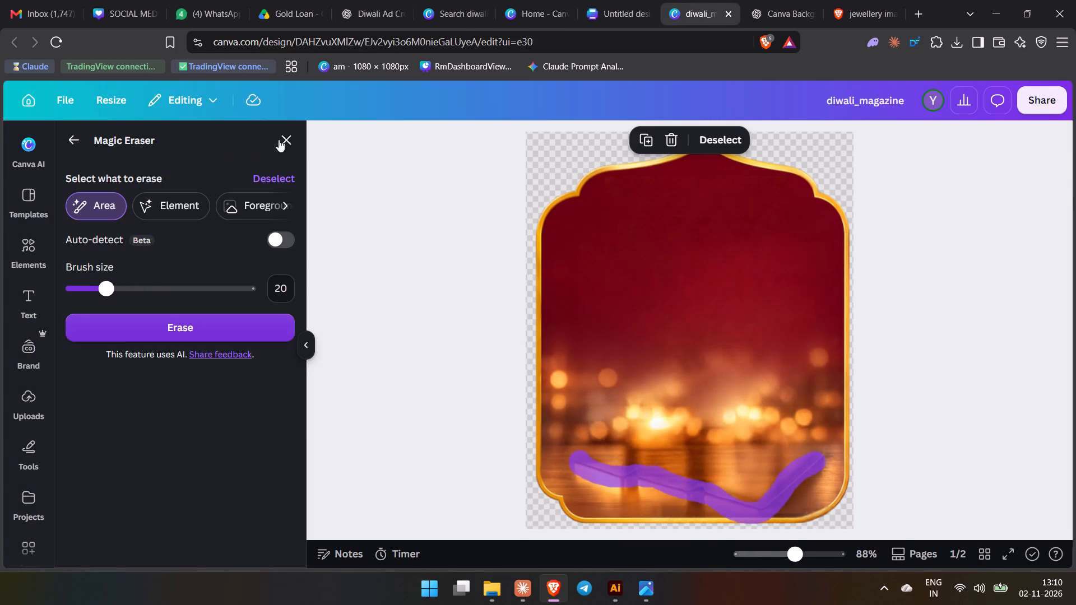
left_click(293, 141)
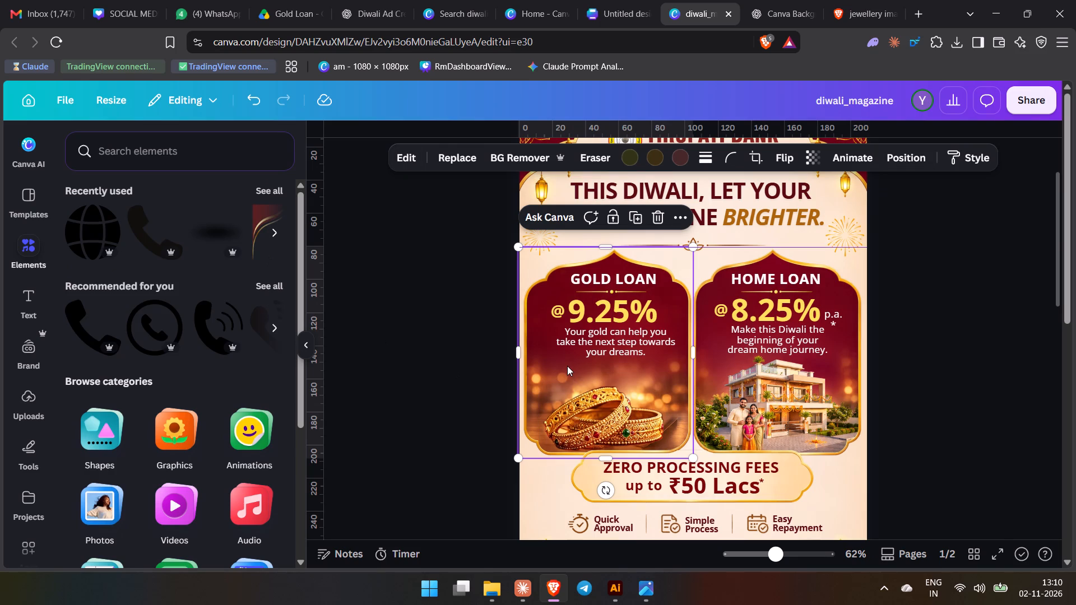
Erase the leftover gold-bar outline from the Gold Loan card background with Magic Eraser, using a brush size of 13.
left_click(388, 153)
left_click(404, 164)
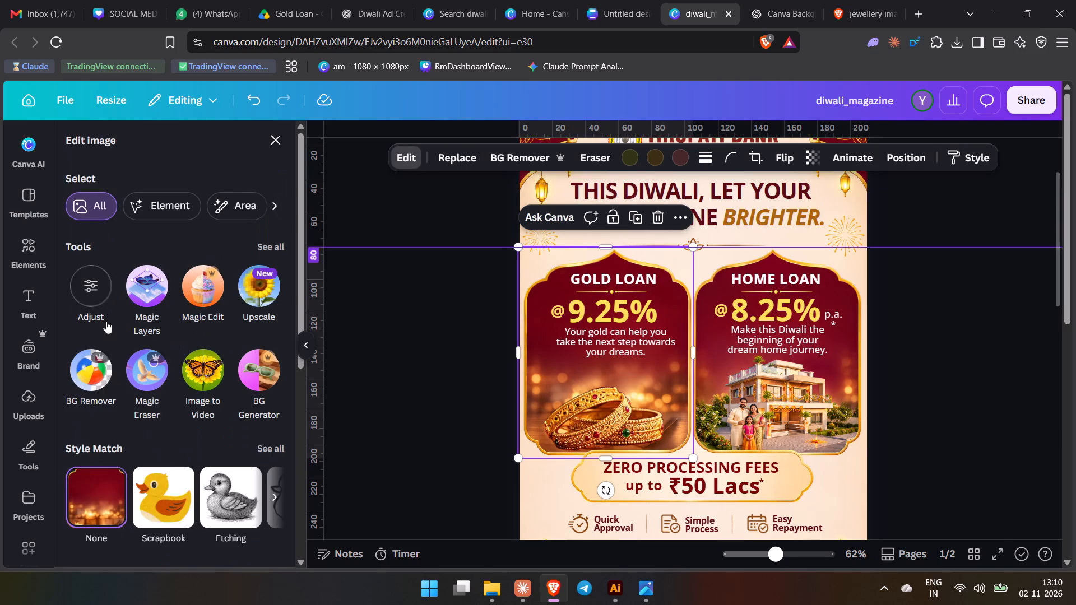
left_click(145, 381)
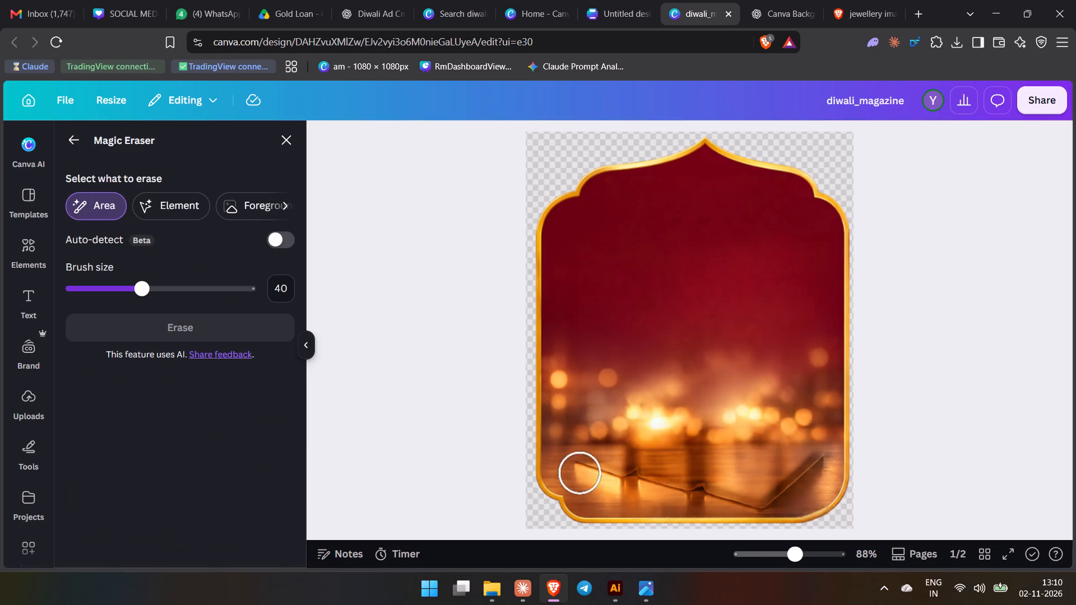
left_click_drag(138, 291, 94, 294)
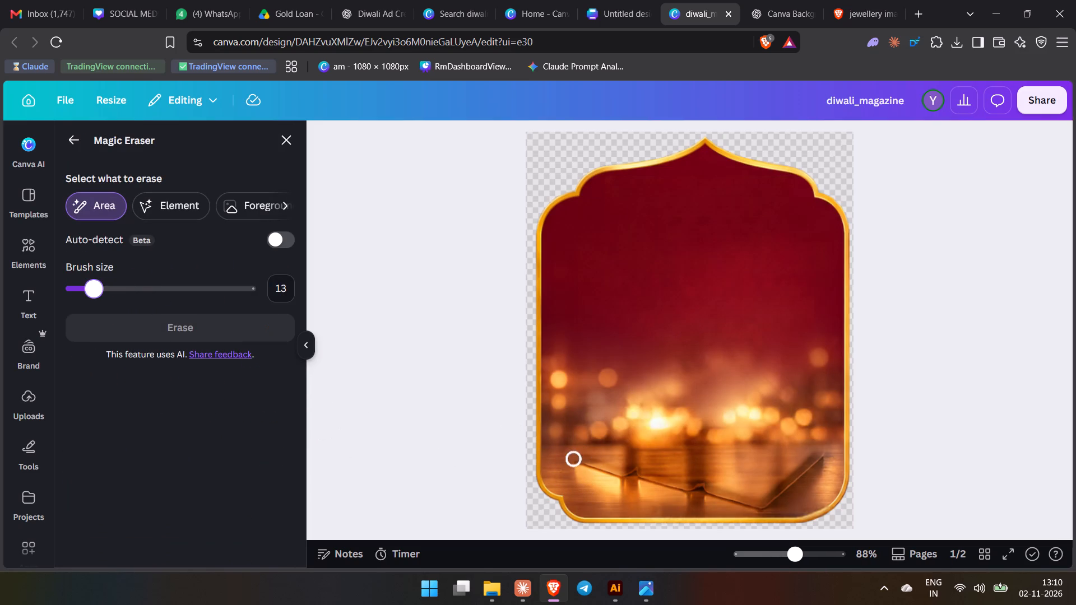
left_click_drag(577, 459, 769, 505)
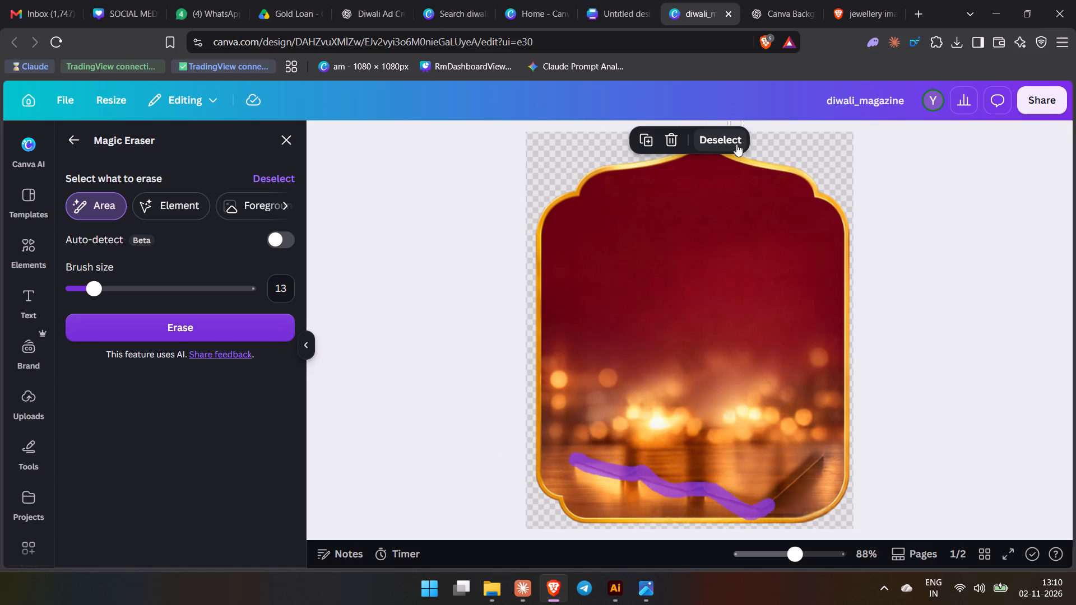
left_click(736, 144)
left_click_drag(578, 466, 693, 487)
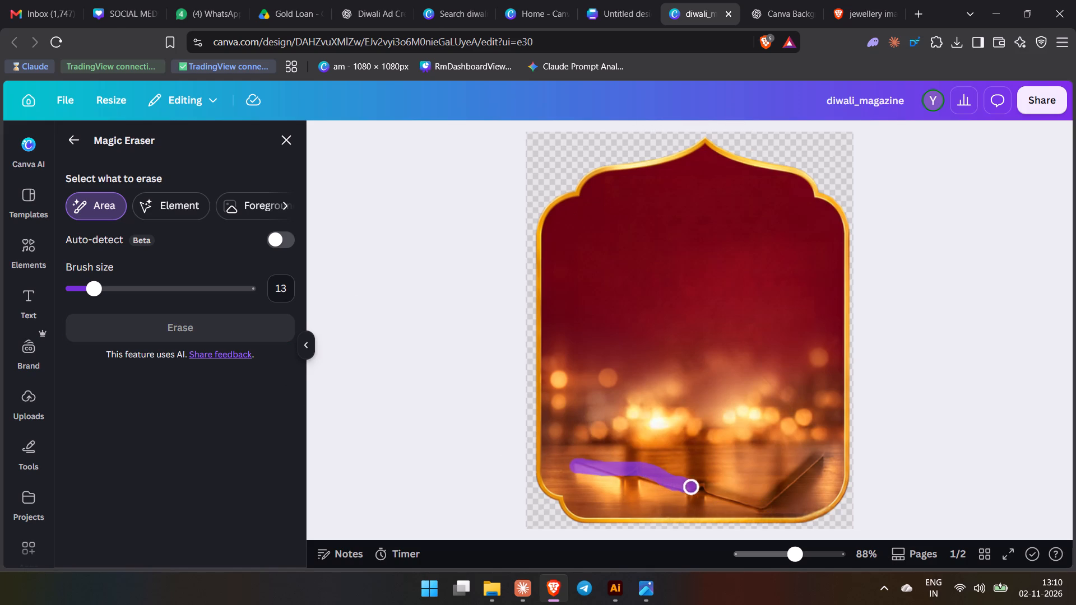
left_click_drag(693, 487, 776, 492)
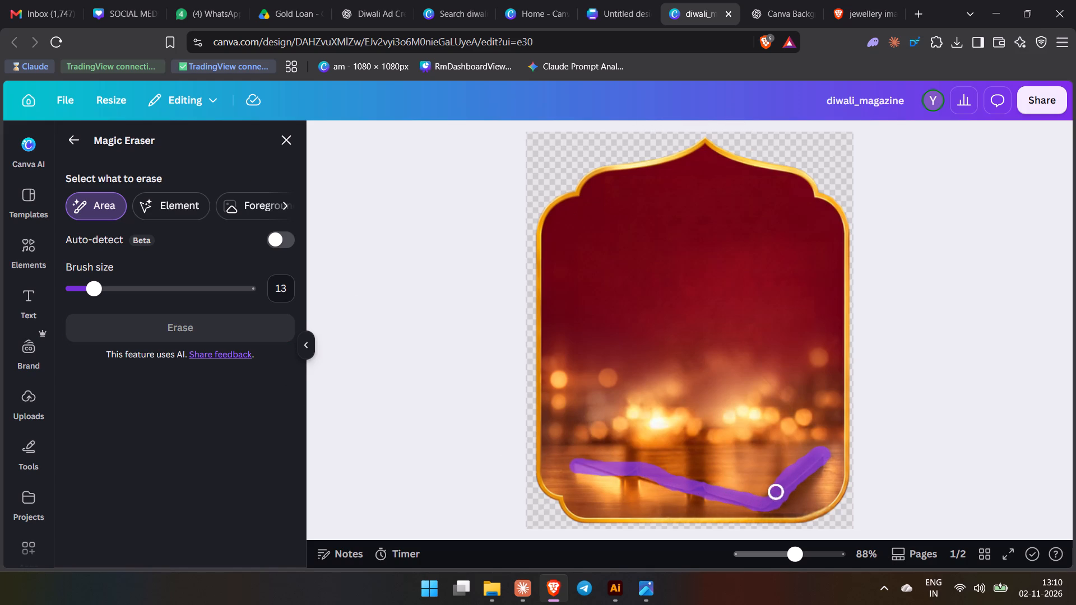
left_click_drag(776, 492, 579, 461)
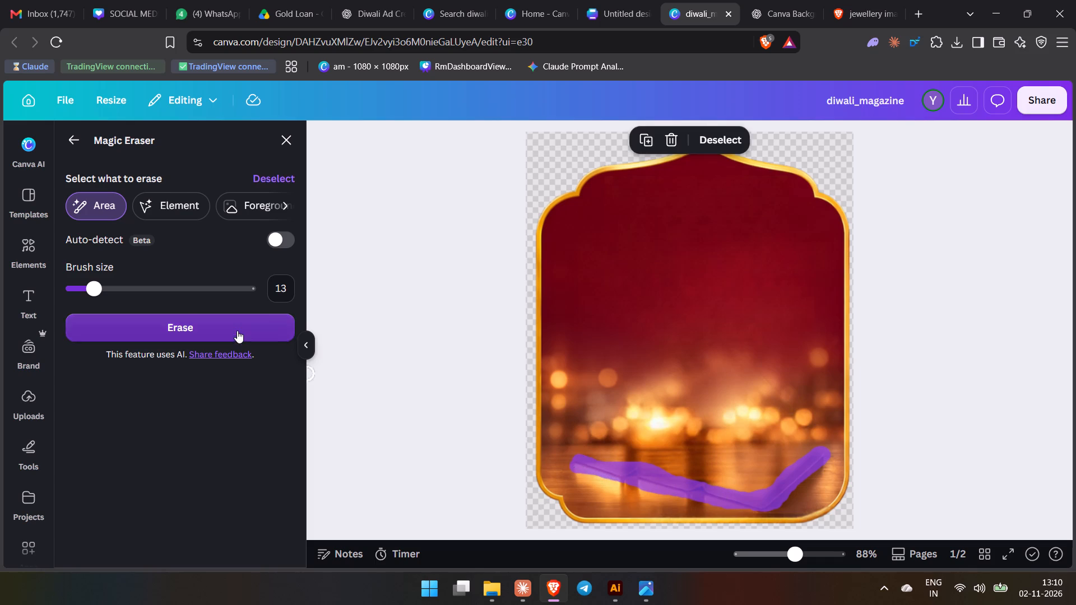
left_click(237, 329)
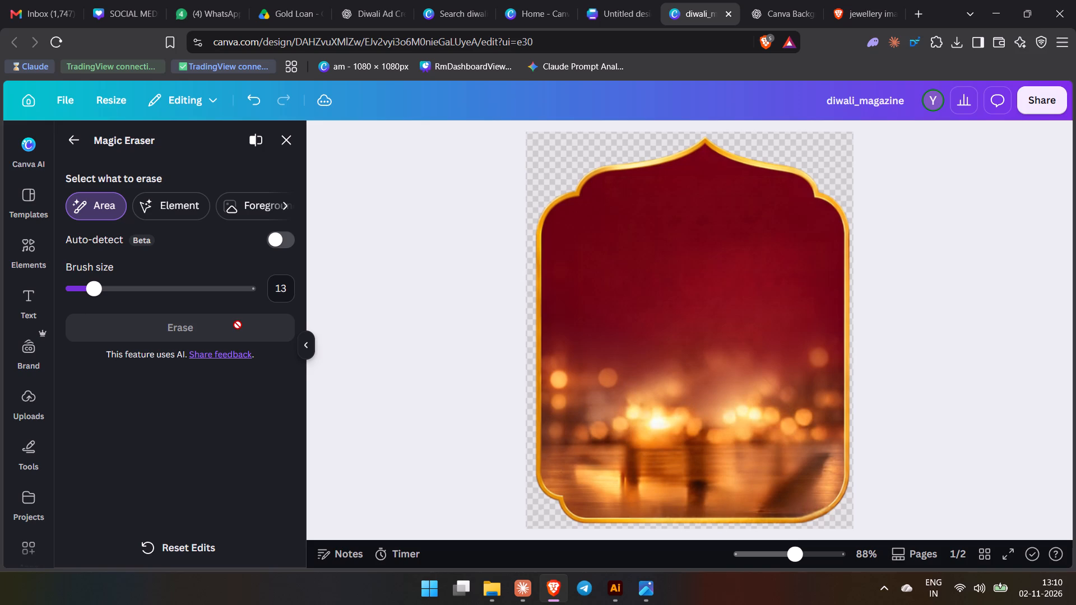
left_click(65, 150)
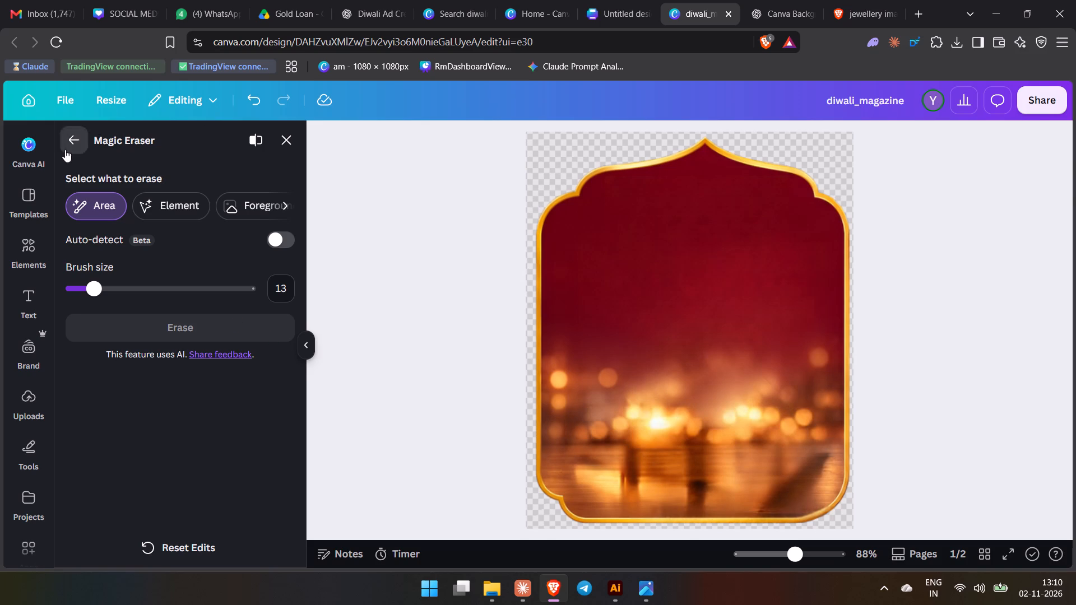
left_click(1015, 447)
left_click(1015, 447)
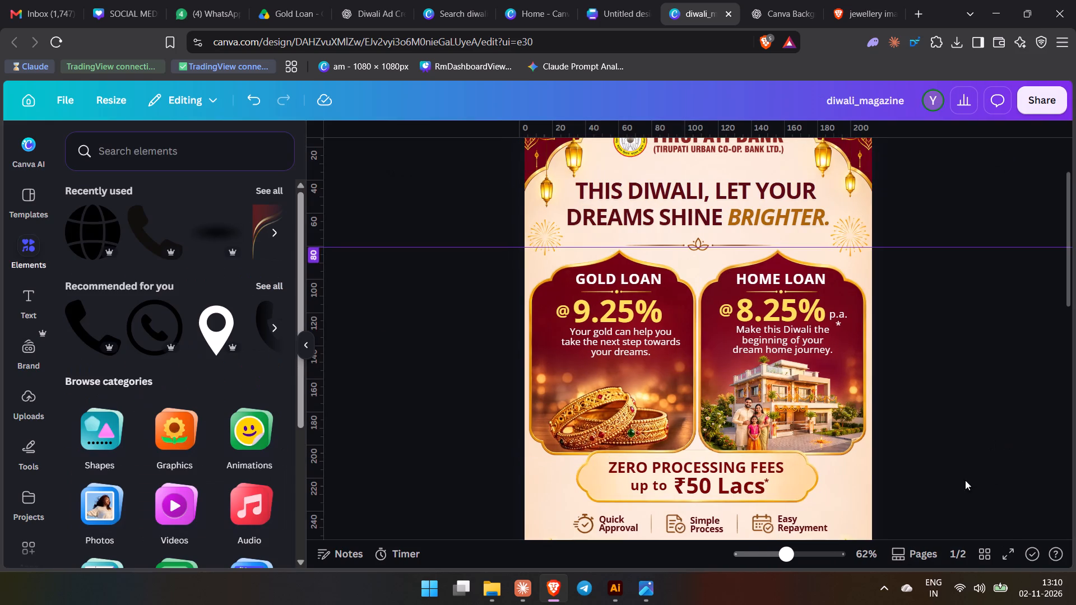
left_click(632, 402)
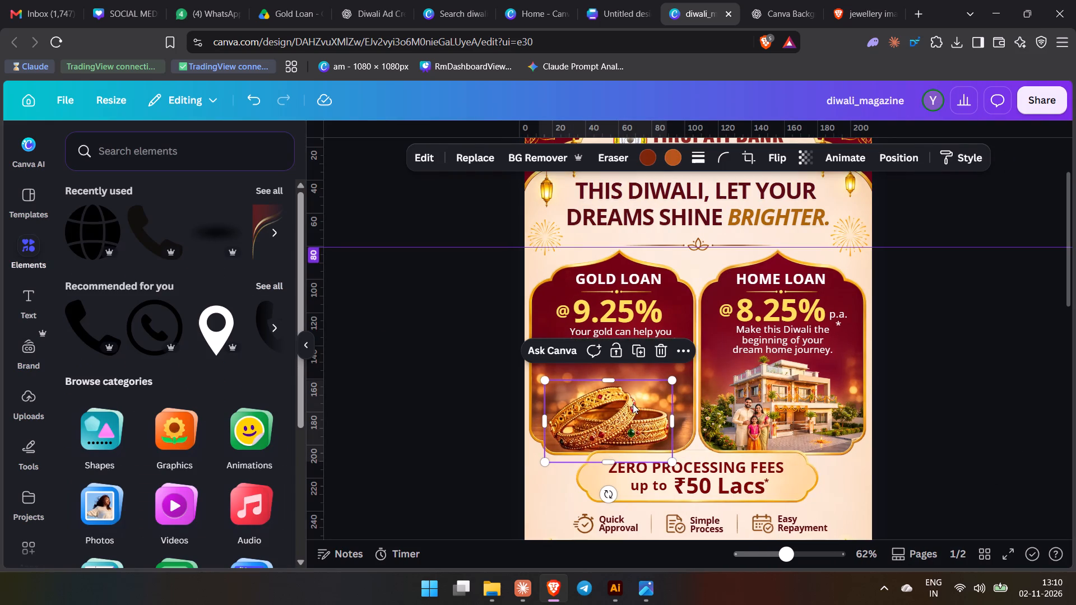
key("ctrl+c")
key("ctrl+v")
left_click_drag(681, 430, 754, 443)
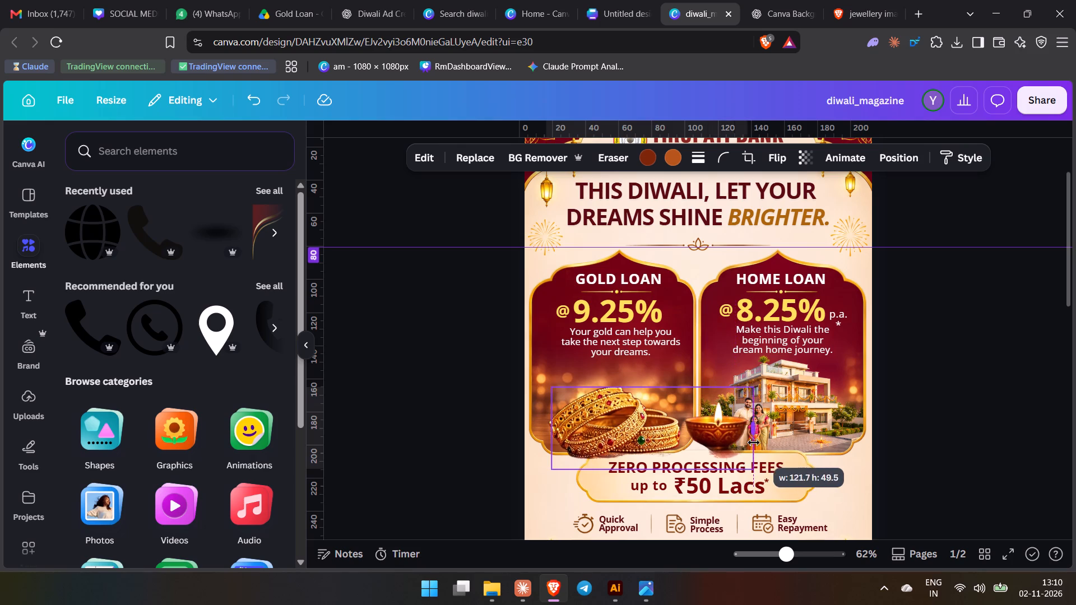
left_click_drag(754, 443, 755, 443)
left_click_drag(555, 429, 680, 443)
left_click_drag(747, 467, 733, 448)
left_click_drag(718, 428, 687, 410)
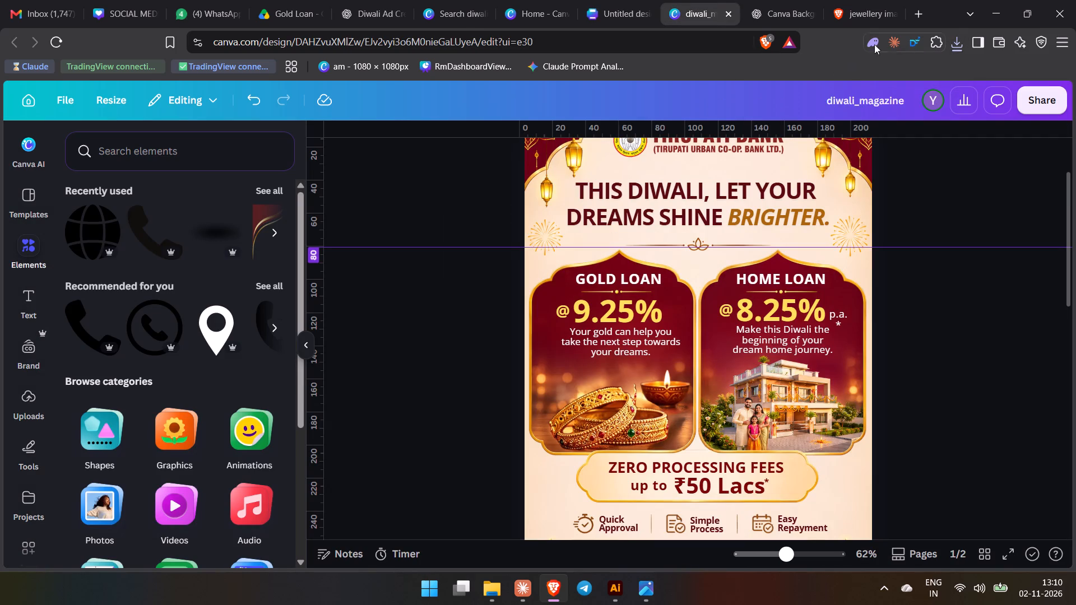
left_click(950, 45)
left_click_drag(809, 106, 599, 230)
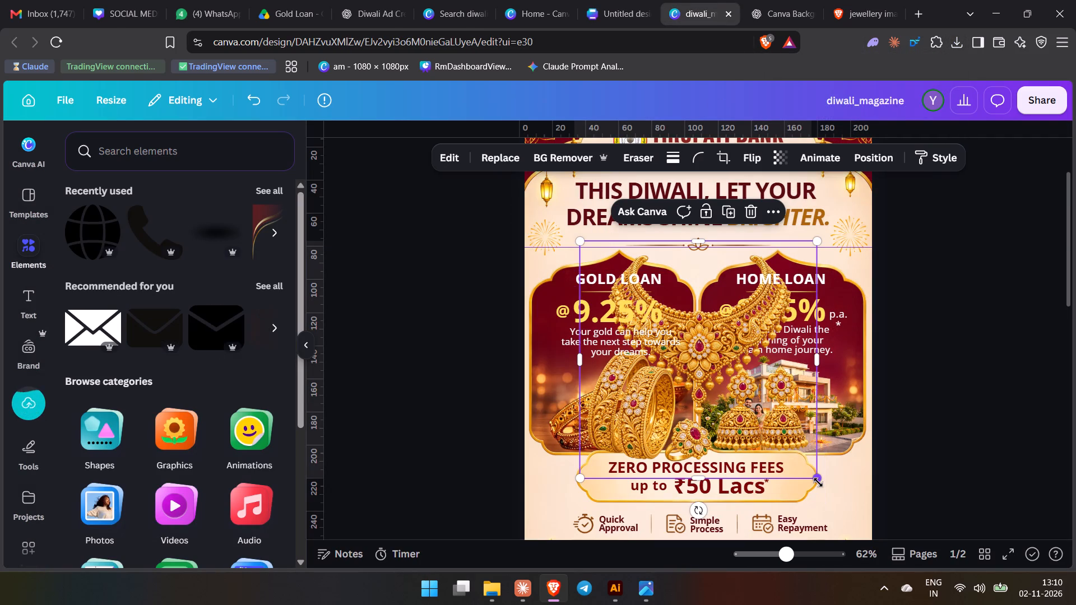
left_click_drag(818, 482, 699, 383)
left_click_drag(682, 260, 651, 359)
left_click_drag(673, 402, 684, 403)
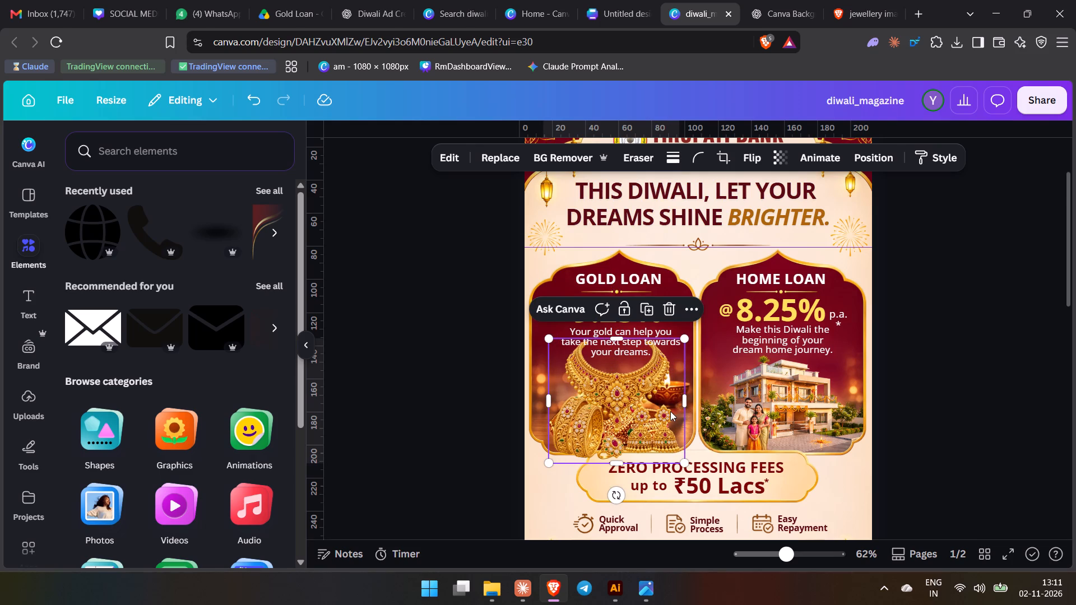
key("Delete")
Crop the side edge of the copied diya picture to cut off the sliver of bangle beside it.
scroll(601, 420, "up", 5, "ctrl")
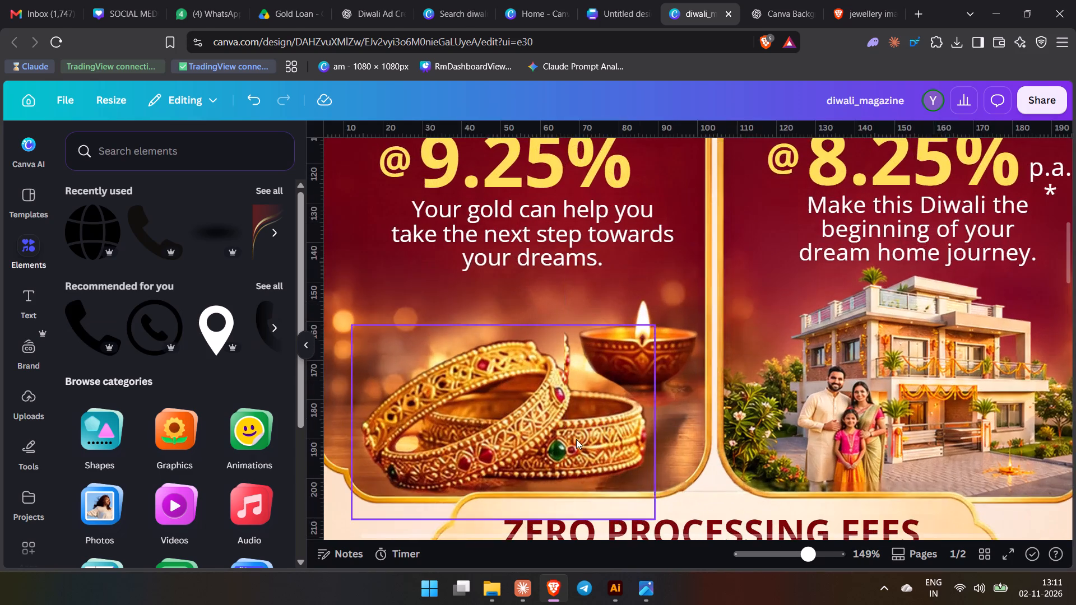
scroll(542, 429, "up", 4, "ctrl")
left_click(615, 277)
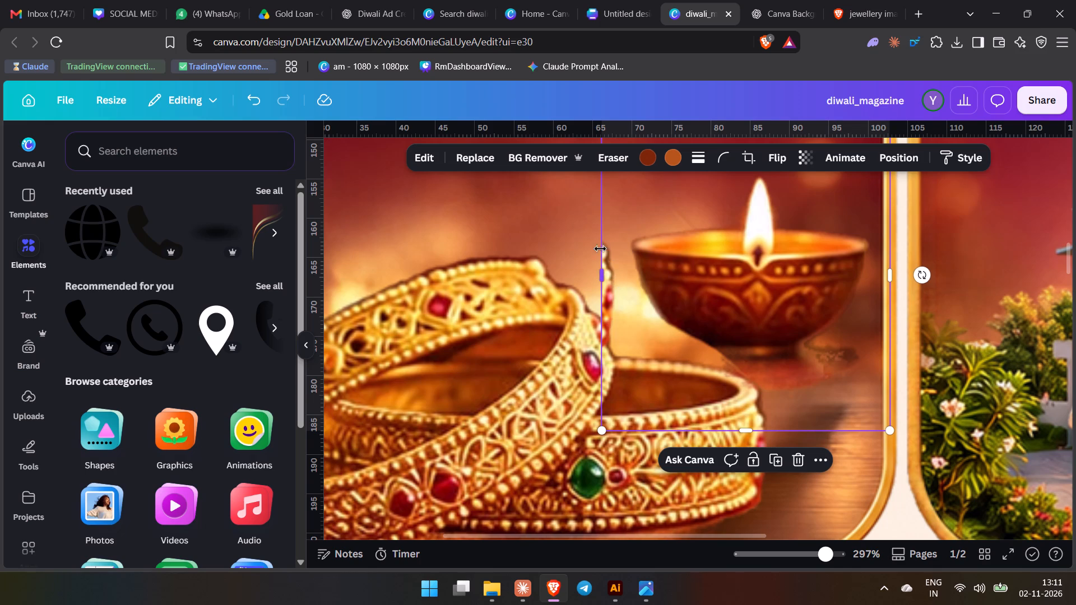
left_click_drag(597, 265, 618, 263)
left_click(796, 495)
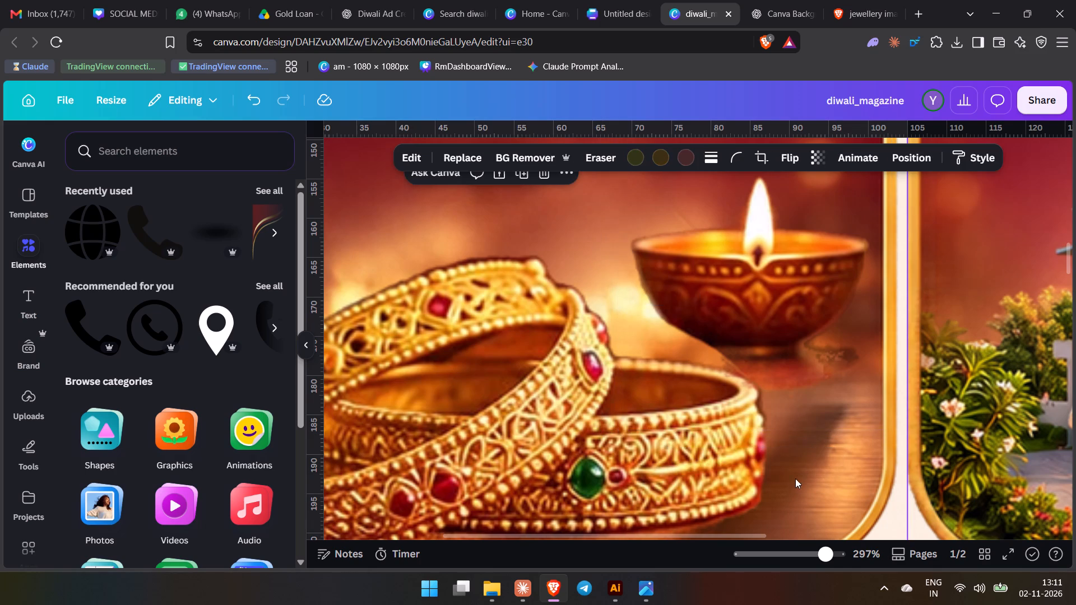
Search the design elements for "diya".
scroll(771, 476, "down", 5, "ctrl")
left_click(139, 157)
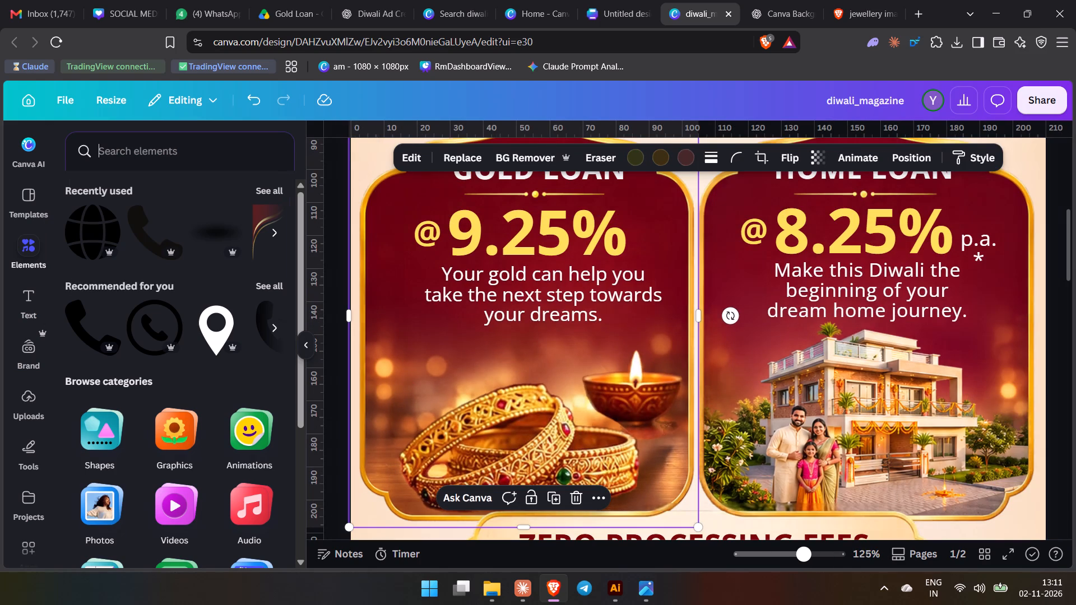
type("diya")
key("Return")
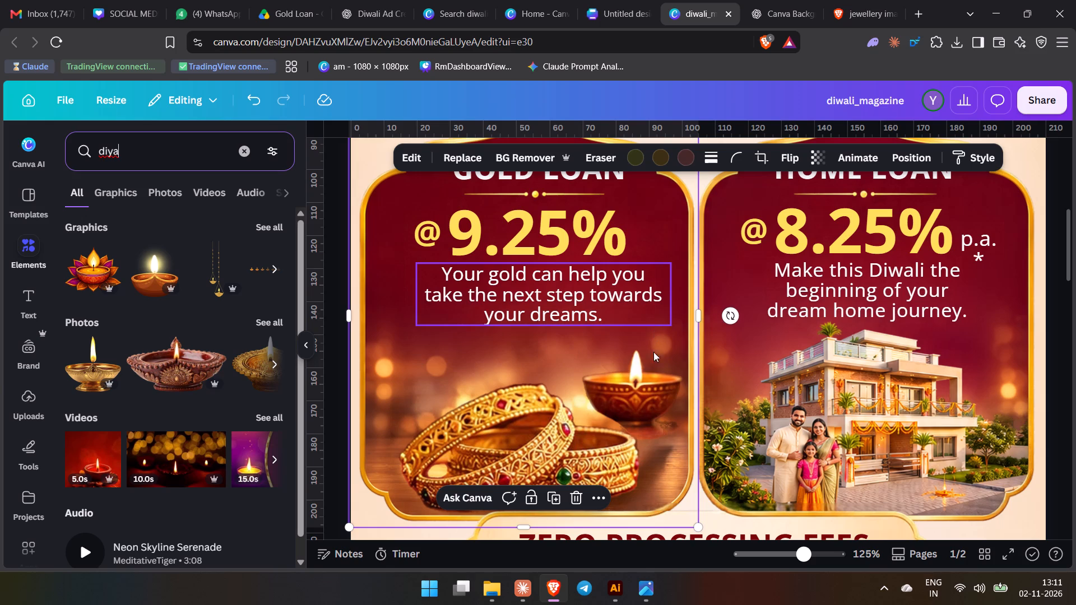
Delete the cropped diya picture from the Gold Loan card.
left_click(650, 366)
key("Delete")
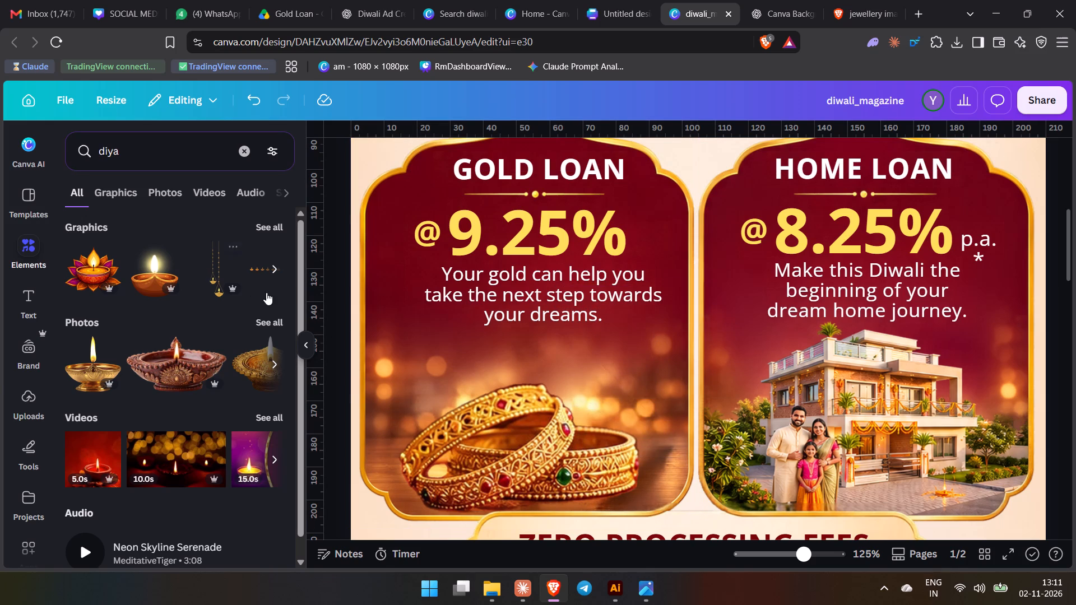
Insert the glowing plain clay diya graphic, scale it down, and position it above the bangles near the Gold Loan card's inner border.
left_click(274, 227)
left_click(176, 291)
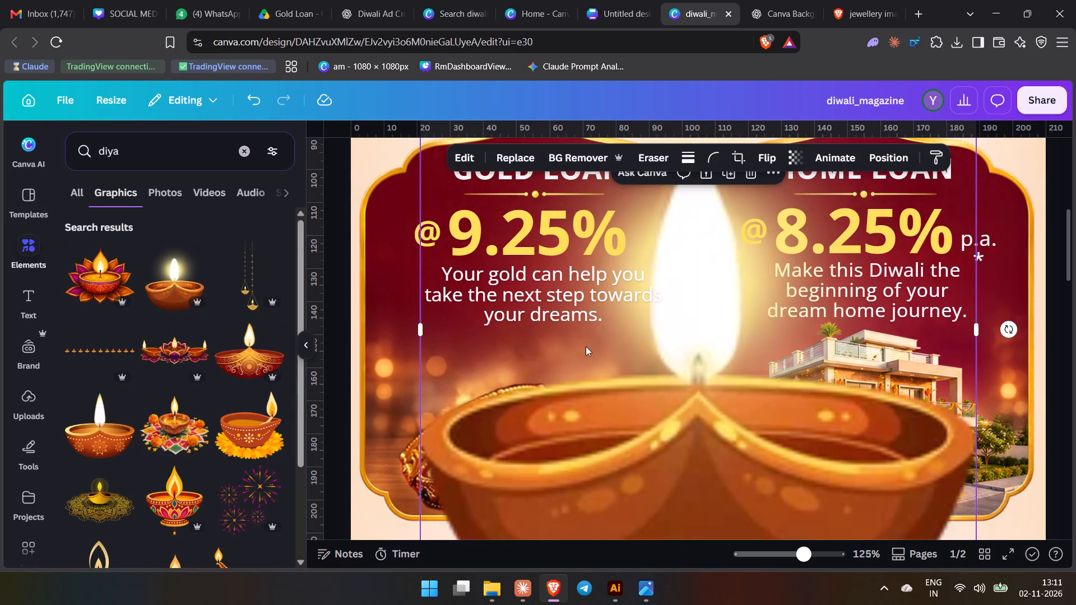
scroll(740, 422, "down", 3, "ctrl")
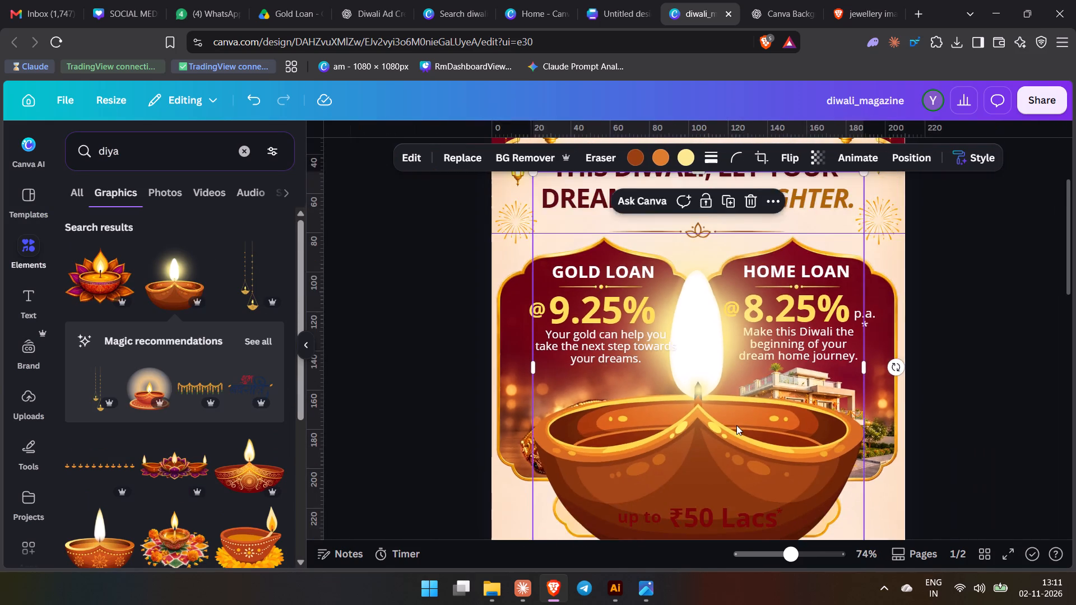
scroll(736, 425, "down", 2, "ctrl")
left_click_drag(819, 523, 631, 338)
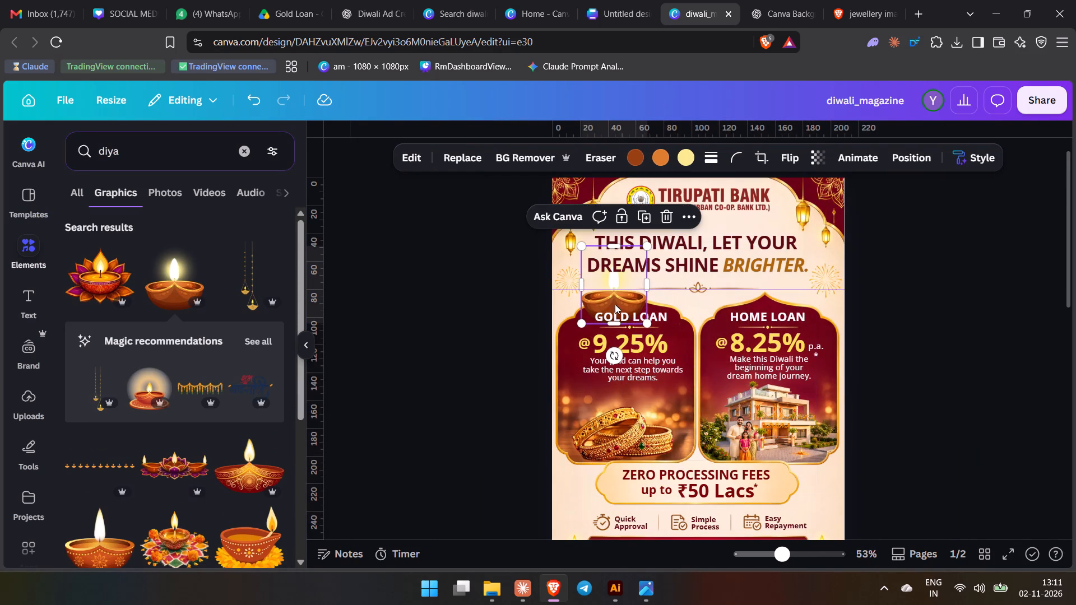
left_click_drag(616, 295, 668, 398)
left_click_drag(698, 425, 679, 399)
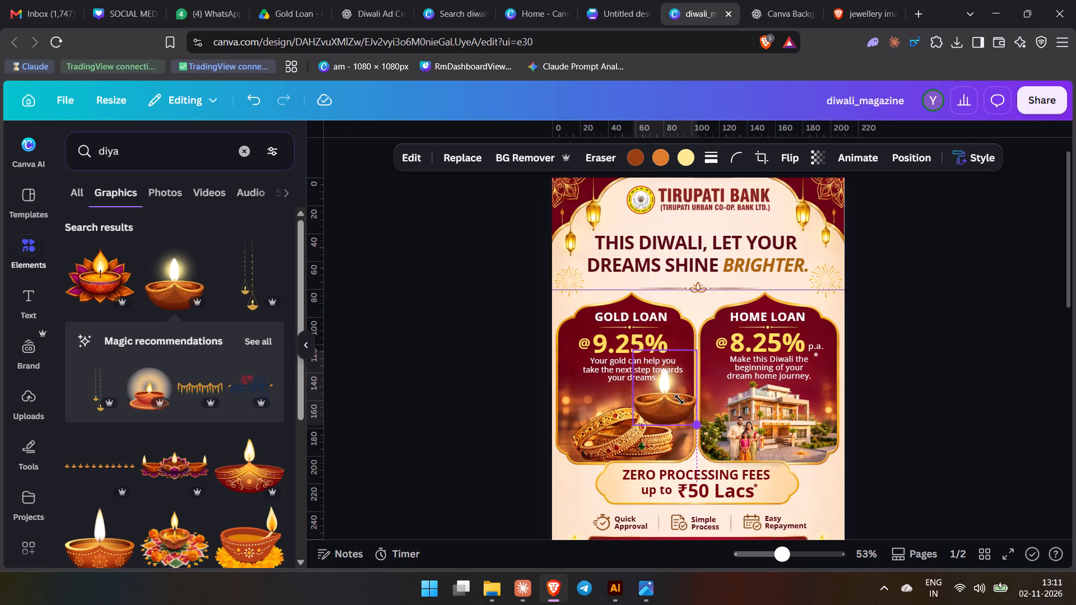
left_click_drag(679, 399, 674, 394)
left_click_drag(660, 380, 676, 405)
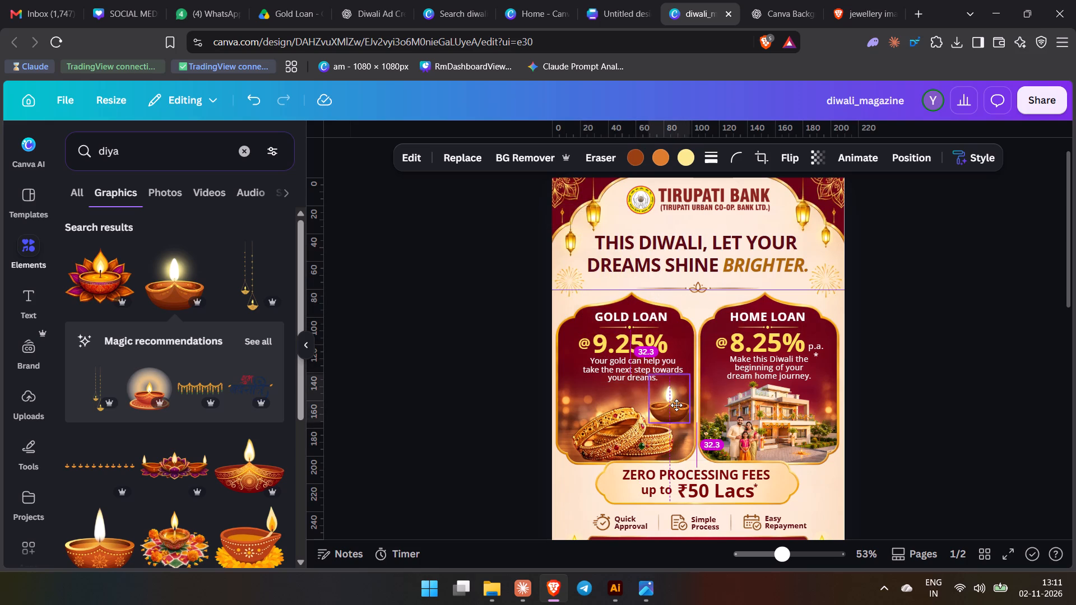
left_click_drag(676, 405, 679, 407)
scroll(670, 415, "up", 9, "ctrl")
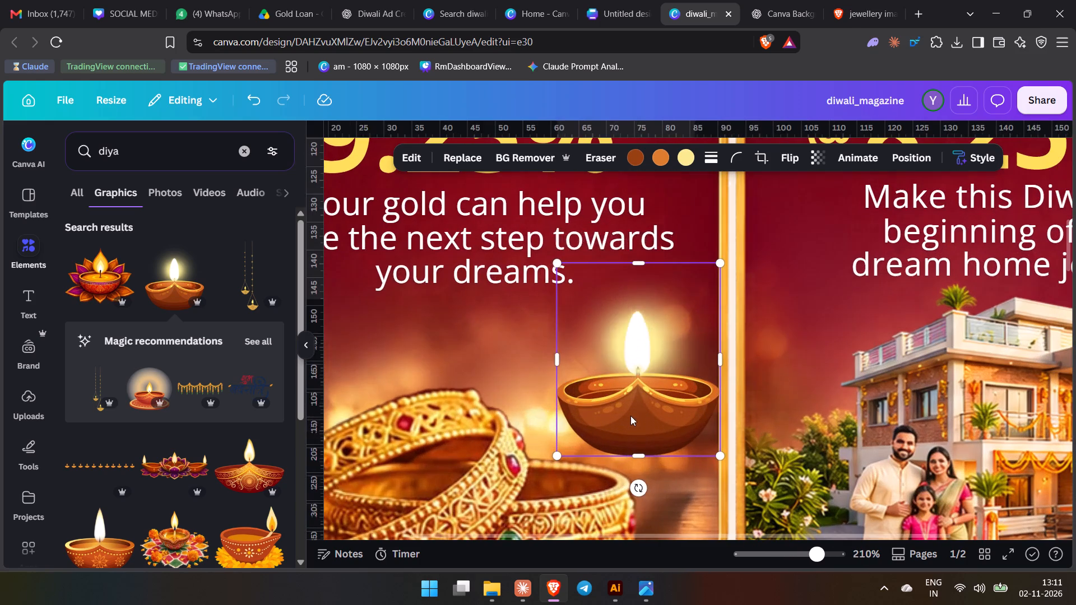
left_click_drag(655, 387, 646, 395)
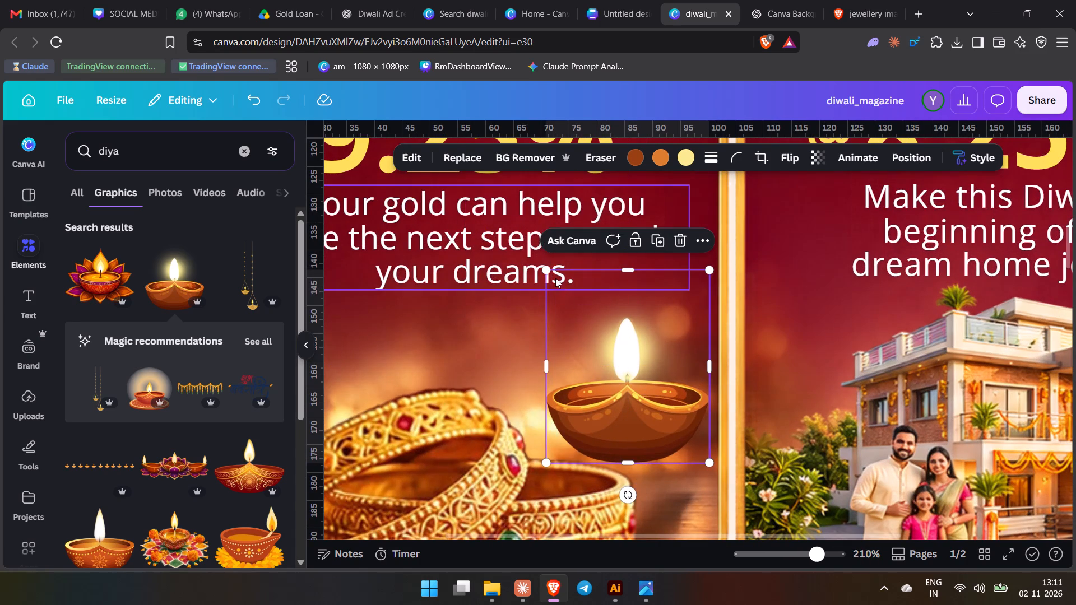
Enlarge the clay diya in the Gold Loan card and stretch it down to about 32.1 by 40.7.
left_click_drag(548, 269, 531, 252)
left_click(629, 392)
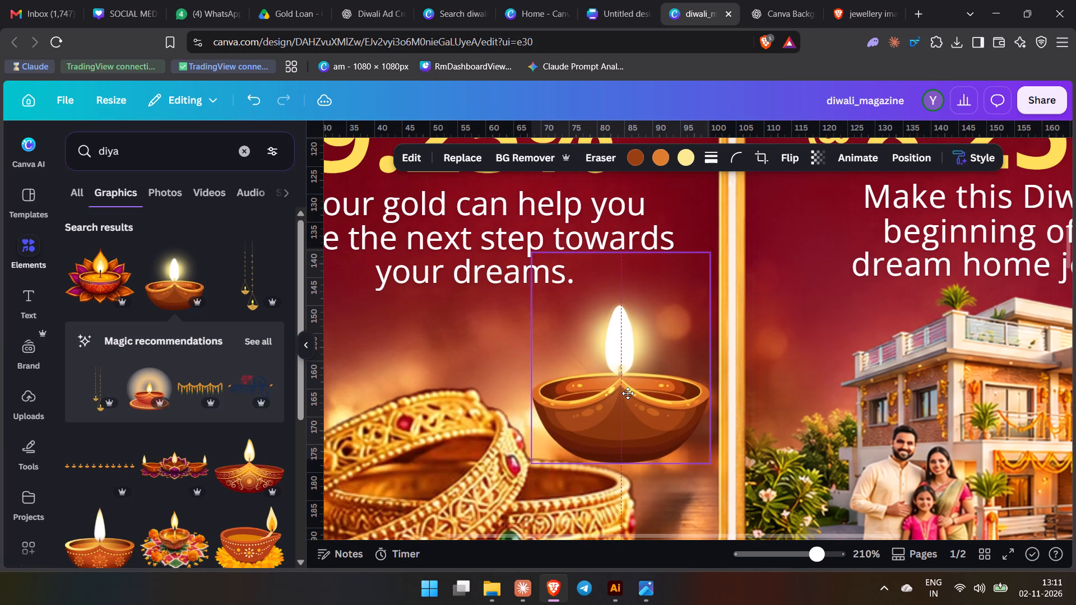
left_click(690, 487)
scroll(688, 483, "down", 8, "ctrl")
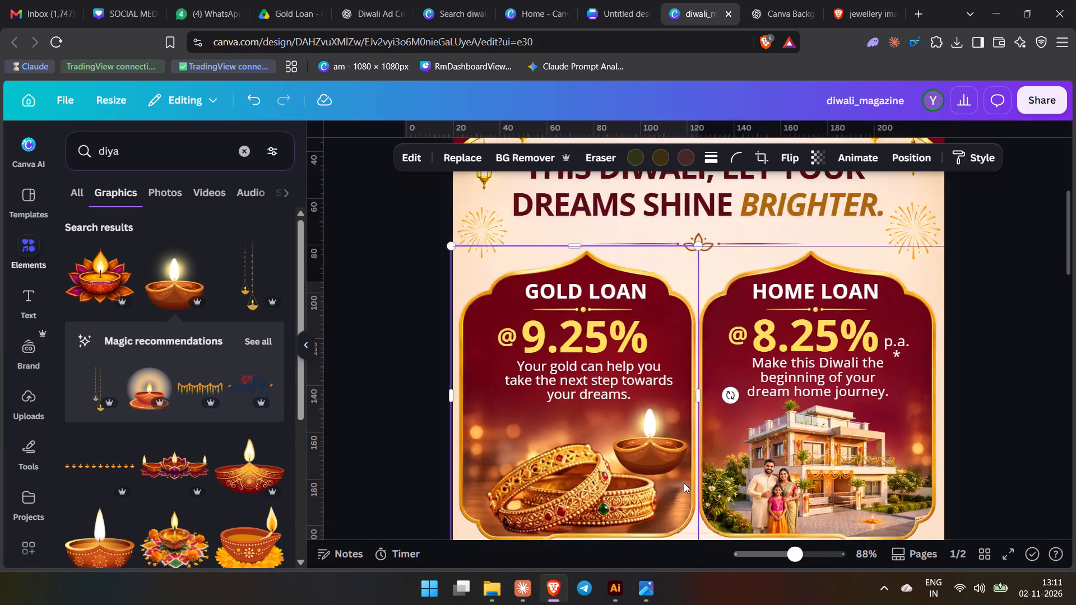
scroll(684, 483, "down", 1, "ctrl")
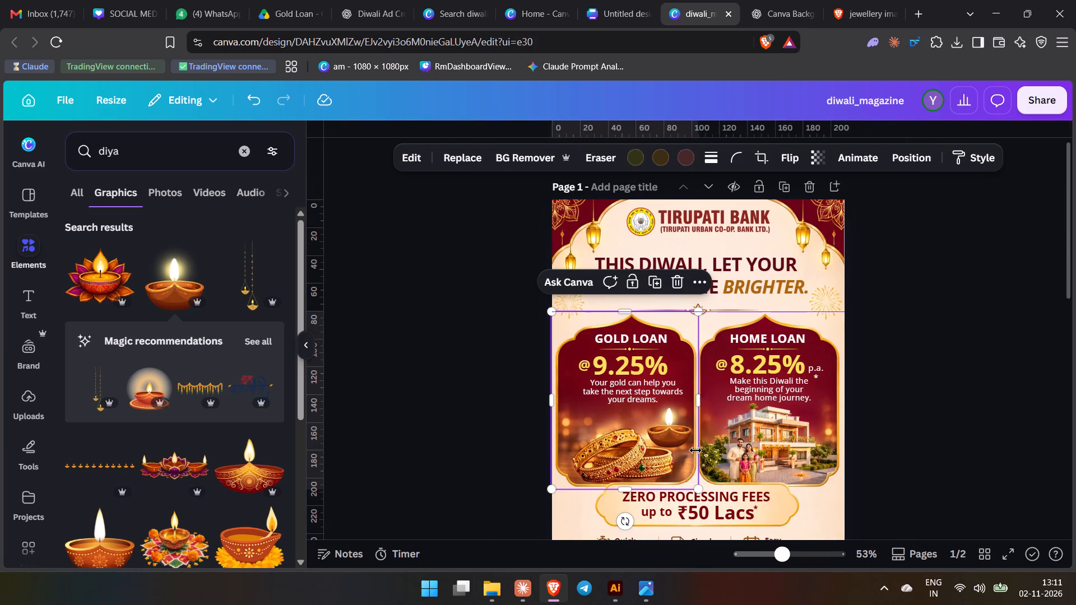
left_click(675, 429)
left_click(671, 446)
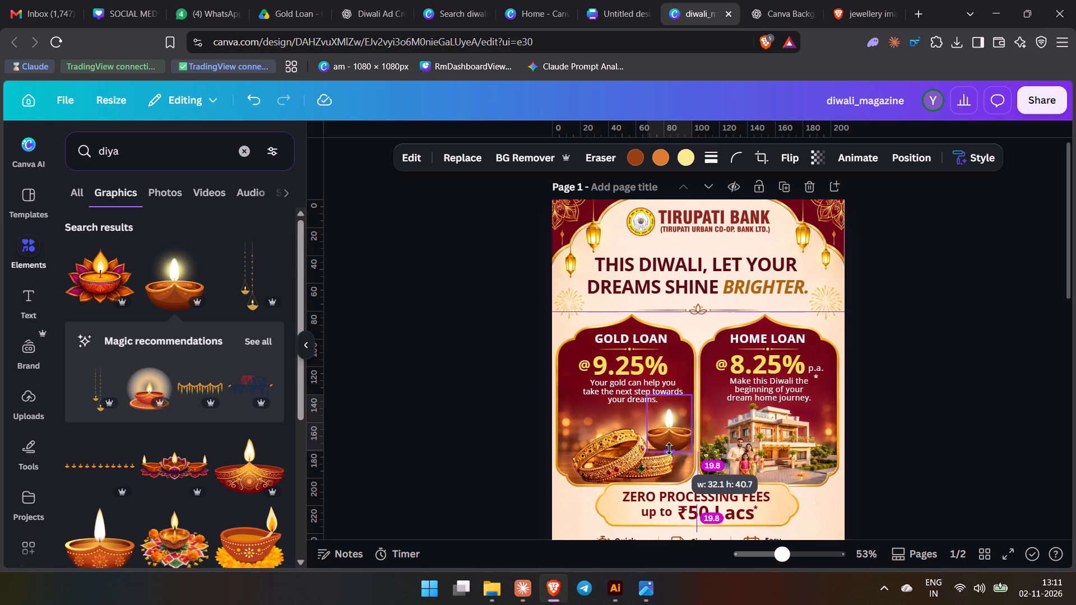
Widen the diya slightly on both sides and nudge it closer to the bangles.
scroll(674, 467, "up", 4, "ctrl")
scroll(597, 462, "up", 4, "ctrl")
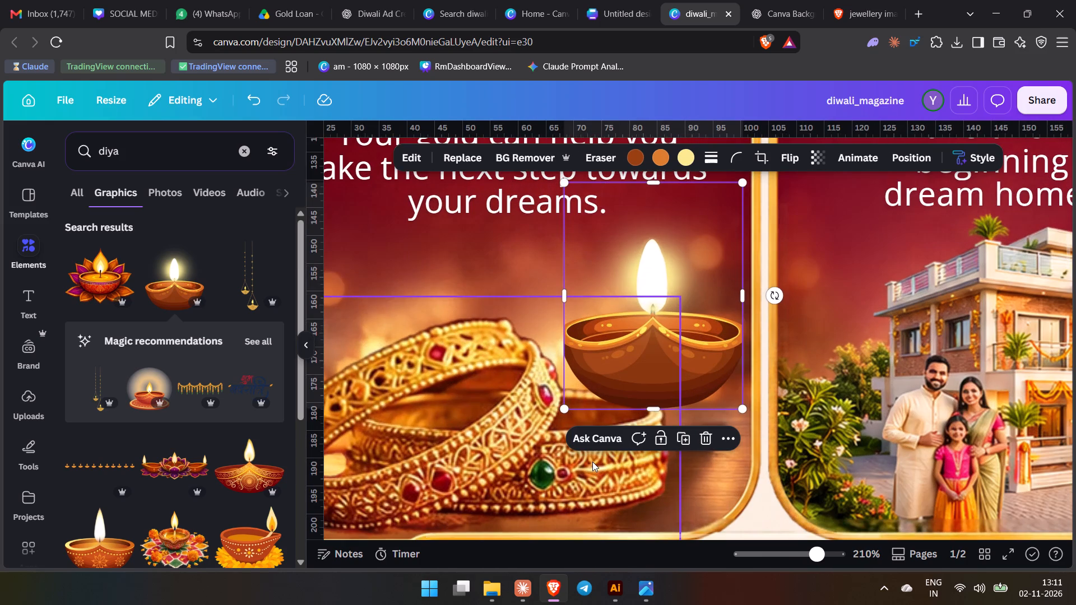
left_click_drag(565, 306, 558, 306)
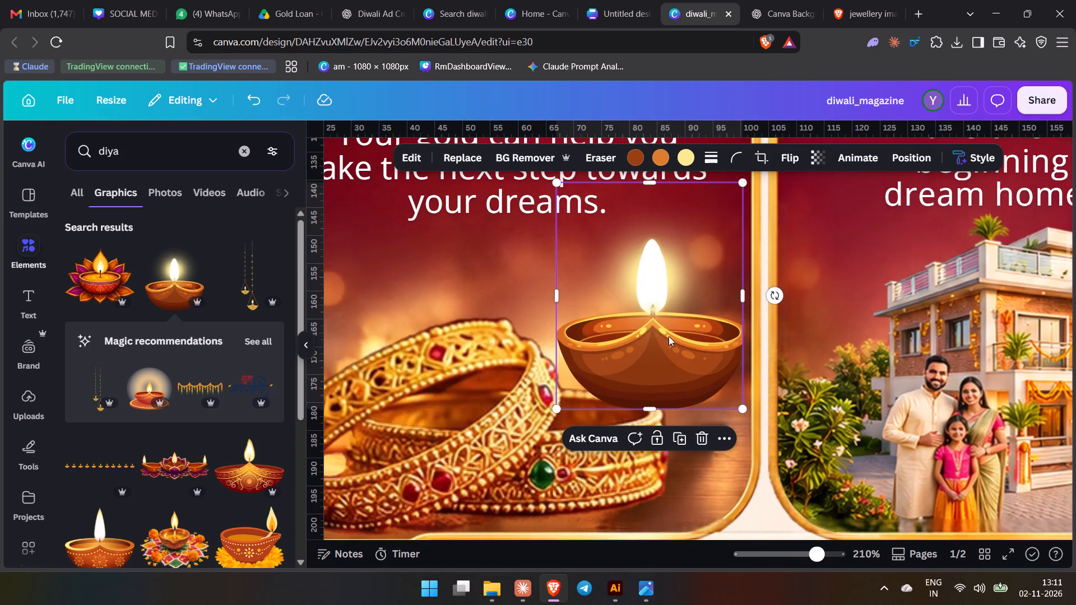
left_click_drag(747, 295, 755, 297)
left_click_drag(681, 352, 680, 352)
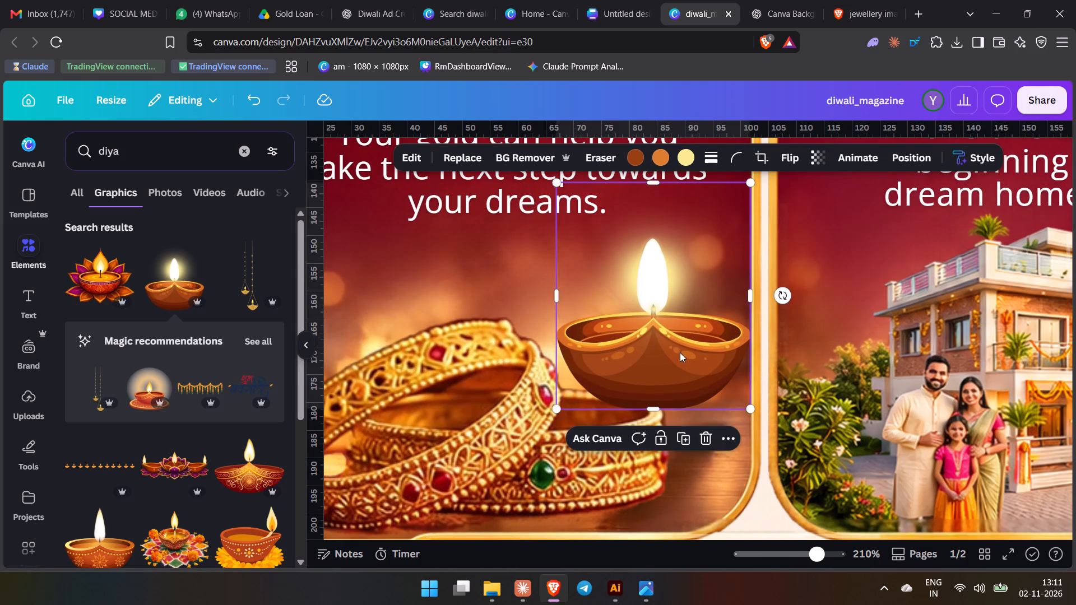
left_click_drag(680, 352, 676, 352)
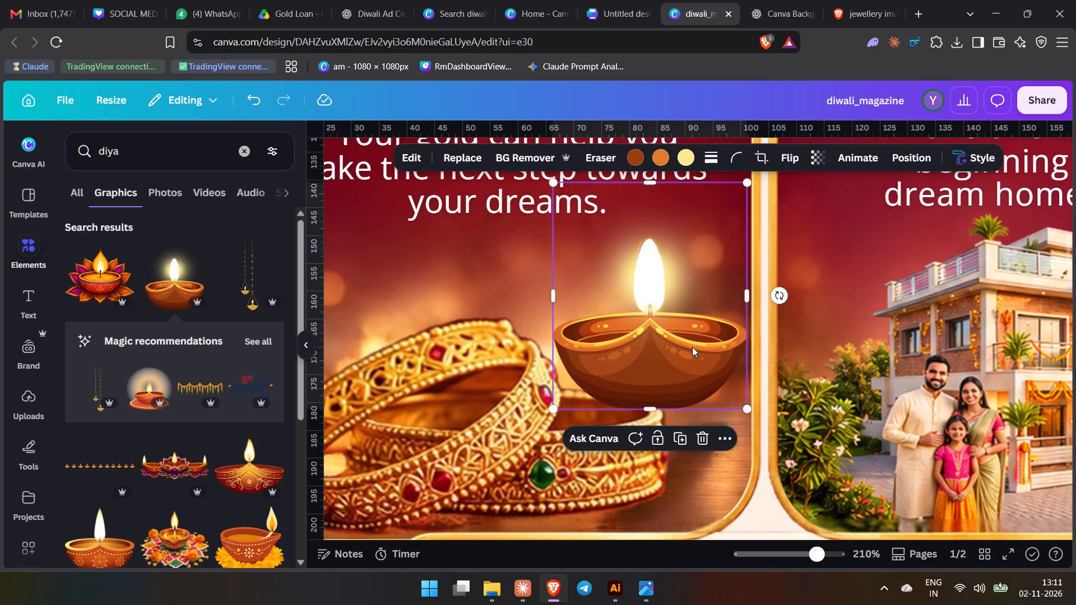
Adjust the diya's layer order so it sits behind the bangles but above the card background.
key("ctrl+bracketleft")
key("ctrl+bracketleft")
key("ctrl+bracketright")
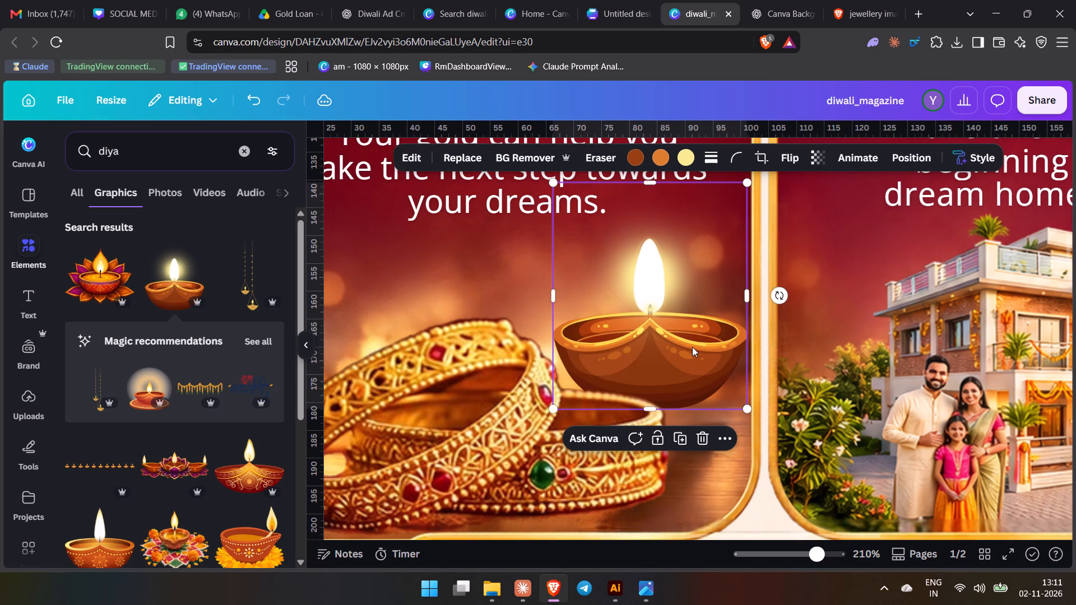
key("Escape")
scroll(633, 508, "down", 4, "ctrl")
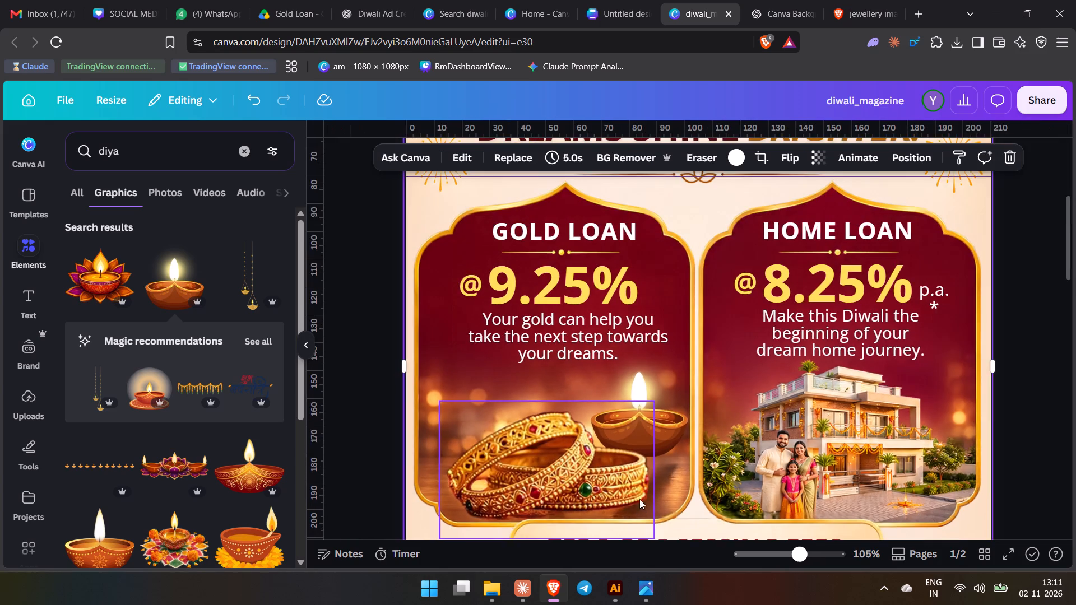
scroll(690, 486, "down", 2, "ctrl")
left_click(995, 451)
scroll(981, 461, "down", 1)
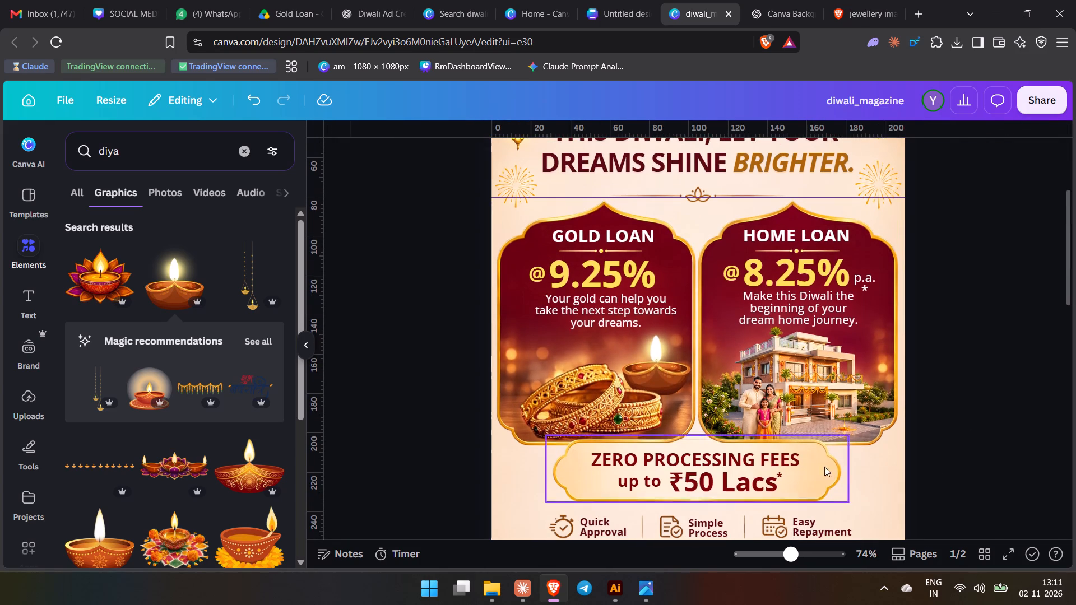
Browse the photo results for "diya".
left_click(76, 193)
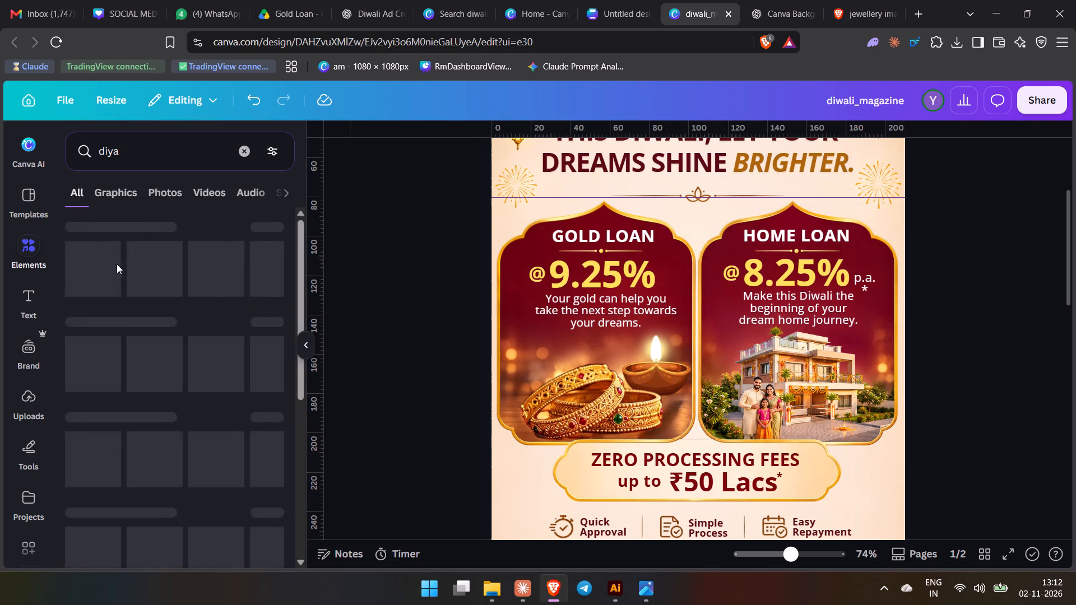
left_click(261, 322)
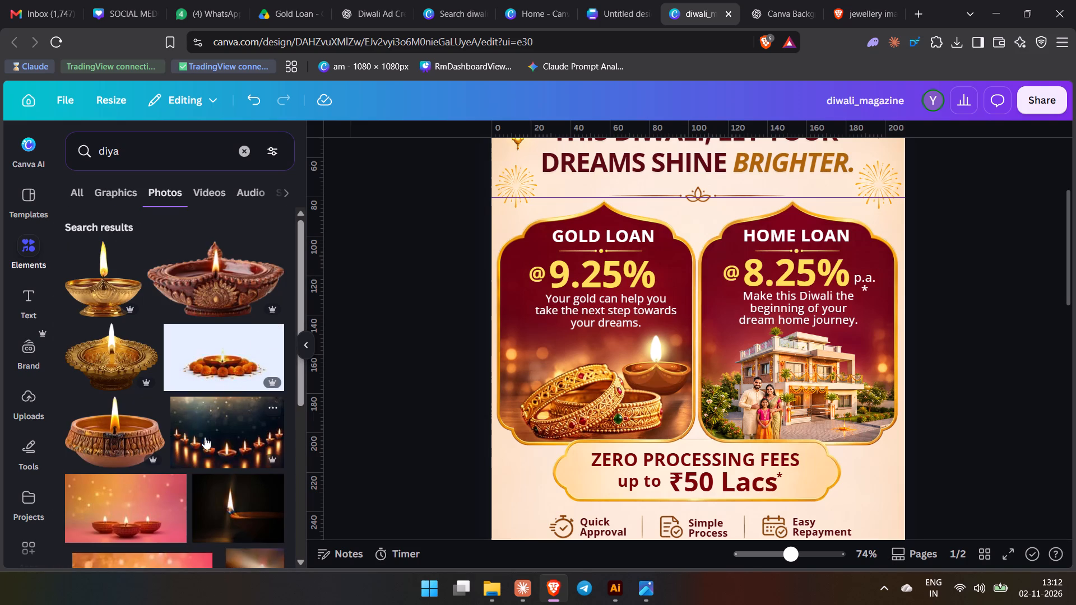
Review the whole ad page from headline to footer, comparing the Gold Loan card with the Home Loan card.
left_click(402, 409)
scroll(402, 409, "up", 1)
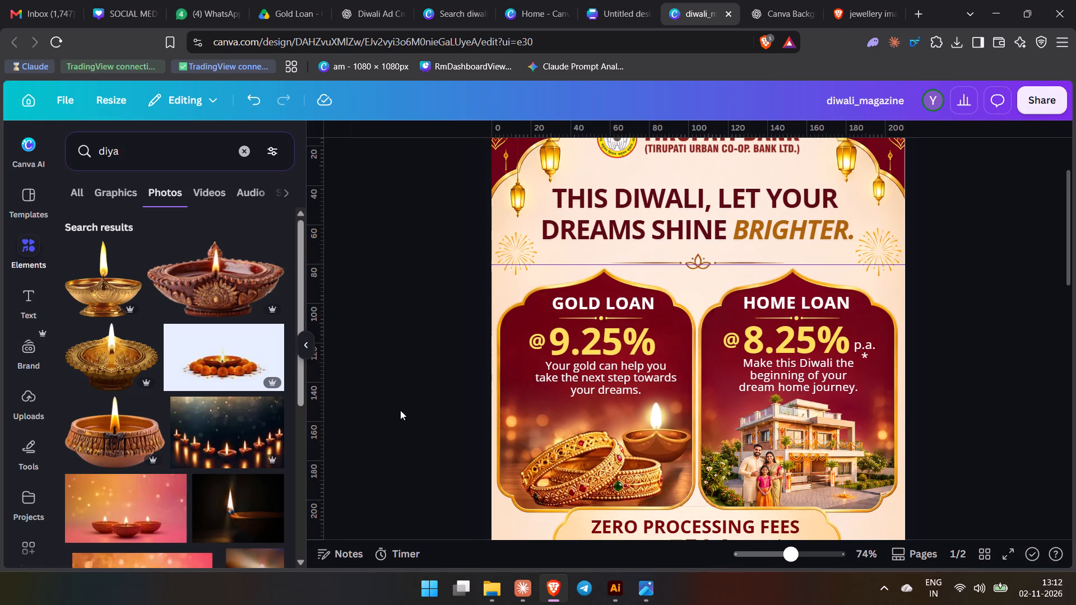
scroll(400, 410, "up", 2)
scroll(396, 414, "down", 3)
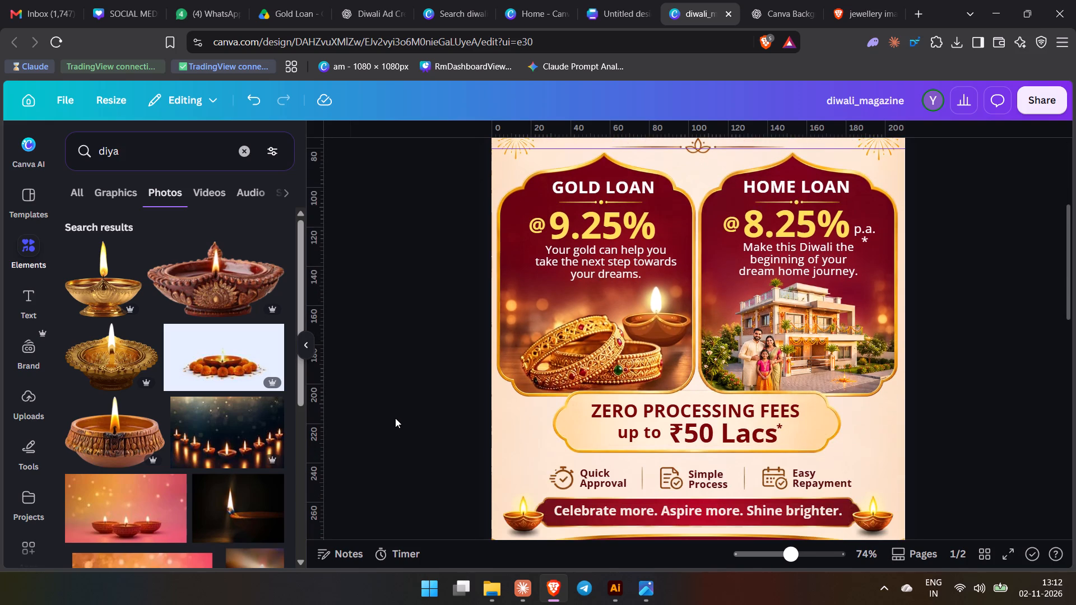
scroll(392, 420, "down", 4)
scroll(391, 420, "up", 2)
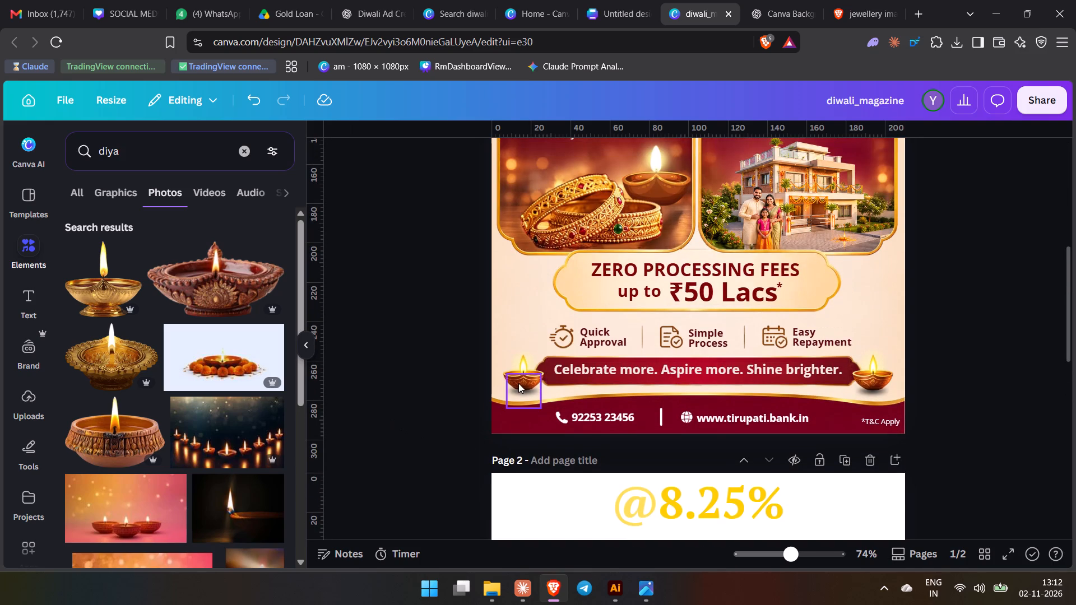
scroll(425, 426, "down", 3)
scroll(425, 426, "up", 4)
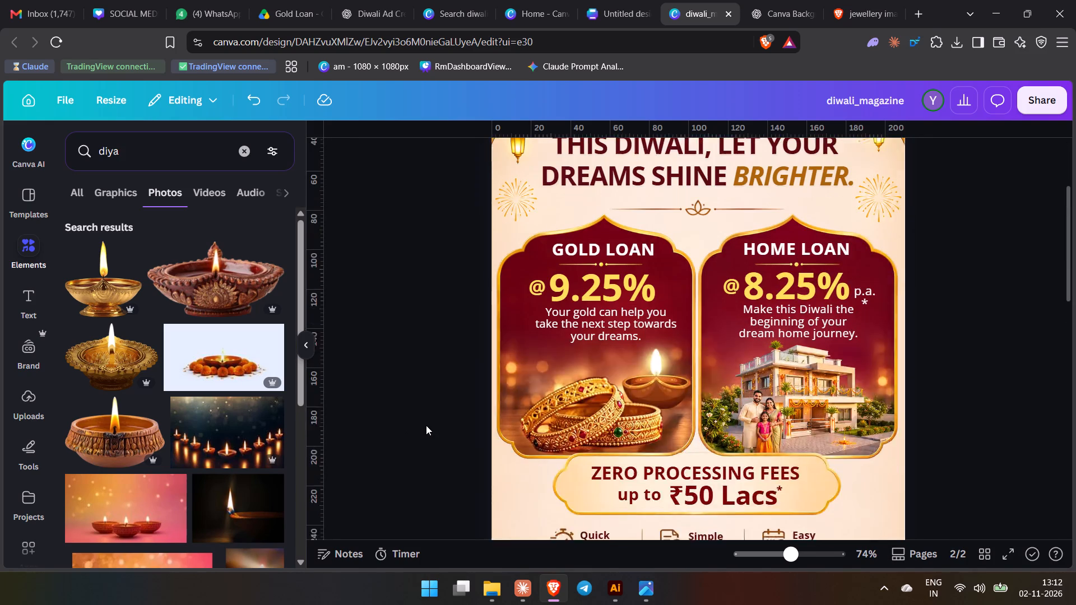
scroll(426, 425, "up", 5)
scroll(733, 238, "up", 5, "ctrl")
scroll(694, 278, "down", 6, "ctrl")
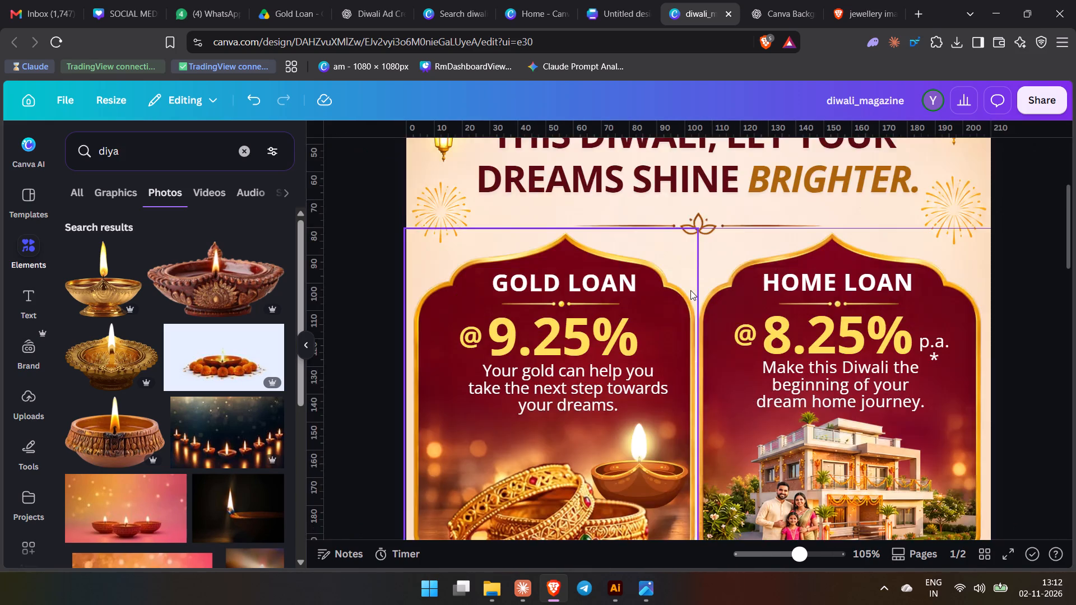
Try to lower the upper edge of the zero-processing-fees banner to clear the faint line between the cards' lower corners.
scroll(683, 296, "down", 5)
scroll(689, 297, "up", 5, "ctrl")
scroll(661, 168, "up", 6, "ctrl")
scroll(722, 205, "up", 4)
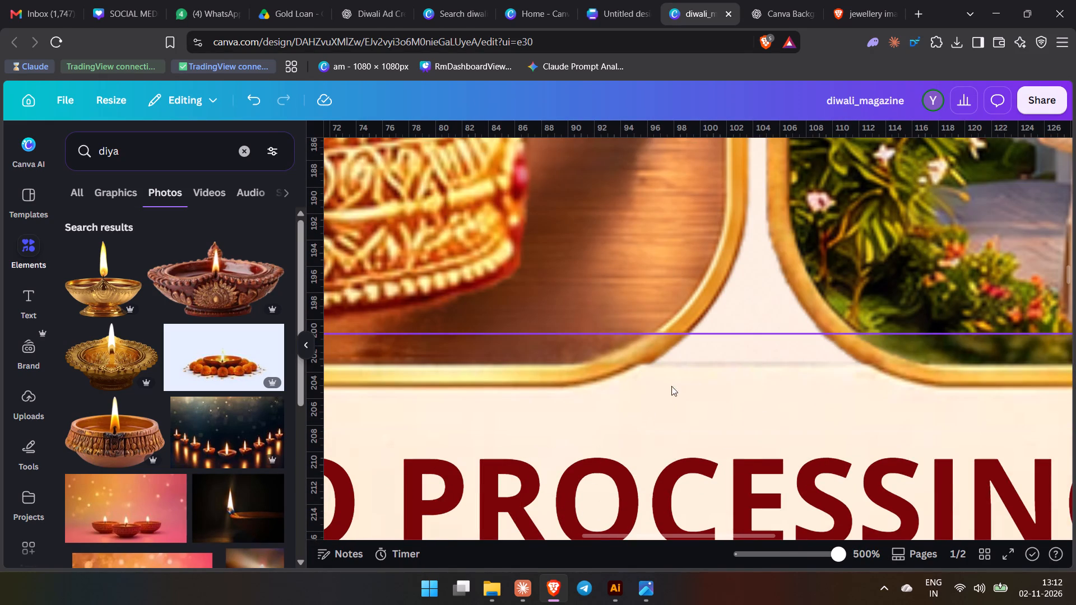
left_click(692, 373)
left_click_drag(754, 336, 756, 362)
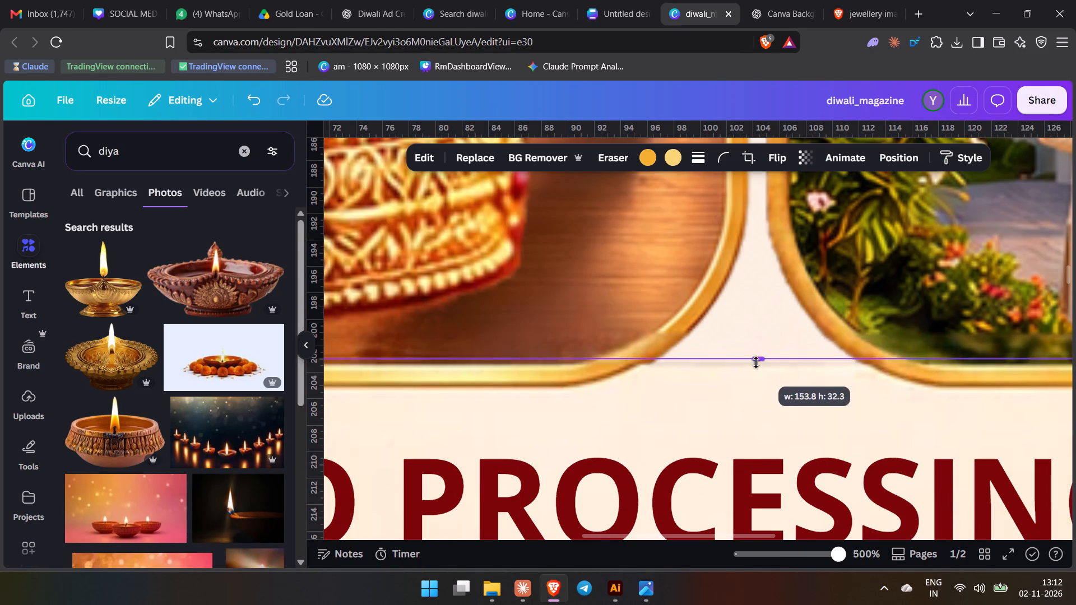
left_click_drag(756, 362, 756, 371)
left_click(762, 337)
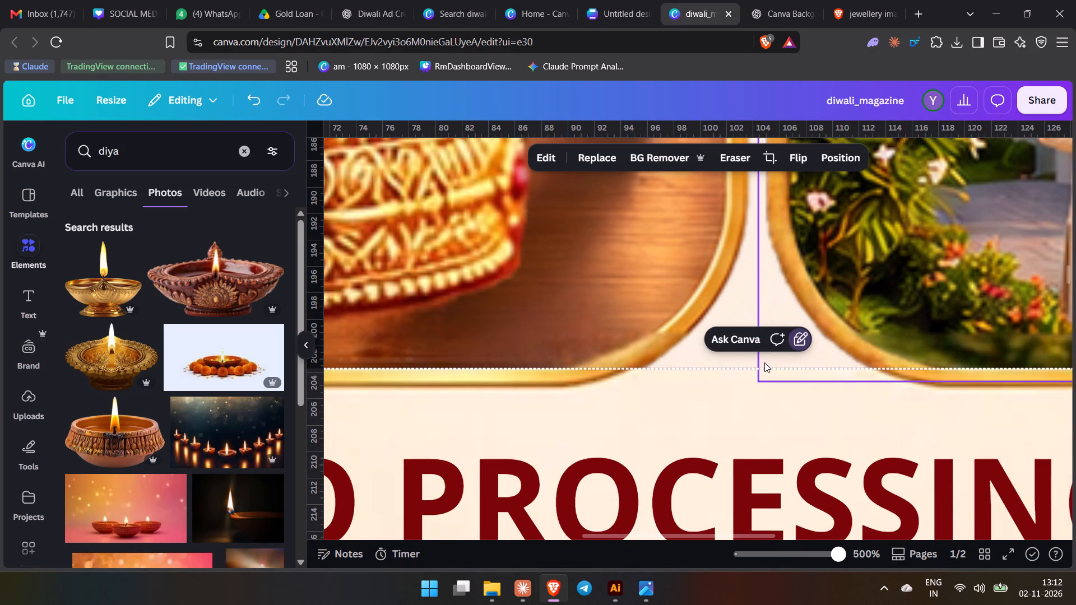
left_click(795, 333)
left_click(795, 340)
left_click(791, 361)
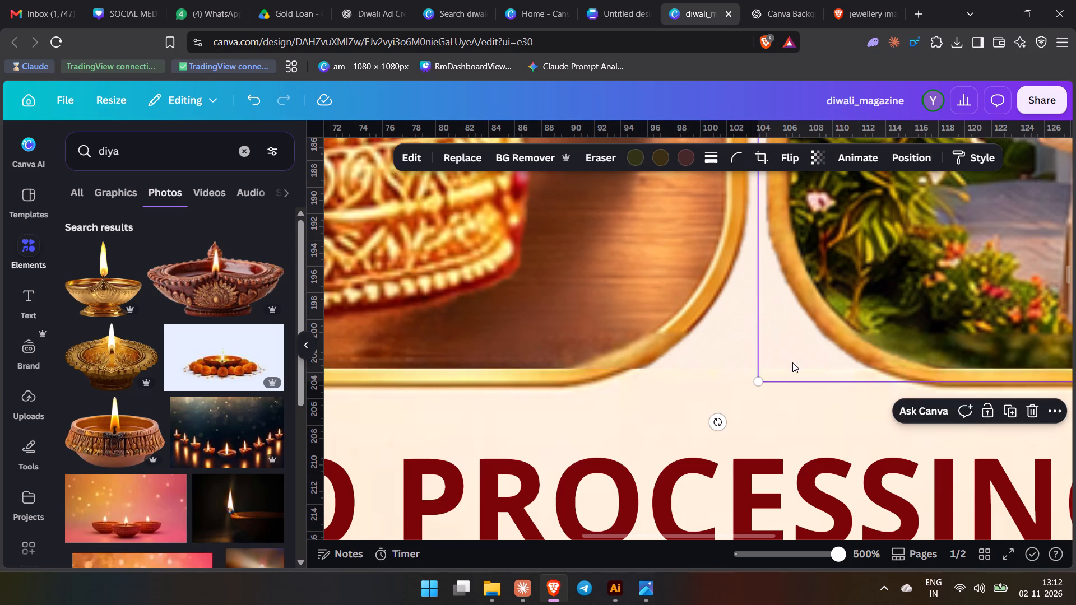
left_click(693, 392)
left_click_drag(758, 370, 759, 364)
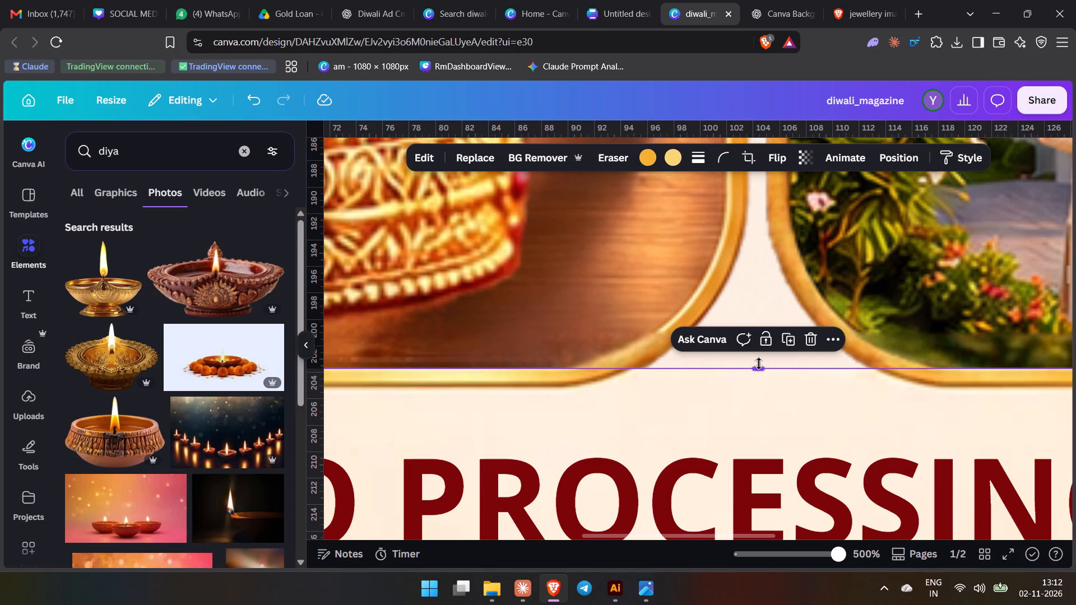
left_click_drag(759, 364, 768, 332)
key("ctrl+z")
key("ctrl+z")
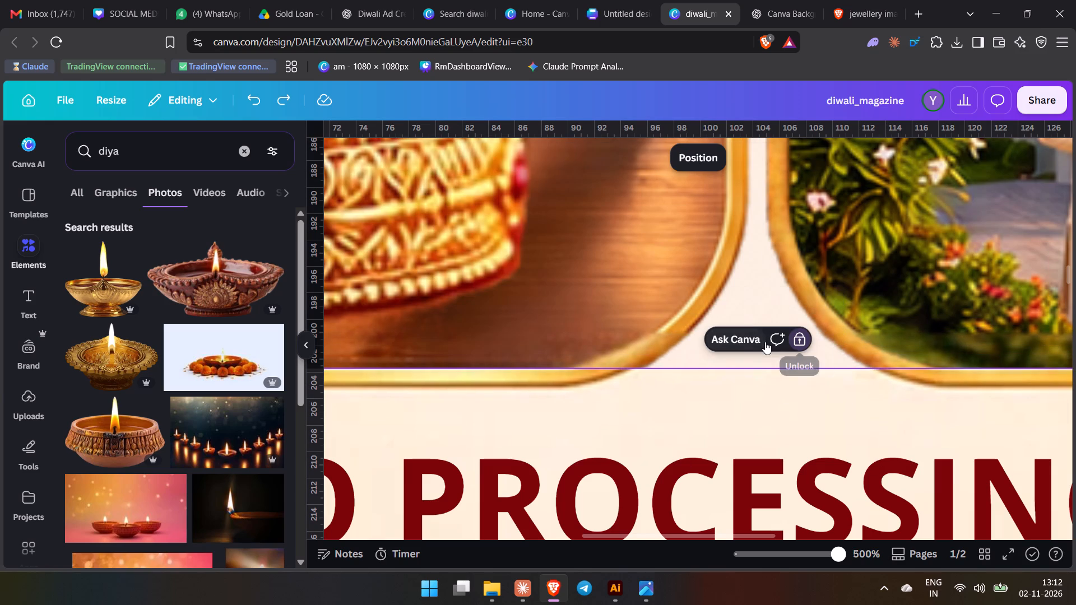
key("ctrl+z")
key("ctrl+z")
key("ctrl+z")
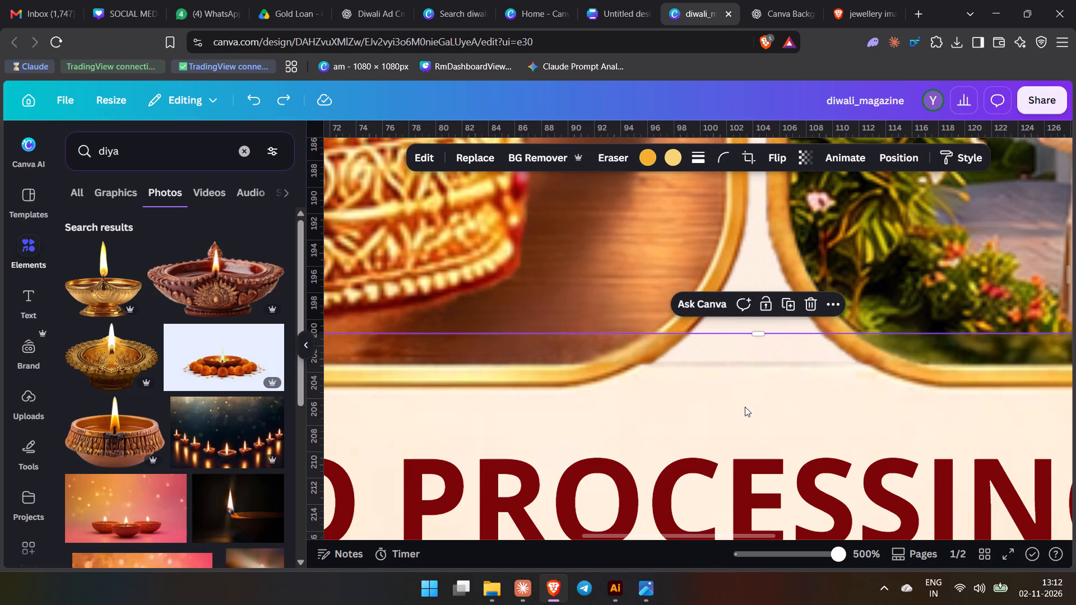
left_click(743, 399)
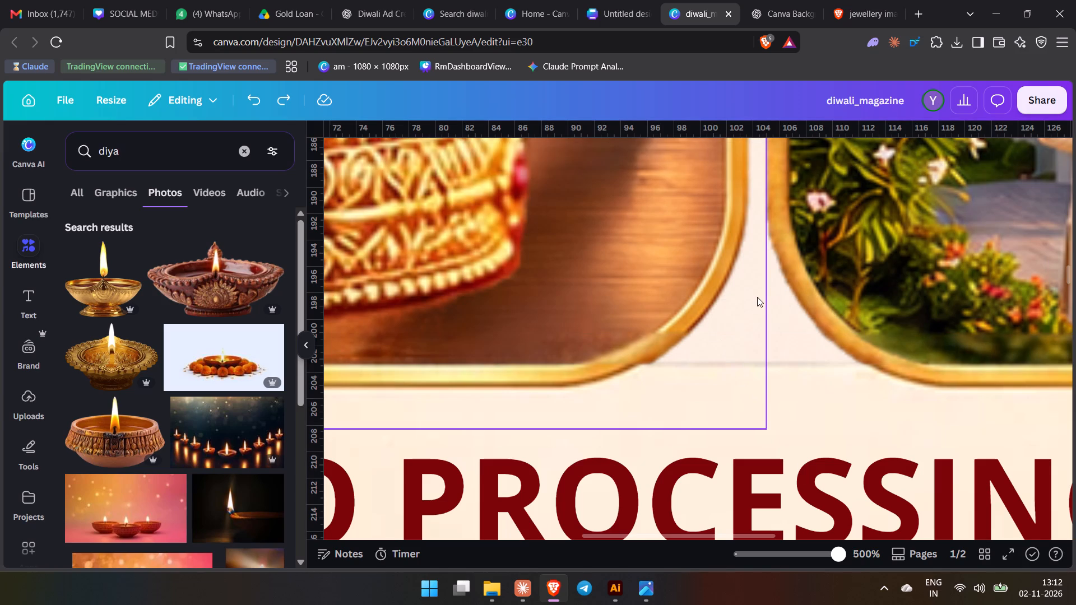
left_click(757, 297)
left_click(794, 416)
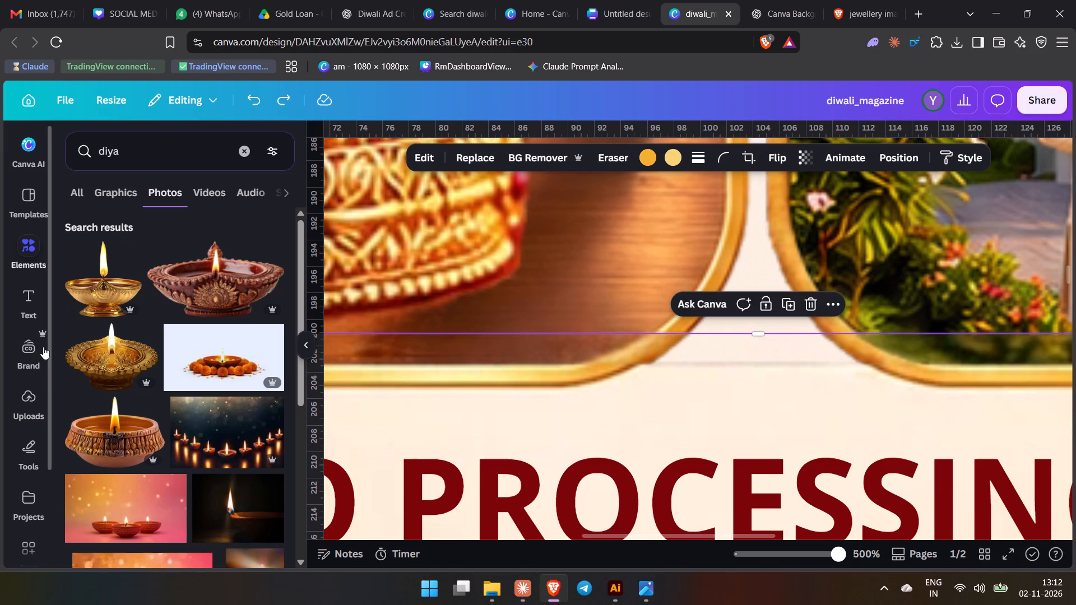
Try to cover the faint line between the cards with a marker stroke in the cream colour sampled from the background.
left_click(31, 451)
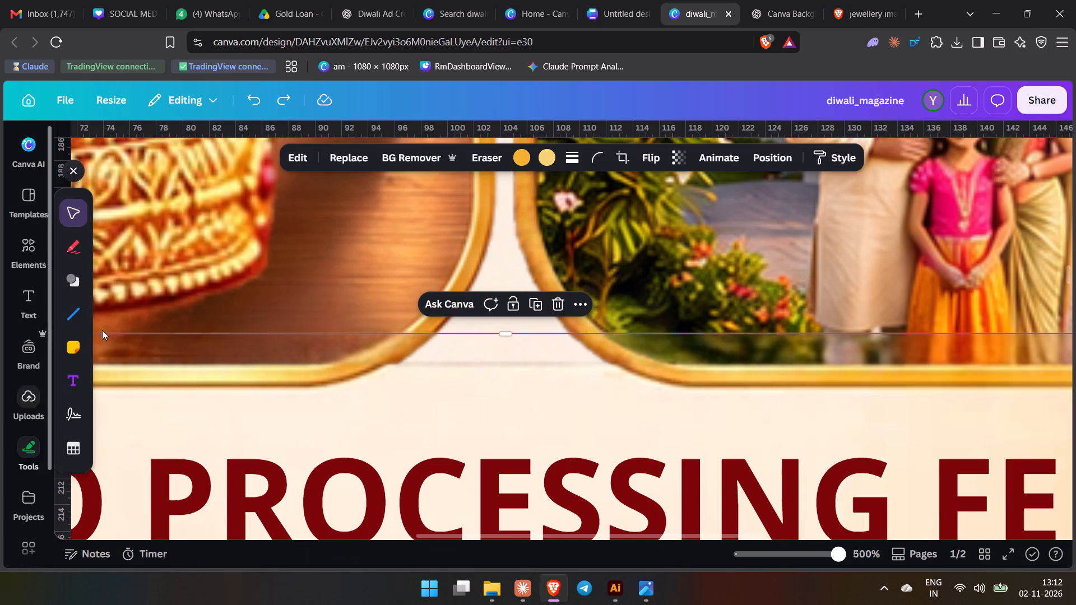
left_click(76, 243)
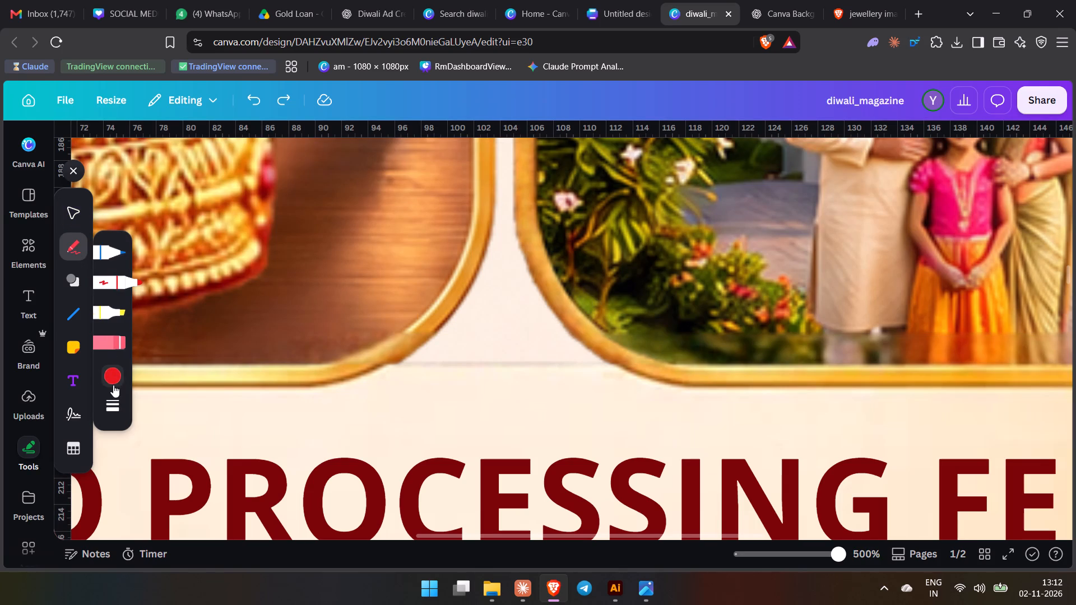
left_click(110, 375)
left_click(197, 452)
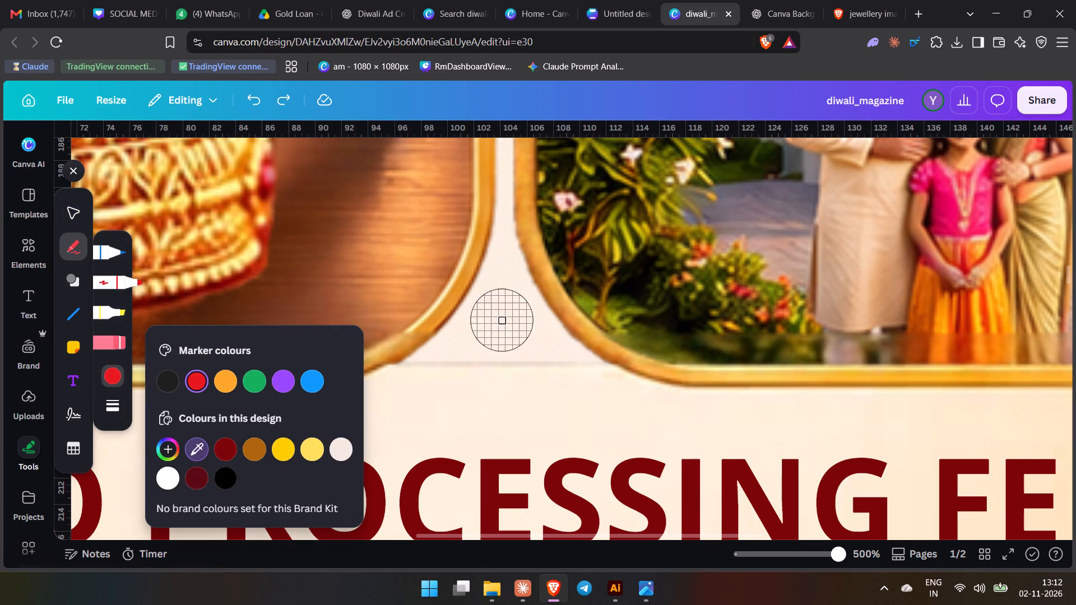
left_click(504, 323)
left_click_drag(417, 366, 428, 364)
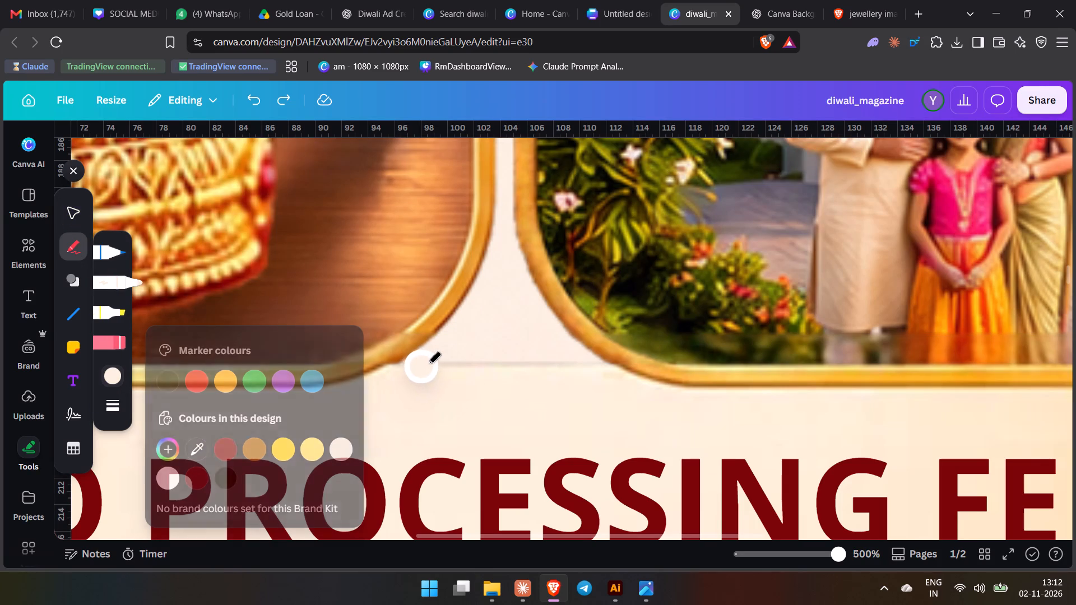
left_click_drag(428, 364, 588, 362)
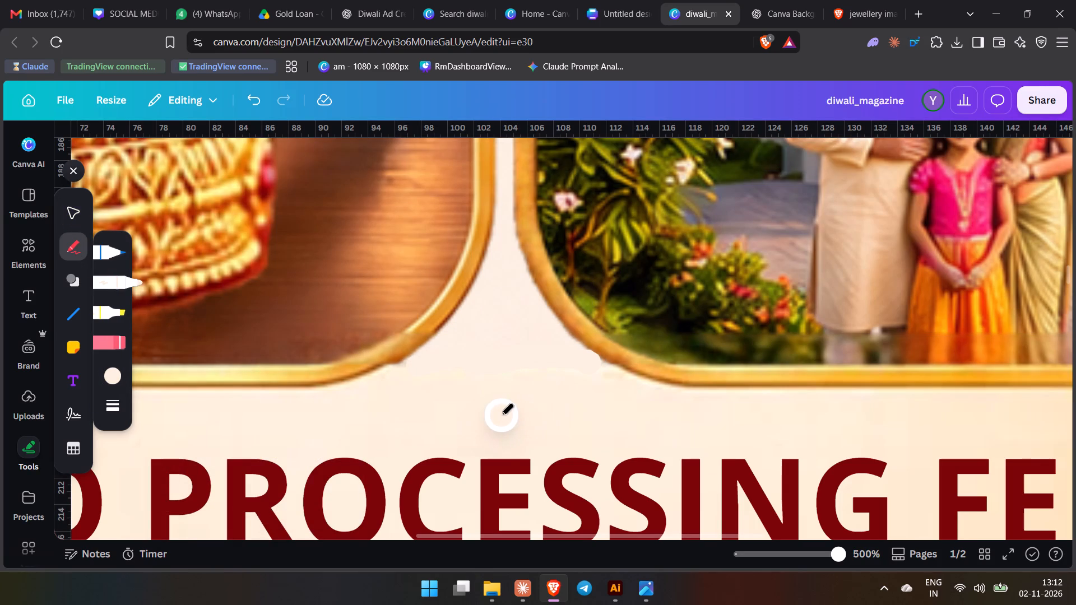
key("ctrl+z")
Cover the faint line between the cards' lower corners with a pen stroke in the cream colour sampled from the gap above it.
scroll(547, 372, "up", 5, "ctrl")
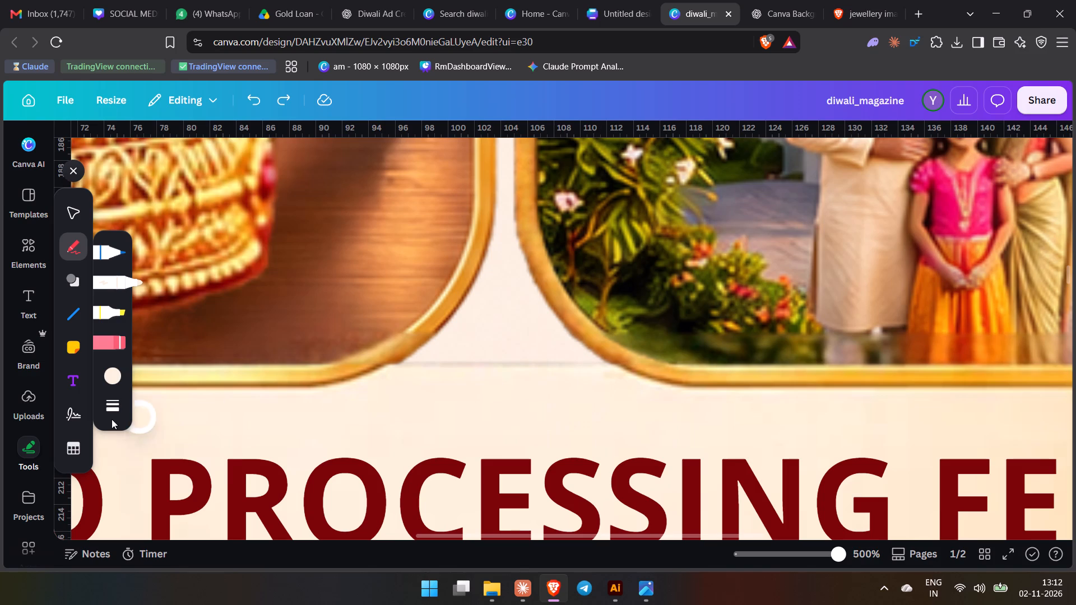
left_click(112, 257)
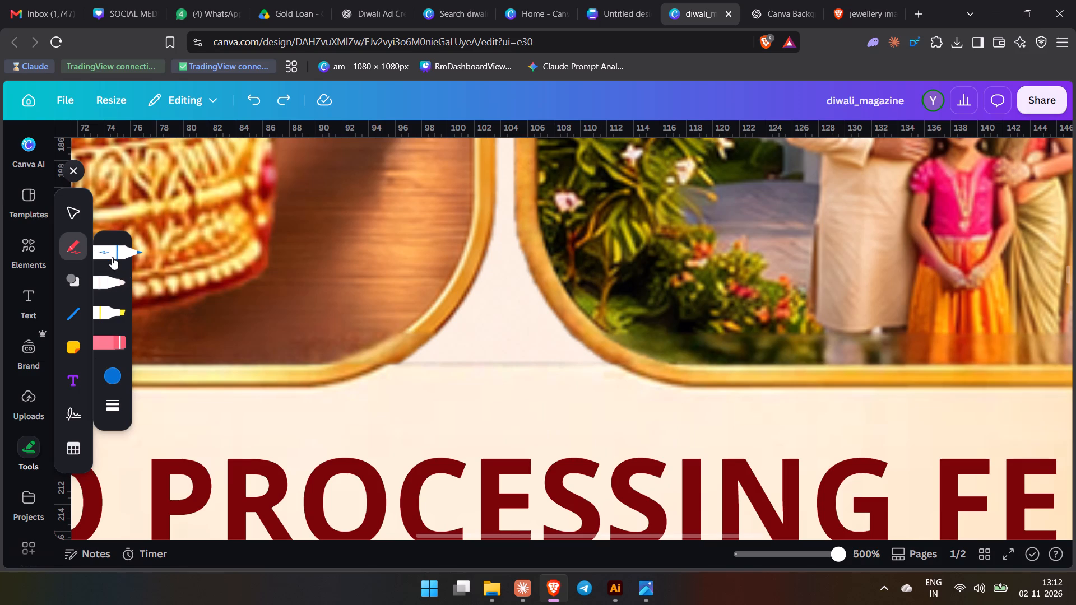
left_click(109, 381)
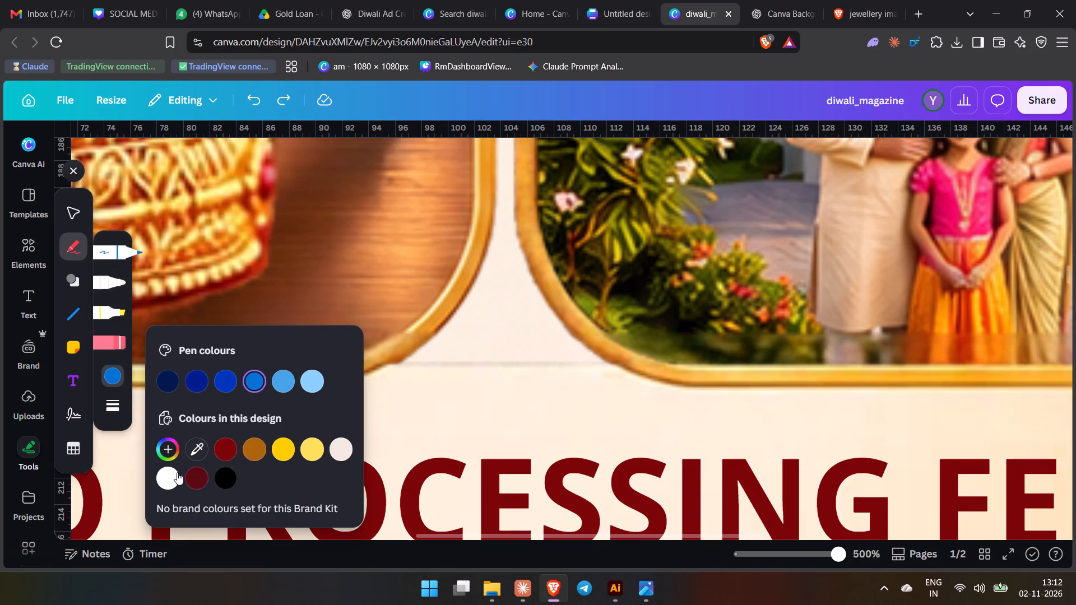
left_click(194, 447)
left_click(503, 325)
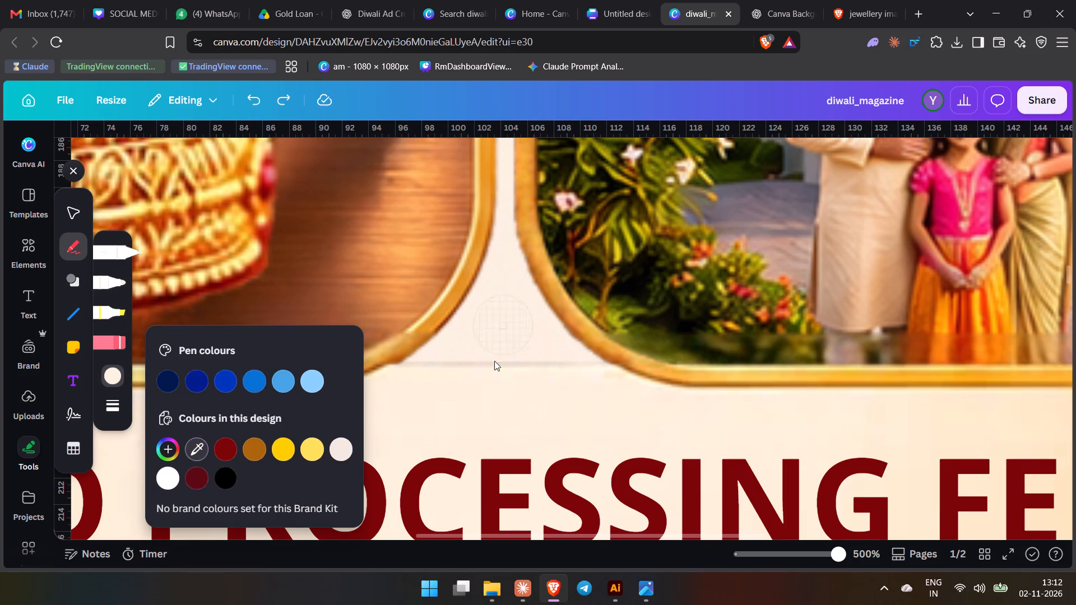
left_click_drag(464, 364, 572, 363)
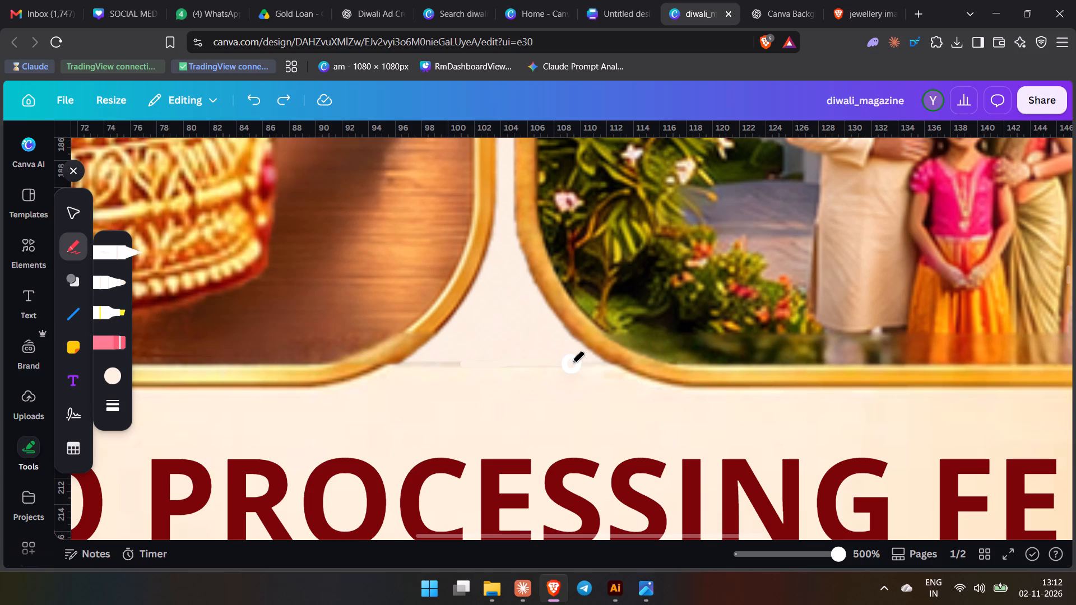
left_click_drag(572, 363, 562, 375)
left_click_drag(562, 375, 565, 379)
Paint over the remaining bits of the faint line from the Gold Loan card's corner to the Home Loan card's corner in cream.
scroll(481, 393, "up", 5, "ctrl")
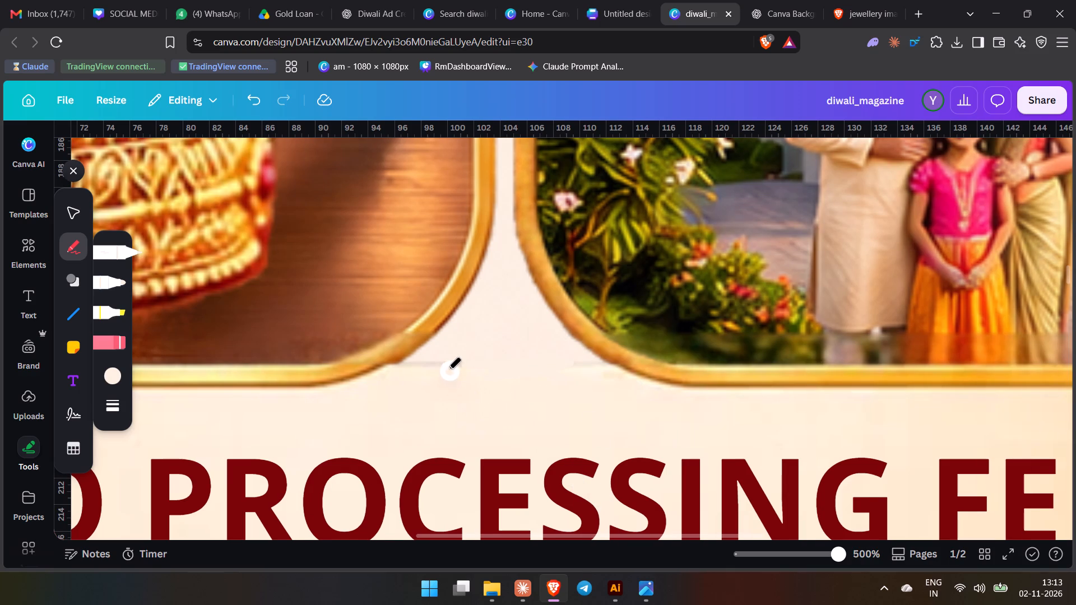
left_click(409, 370)
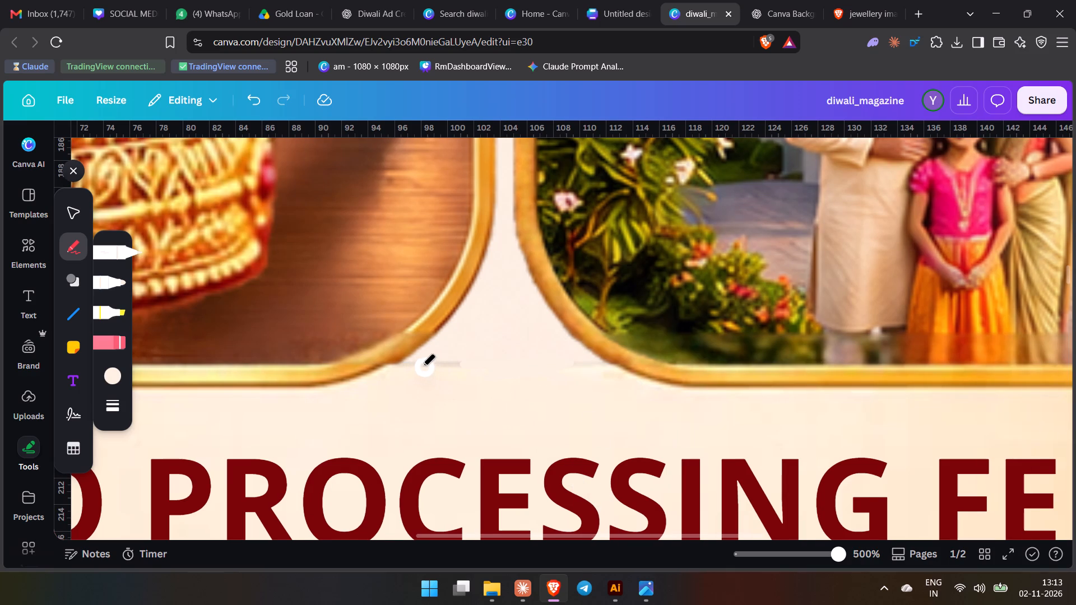
left_click(423, 366)
left_click_drag(434, 367, 442, 366)
left_click_drag(444, 366, 452, 365)
left_click_drag(456, 364, 466, 363)
left_click_drag(464, 361, 433, 368)
left_click_drag(433, 368, 402, 378)
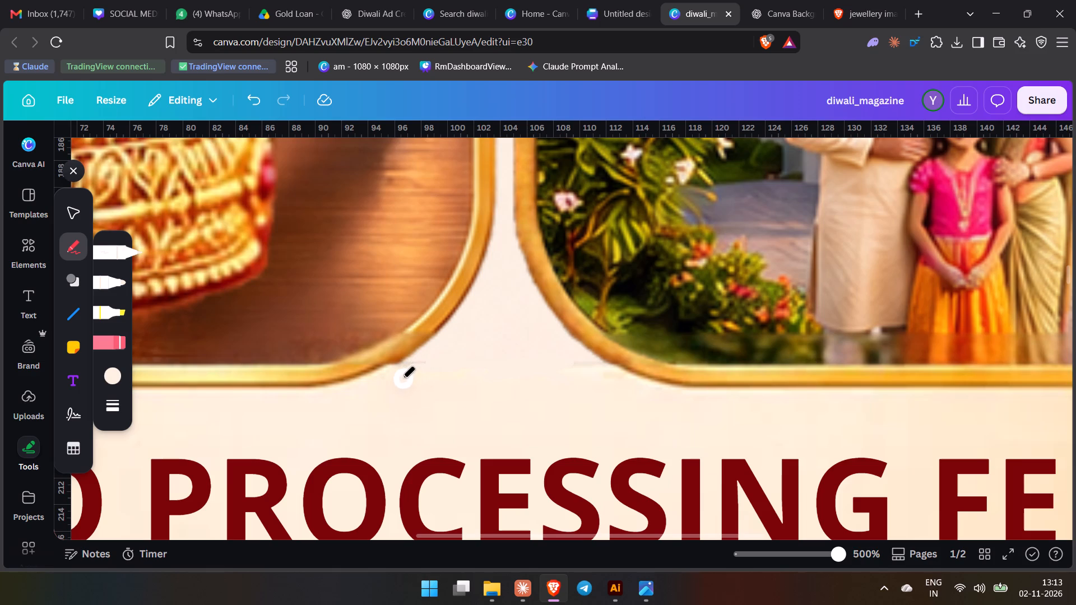
left_click_drag(402, 378, 409, 368)
left_click_drag(409, 368, 516, 367)
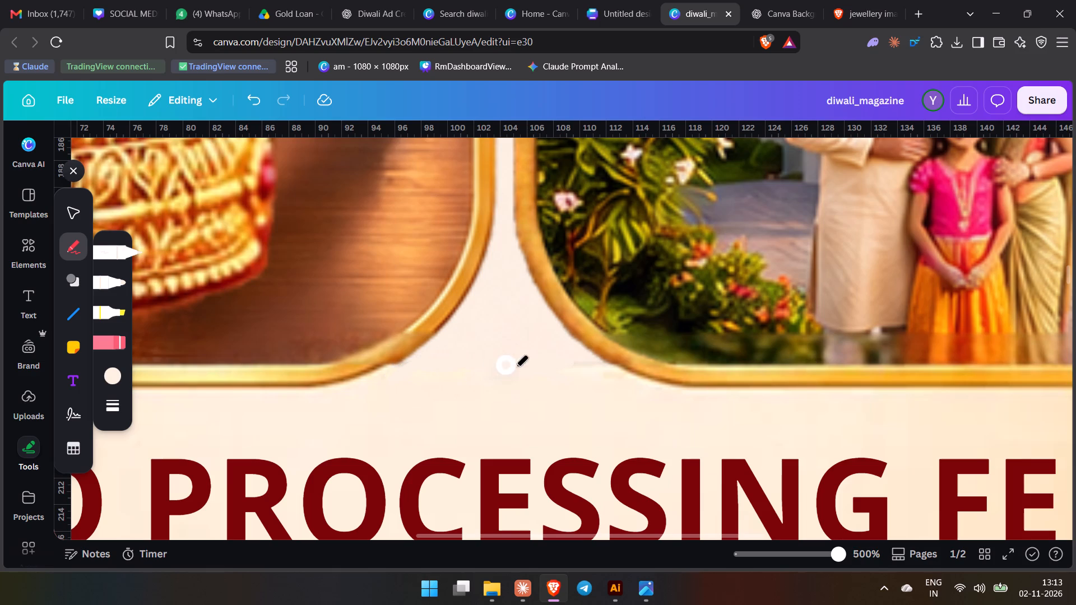
left_click_drag(516, 367, 593, 357)
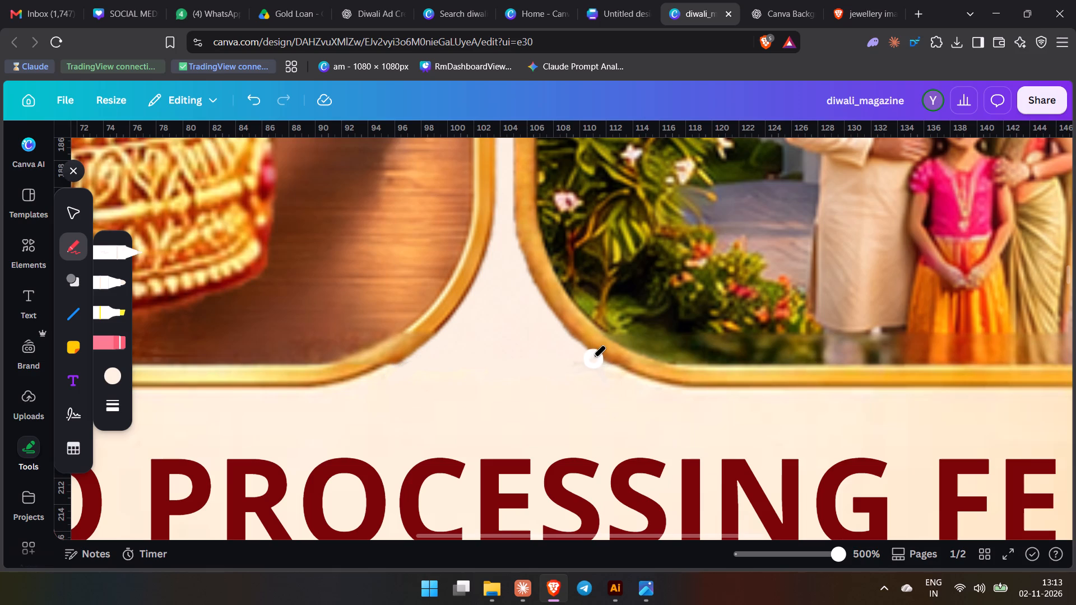
left_click_drag(593, 357, 568, 378)
Retouch the outer edge of the Gold Loan card's lower corner beside the gap with short cream pen strokes.
scroll(332, 411, "down", 12, "ctrl")
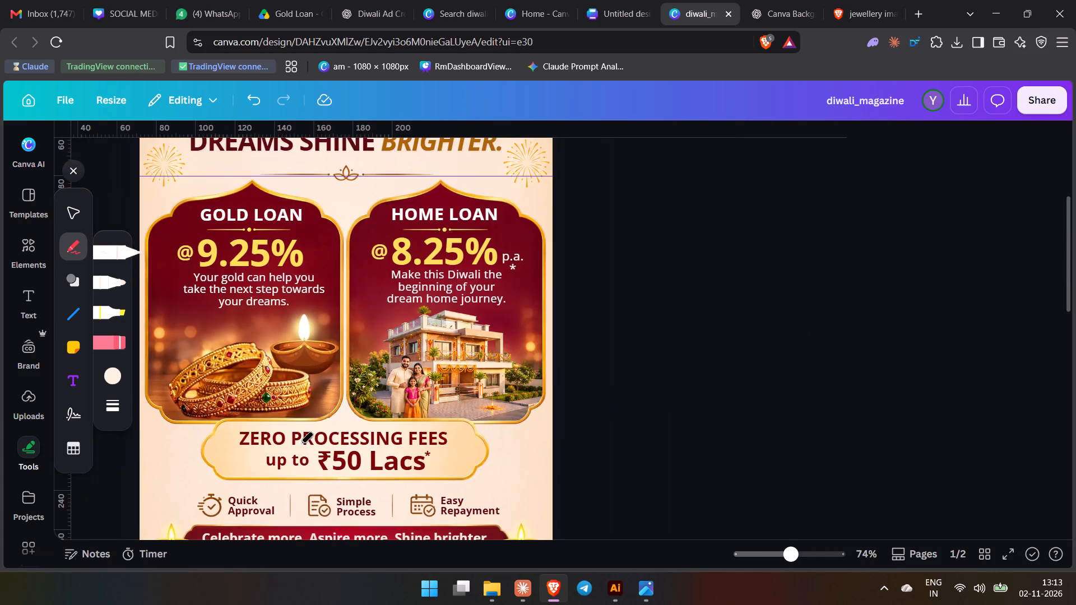
scroll(244, 439, "up", 6, "ctrl")
scroll(367, 424, "up", 5, "ctrl")
scroll(530, 399, "up", 2, "ctrl")
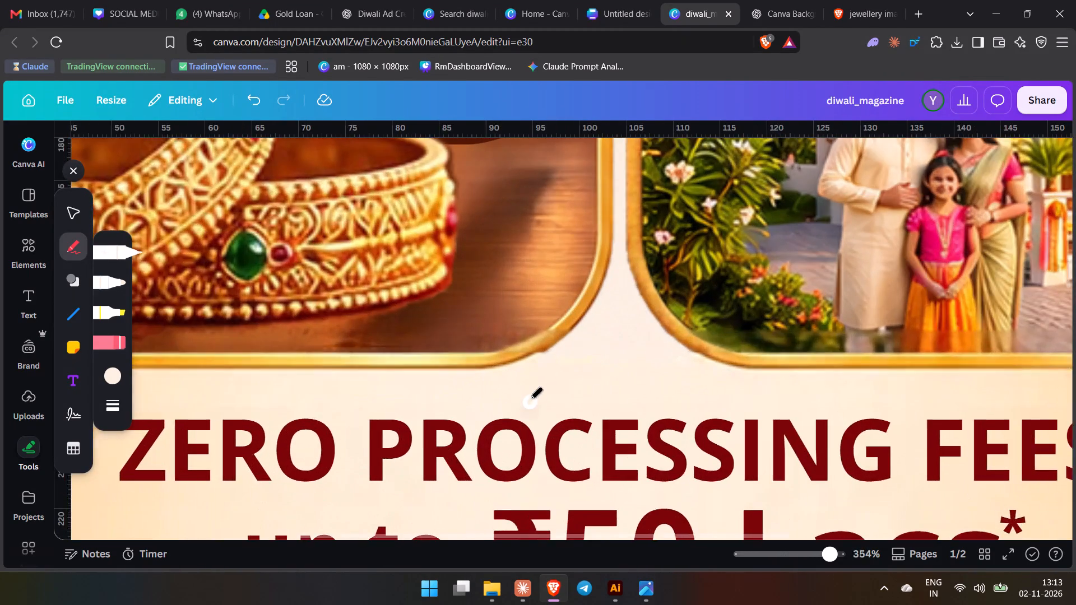
scroll(530, 399, "up", 4, "ctrl")
left_click_drag(550, 342, 545, 348, "ctrl")
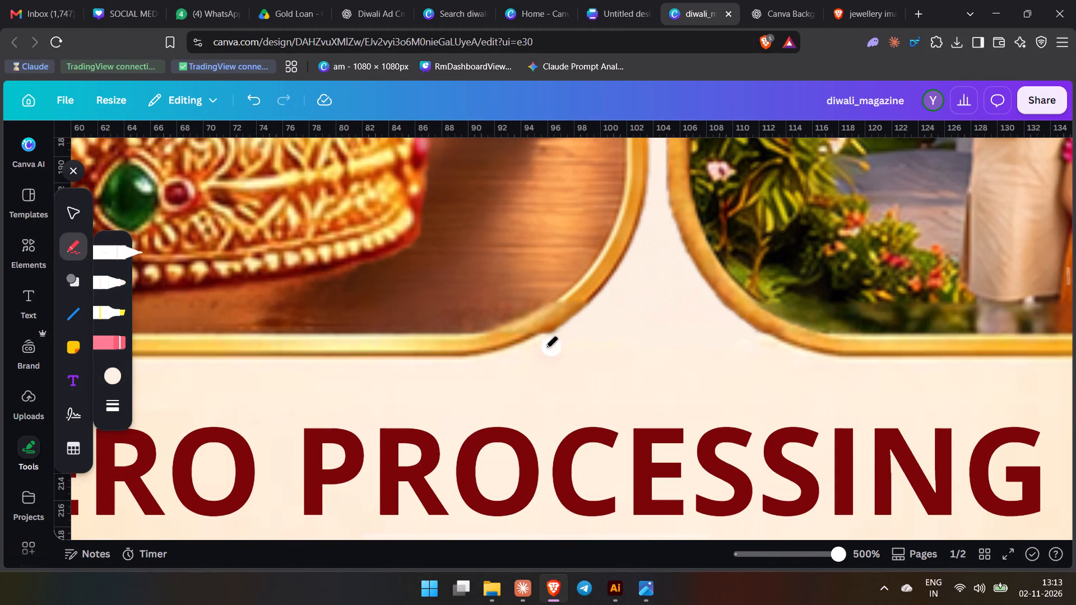
left_click_drag(545, 348, 561, 333, "ctrl")
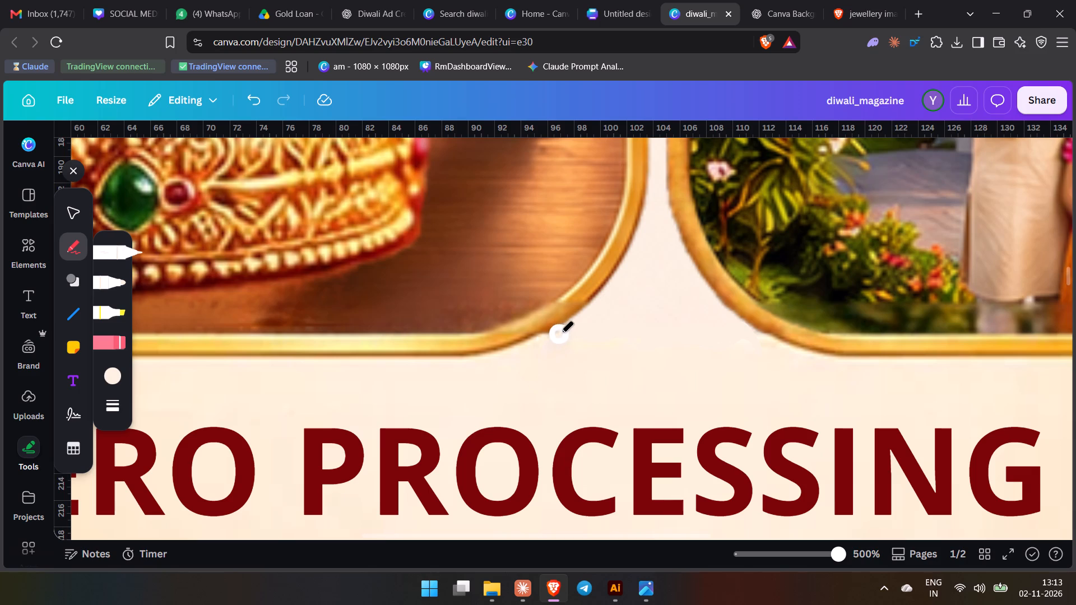
left_click_drag(561, 333, 525, 350, "ctrl")
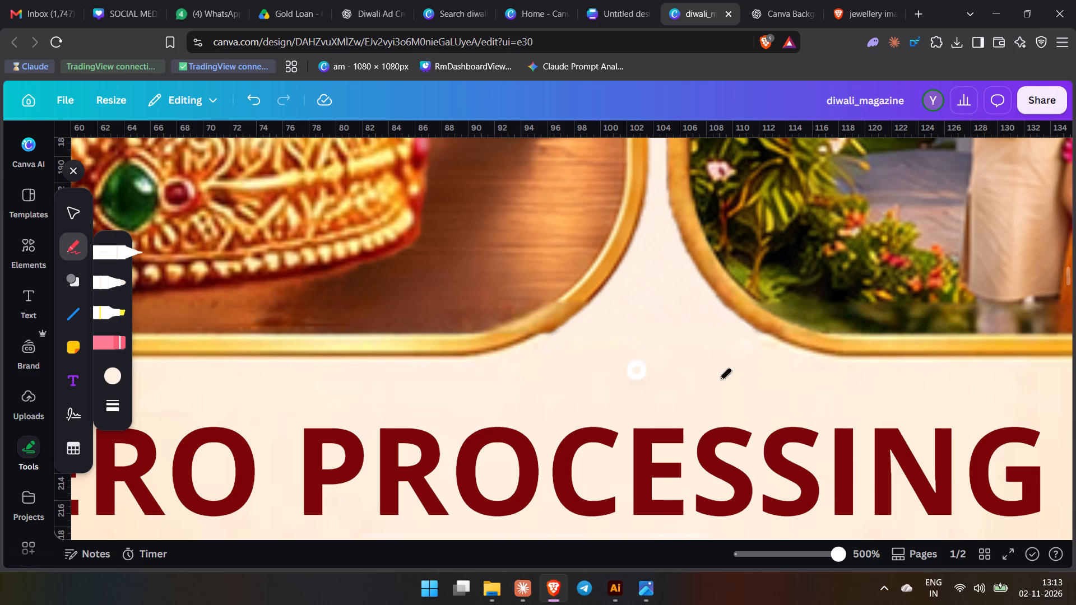
scroll(630, 392, "down", 8, "ctrl")
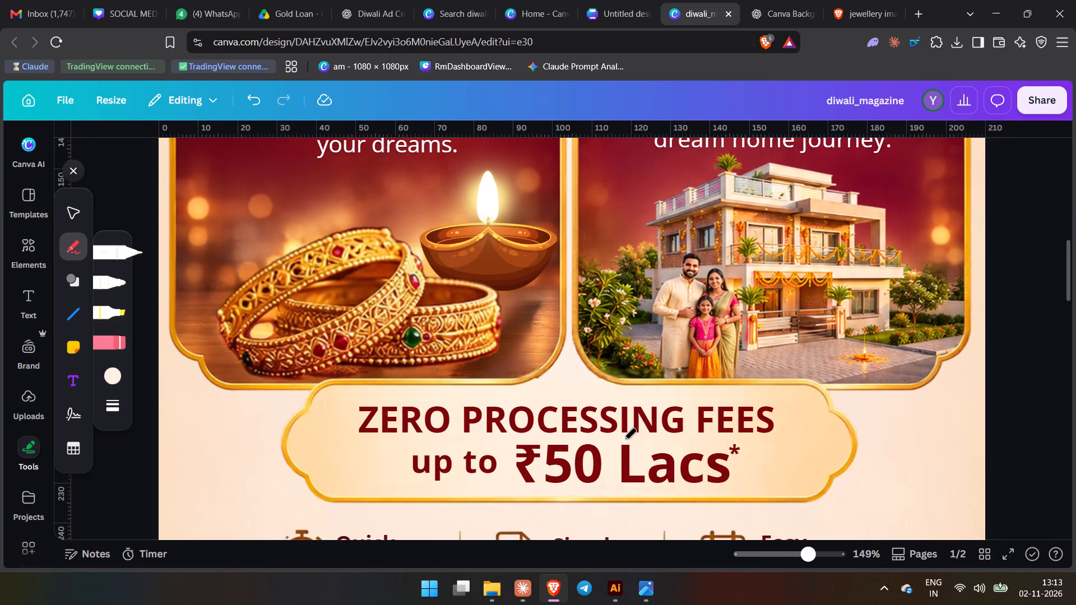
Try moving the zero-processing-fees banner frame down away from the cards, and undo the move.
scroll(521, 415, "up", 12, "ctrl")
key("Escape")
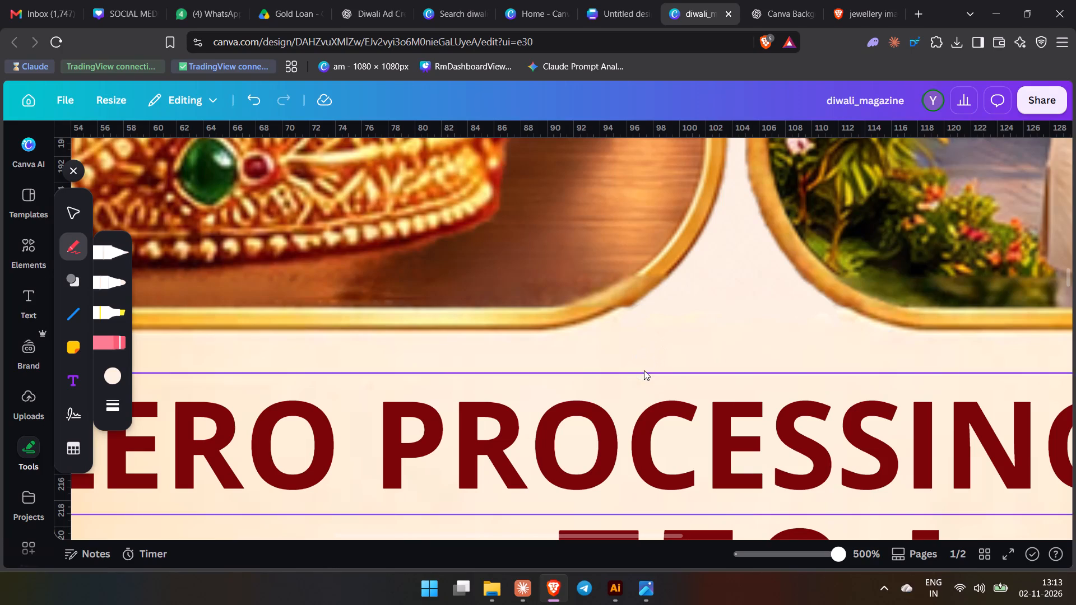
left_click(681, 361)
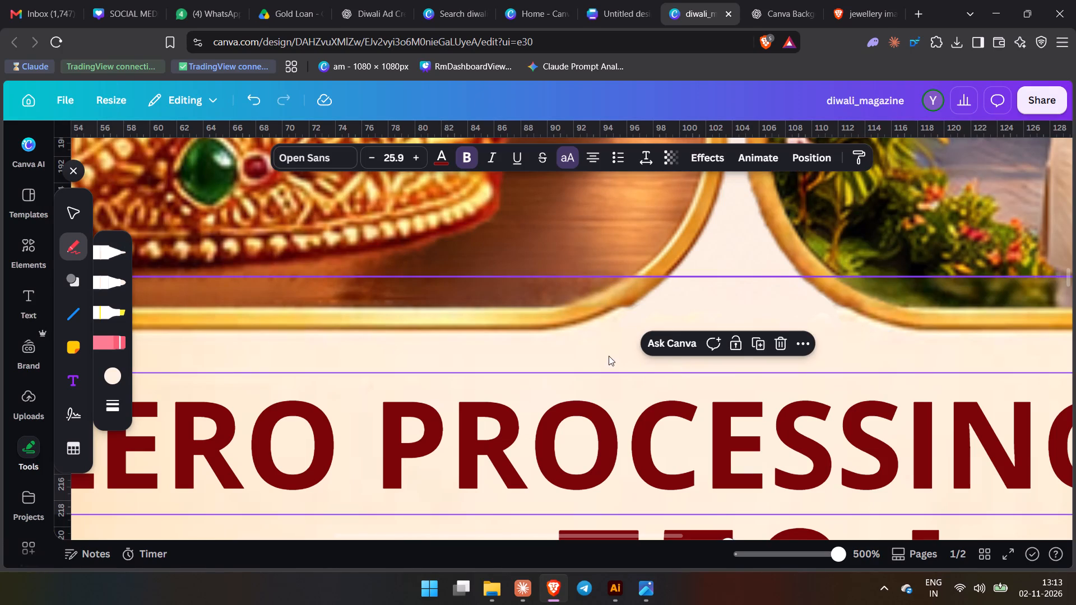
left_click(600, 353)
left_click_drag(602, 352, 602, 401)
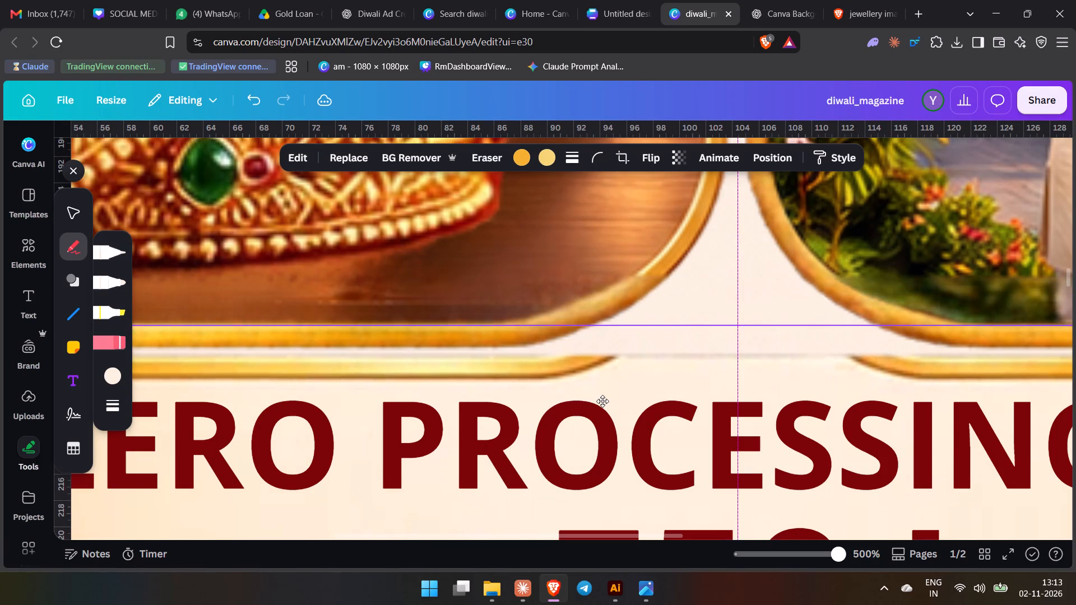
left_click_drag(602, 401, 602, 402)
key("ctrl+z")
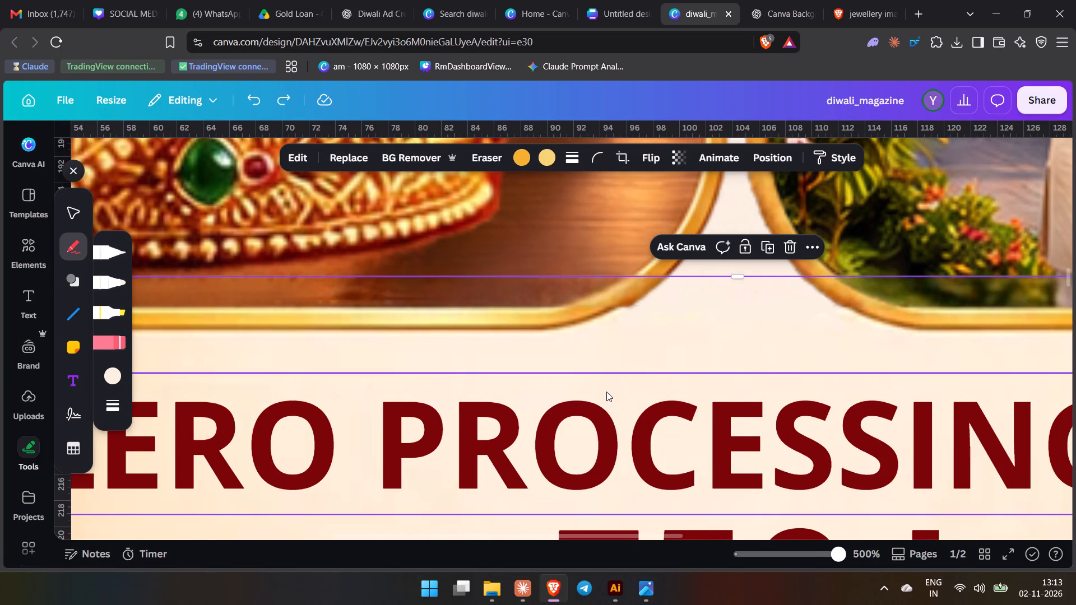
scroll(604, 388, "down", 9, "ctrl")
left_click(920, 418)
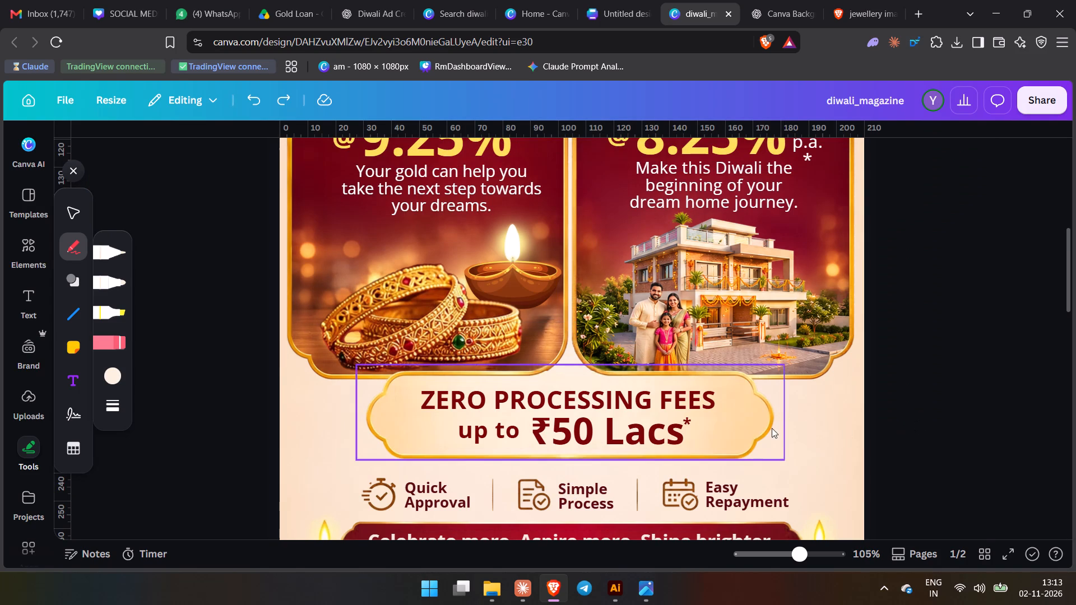
Copy the blank zero-processing-fees banner frame from the untitled booklet design into diwali_magazine and place it over the cards, above the existing banner.
left_click(565, 6)
left_click(628, 6)
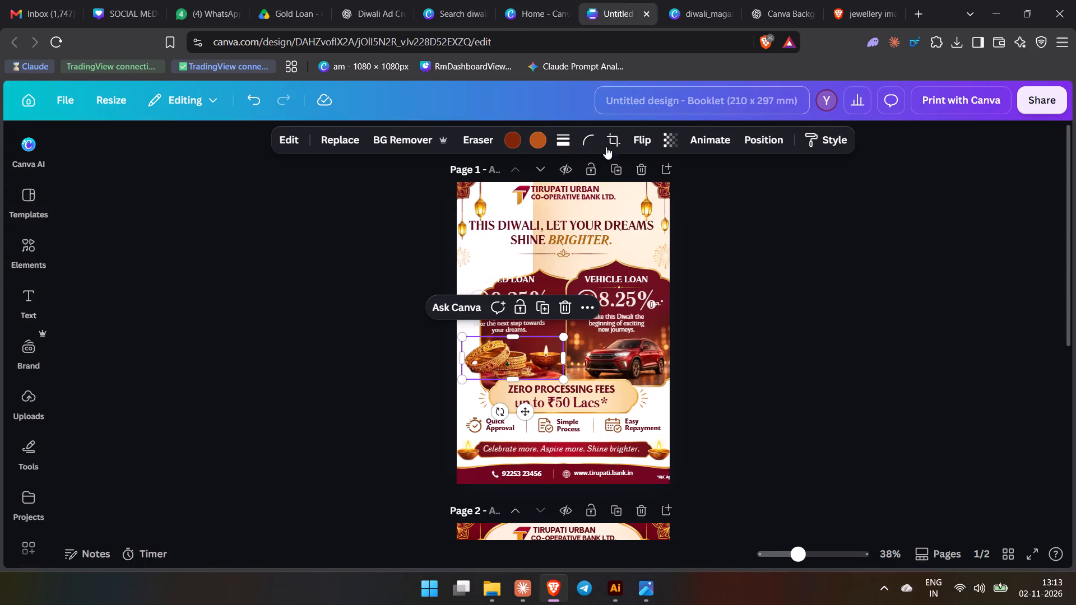
scroll(593, 411, "up", 12, "ctrl")
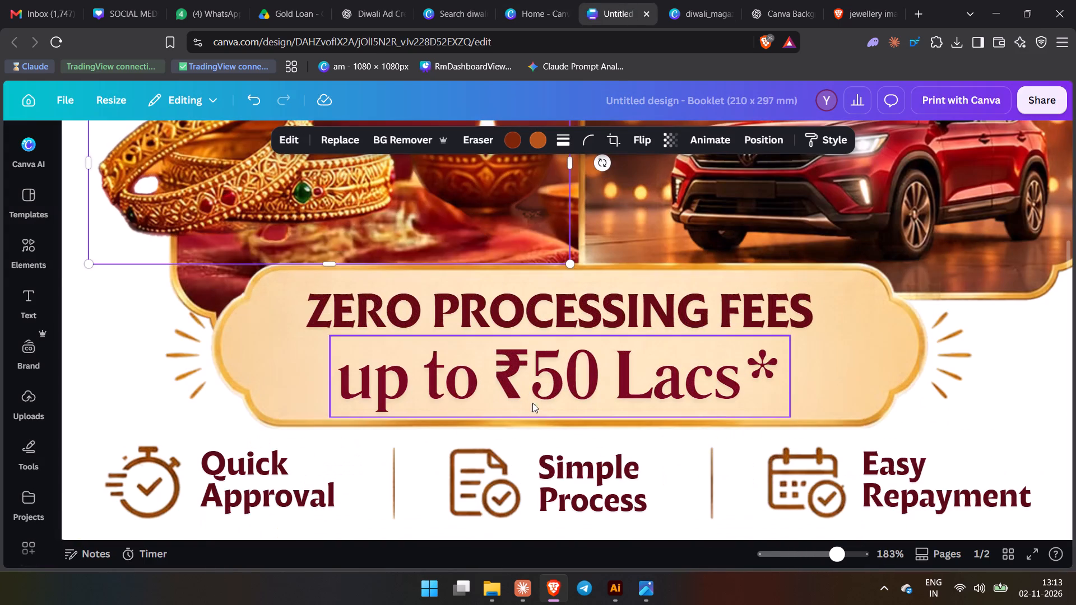
left_click(845, 290)
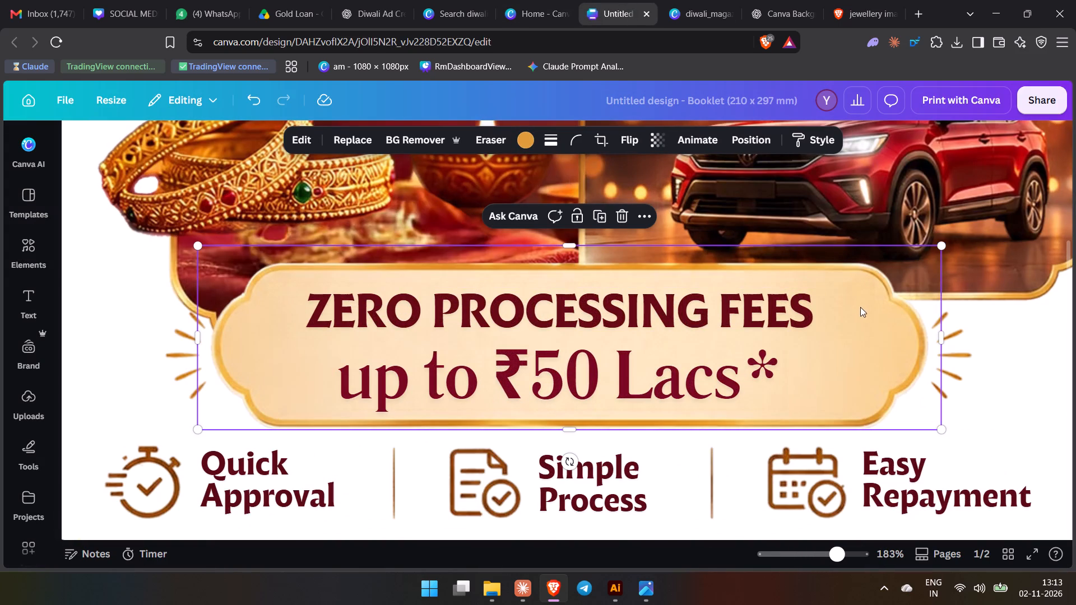
key("ctrl+c")
left_click(705, 0)
key("ctrl+v")
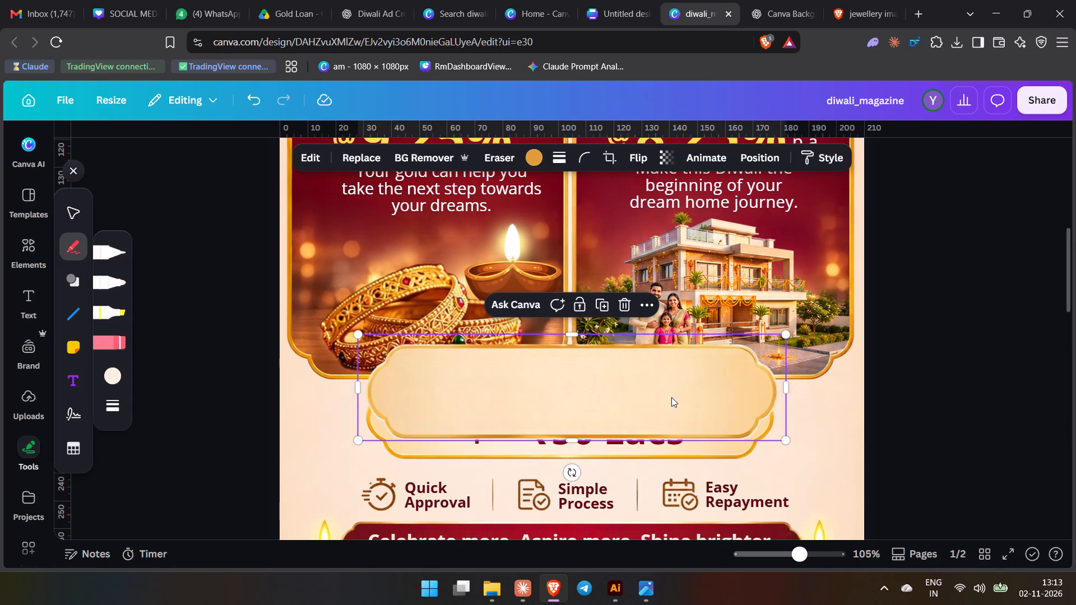
left_click_drag(660, 385, 656, 413)
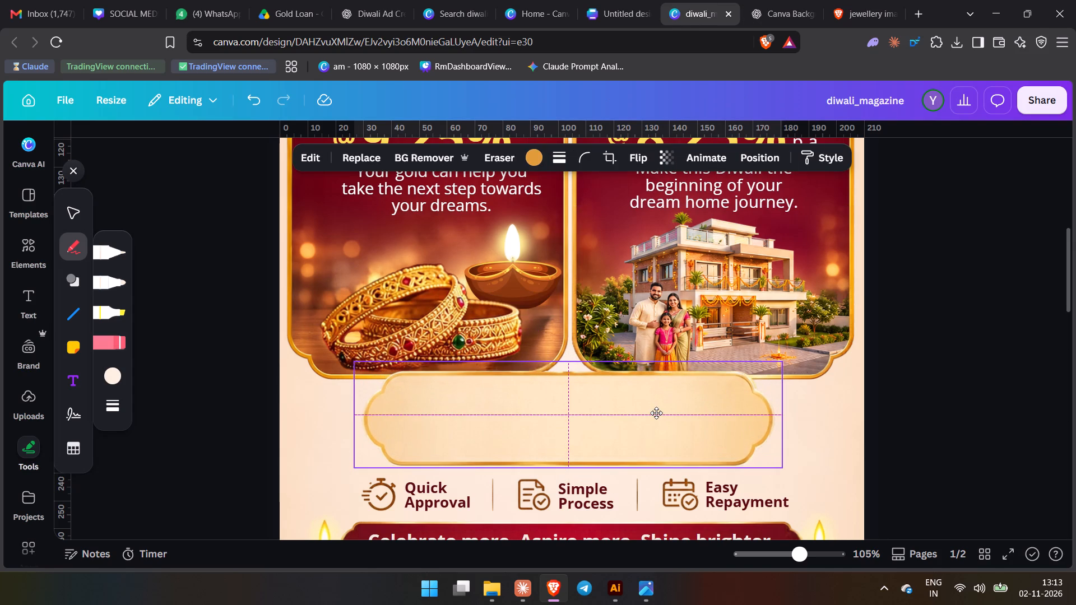
left_click_drag(656, 413, 672, 286)
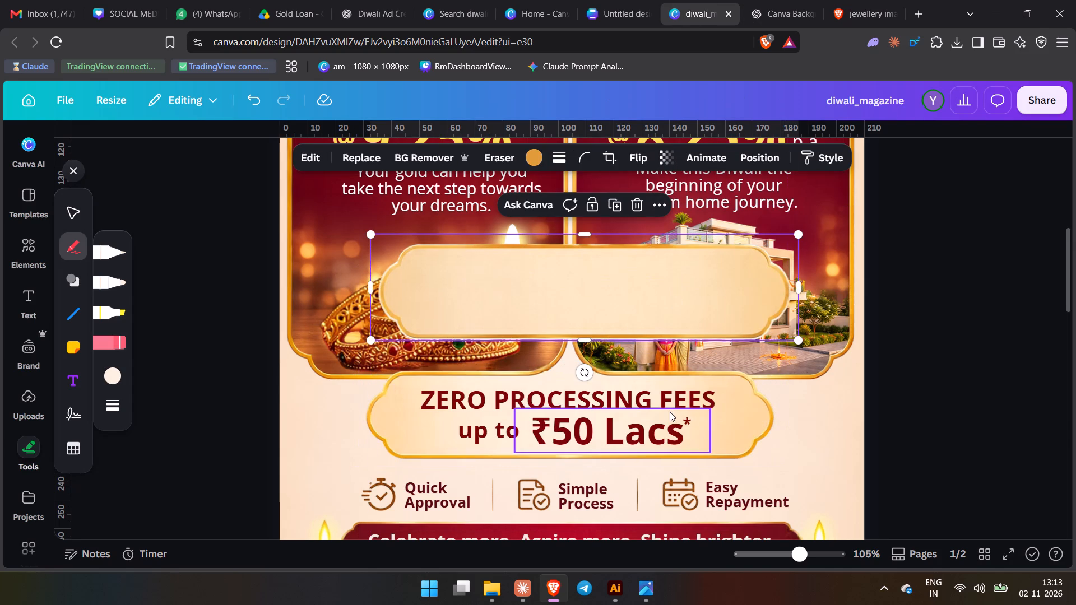
Group the banner texts "ZERO PROCESSING FEES", "up to", "₹50 Lacs" and the asterisk.
left_click(667, 400)
left_click(496, 434, "shift")
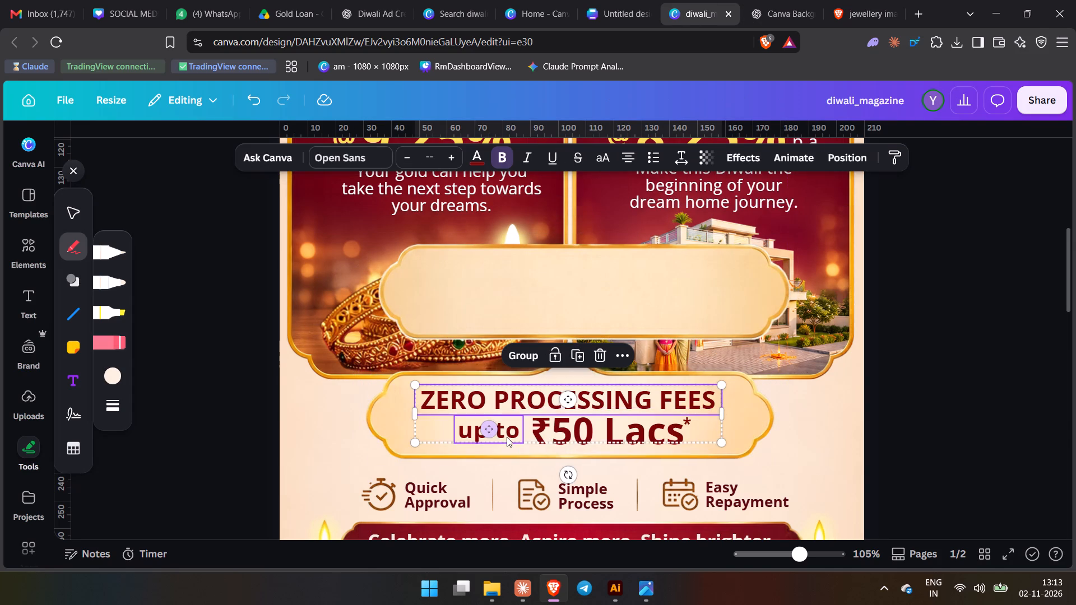
left_click(634, 431, "shift")
left_click(684, 421, "shift")
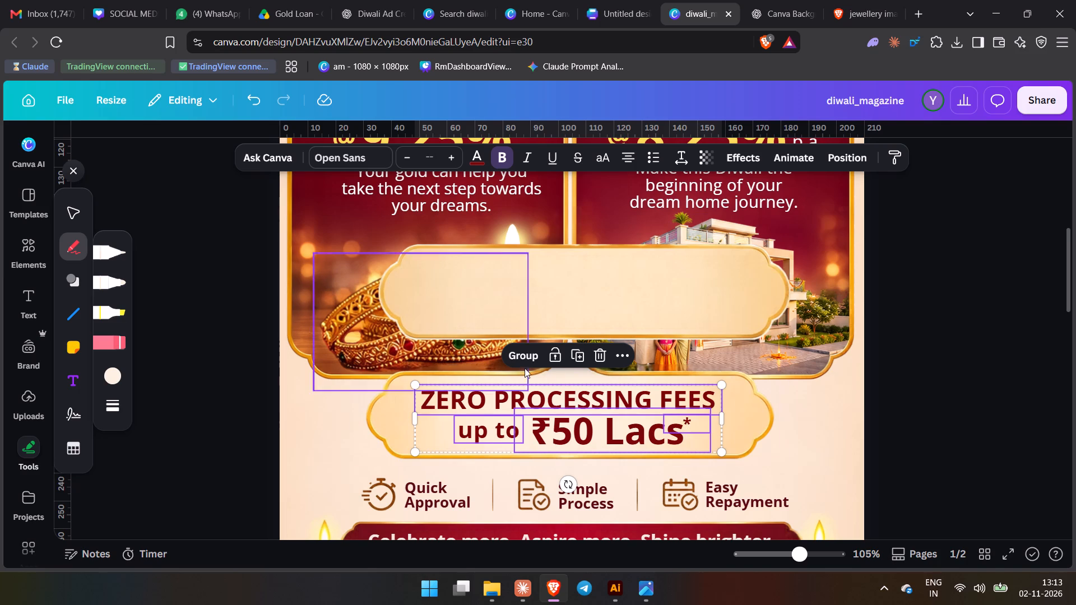
left_click(517, 360)
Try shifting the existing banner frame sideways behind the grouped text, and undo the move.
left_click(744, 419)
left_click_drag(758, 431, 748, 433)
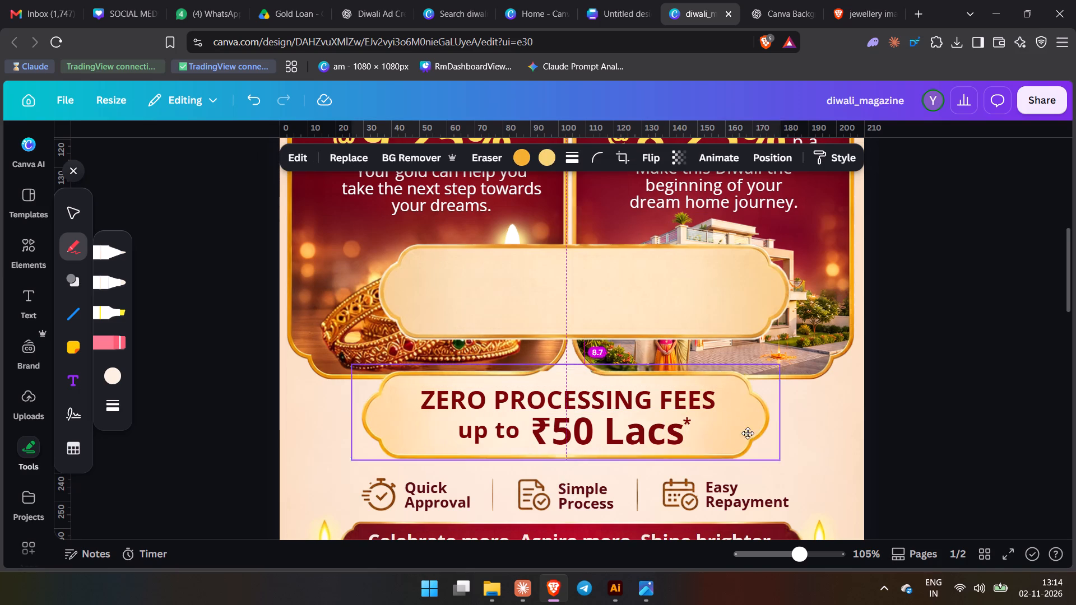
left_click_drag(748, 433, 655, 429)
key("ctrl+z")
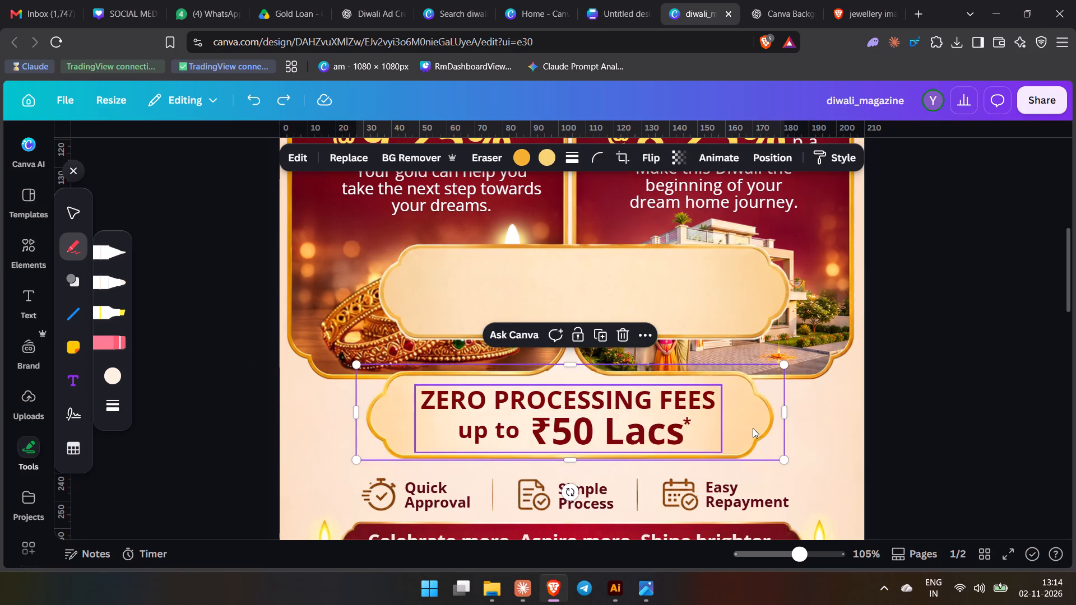
Duplicate page 1 of the Diwali magazine ad.
scroll(754, 429, "up", 4)
scroll(762, 308, "up", 4)
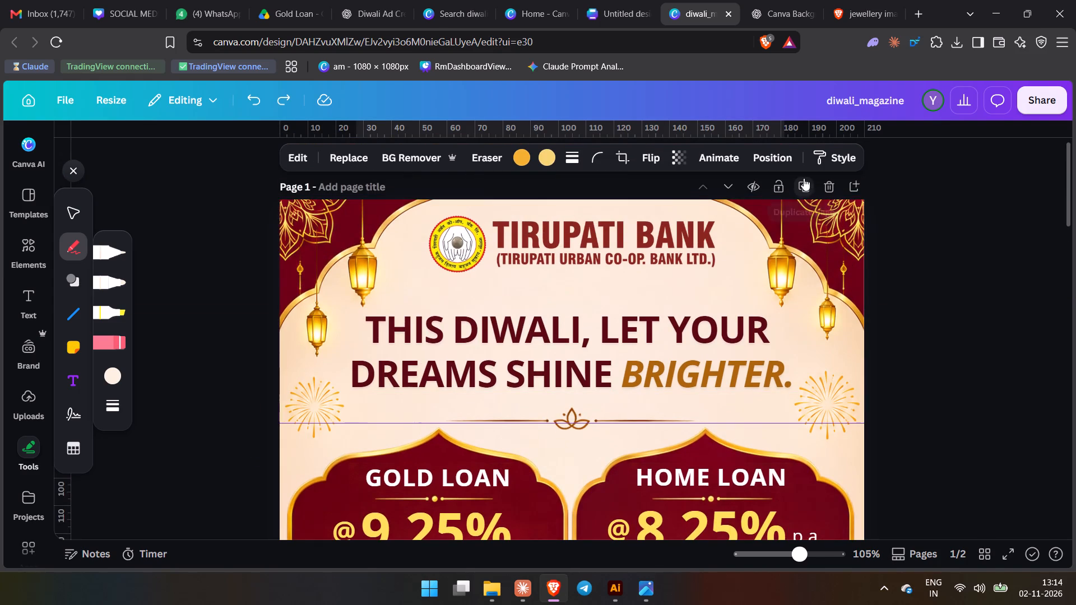
left_click(804, 178)
Delete the old frame behind the "ZERO PROCESSING FEES" text on the duplicated page 2.
scroll(734, 364, "down", 4)
scroll(705, 346, "up", 1)
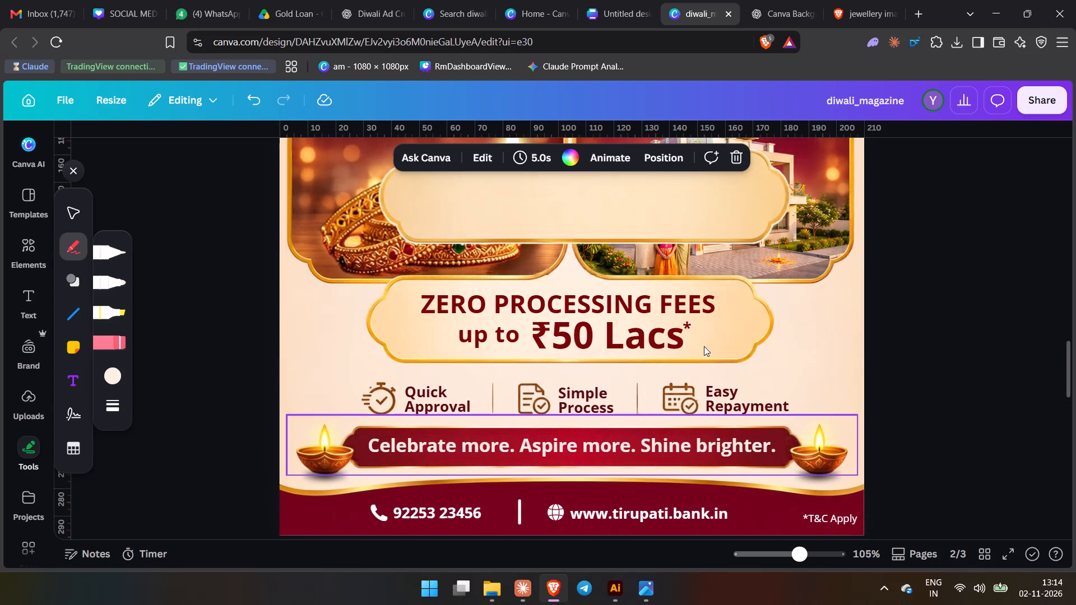
left_click(620, 331)
left_click(743, 337)
key("Delete")
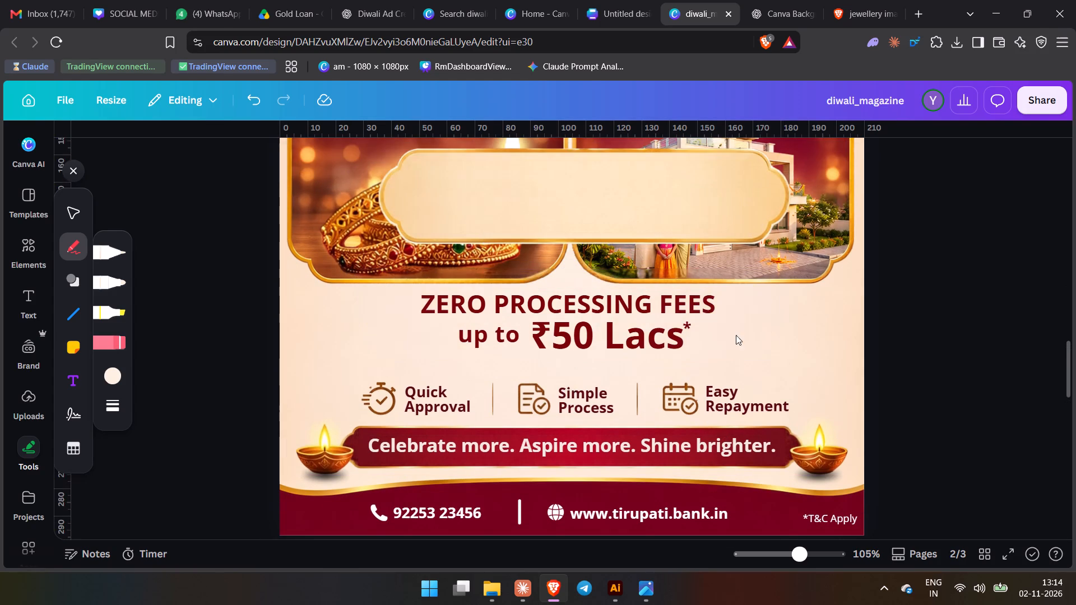
Move the blank banner frame from the cards down over the zero-processing-fees text, and layer it directly behind the text group.
left_click_drag(666, 205, 644, 324)
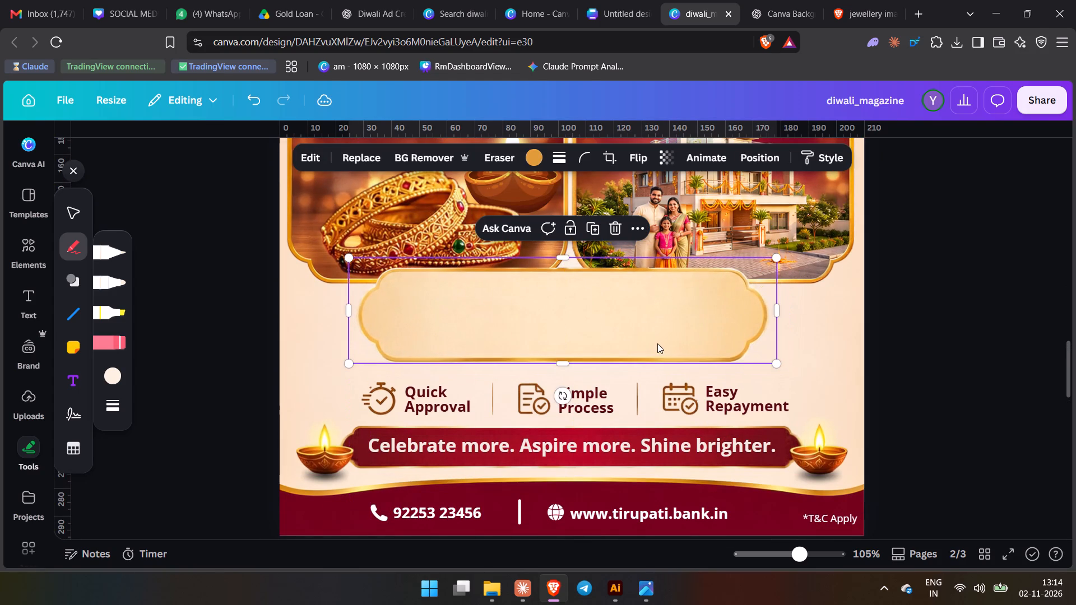
key("ctrl+bracketleft")
key("ctrl+bracketleft")
key("ctrl+bracketleft")
key("ctrl+bracketleft")
key("ctrl+bracketleft")
key("ctrl+bracketleft")
key("ctrl+bracketleft")
key("ctrl+bracketleft")
key("ctrl+bracketleft")
key("ctrl+bracketright")
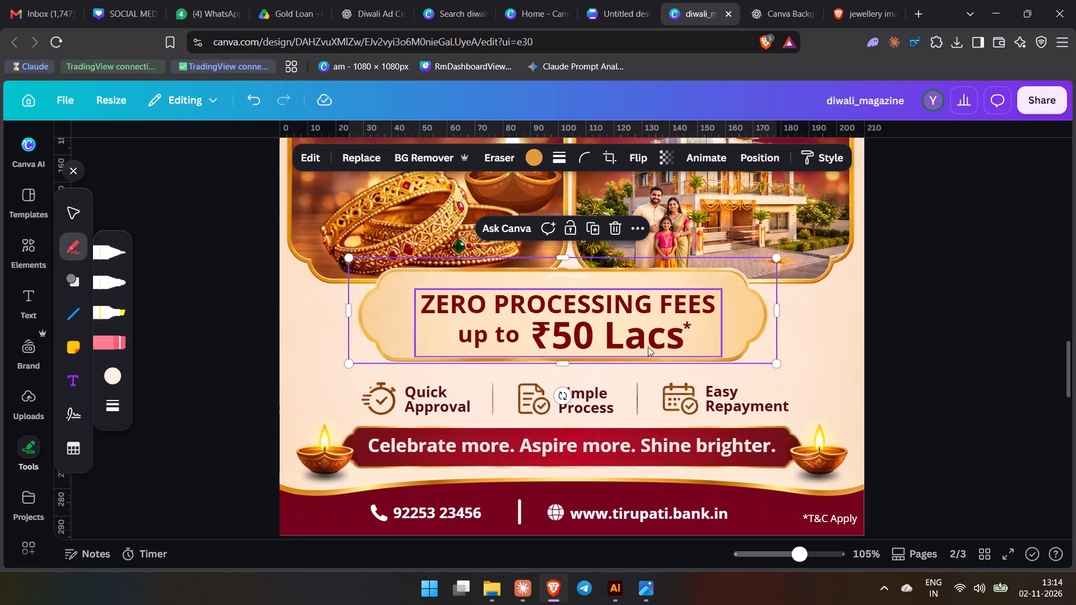
Delete the long cream brush stroke drawn over the old banner frame's top edge on page 2.
key("alt+1")
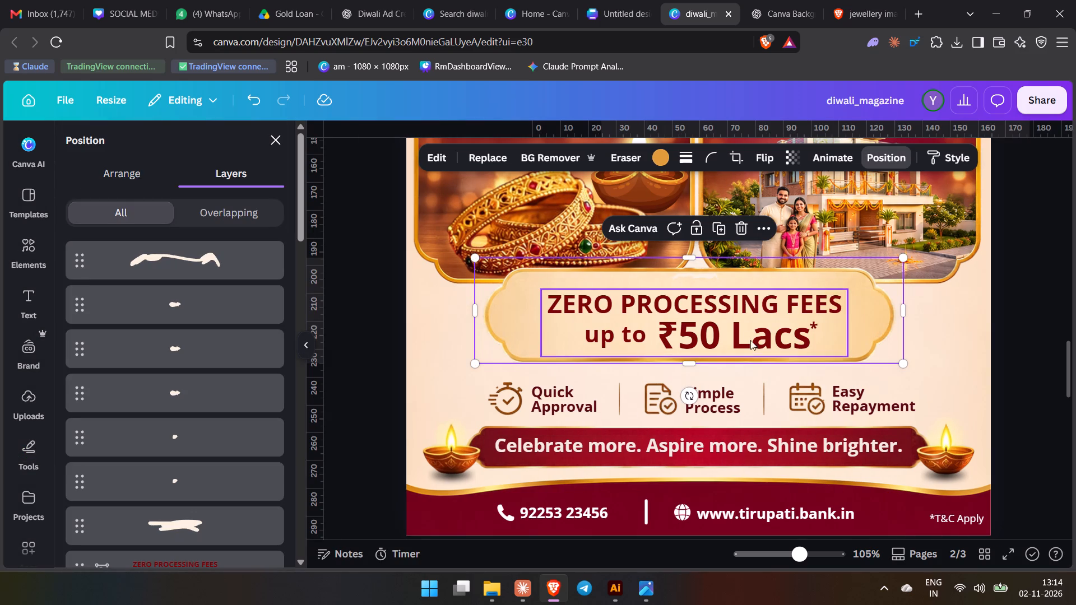
left_click(692, 278)
key("Delete")
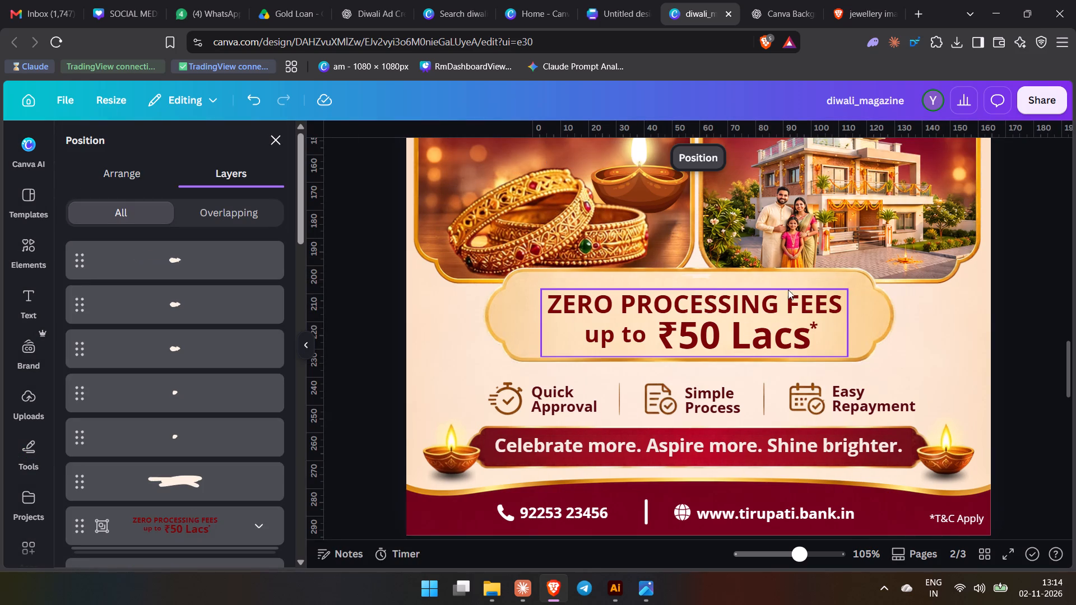
Centre the new banner frame horizontally on the page.
left_click(798, 281)
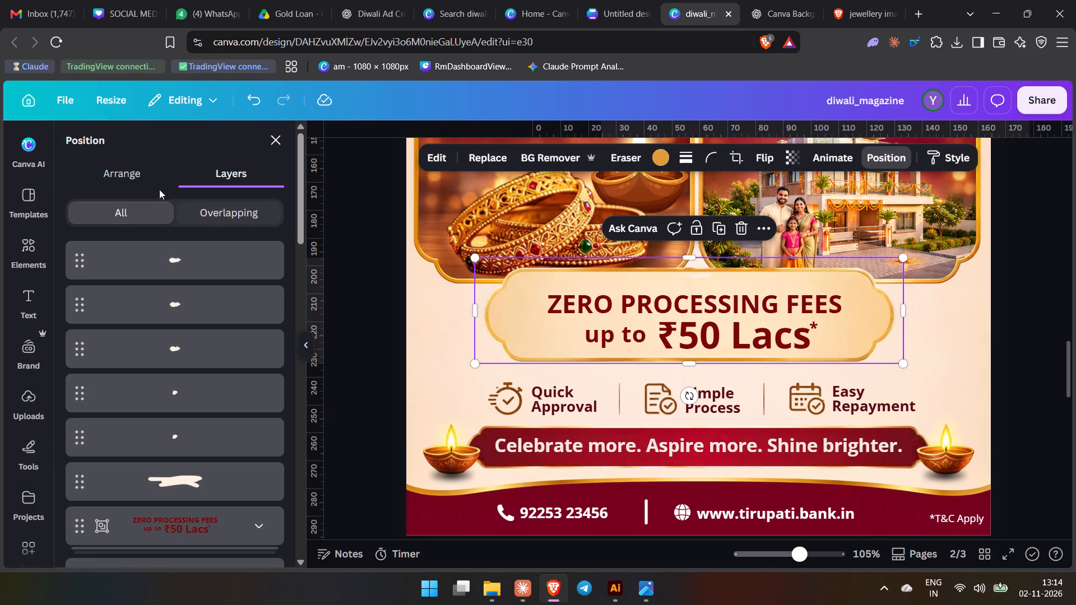
left_click(133, 183)
left_click(222, 341)
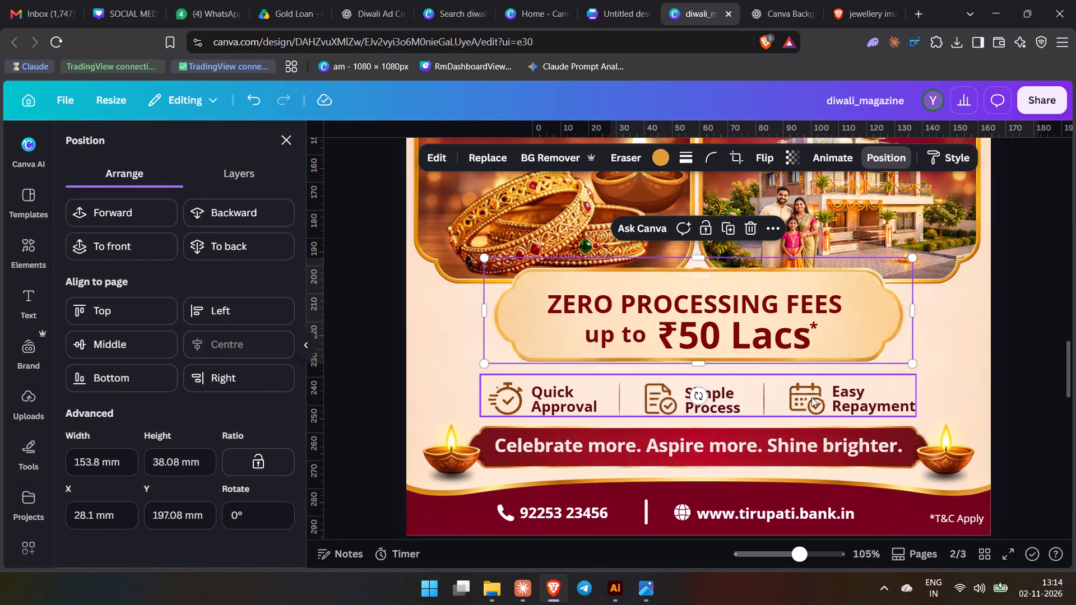
Delete the small leftover cream brush strokes near the new banner frame's top edge, above "ZERO PROCESSING FEES".
scroll(748, 404, "down", 1, "ctrl")
scroll(743, 404, "up", 2, "ctrl")
scroll(743, 403, "up", 1)
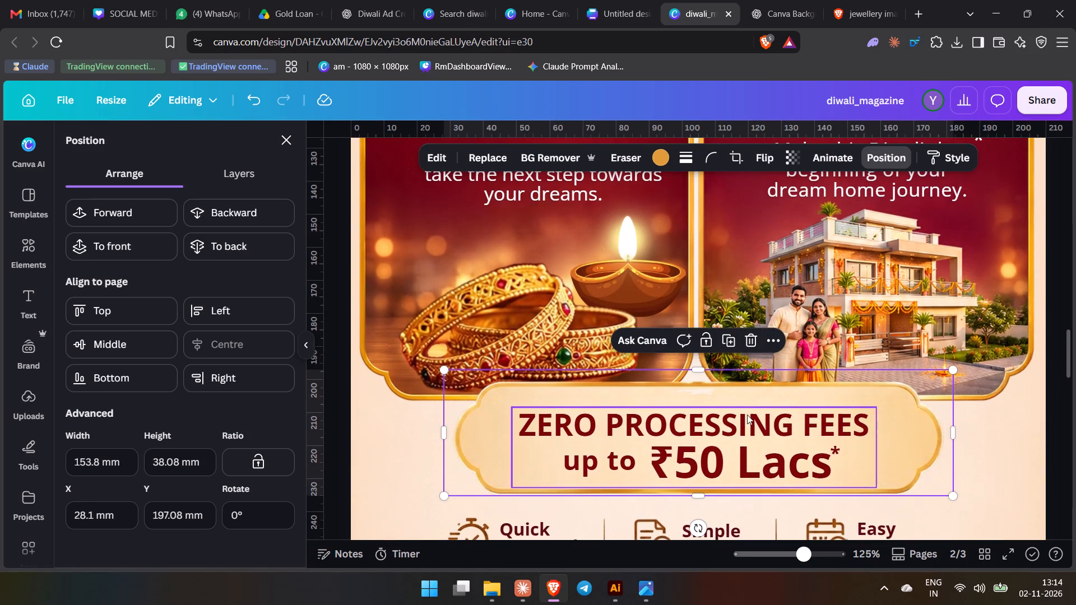
left_click(777, 391)
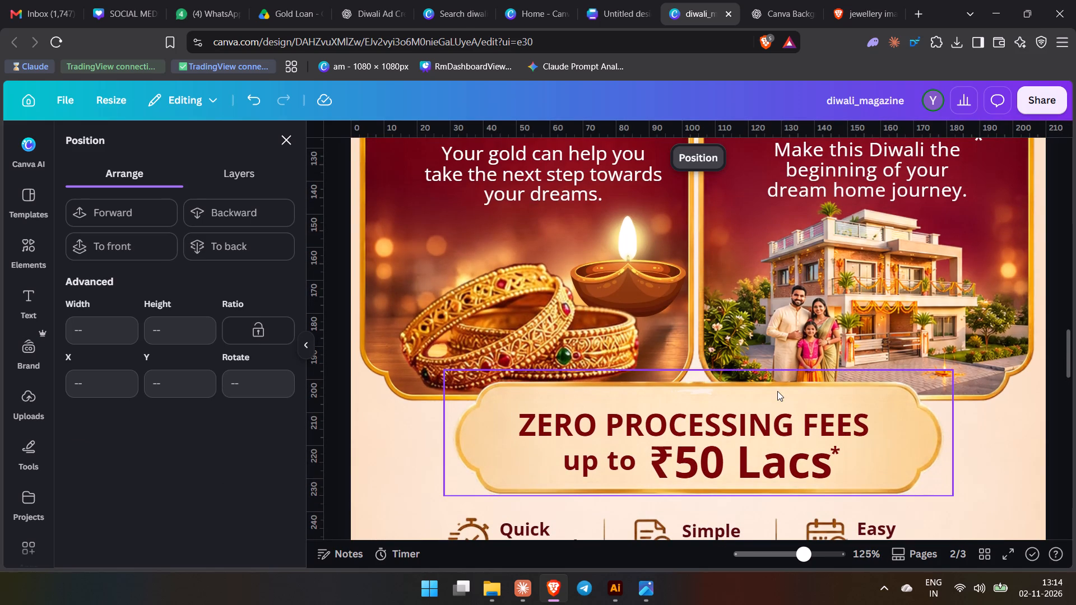
key("Down")
scroll(730, 409, "up", 5, "ctrl")
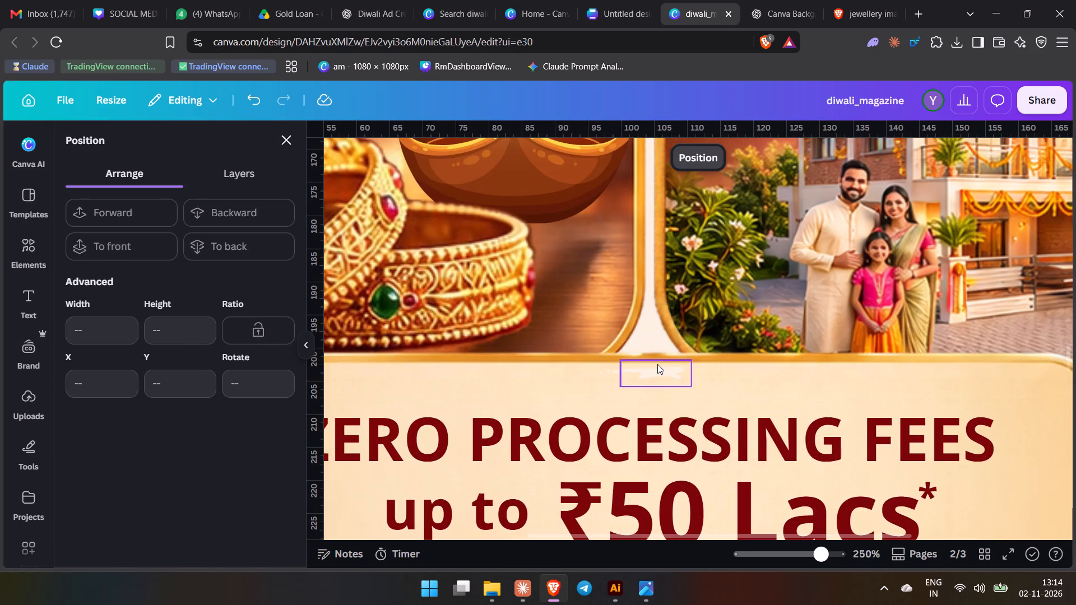
left_click(657, 364)
key("Delete")
left_click(608, 374)
key("Delete")
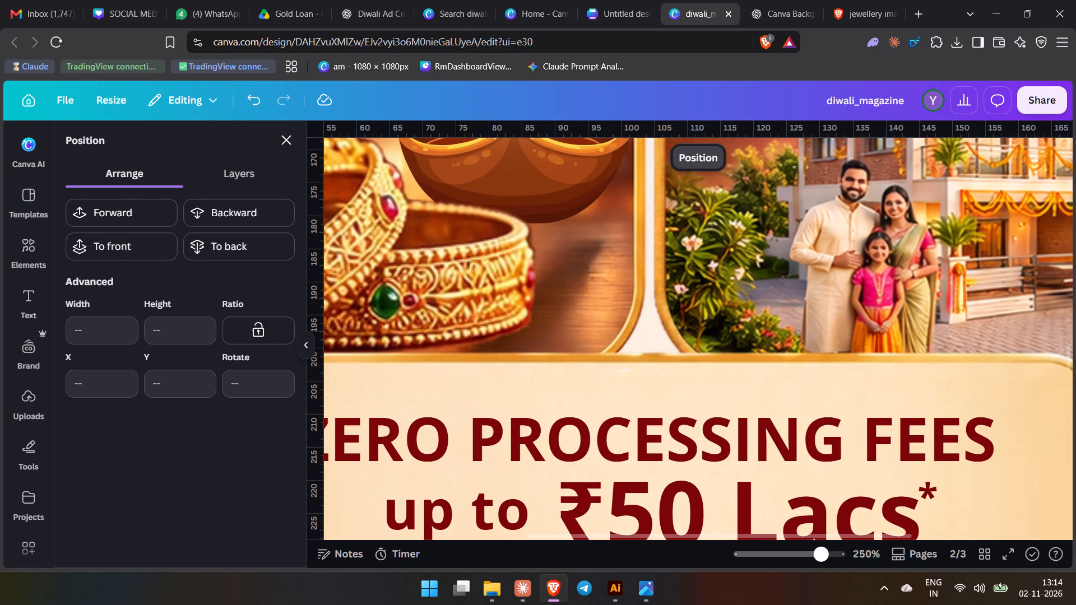
left_click(604, 373)
key("Delete")
left_click(615, 371)
key("Delete")
left_click(630, 374)
key("Delete")
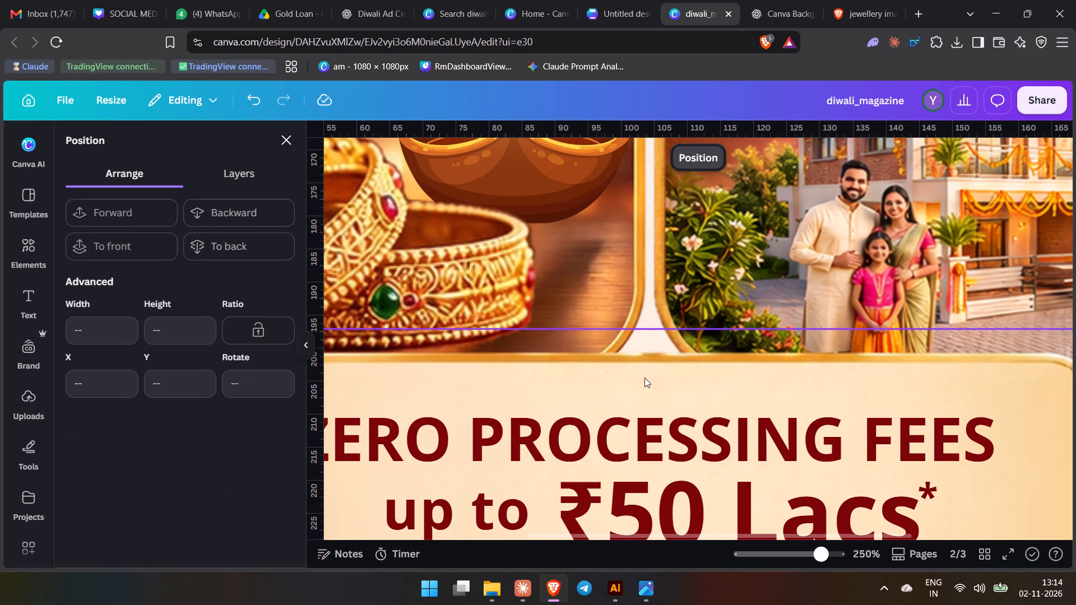
left_click(599, 376)
key("Delete")
Nudge the new banner frame down to a Y position of 199.46 mm, slightly clear of the cards.
scroll(713, 433, "down", 2)
scroll(698, 445, "up", 3)
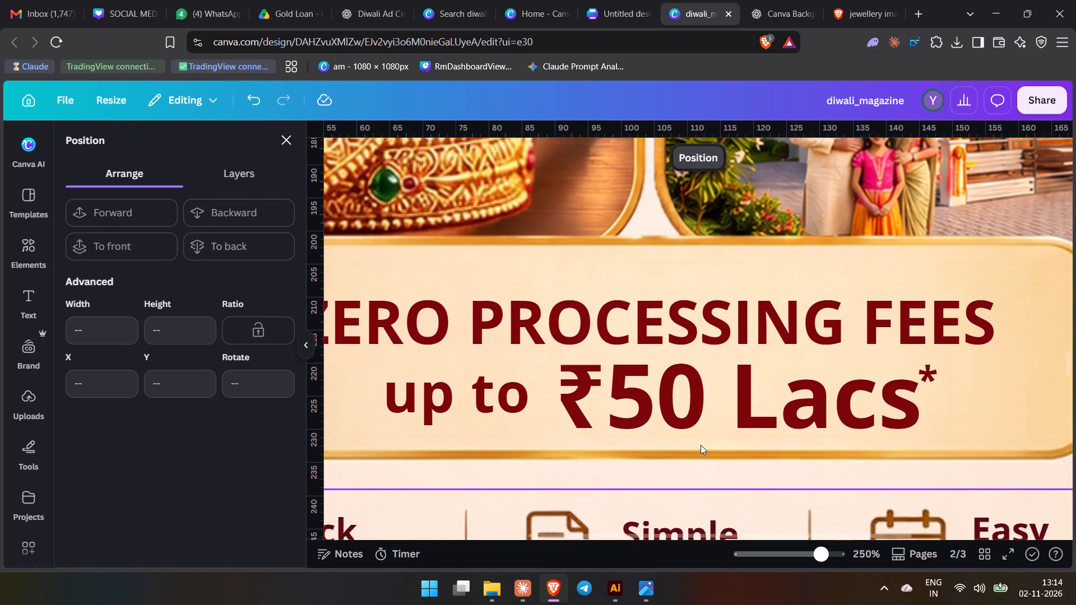
scroll(647, 426, "down", 4, "ctrl")
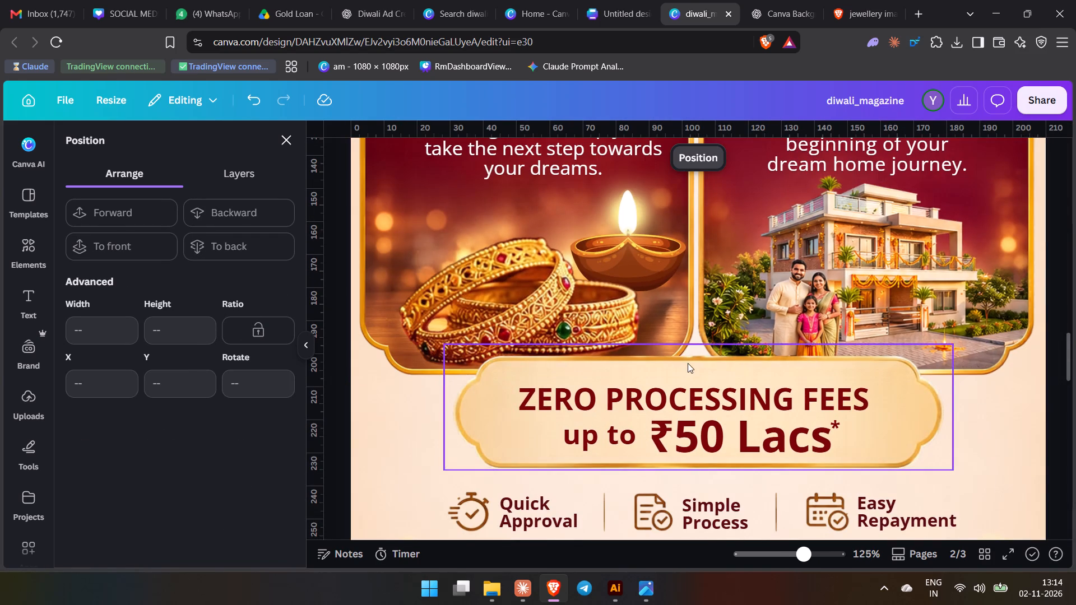
left_click(688, 363)
key("Down")
key("Down")
key("Down")
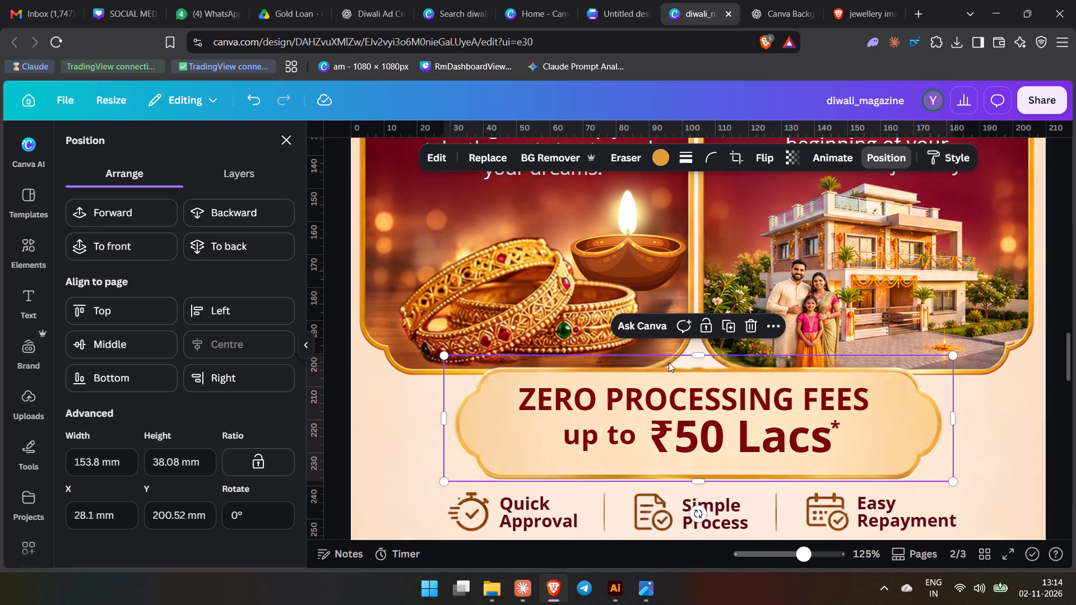
key("Up")
Place the banner text group inside the new frame at a Y position of 208.26 mm, centred horizontally on the page.
left_click(747, 434)
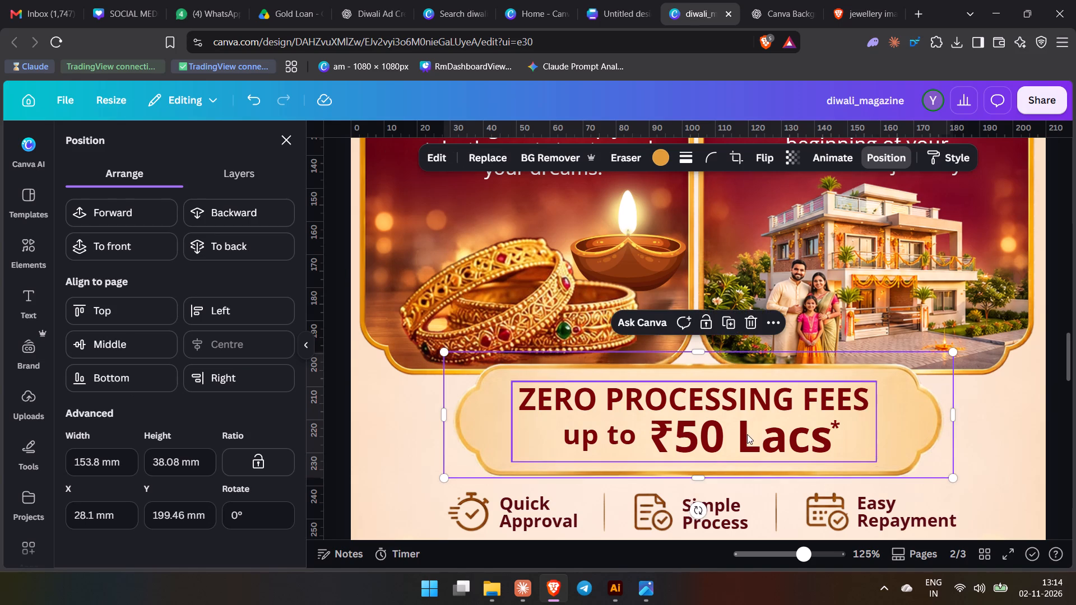
left_click_drag(757, 424, 755, 419)
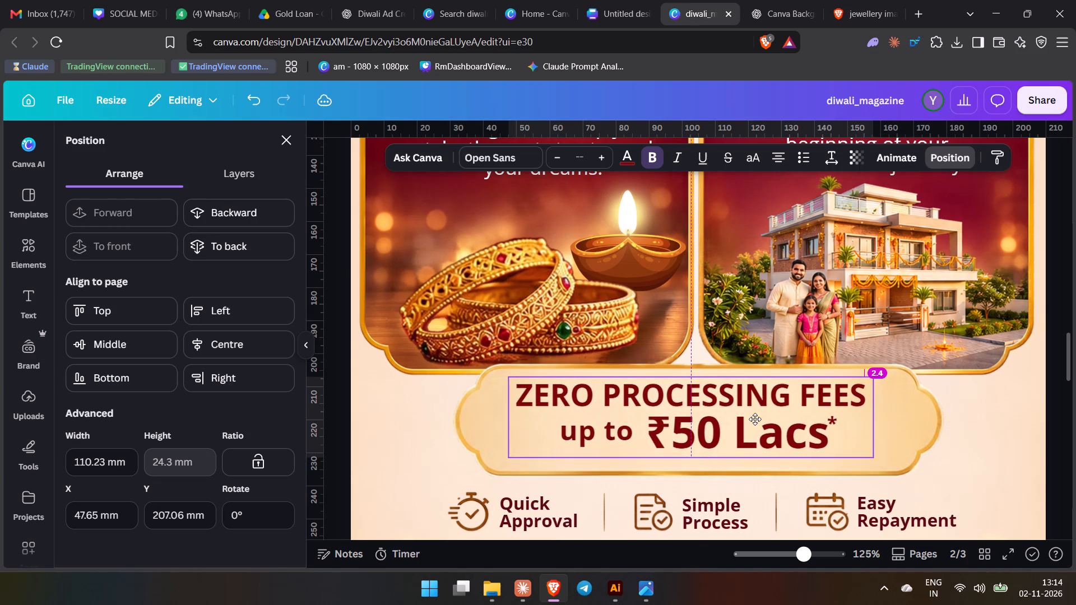
left_click_drag(755, 419, 760, 424)
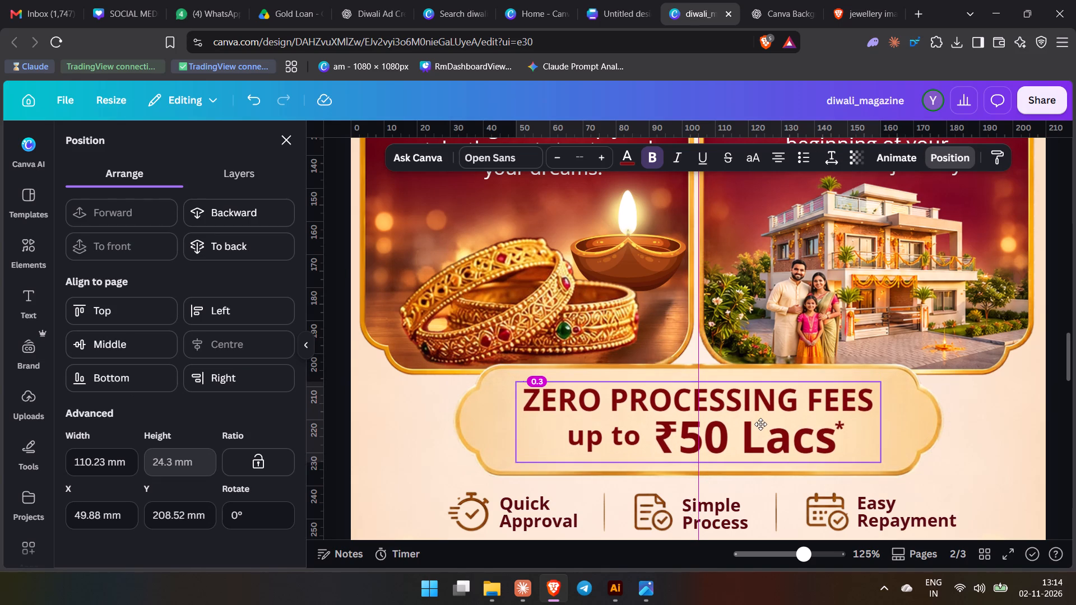
left_click_drag(760, 424, 762, 424)
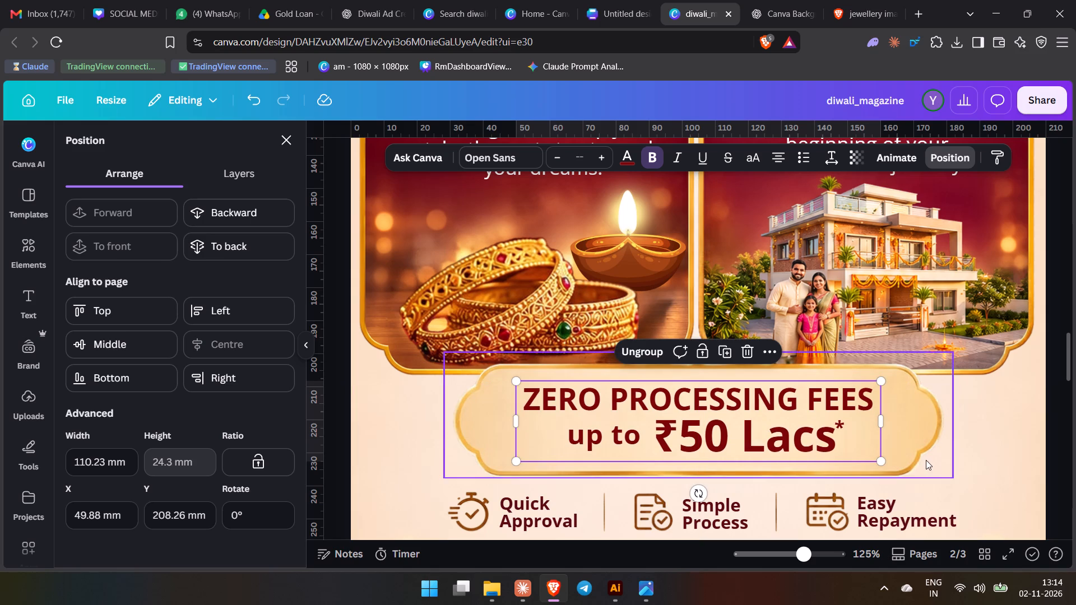
left_click(252, 342)
Remove the horizontal ruler guide running through the lotus divider below the headline on page 2.
scroll(525, 477, "down", 5, "ctrl")
scroll(759, 470, "down", 3, "ctrl")
left_click(969, 449)
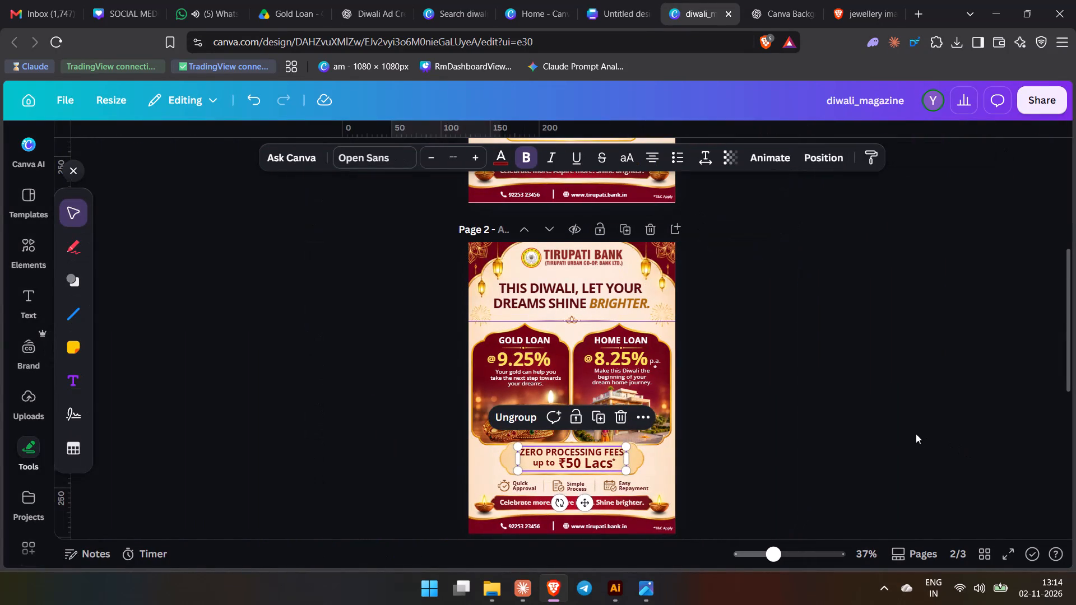
left_click(825, 410)
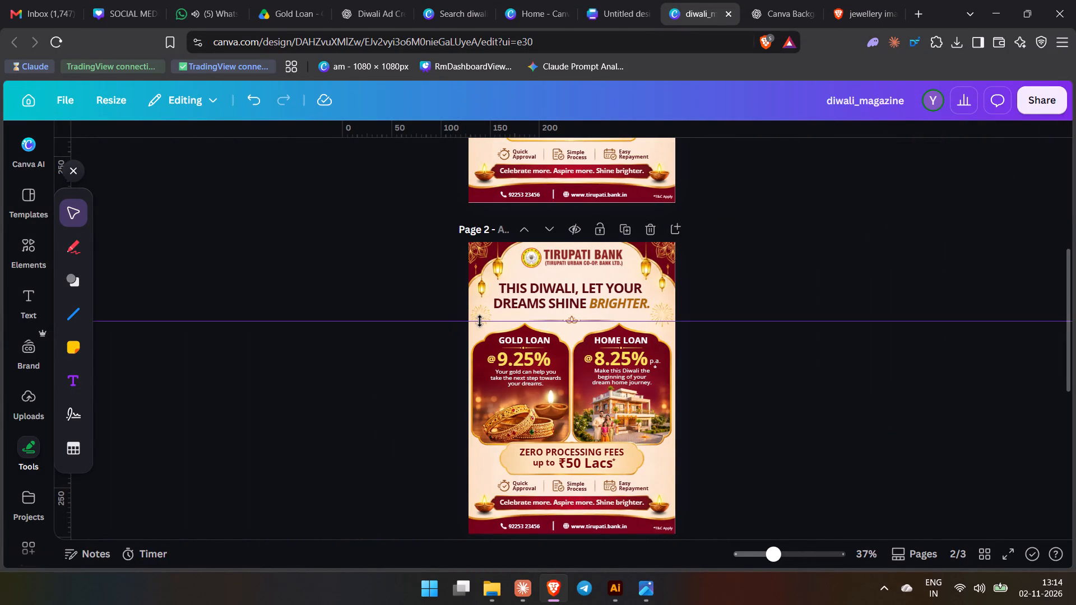
left_click_drag(480, 321, 497, 220)
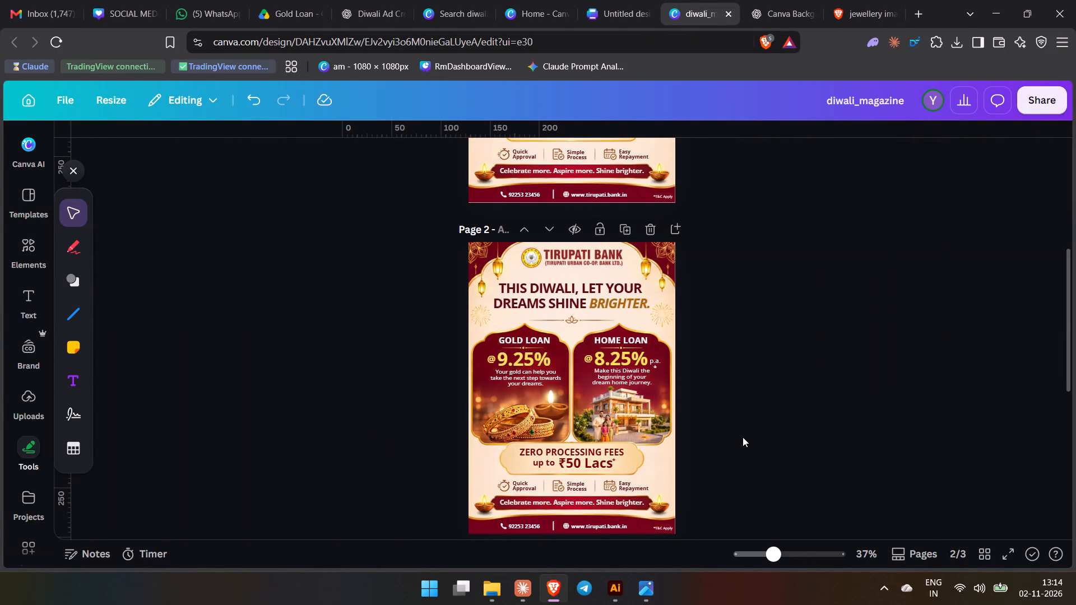
Delete page 3, the blank page with the leftover "@8.25%" text.
scroll(525, 291, "up", 5, "ctrl")
scroll(625, 408, "down", 5, "ctrl")
scroll(601, 486, "up", 1)
scroll(601, 490, "down", 6)
scroll(584, 473, "up", 3, "ctrl")
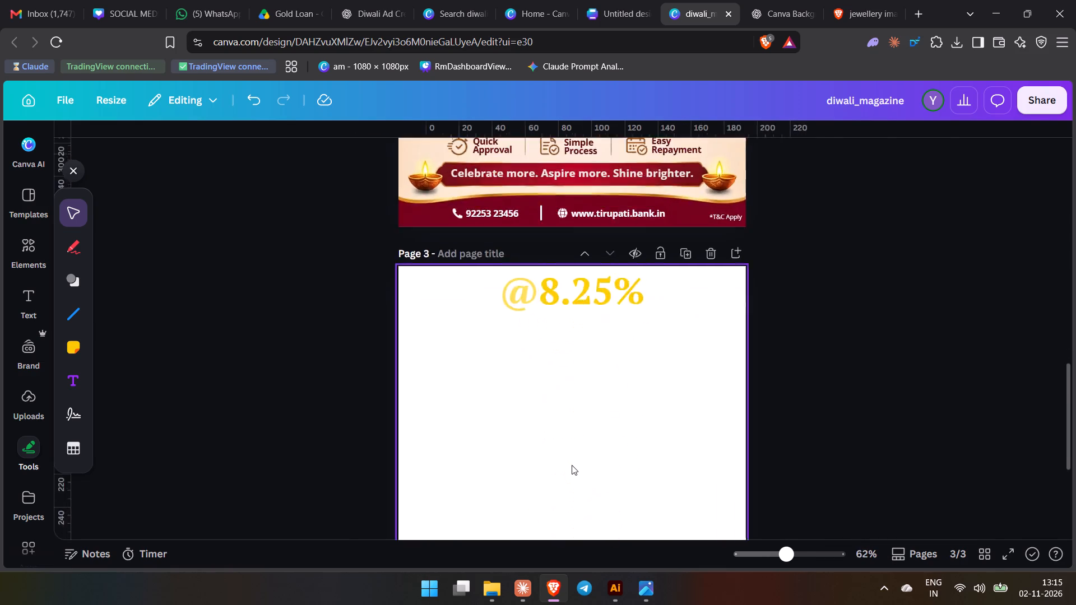
scroll(572, 465, "up", 2, "ctrl")
scroll(570, 452, "up", 5)
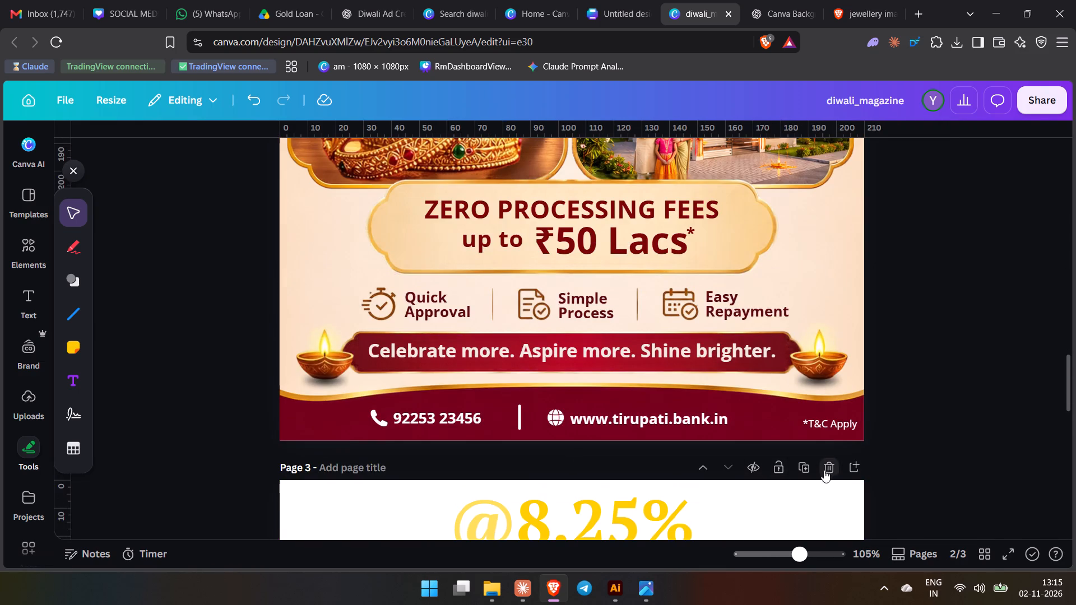
left_click(826, 469)
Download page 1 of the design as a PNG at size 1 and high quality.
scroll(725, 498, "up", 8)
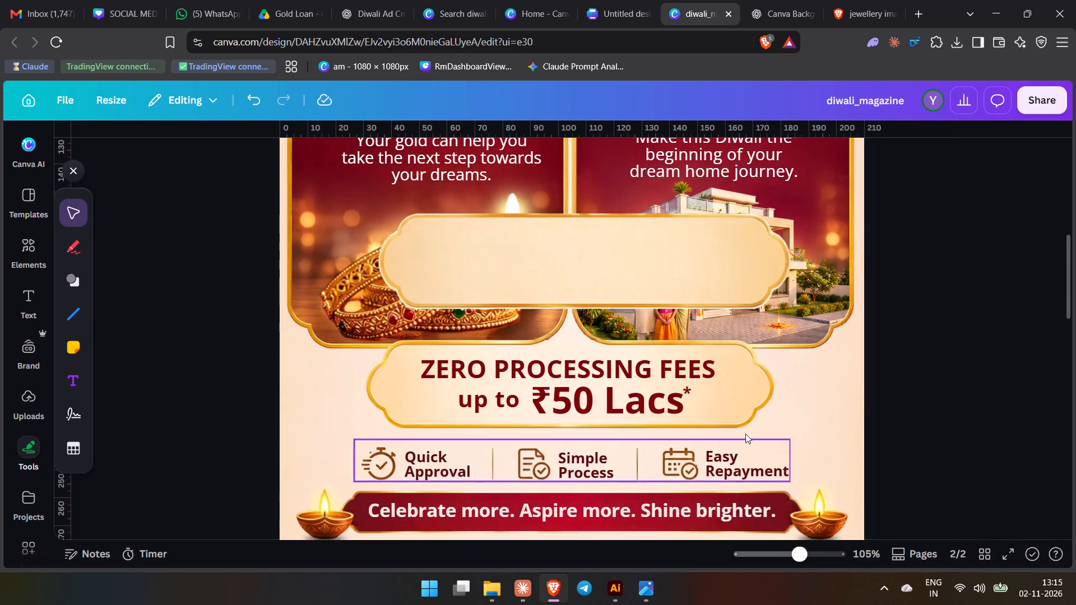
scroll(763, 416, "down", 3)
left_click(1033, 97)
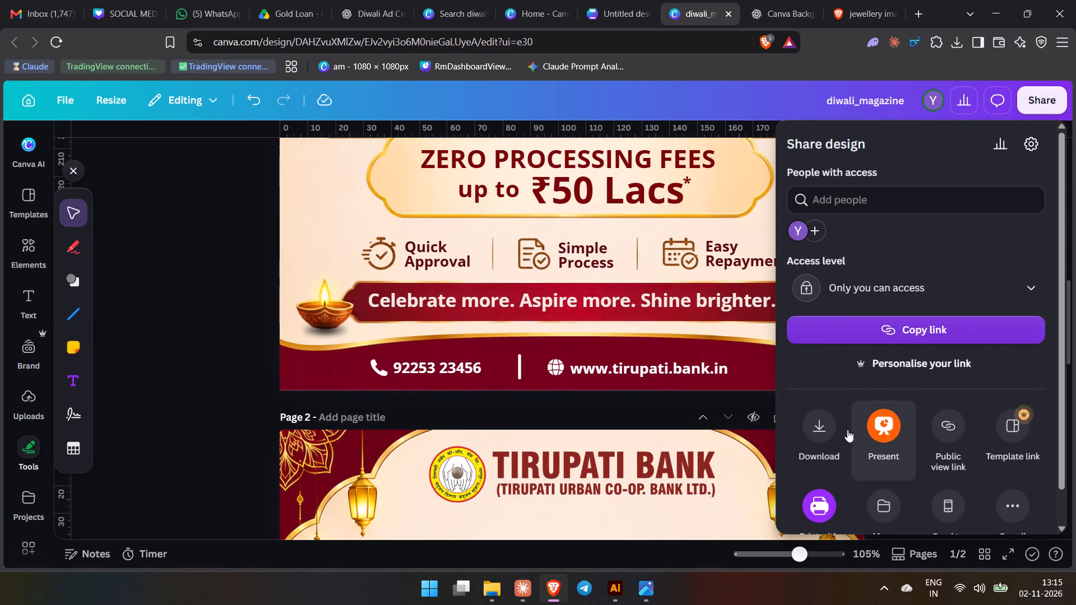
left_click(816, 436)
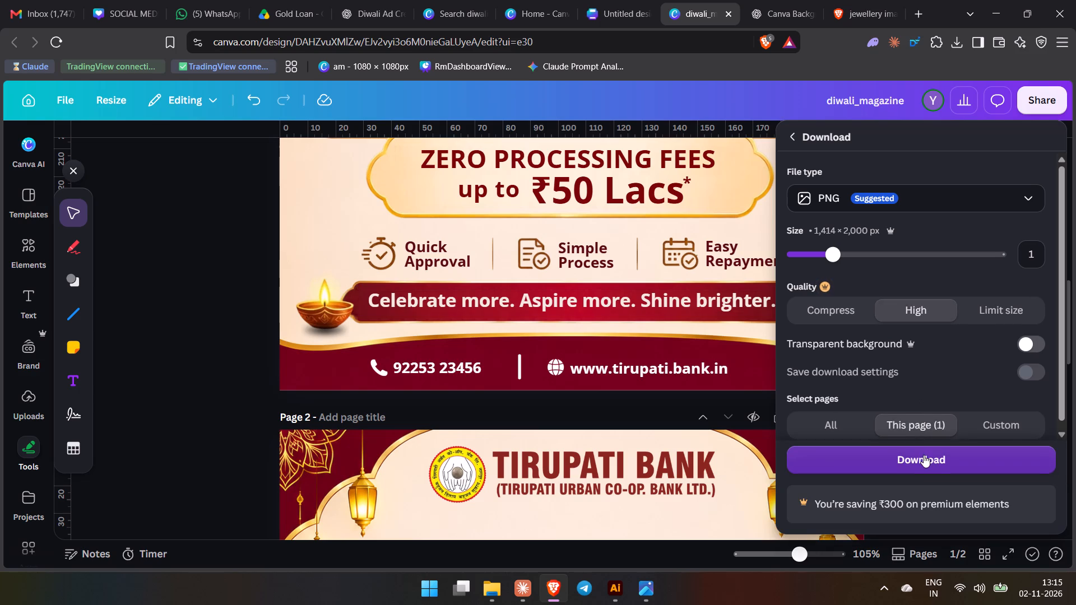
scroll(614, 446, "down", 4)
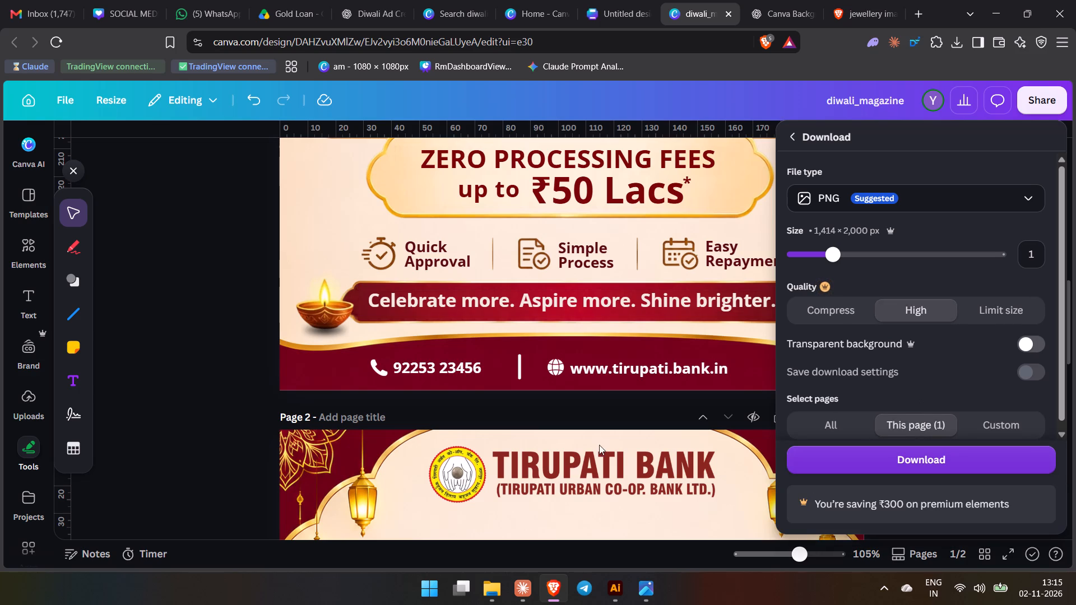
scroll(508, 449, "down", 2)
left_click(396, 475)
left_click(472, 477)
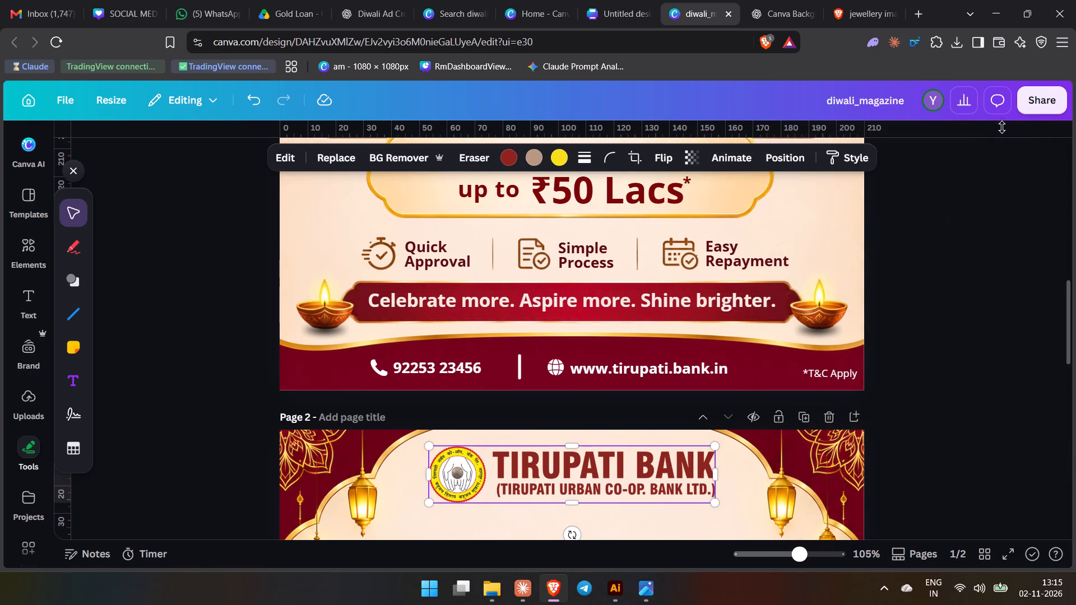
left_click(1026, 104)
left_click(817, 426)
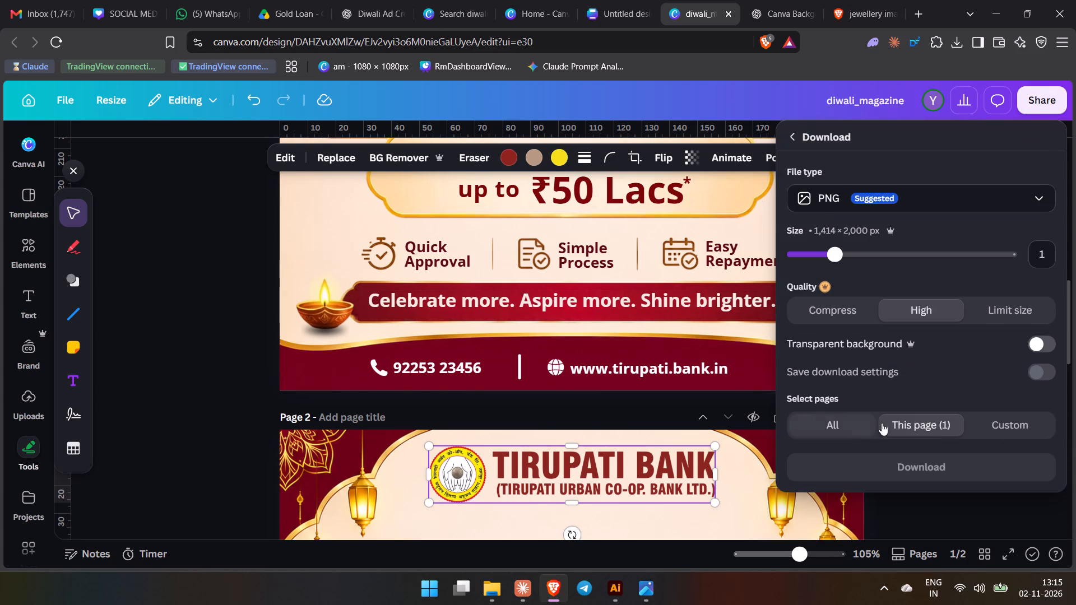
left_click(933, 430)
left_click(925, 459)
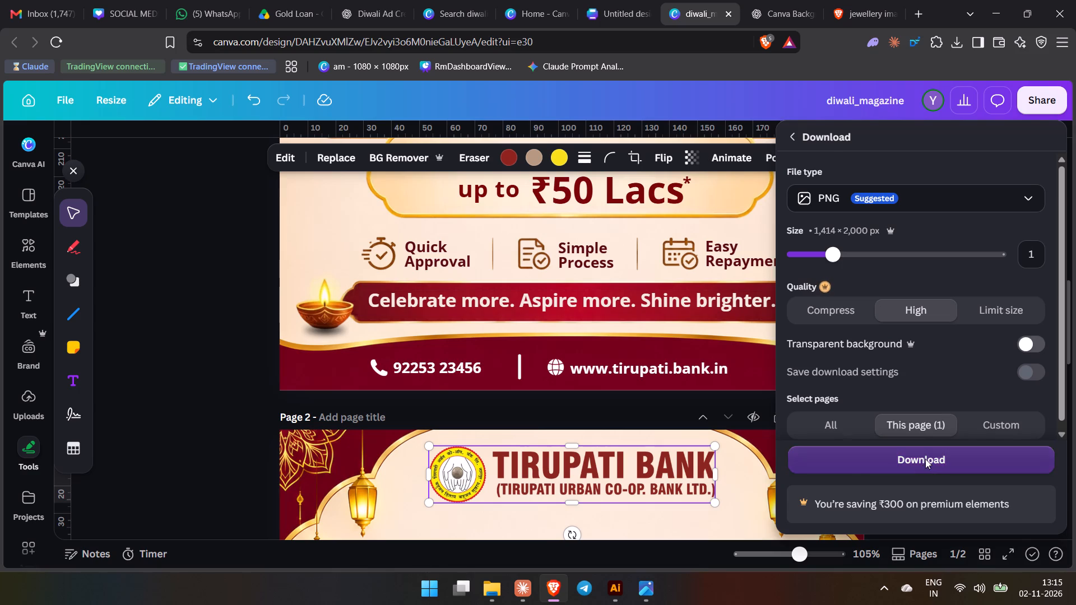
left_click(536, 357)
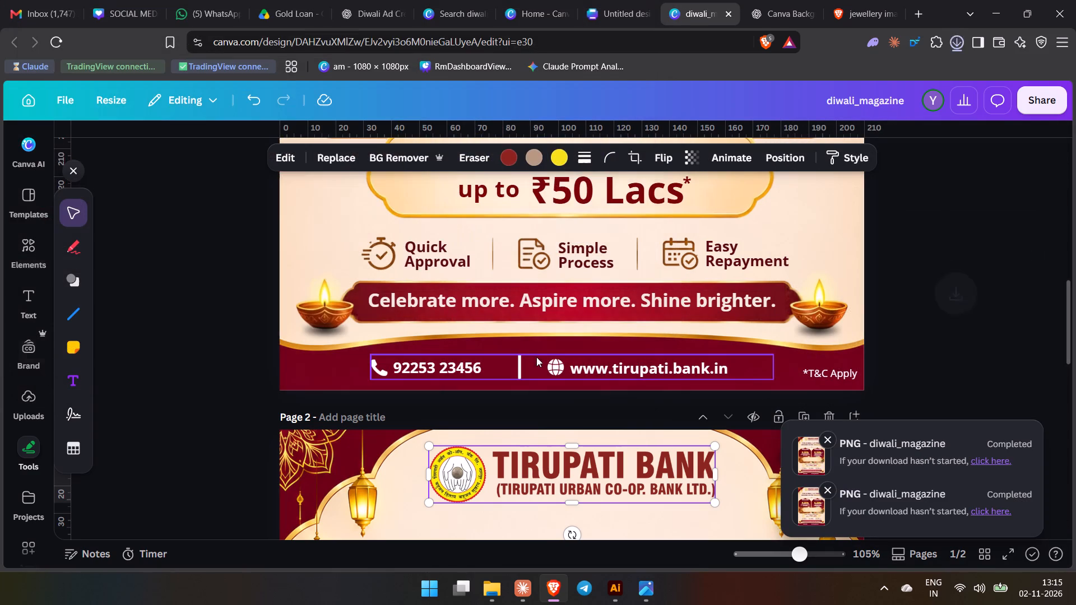
Open the downloaded diwali_magazine (1).png in Photos to check the ad, and close it.
left_click(832, 89)
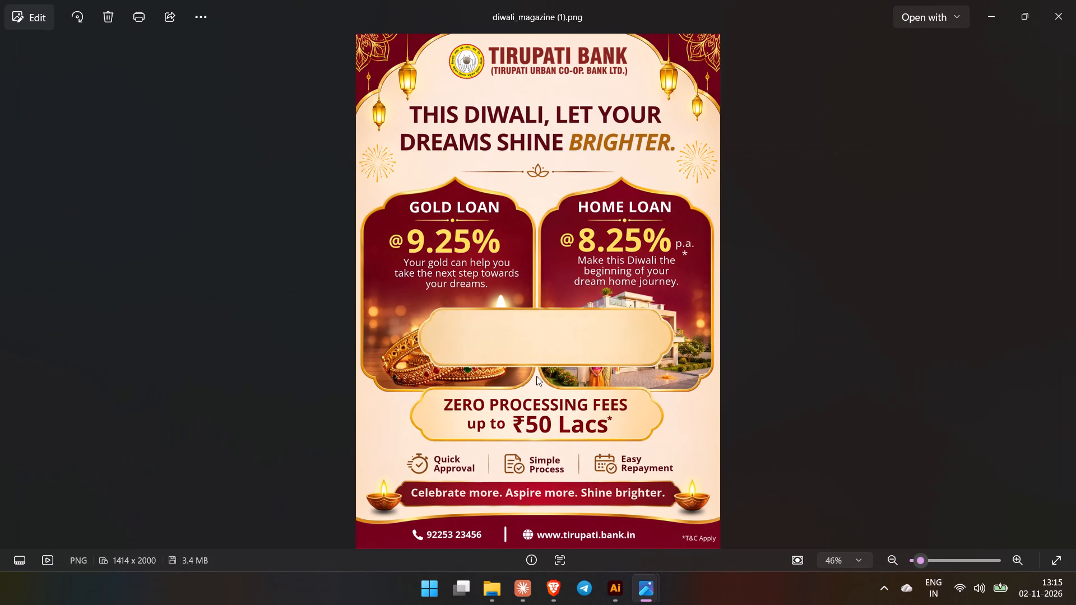
left_click(1075, 2)
Download only page 2, with the replaced banner frame, as a PNG at size 1 and high quality.
scroll(766, 387, "down", 5)
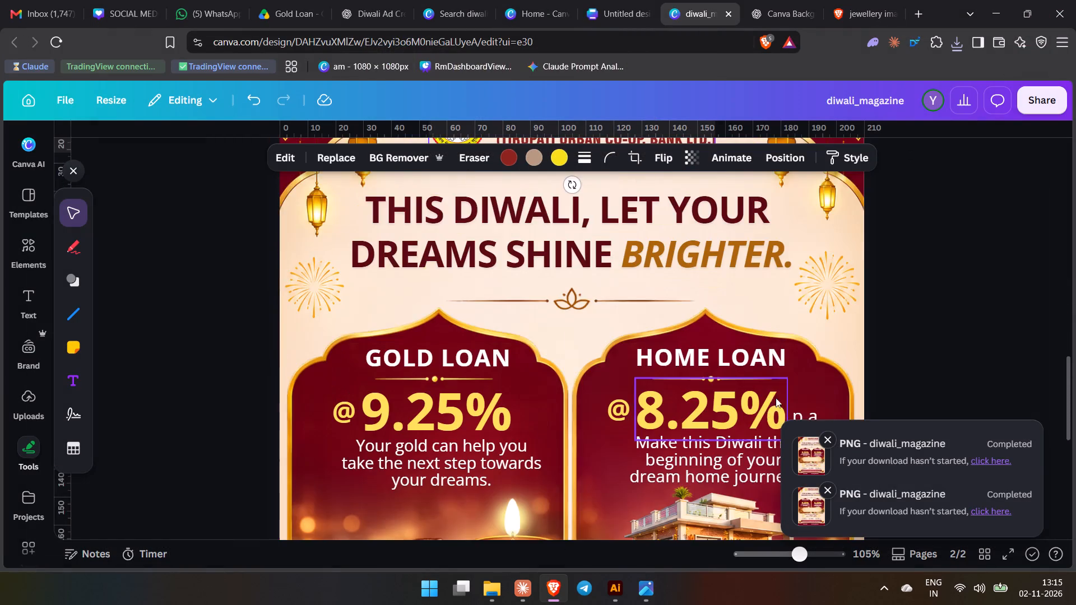
scroll(874, 318, "down", 3)
left_click(938, 323)
left_click(1043, 102)
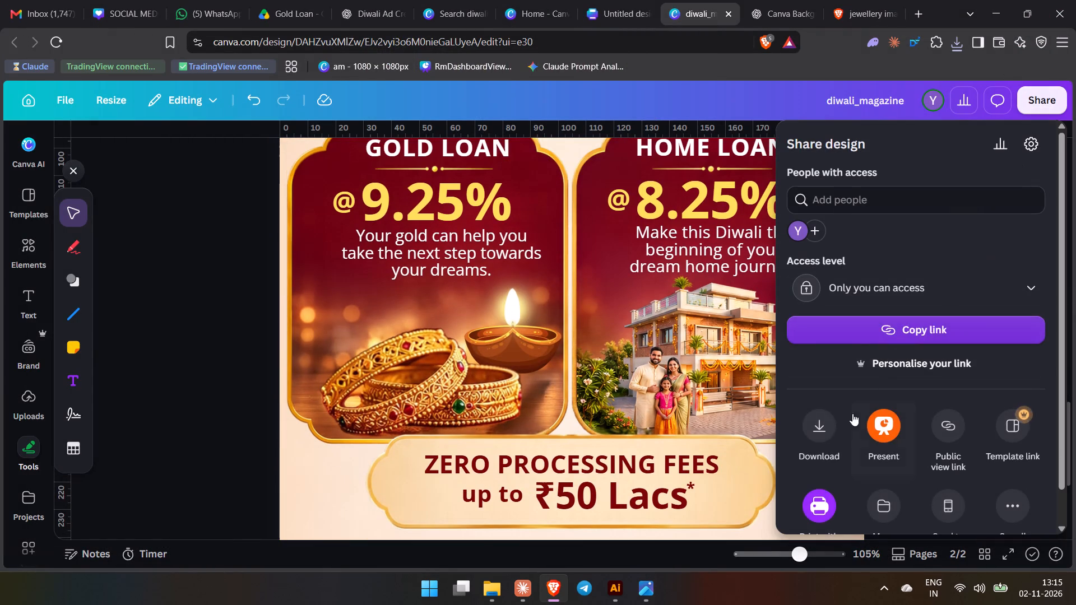
left_click(812, 432)
left_click(917, 425)
left_click(917, 458)
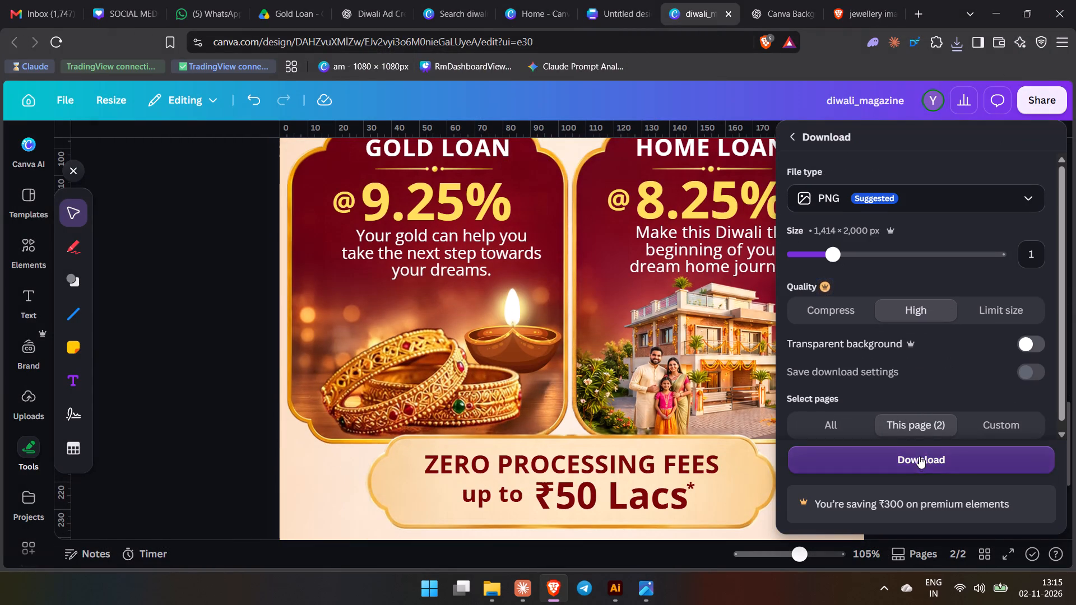
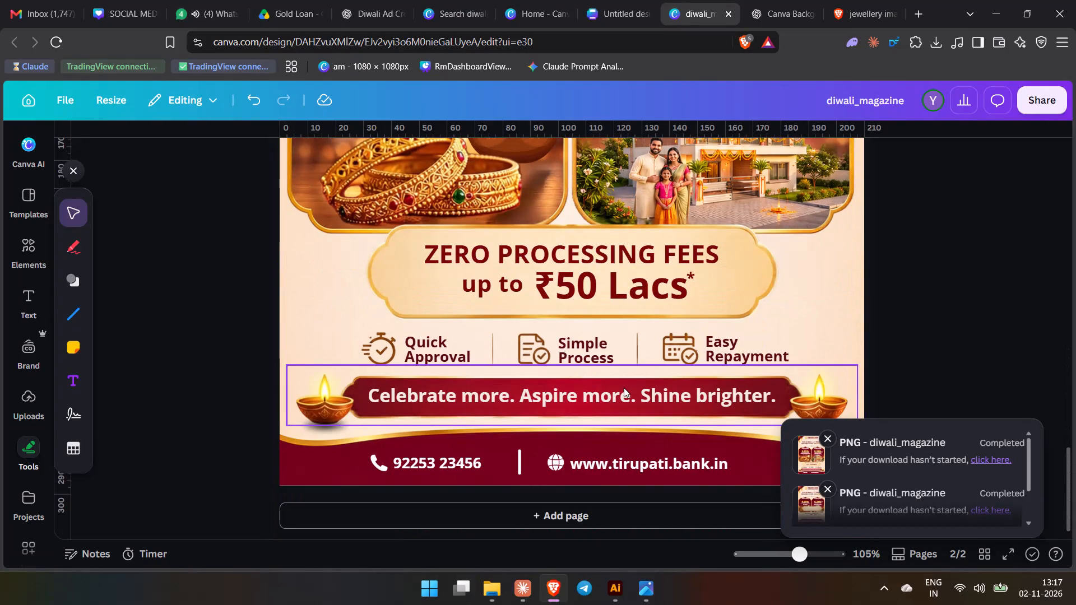
Widen the "p.a.*" text box beside the 8.25% home loan rate on page 2 so the asterisk fits on the same line.
scroll(624, 392, "up", 3)
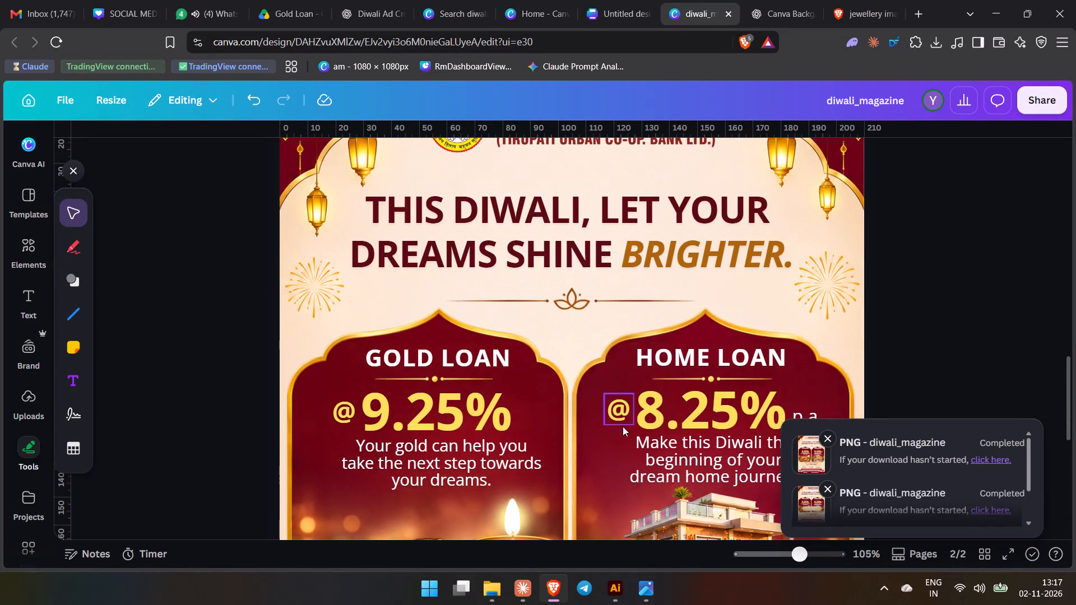
scroll(477, 0, "up", 1)
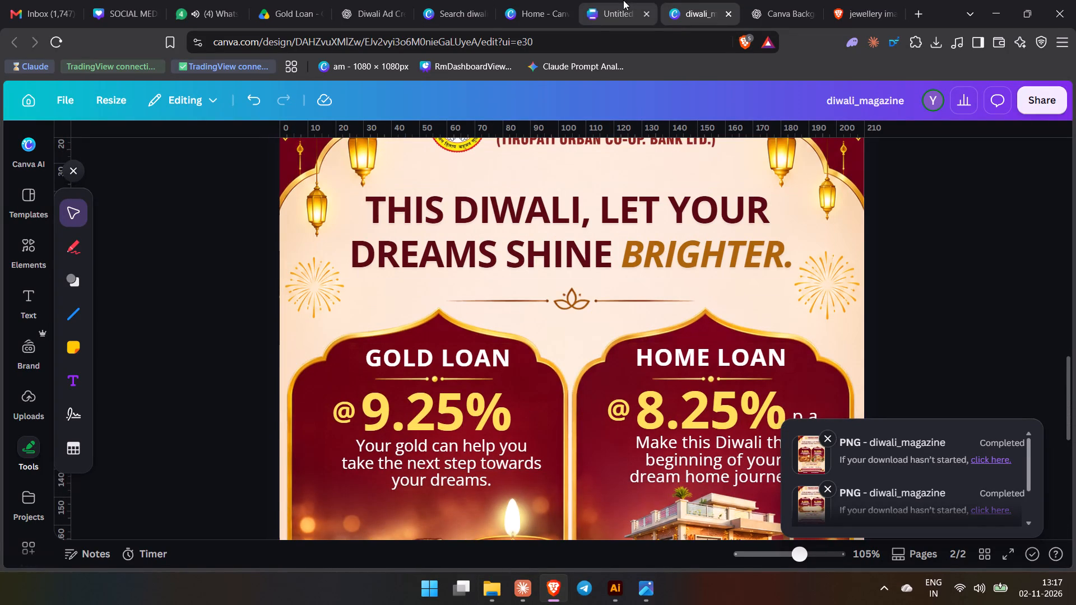
left_click(942, 394)
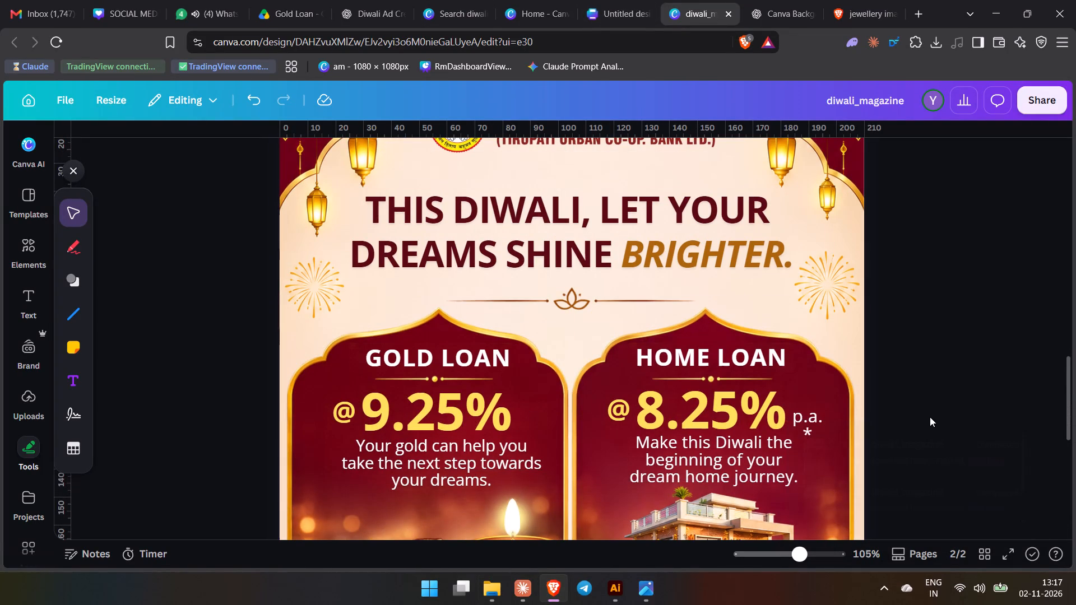
left_click_drag(808, 430, 800, 394)
key("ctrl+z")
left_click(919, 437)
left_click(830, 423)
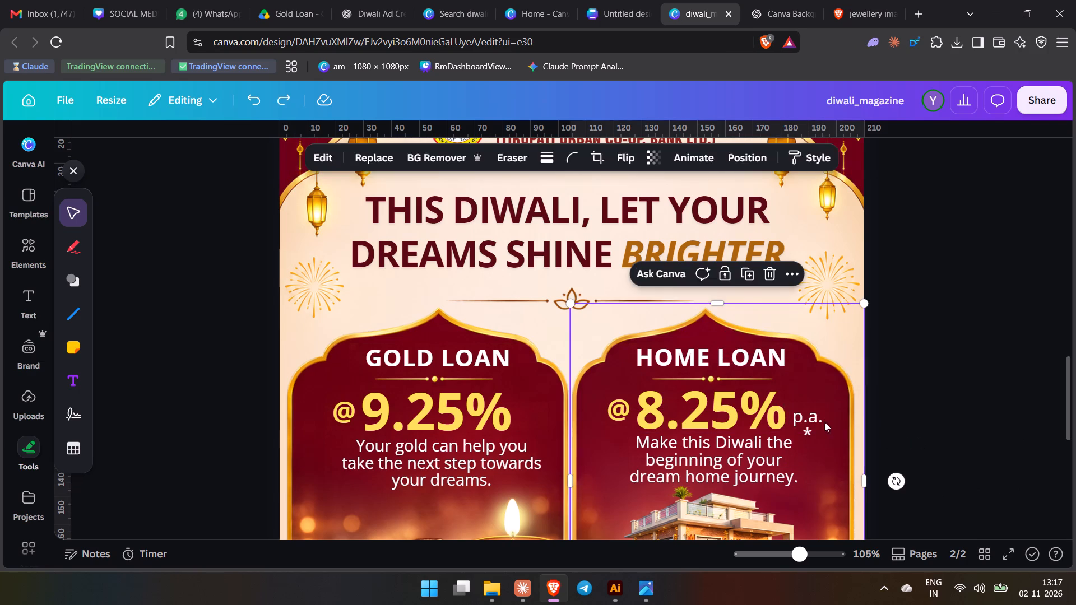
left_click(814, 421)
left_click_drag(828, 427, 841, 426)
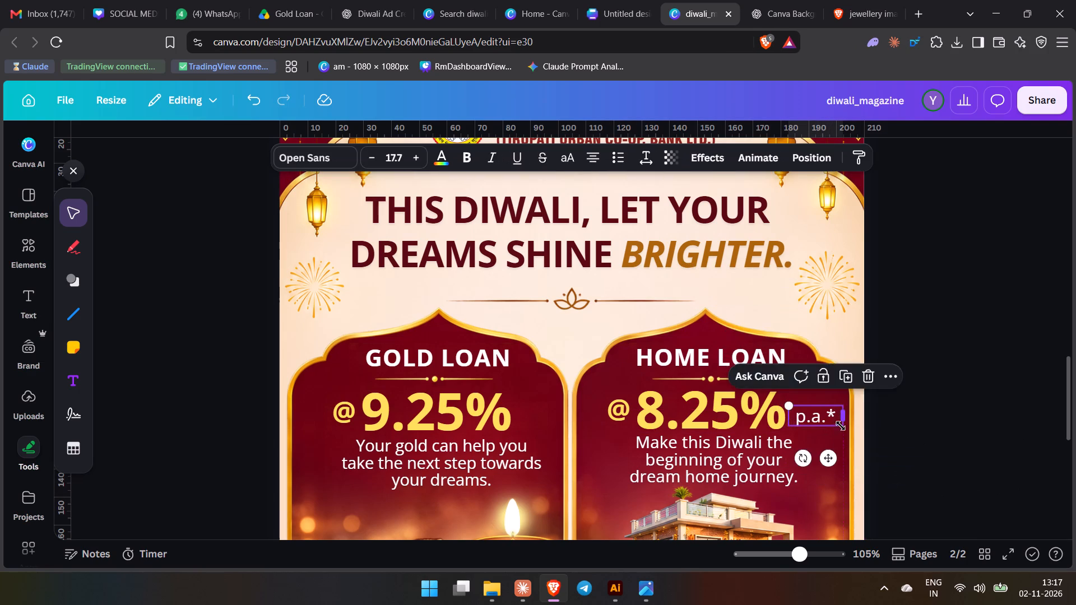
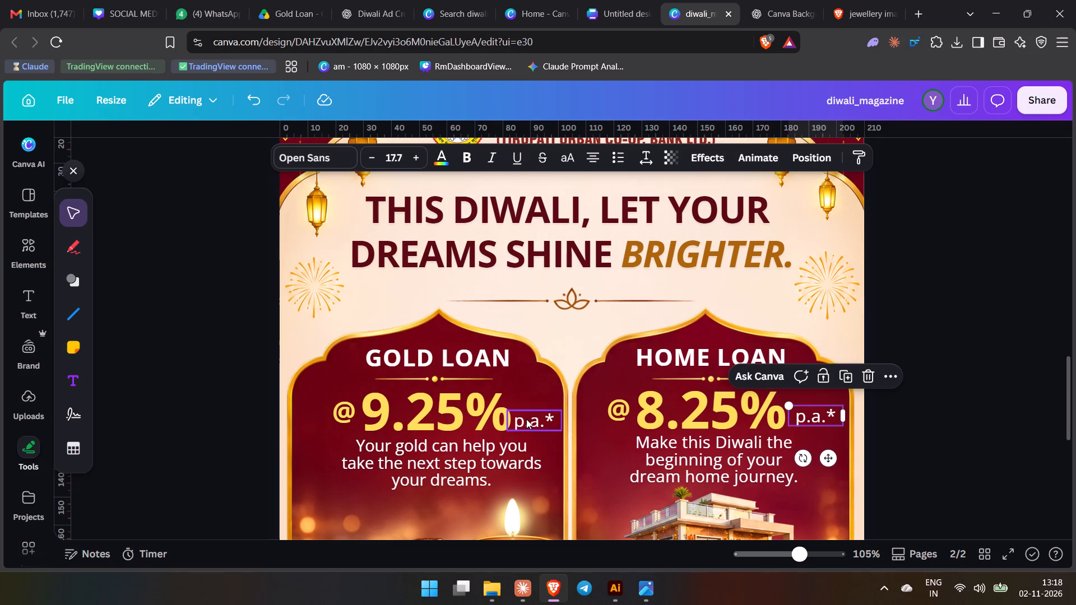
Place a horizontal ruler guide across the rates and nudge the gold loan "p.a.*" up to align with the home loan one.
left_click_drag(280, 128, 293, 207)
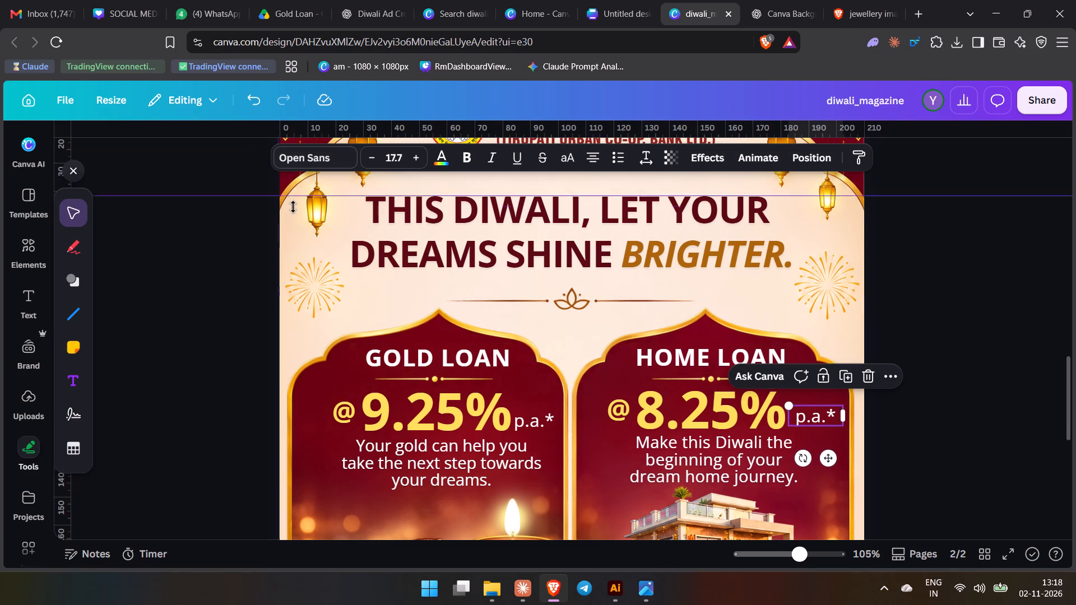
left_click_drag(293, 207, 300, 406)
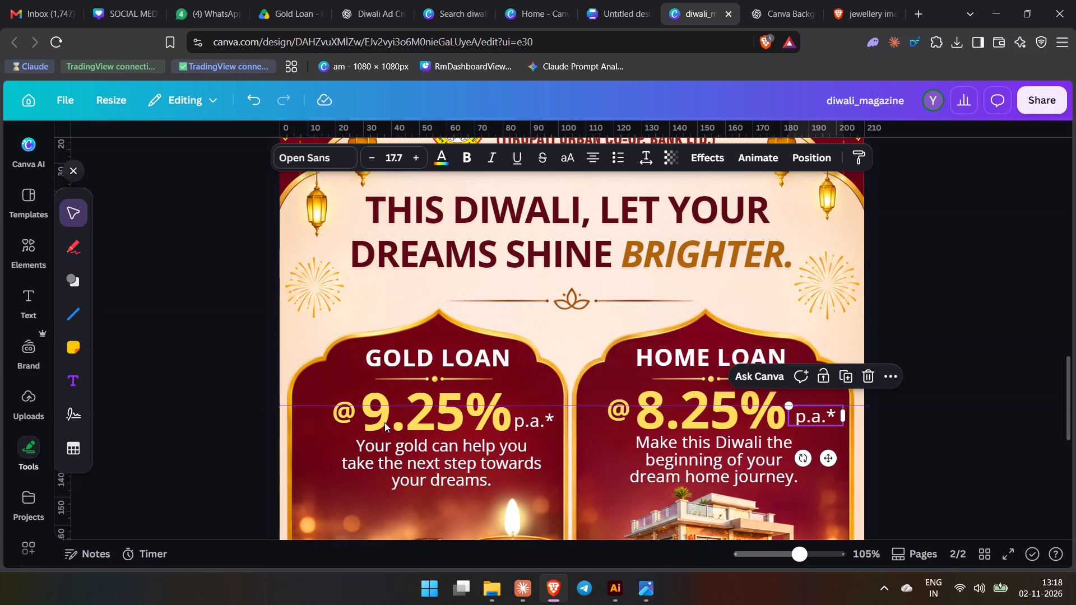
left_click(923, 460)
left_click(526, 417)
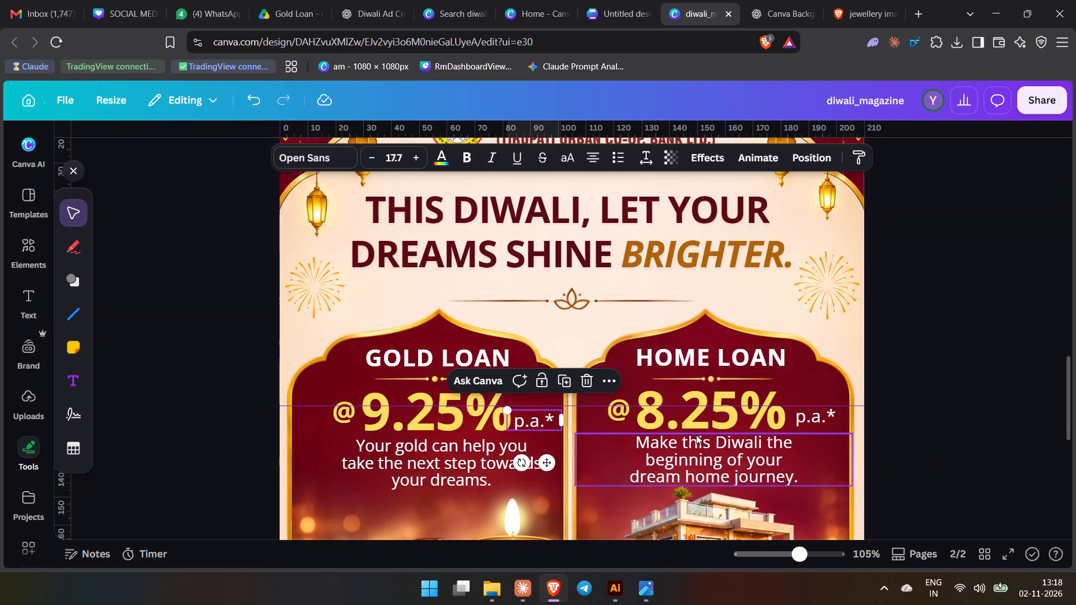
key("Up")
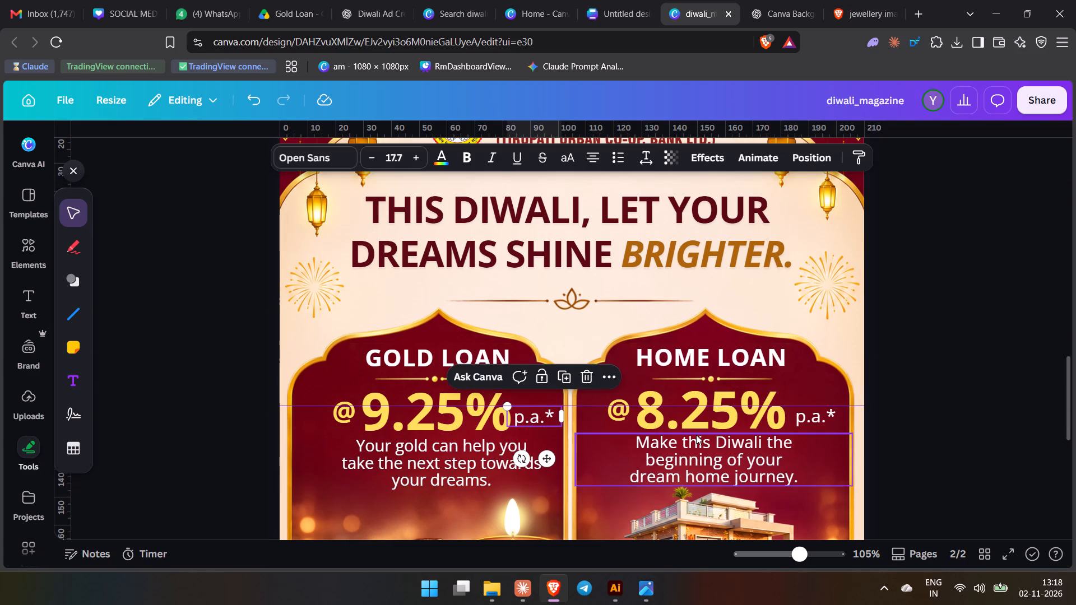
left_click(960, 438)
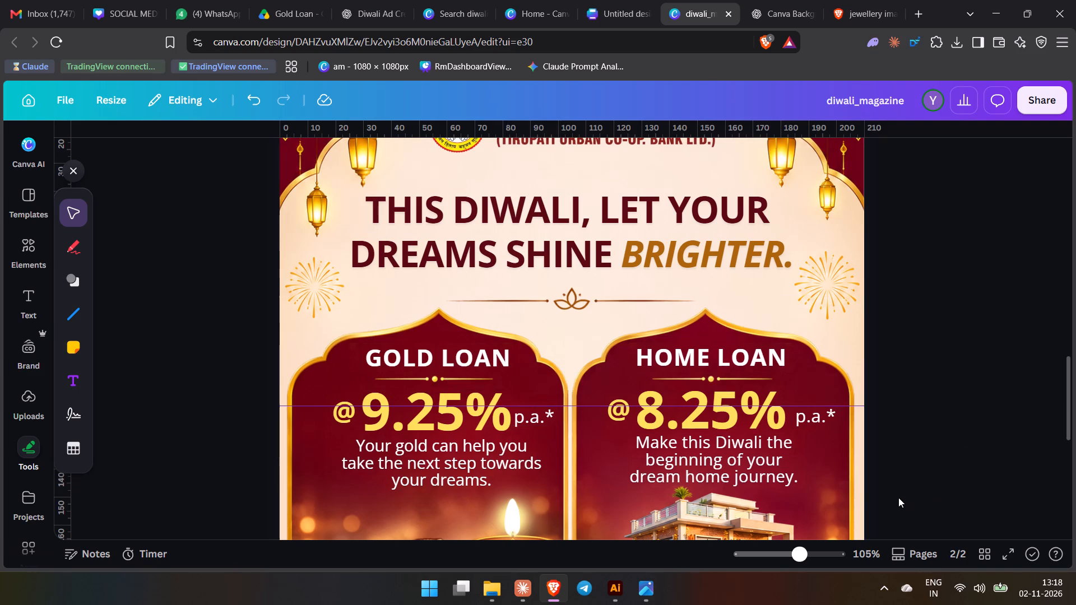
Group the gold loan card's "@", "9.25%" and "p.a.*" text elements together.
left_click(341, 423)
left_click(386, 424)
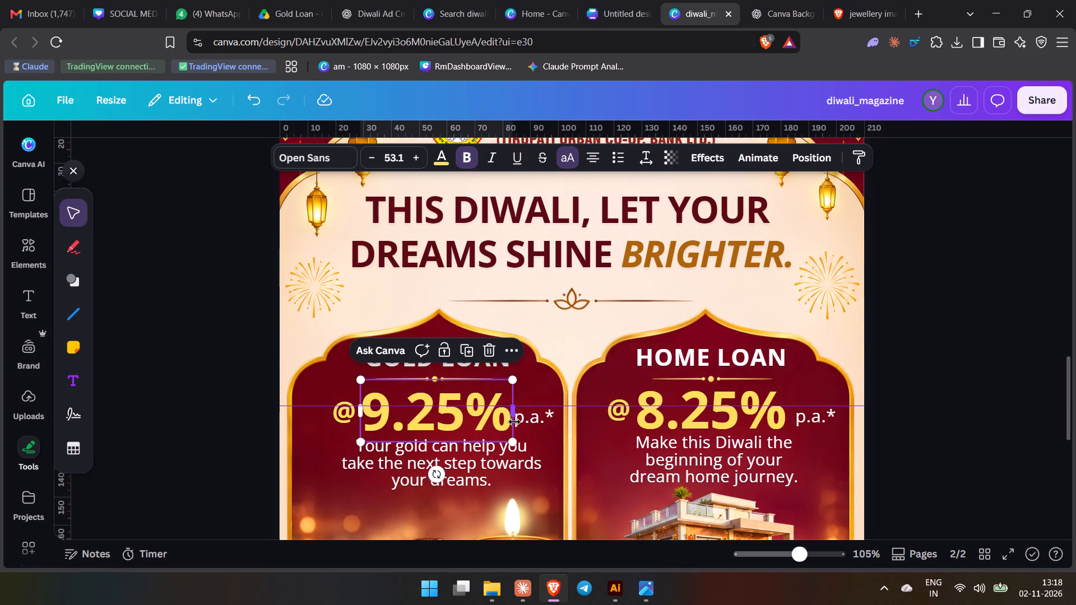
left_click(347, 421, "shift")
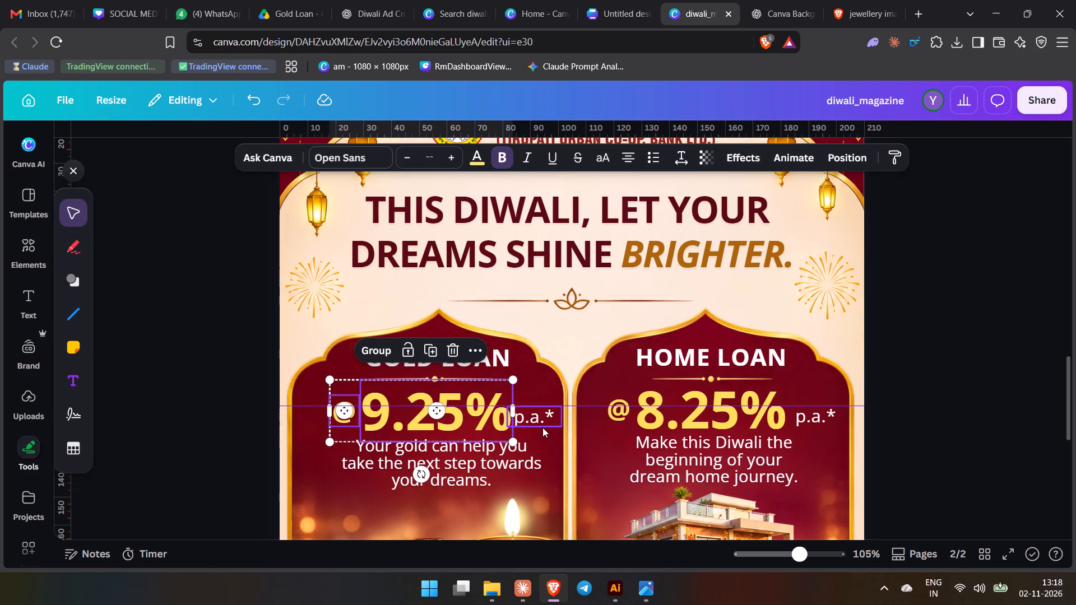
left_click(540, 421, "shift")
left_click(399, 355)
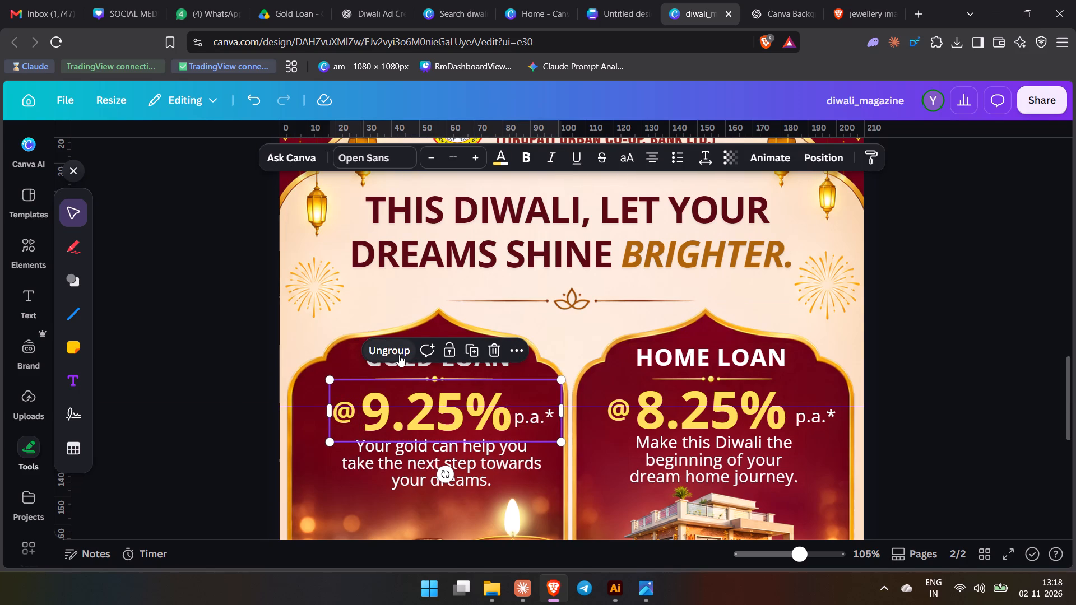
Nudge the grouped gold loan rate slightly left to balance it within its card.
key("Left")
key("Left")
key("Left")
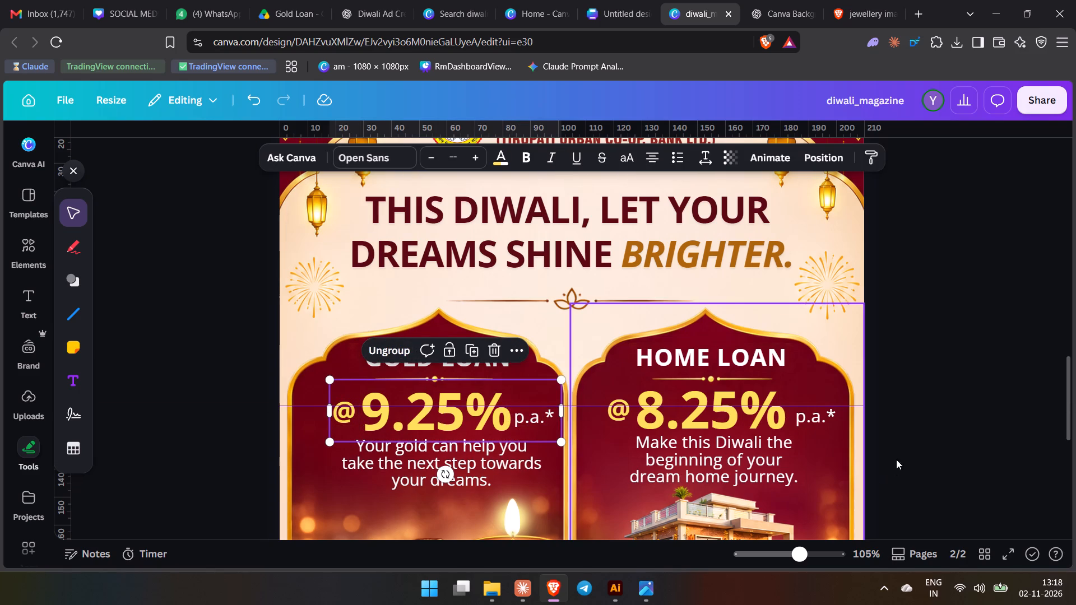
left_click(896, 459)
left_click(409, 435)
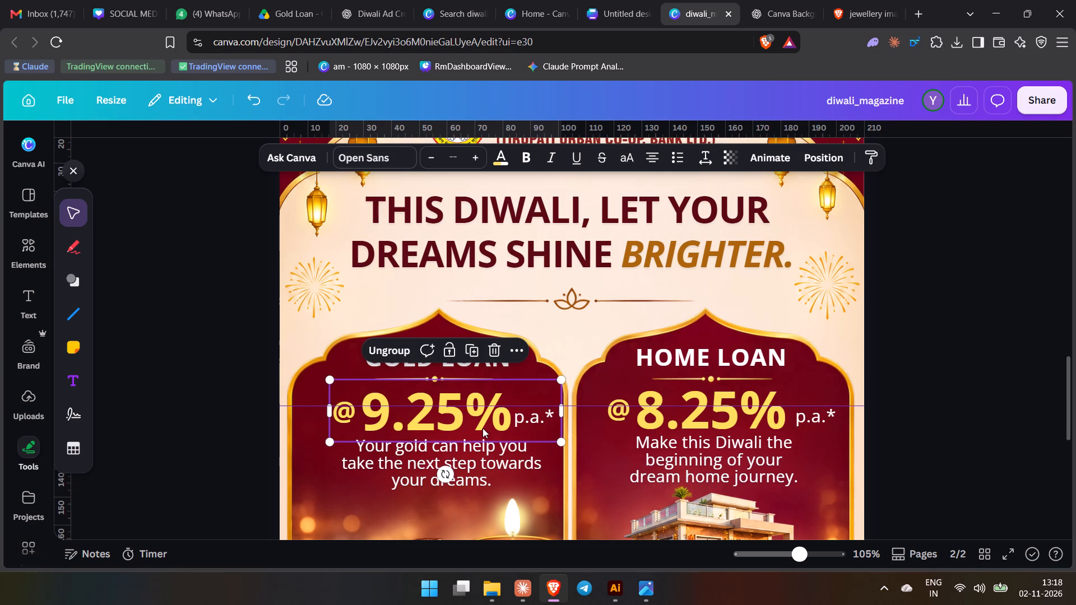
key("Left")
key("Left")
key("Left")
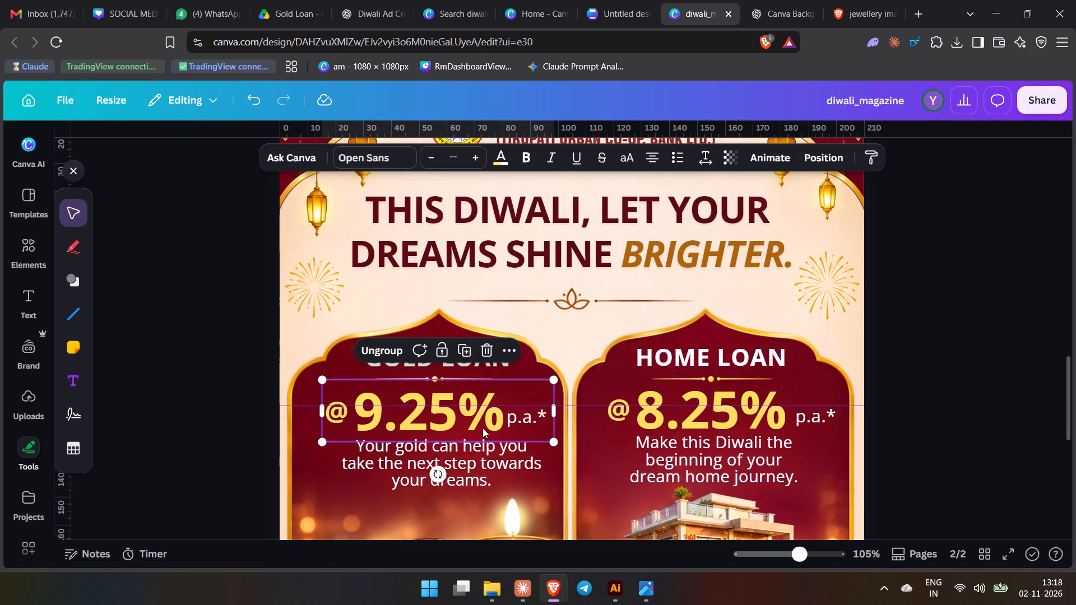
key("Right")
Widen the "Your gold can help you..." text box on both sides to span the gold loan card, centring its text.
left_click(497, 477)
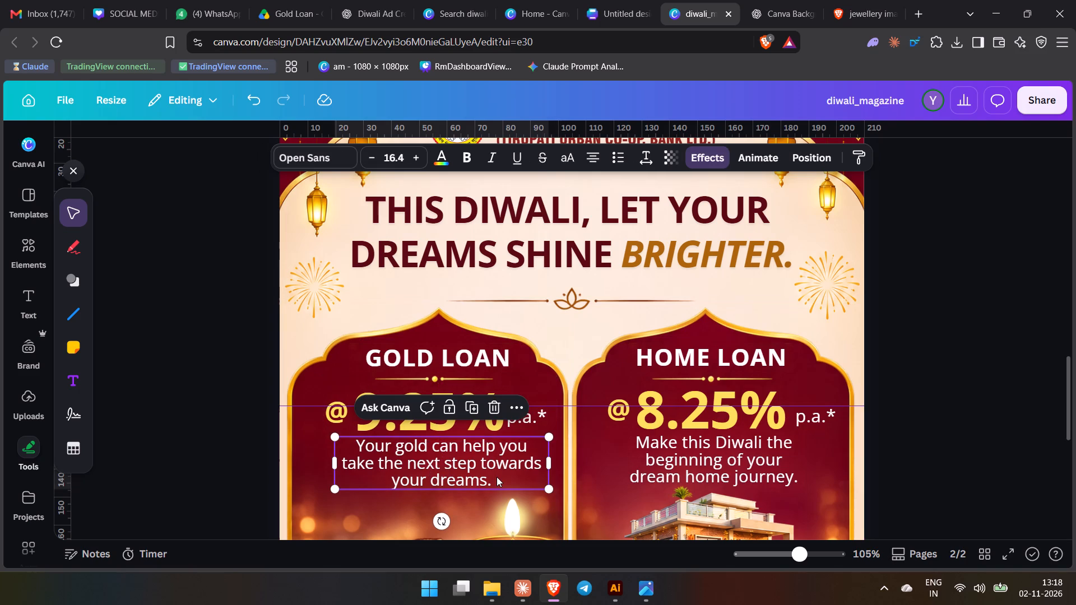
left_click_drag(329, 466, 284, 470)
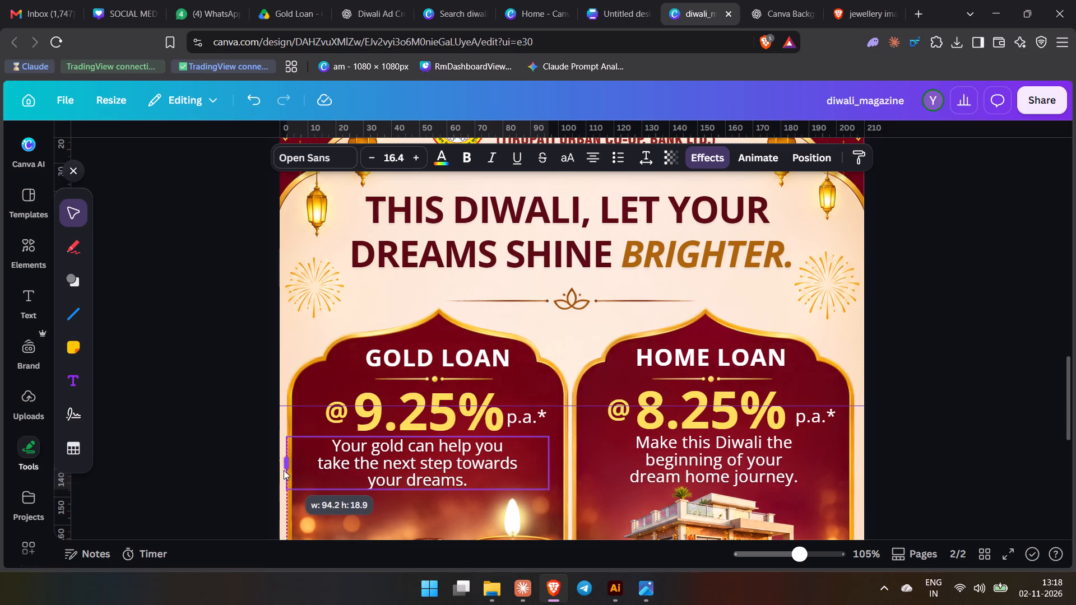
left_click_drag(284, 470, 281, 470)
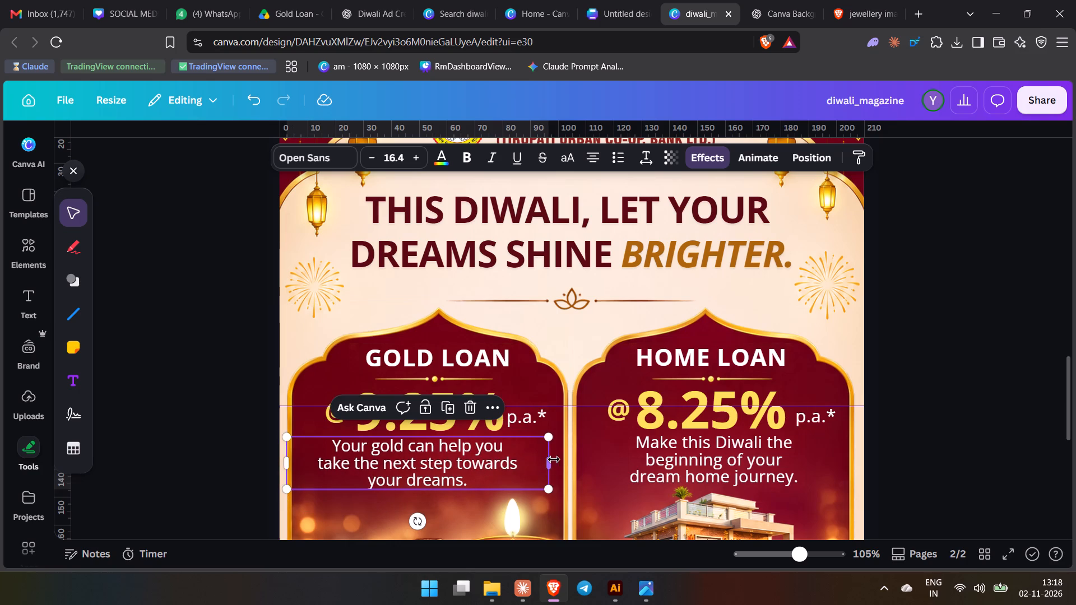
left_click_drag(552, 459, 571, 462)
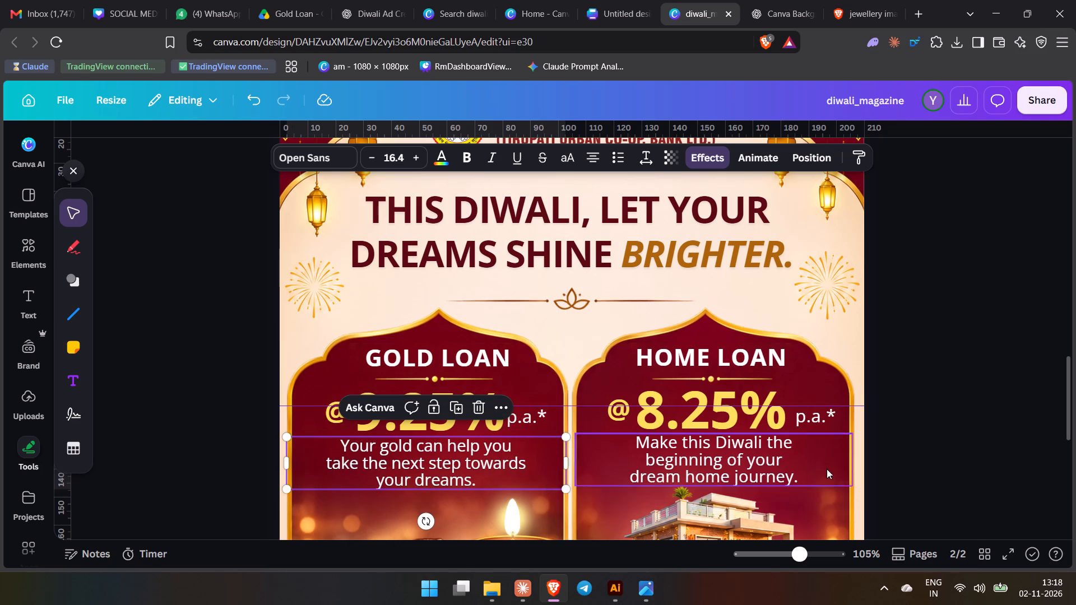
left_click(1010, 450)
Examine the home loan card's tagline alignment and the rest of page 2 against page 1.
scroll(1011, 458, "down", 1)
left_click(719, 397)
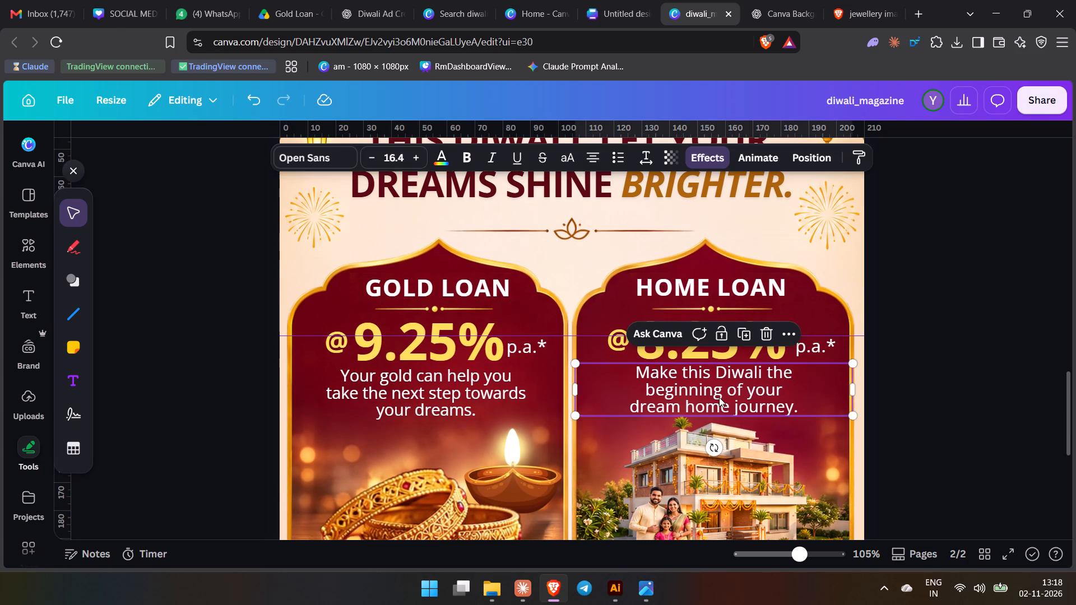
left_click(931, 432)
left_click(963, 457)
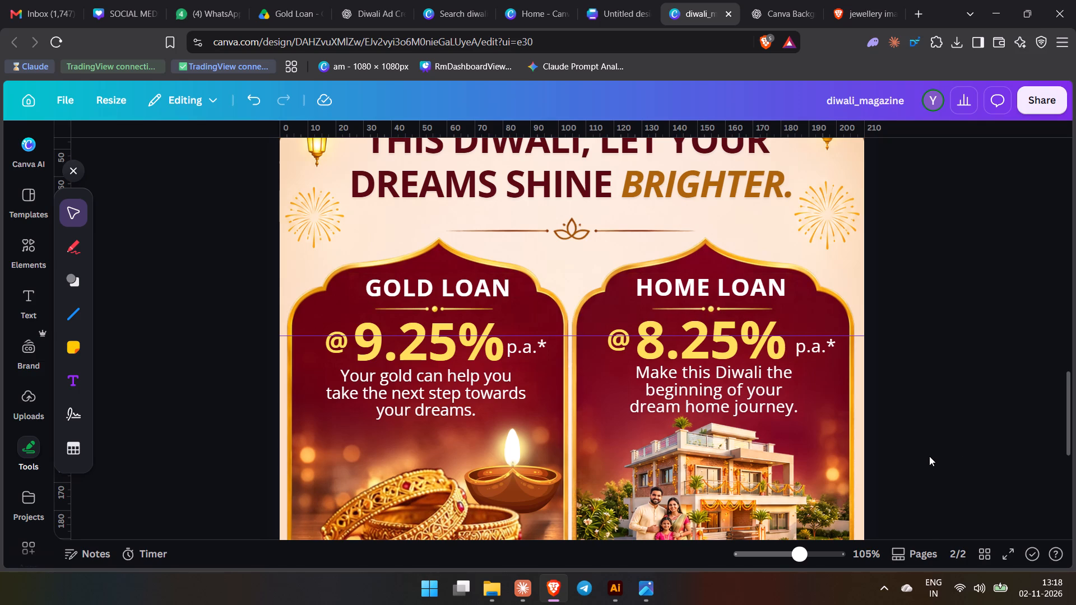
scroll(840, 448, "down", 4)
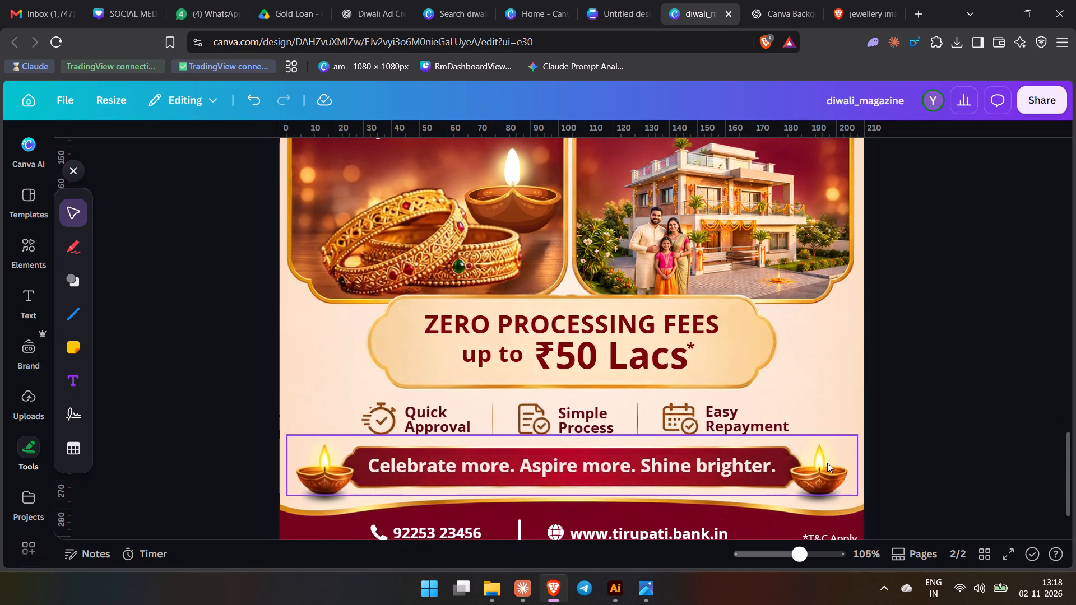
scroll(827, 463, "up", 8)
scroll(817, 466, "down", 4)
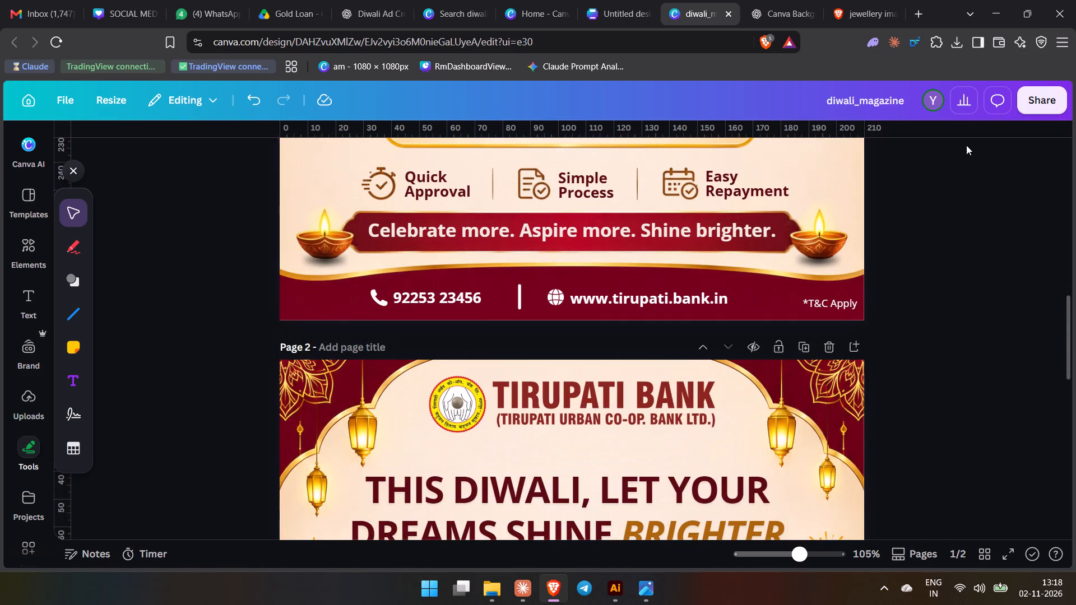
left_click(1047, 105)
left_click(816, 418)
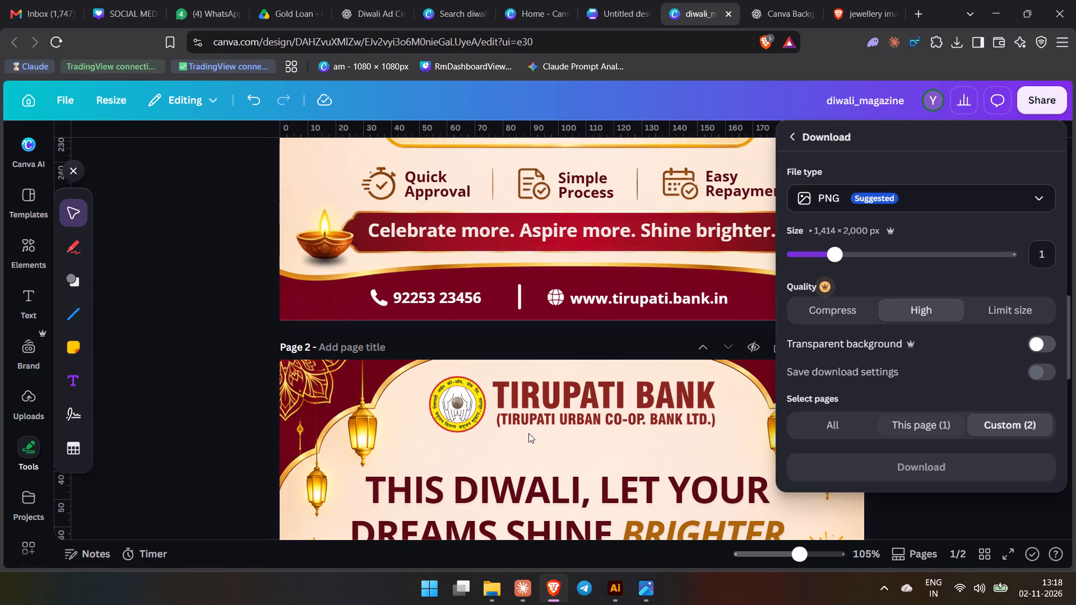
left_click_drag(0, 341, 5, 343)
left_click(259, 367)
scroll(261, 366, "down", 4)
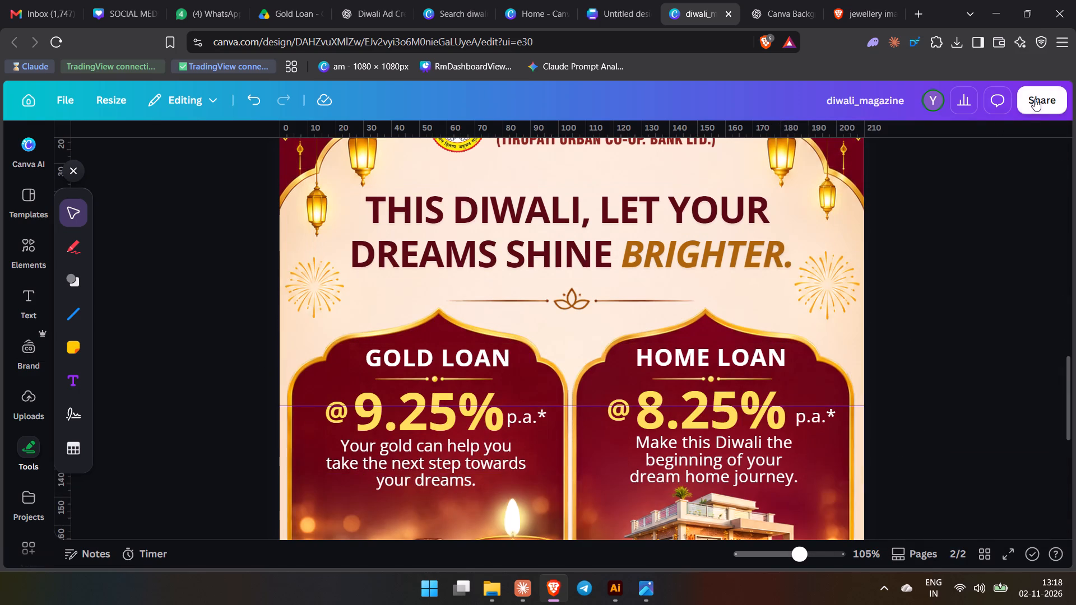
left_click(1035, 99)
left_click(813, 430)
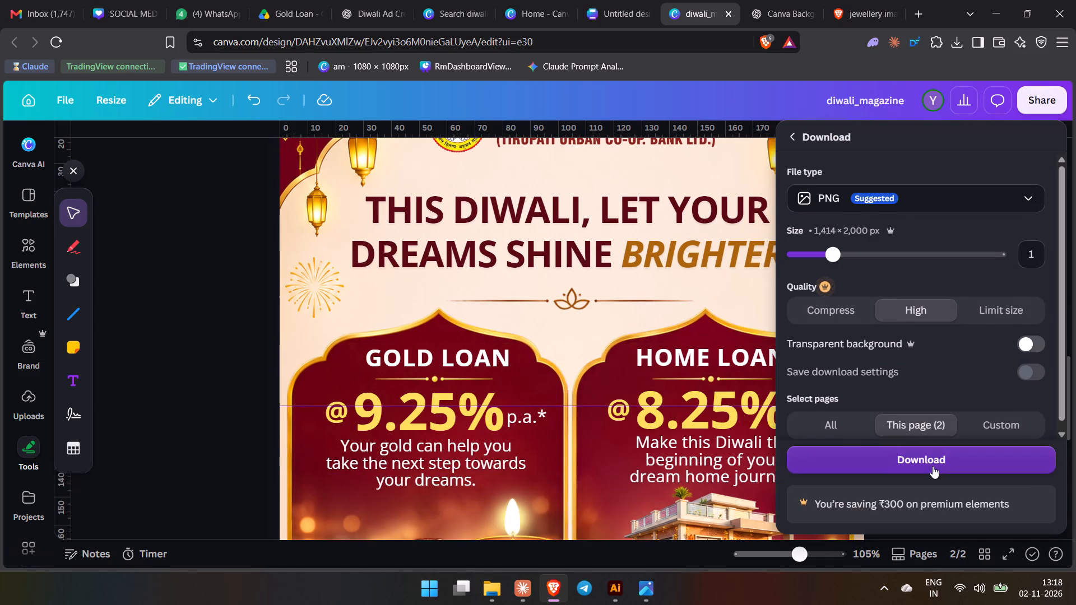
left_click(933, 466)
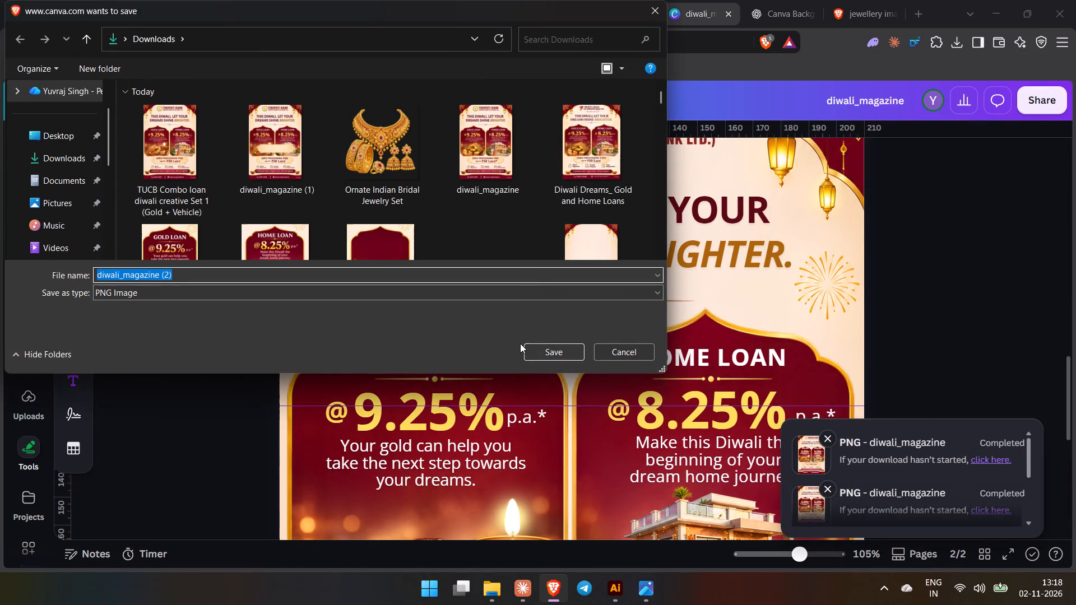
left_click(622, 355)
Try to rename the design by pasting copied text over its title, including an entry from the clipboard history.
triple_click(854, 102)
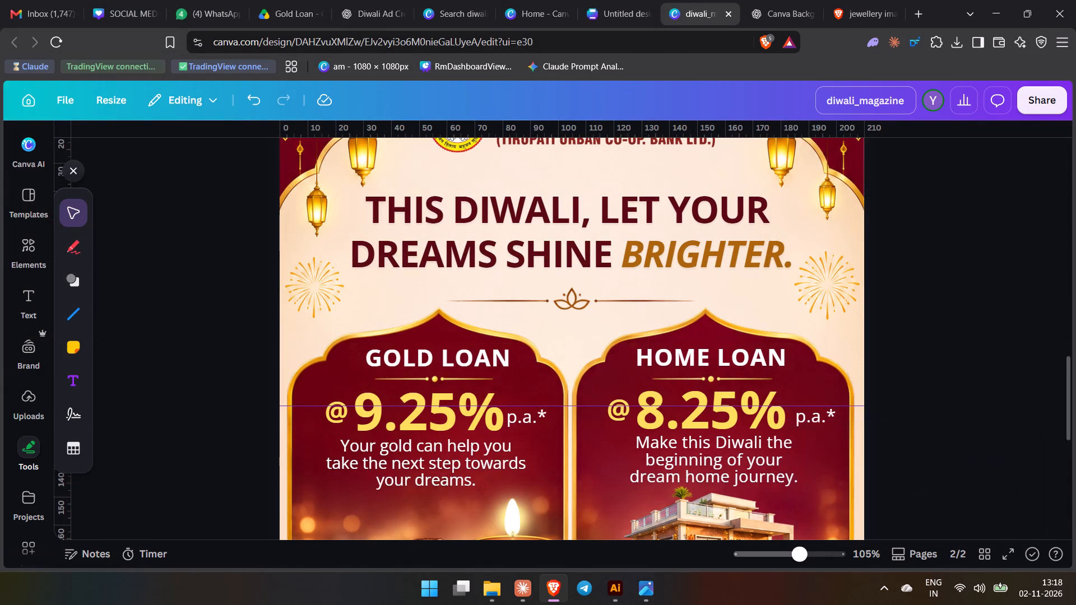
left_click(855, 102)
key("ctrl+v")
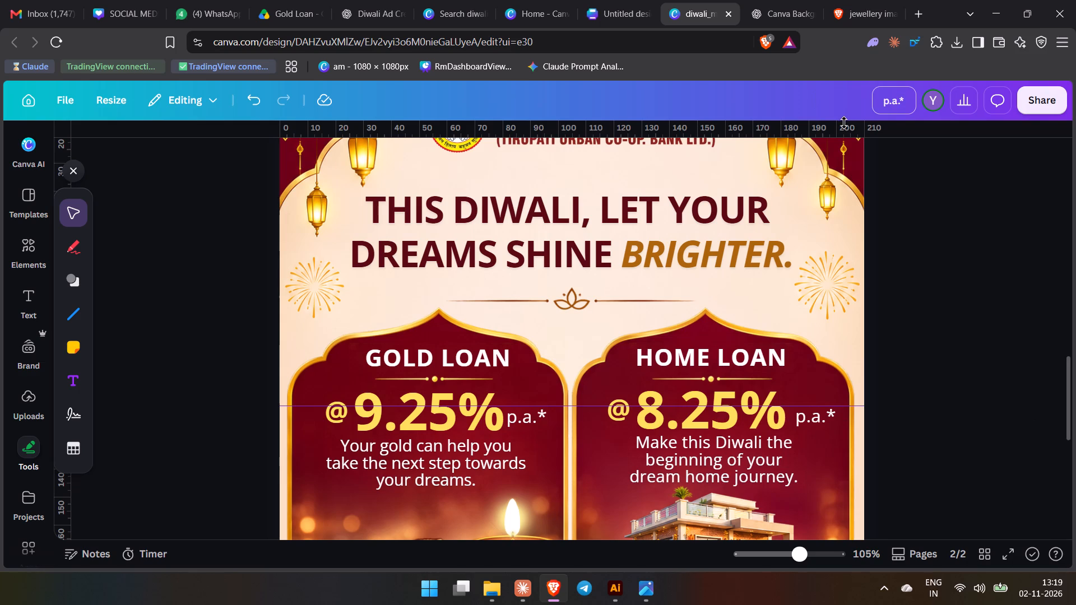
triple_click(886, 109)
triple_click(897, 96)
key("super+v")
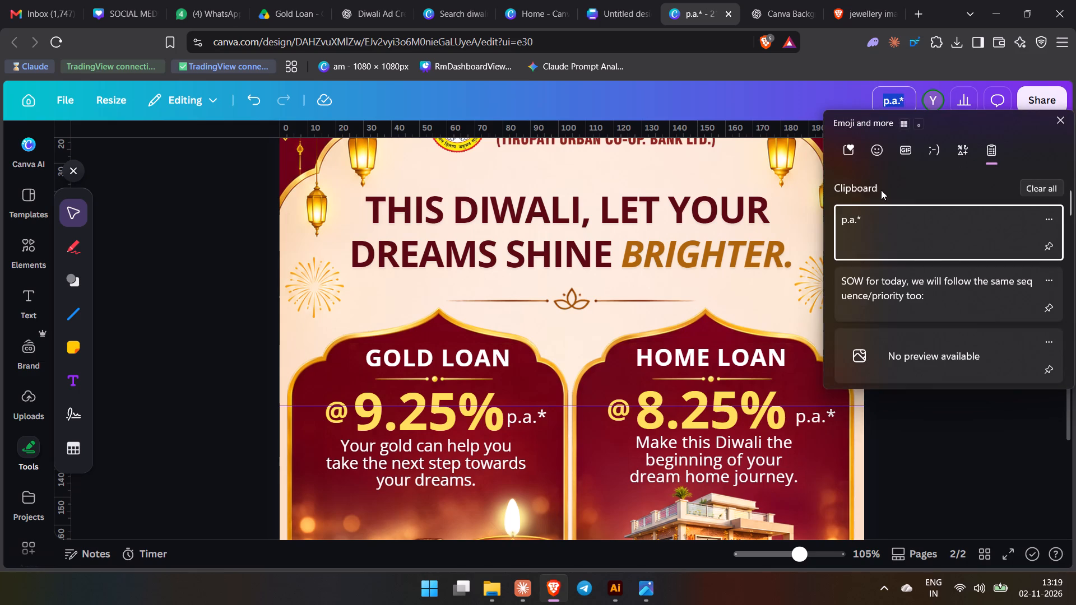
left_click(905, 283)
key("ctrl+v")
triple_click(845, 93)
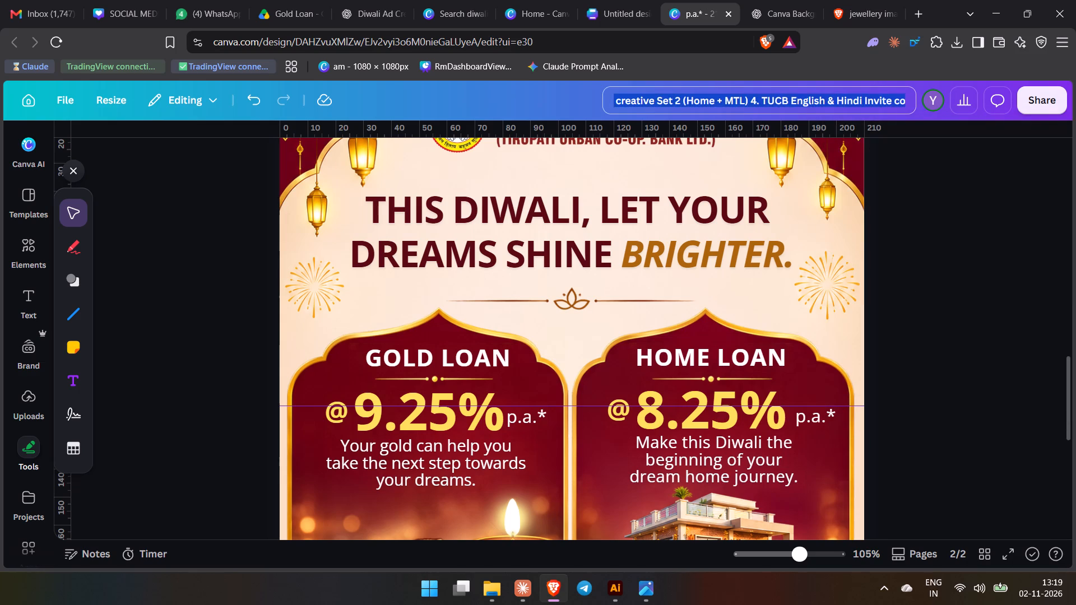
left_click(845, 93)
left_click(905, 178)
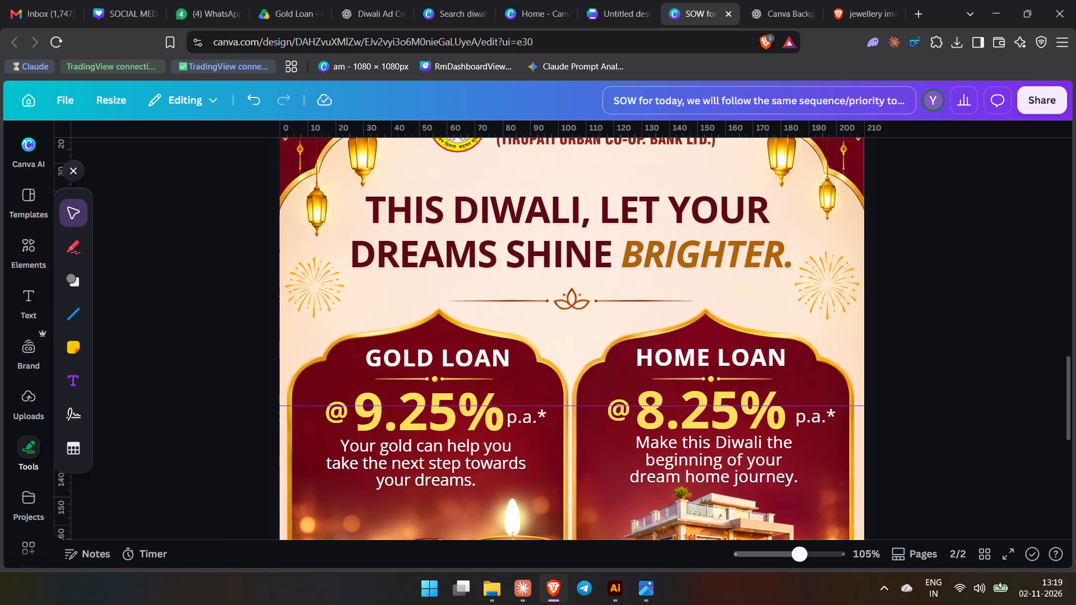
Look through the clipboard history for a suitable design title.
triple_click(744, 100)
key("super+v")
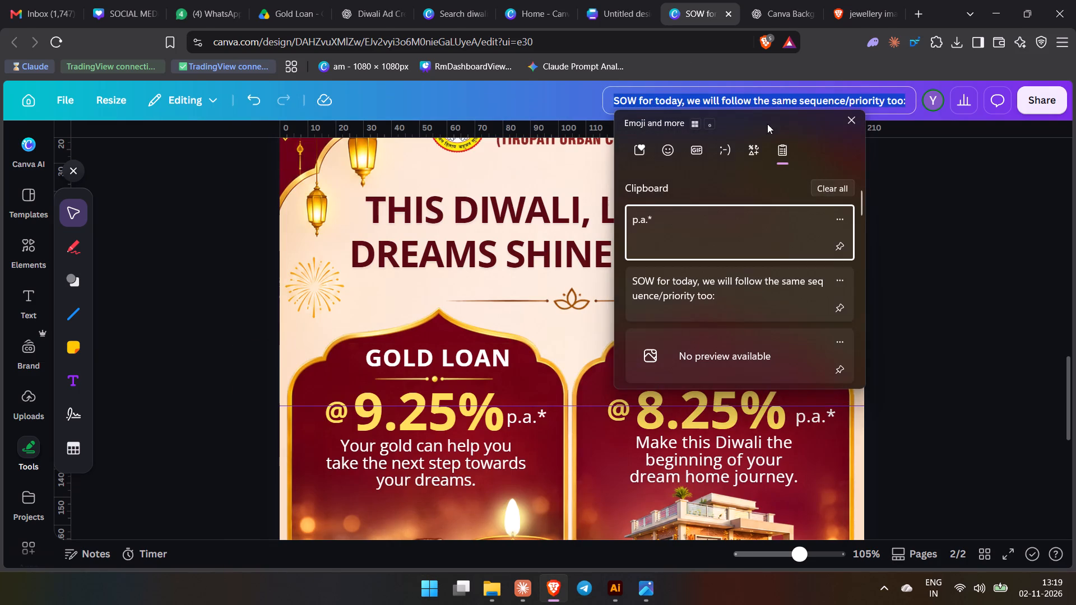
scroll(764, 351, "down", 6)
scroll(761, 348, "up", 2)
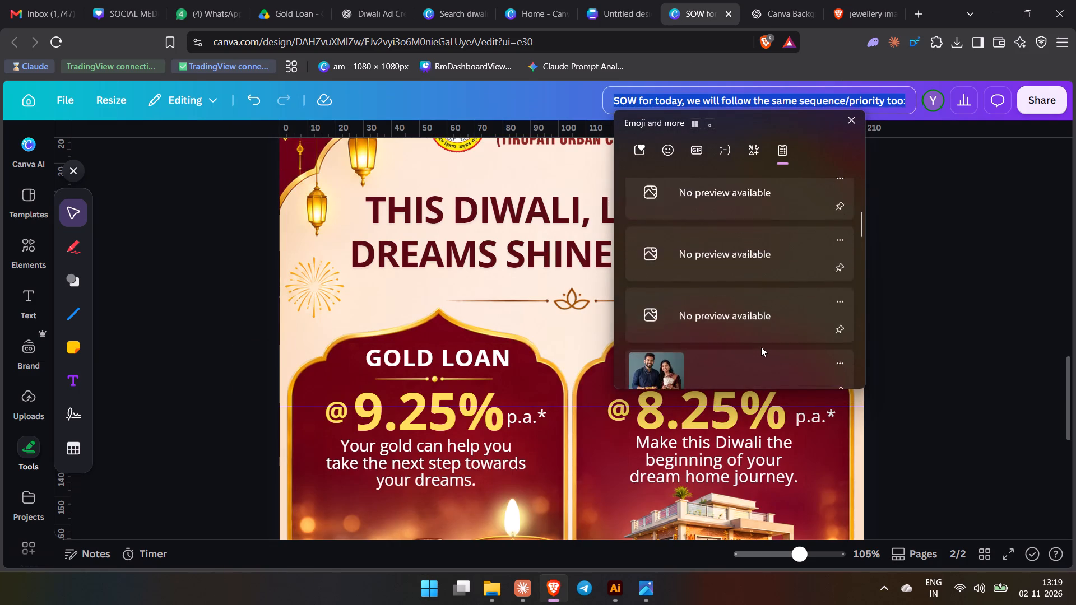
scroll(761, 347, "up", 7)
left_click(953, 257)
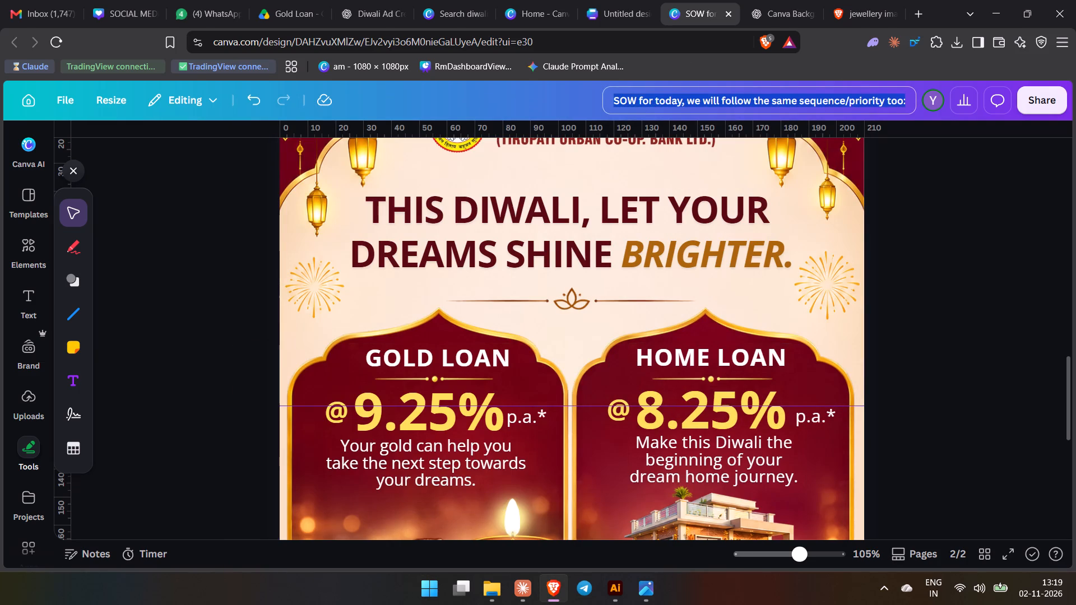
Replace the design's title with diwali_mag.
key("BackSpace")
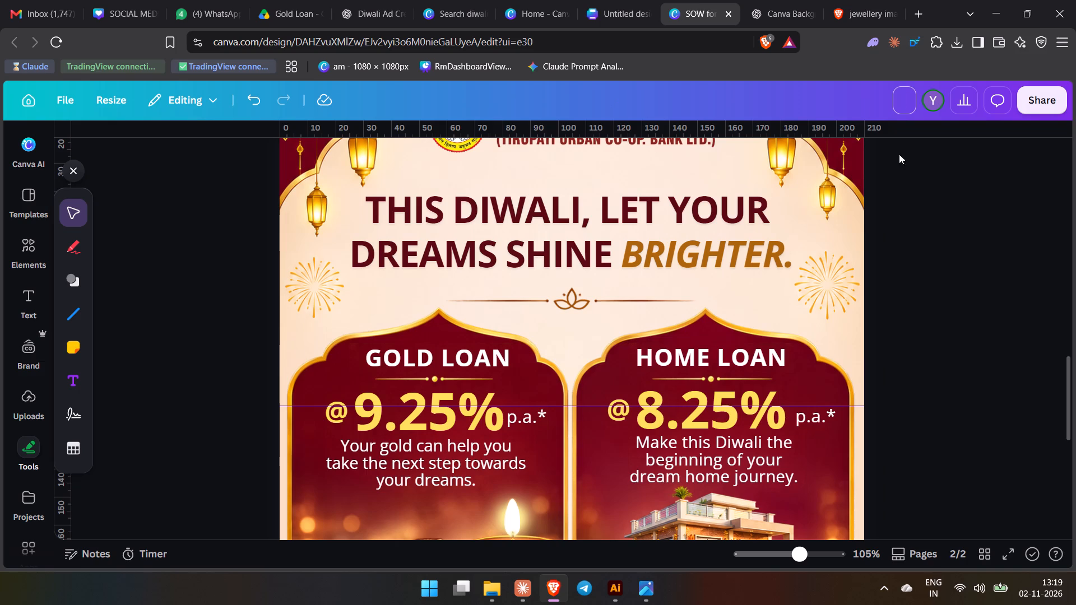
left_click_drag(933, 250, 933, 259)
triple_click(852, 96)
key("d")
type("iwali")
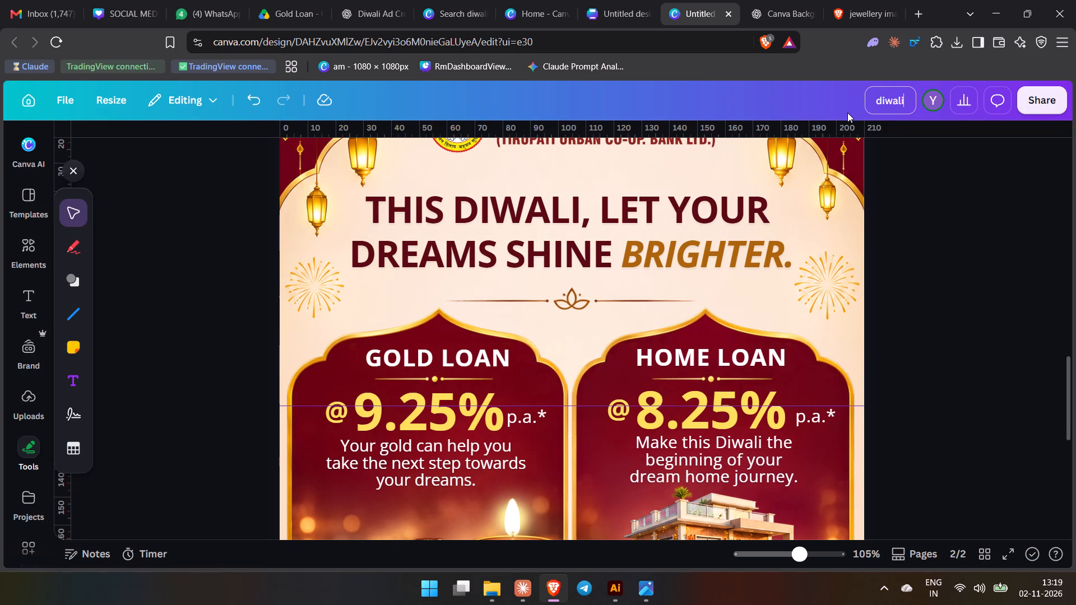
type("_mag")
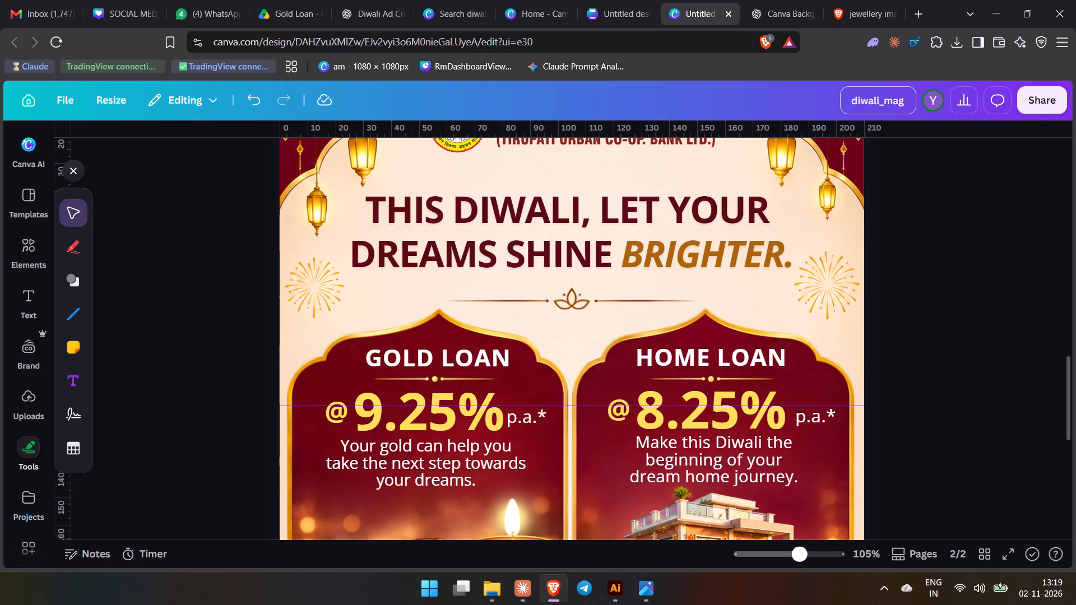
left_click(946, 250)
Download the design as a PNG and save it in the Downloads folder as diwali_mag.
left_click(1028, 103)
left_click(821, 414)
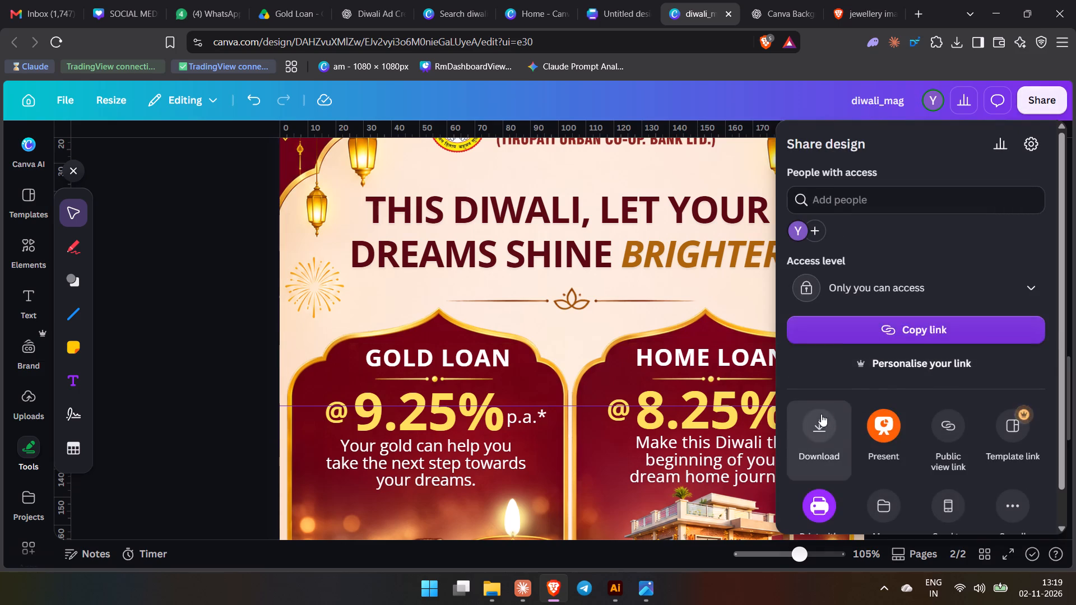
left_click(932, 467)
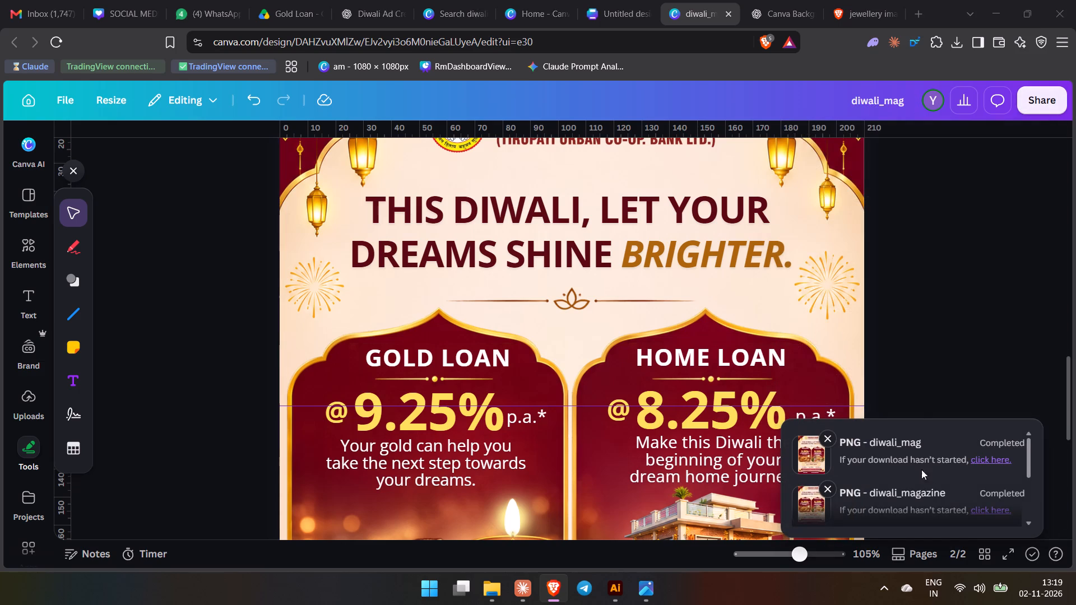
left_click(551, 347)
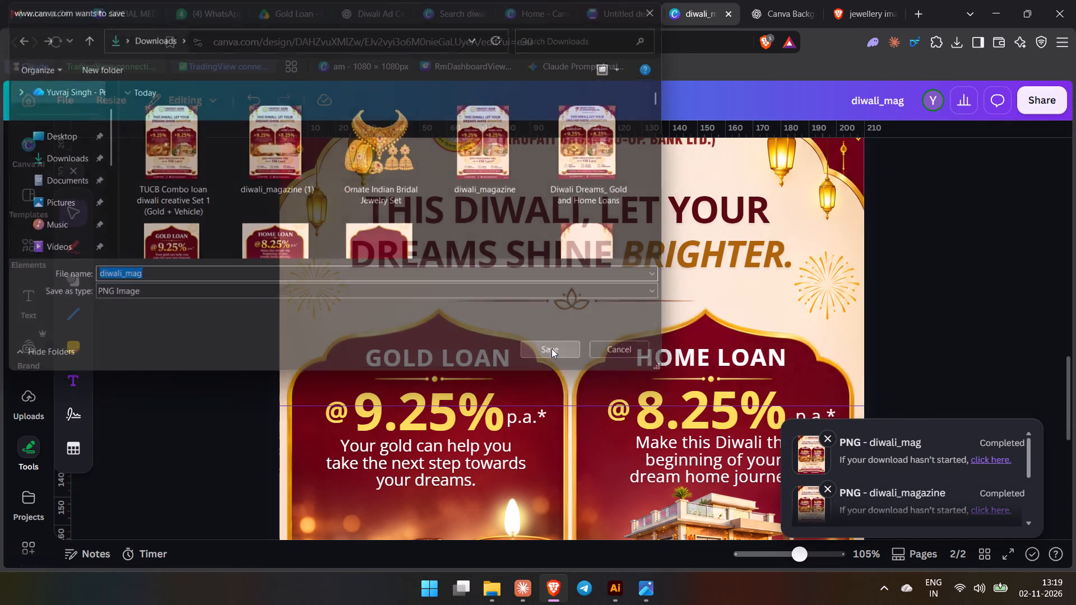
In File Explorer, copy the name of the earlier "TUCB Combo loan diwali creative Set 1 (Gold + Vehicle)" export, and rename that file as f.
left_click(489, 590)
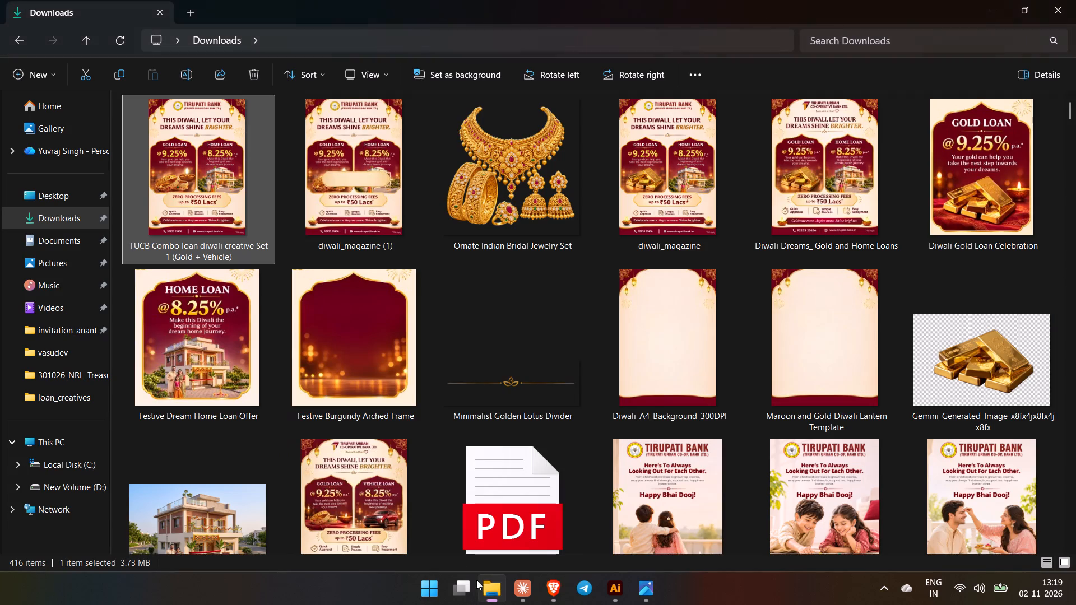
key("F2")
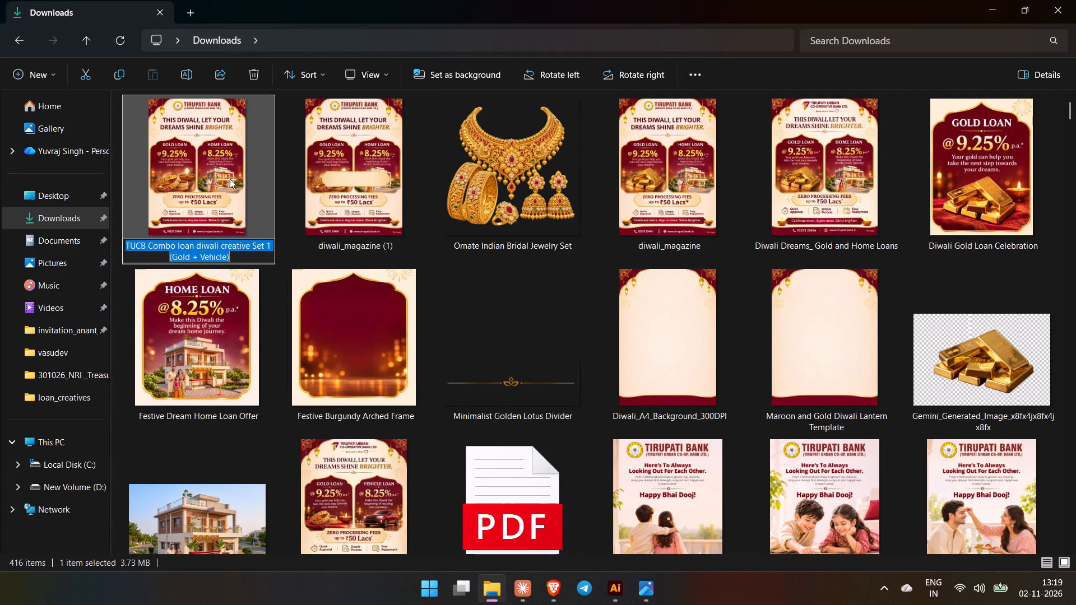
key("ctrl+c")
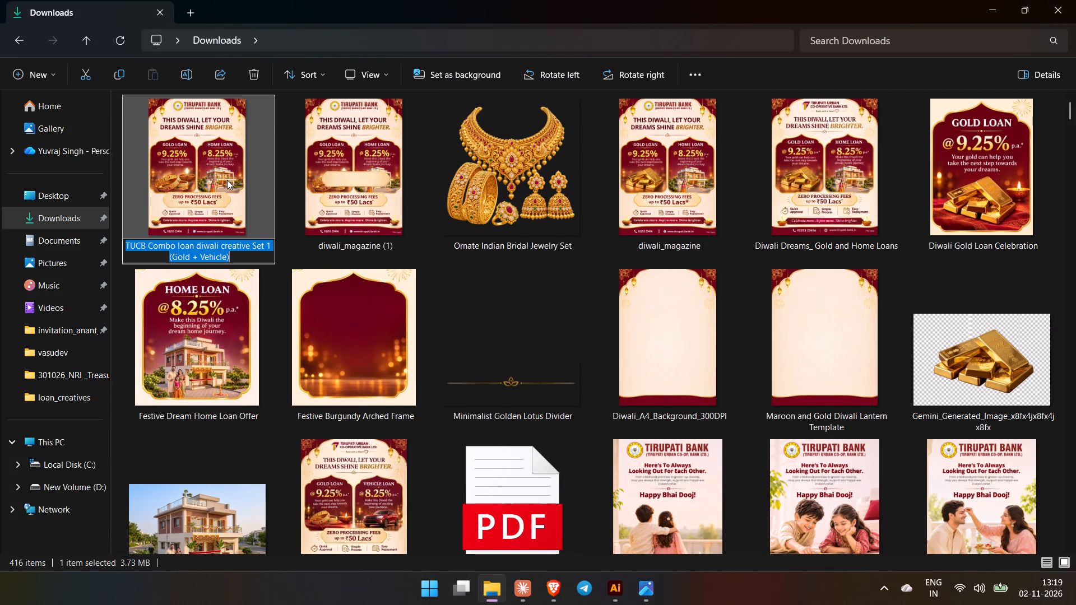
key("f")
left_click(224, 183)
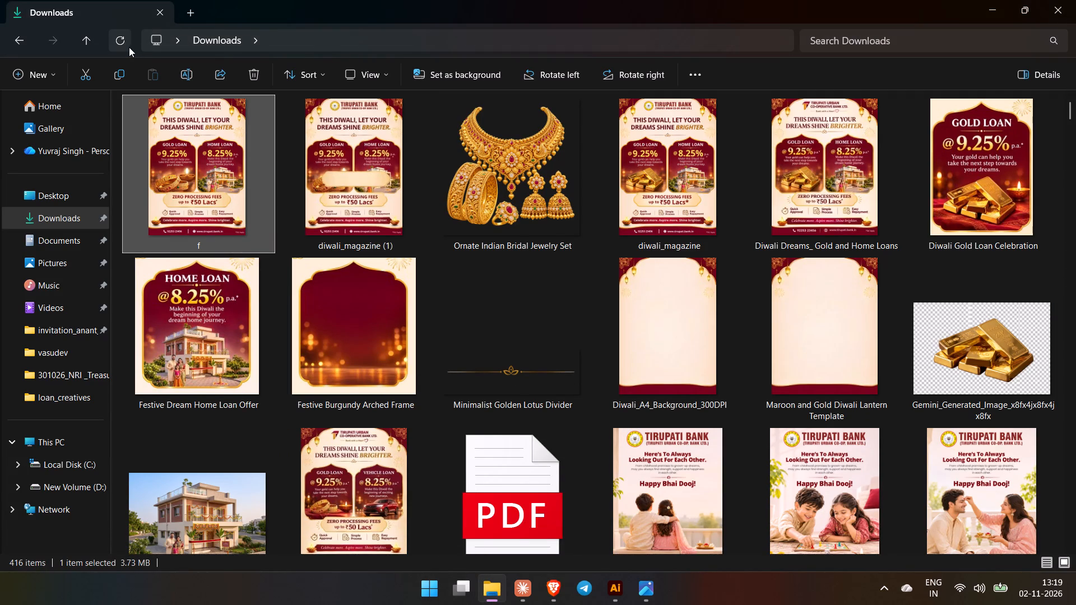
Refresh the Downloads folder and rename the new diwali_mag file as "TUCB Combo loan diwali creative Set 1 (Gold + Vehicle)".
left_click(126, 46)
left_click(245, 212)
key("F2")
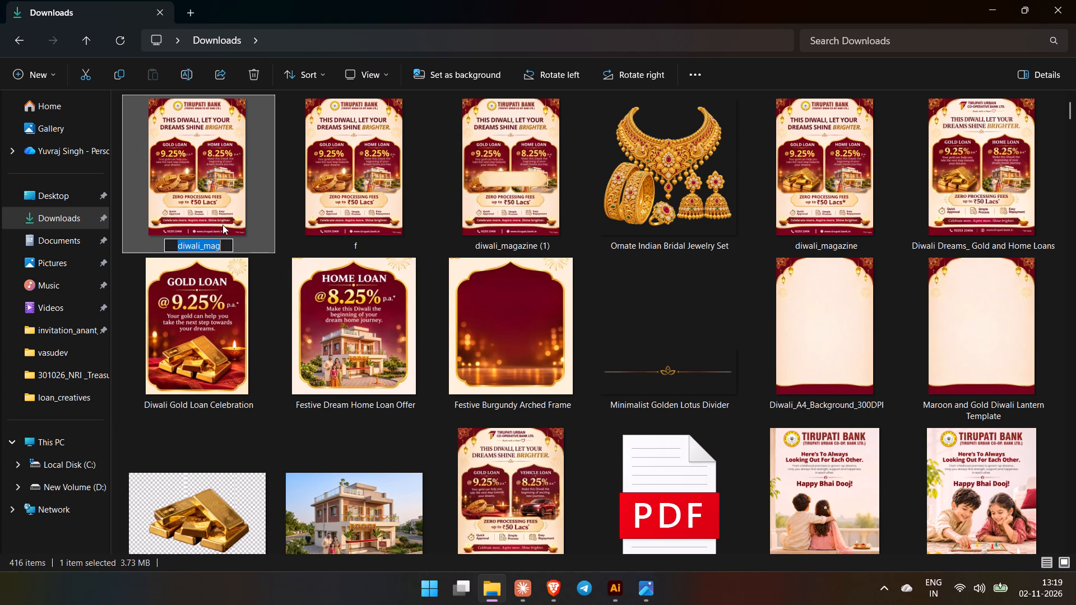
key("ctrl+v")
key("Return")
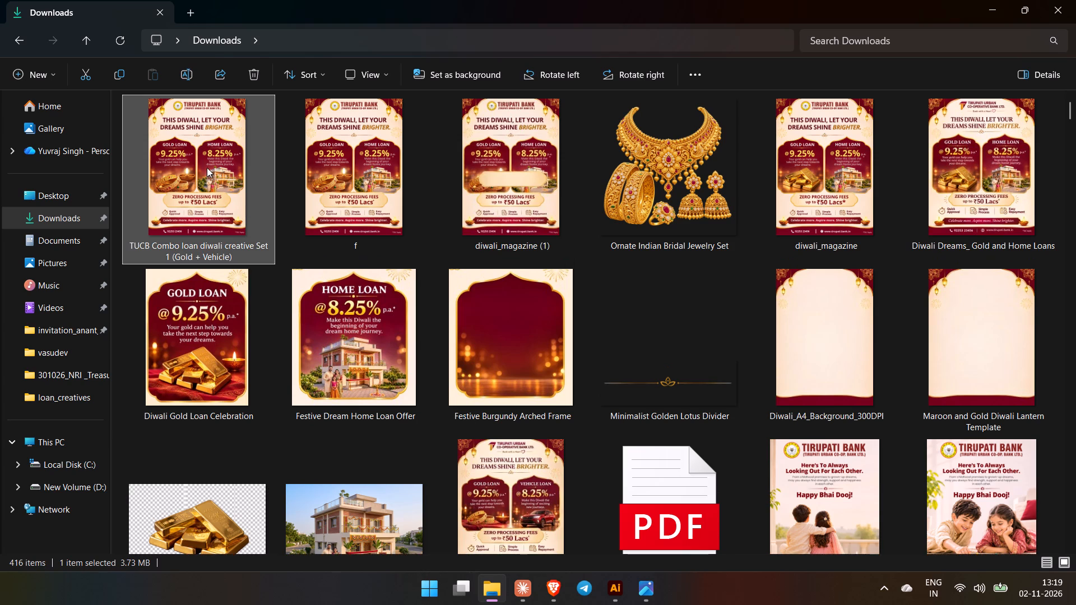
Open the renamed PNG in Photos, examine the whole ad up close from header to footer, and close it.
double_click(207, 167)
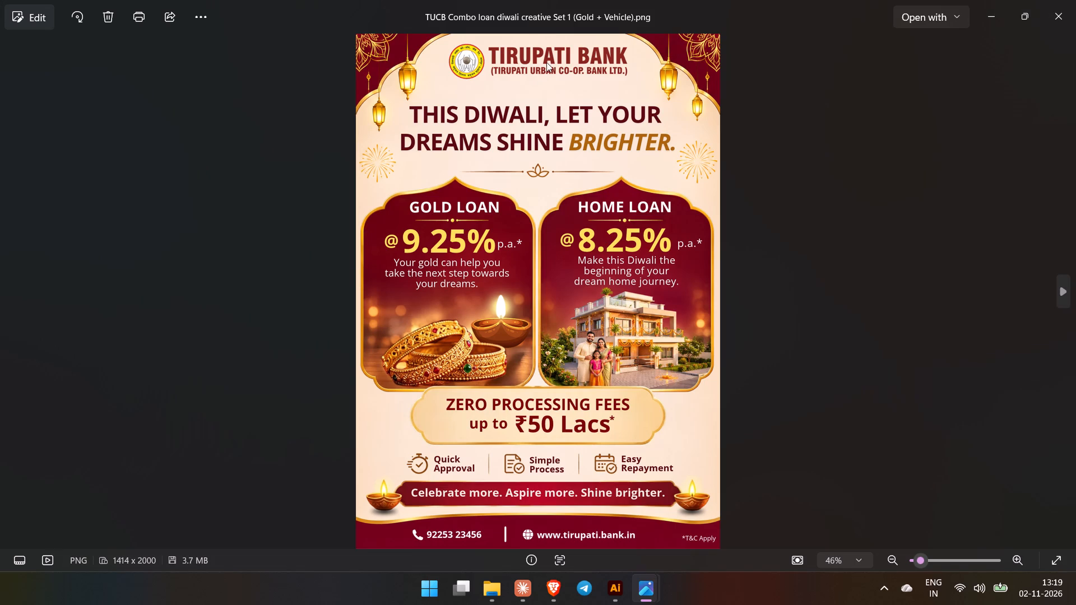
scroll(545, 45, "up", 10, "ctrl")
left_click_drag(572, 111, 564, 377)
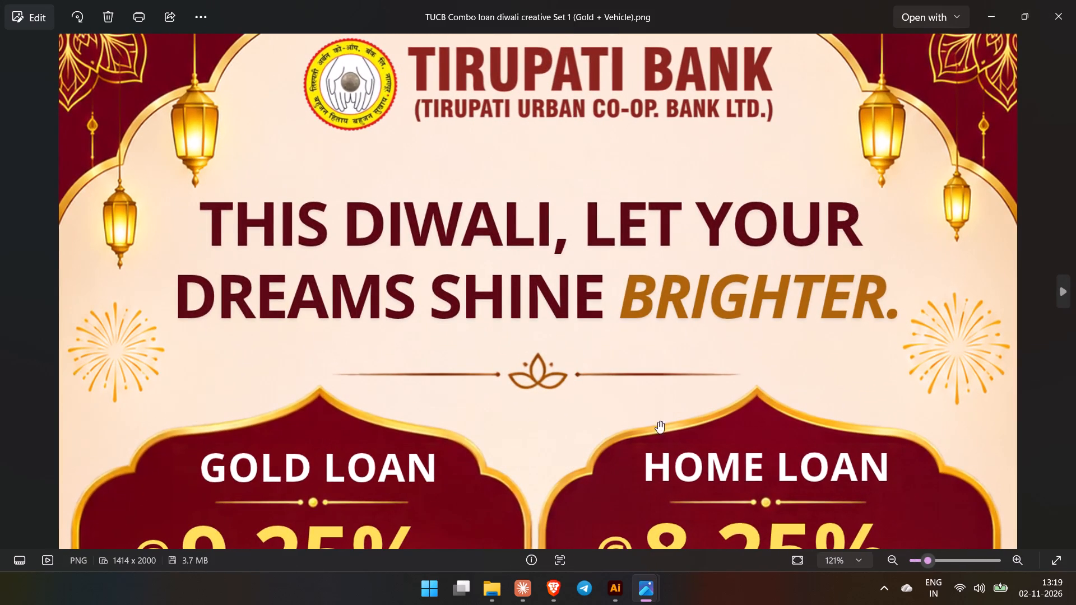
left_click_drag(667, 435, 656, 235)
left_click_drag(672, 422, 641, 307)
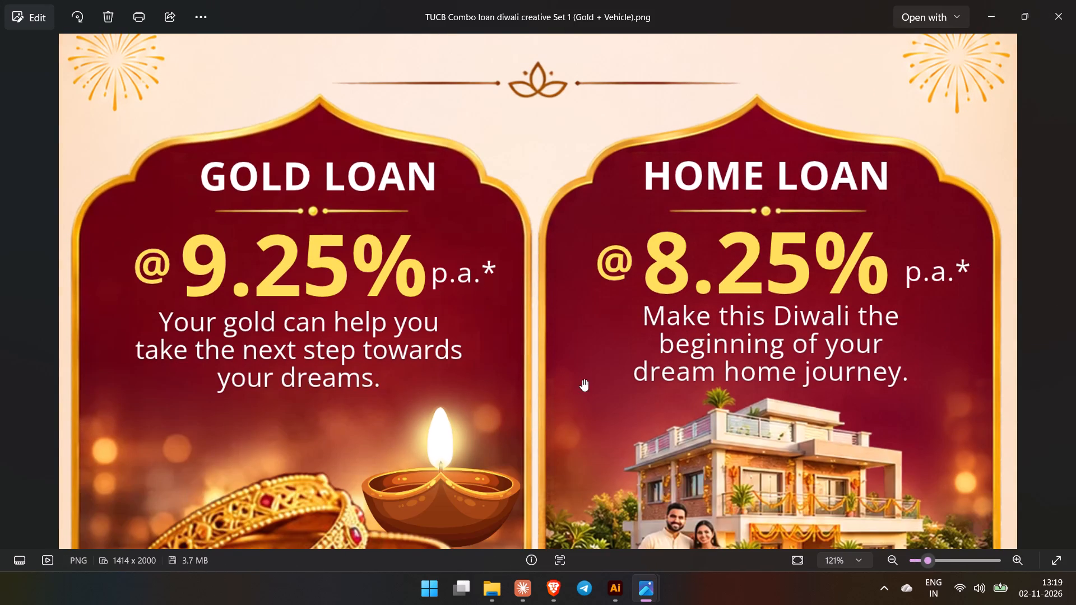
scroll(532, 379, "down", 2)
left_click_drag(588, 460, 579, 290)
left_click_drag(622, 449, 593, 374)
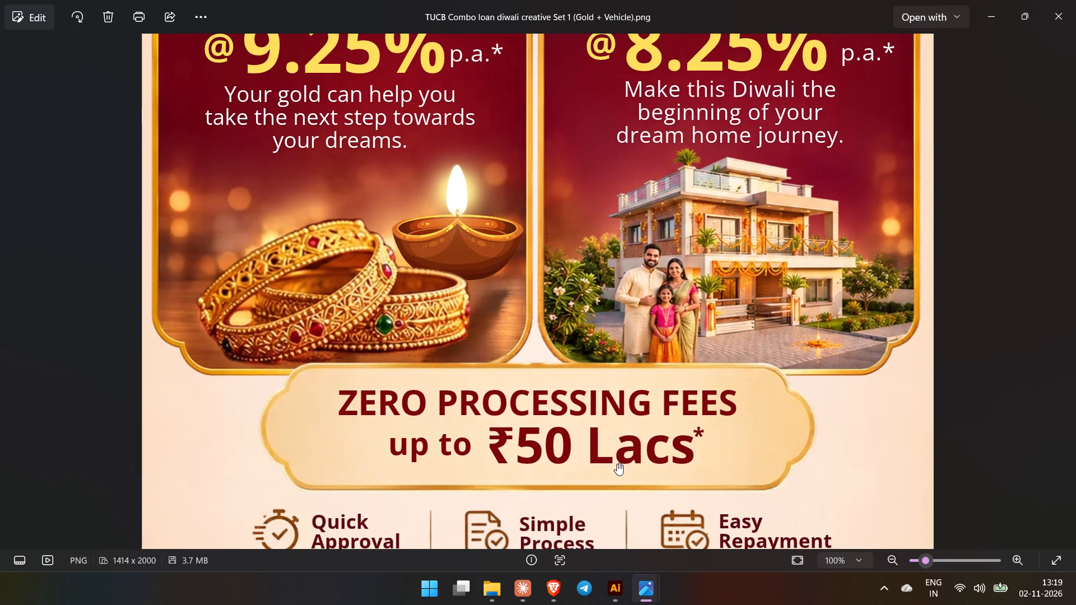
left_click_drag(616, 485, 586, 408)
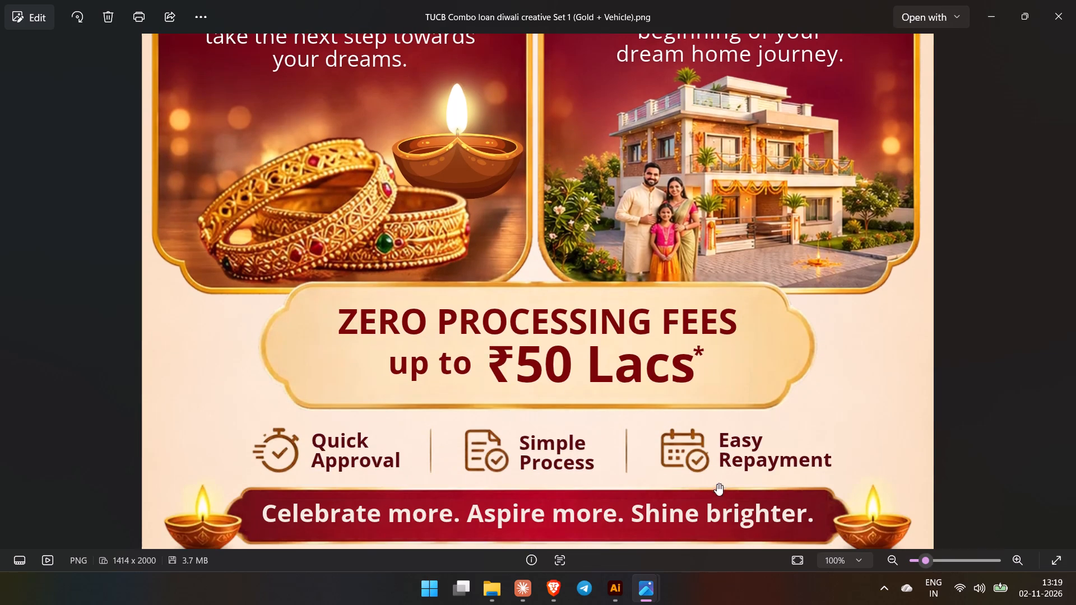
left_click_drag(713, 452, 701, 271)
scroll(861, 320, "down", 4)
scroll(765, 299, "down", 3)
left_click(1070, 0)
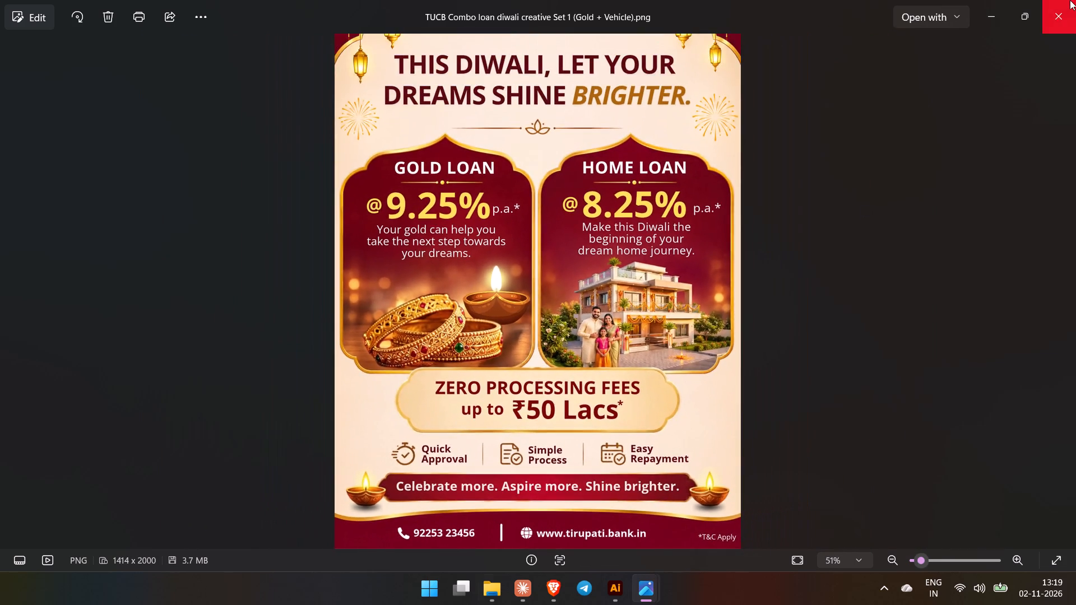
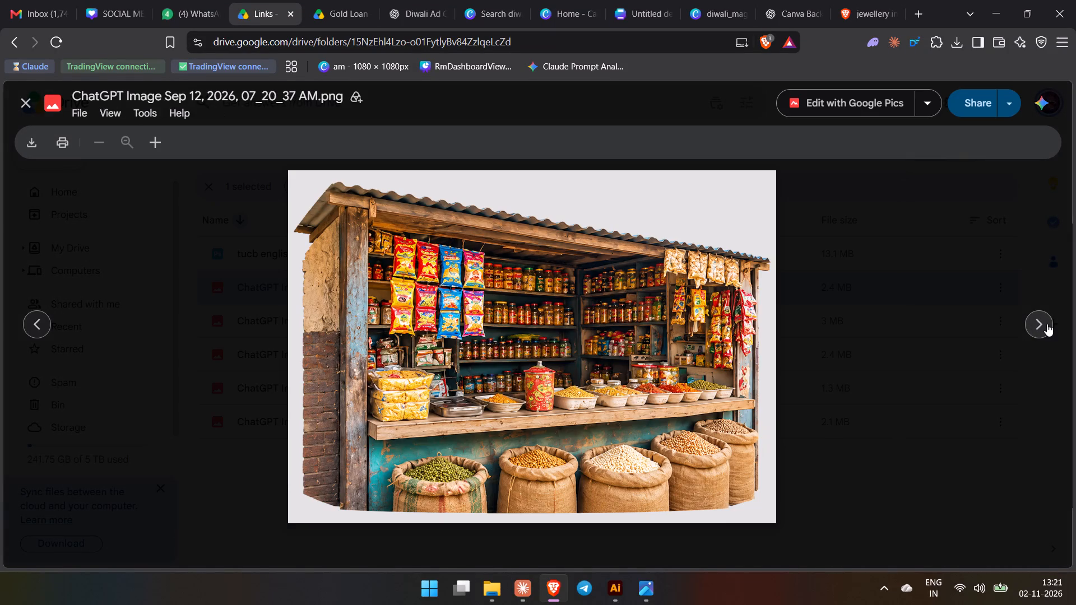
Leave the image preview in the Links folder and open 38_TUCB_All_Products_8(W)ftx8(H)ft_Banner.pdf from the banner project's R1 folder.
left_click(1047, 324)
left_click(994, 380)
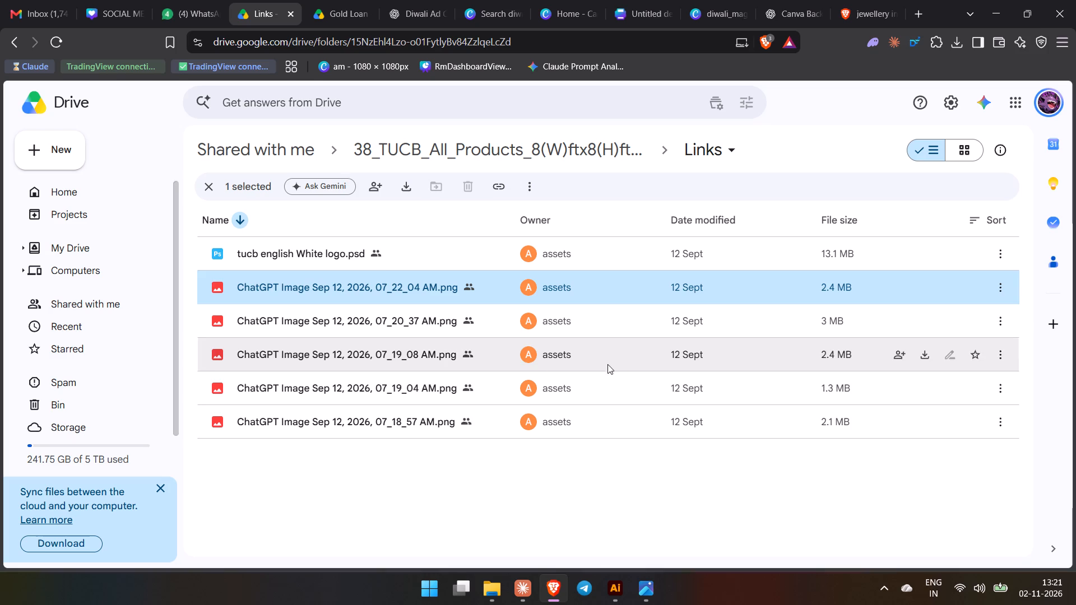
left_click_drag(299, 354, 292, 370)
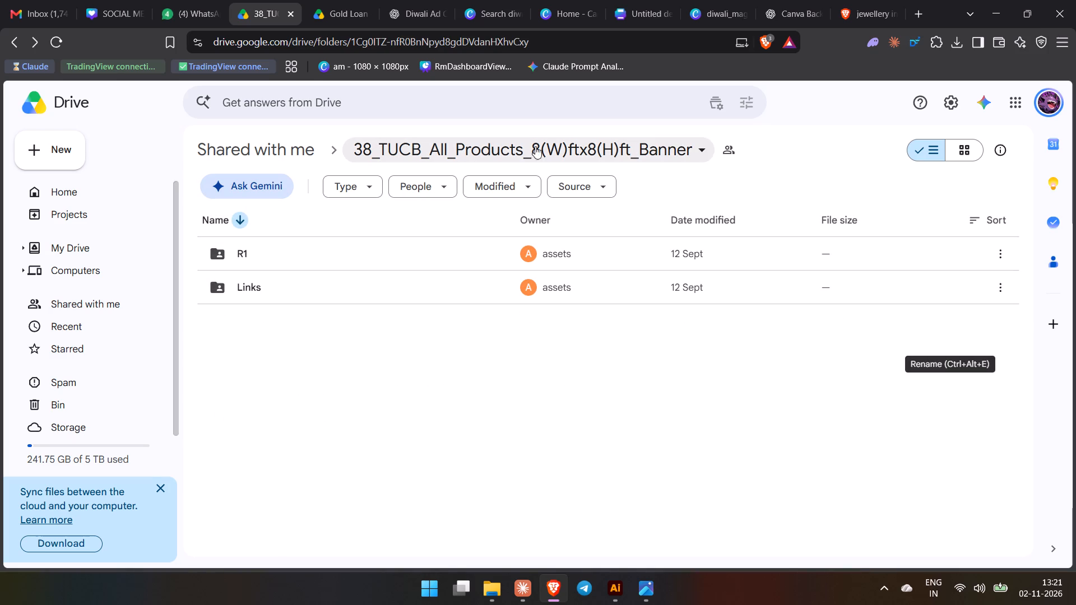
double_click(363, 264)
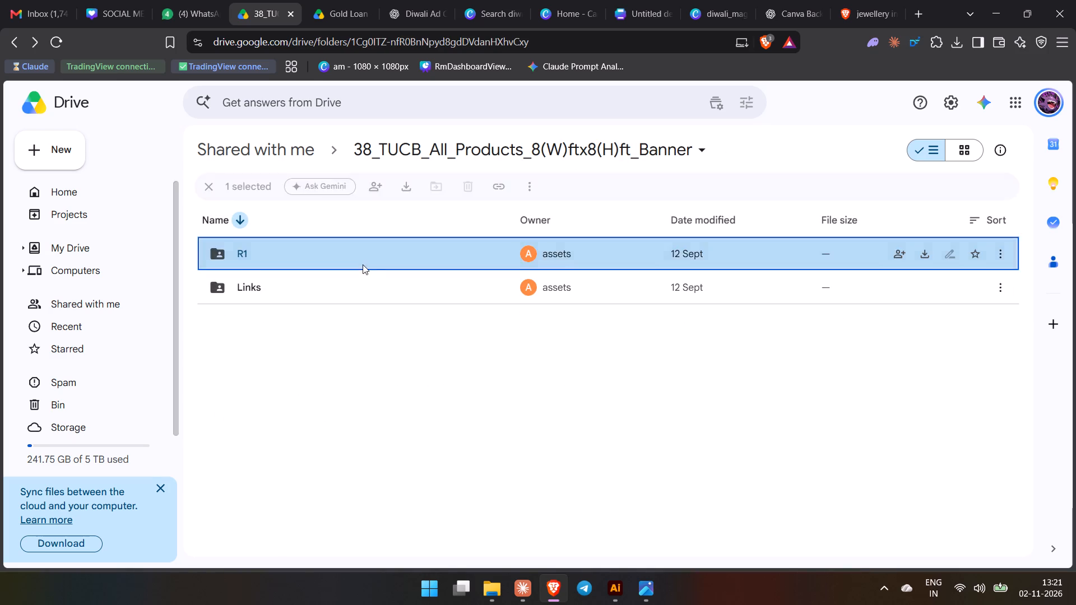
left_click(356, 254)
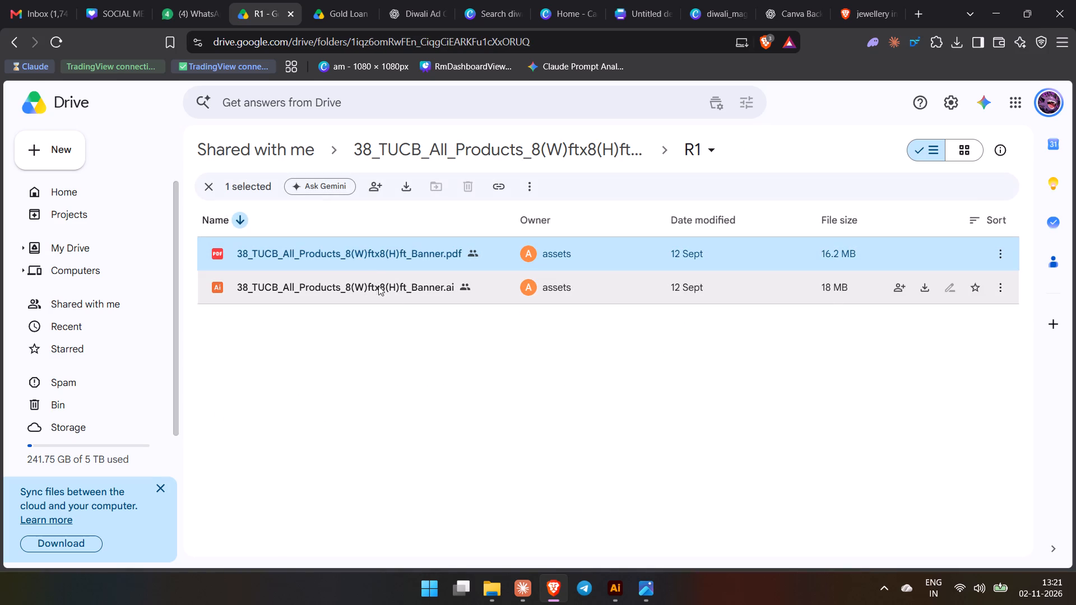
double_click(383, 255)
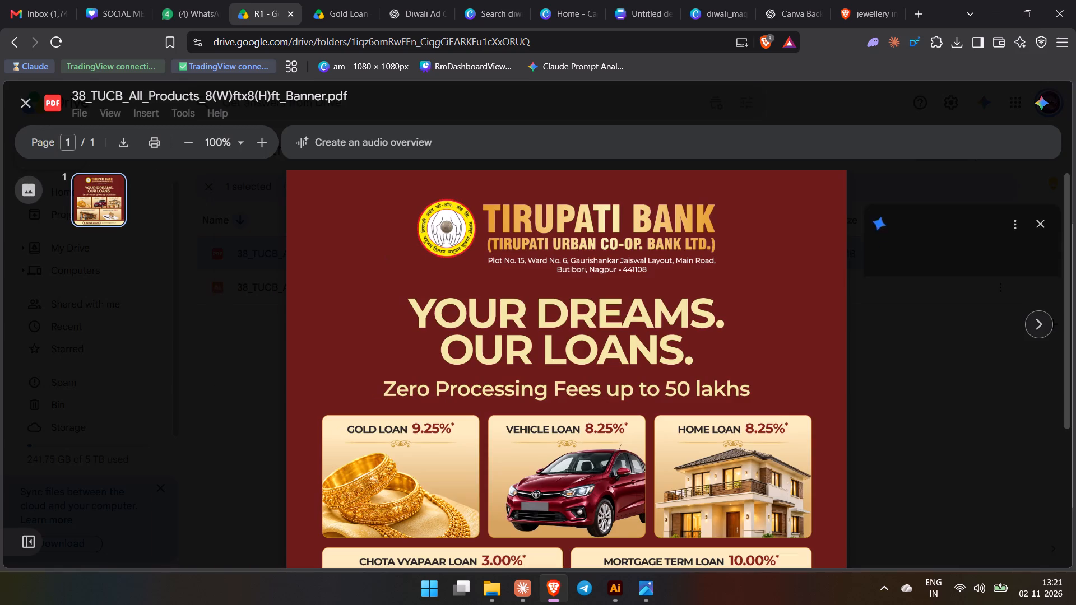
Examine the all-products banner PDF from header to footer, including the headline, loan rates, processing fee line and contact details.
scroll(469, 323, "down", 2)
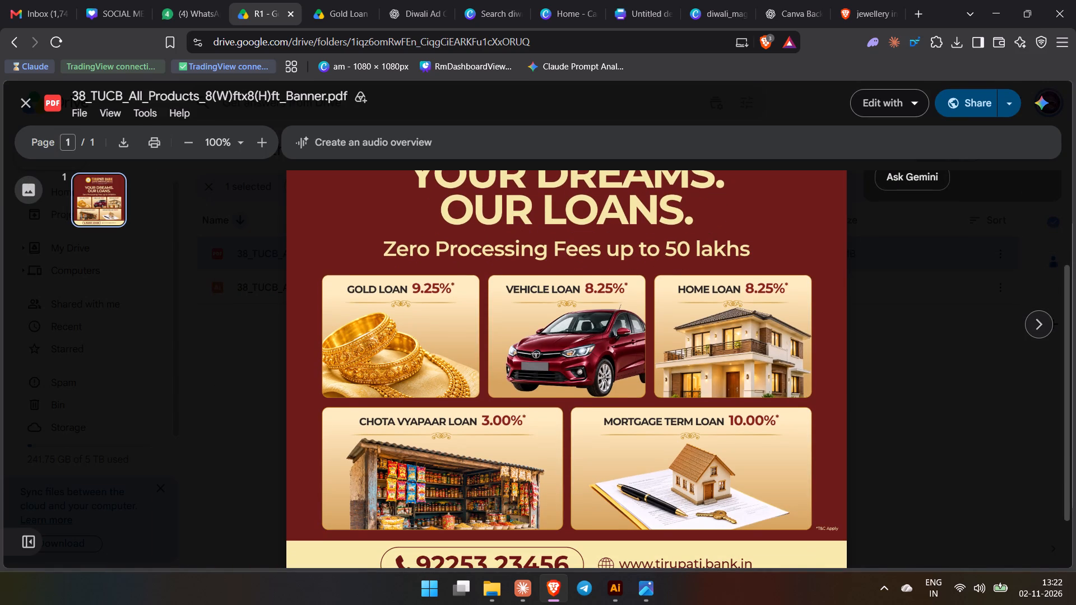
scroll(578, 433, "down", 2)
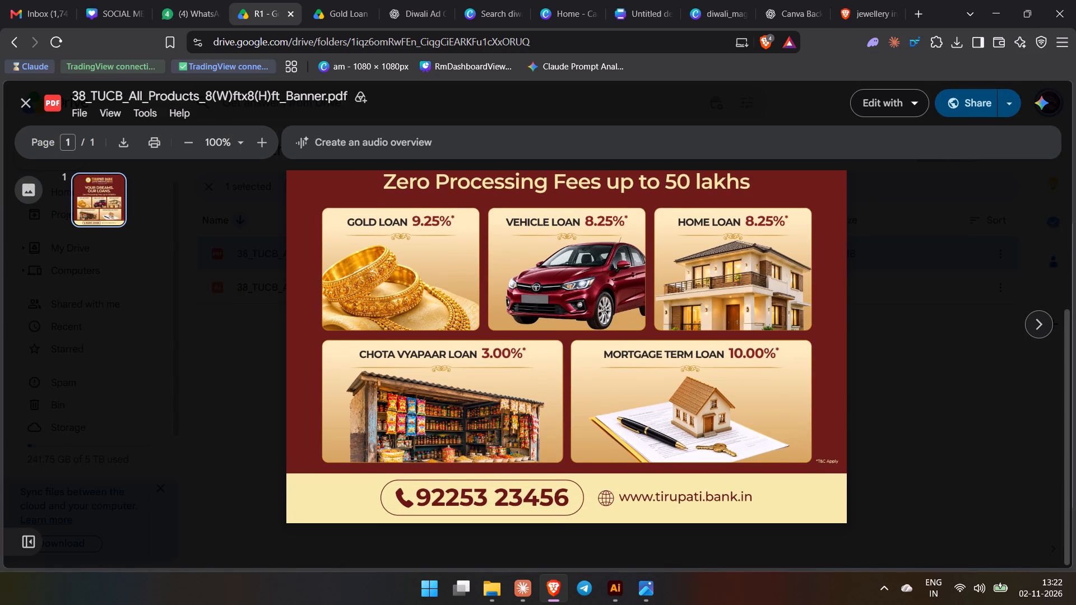
left_click_drag(602, 350, 736, 362)
scroll(568, 376, "up", 1)
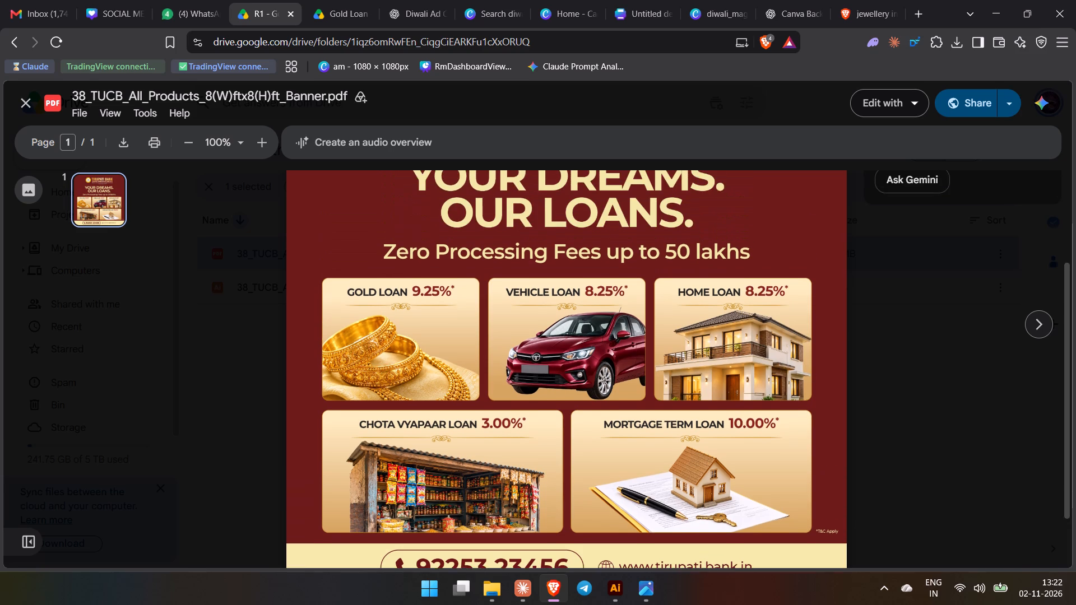
scroll(564, 383, "up", 2)
scroll(553, 398, "down", 2)
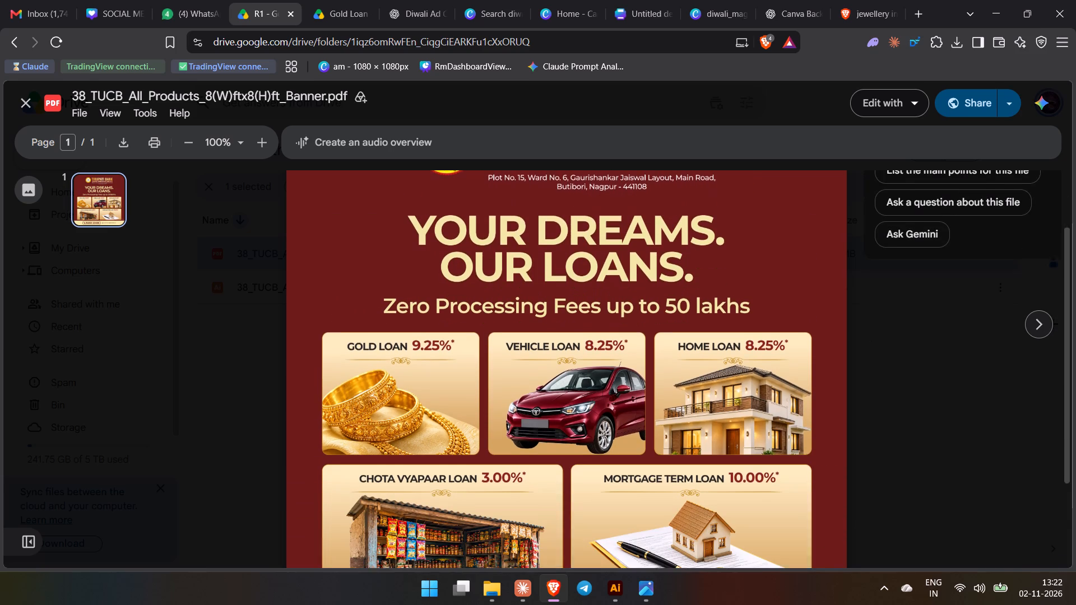
scroll(554, 399, "down", 3)
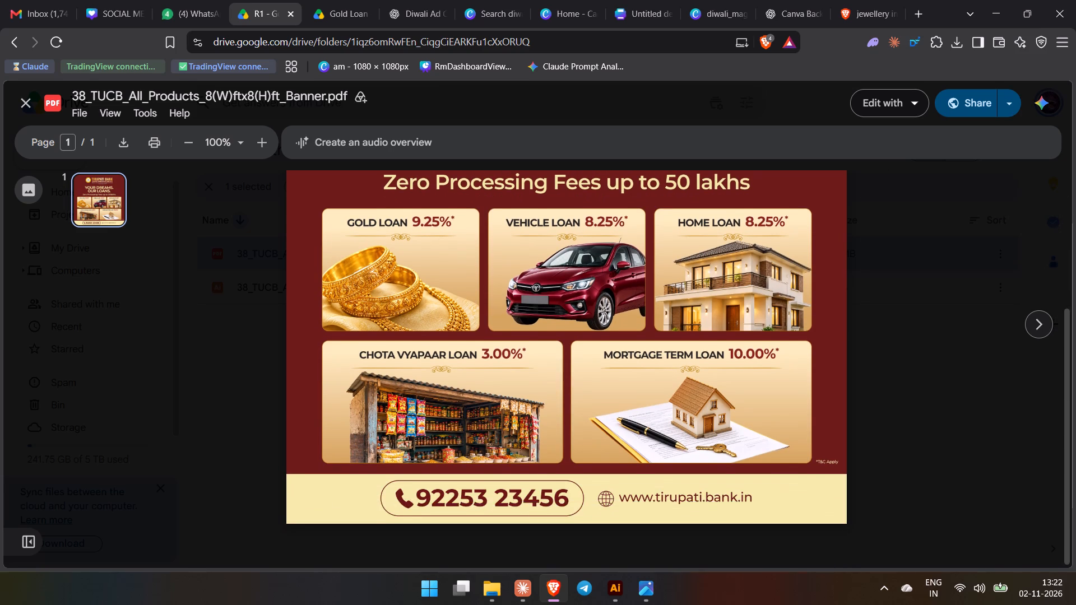
scroll(555, 402, "up", 1)
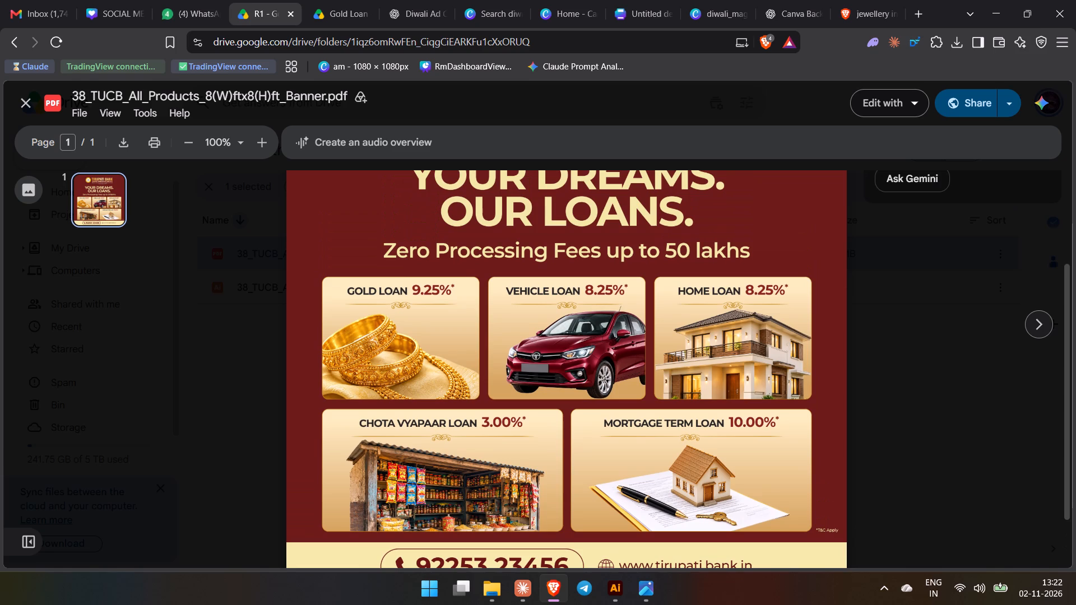
scroll(551, 399, "up", 4)
scroll(550, 401, "down", 3)
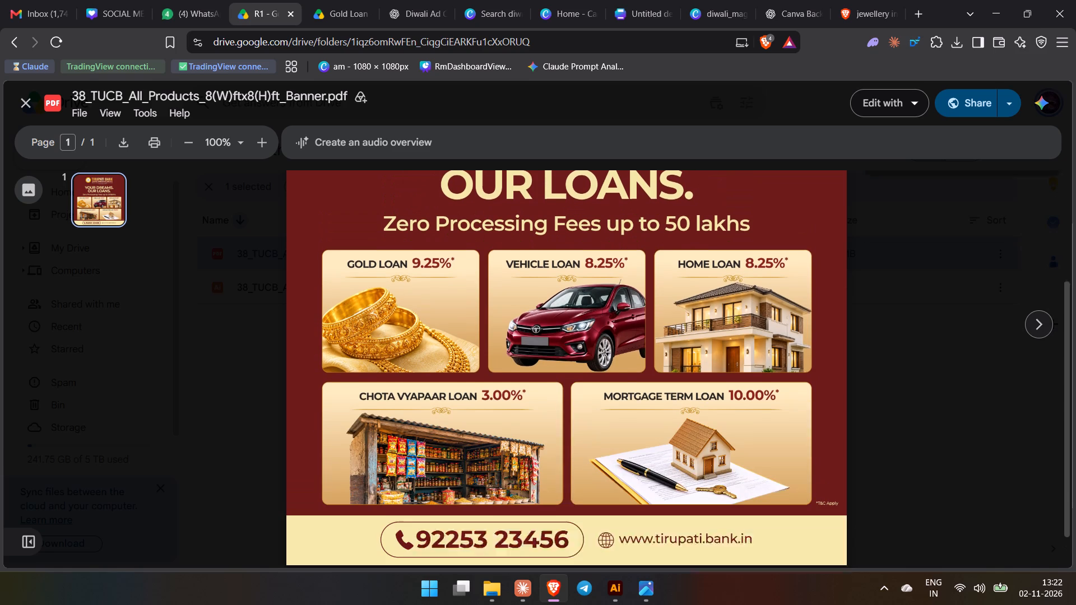
scroll(547, 407, "down", 3)
scroll(547, 408, "up", 4)
scroll(547, 407, "down", 4)
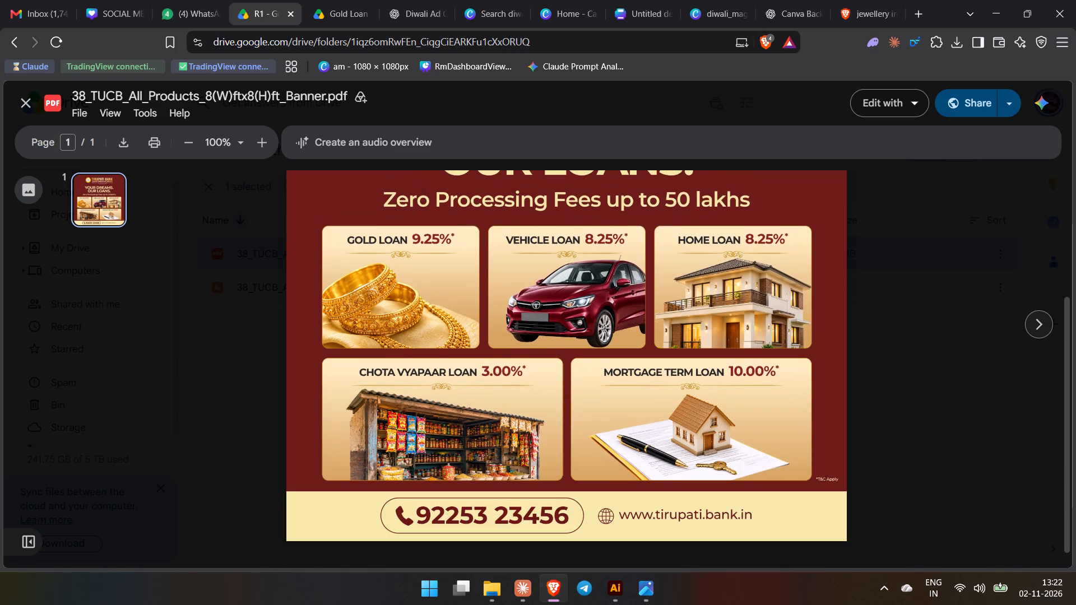
scroll(547, 407, "up", 3)
scroll(547, 411, "down", 4)
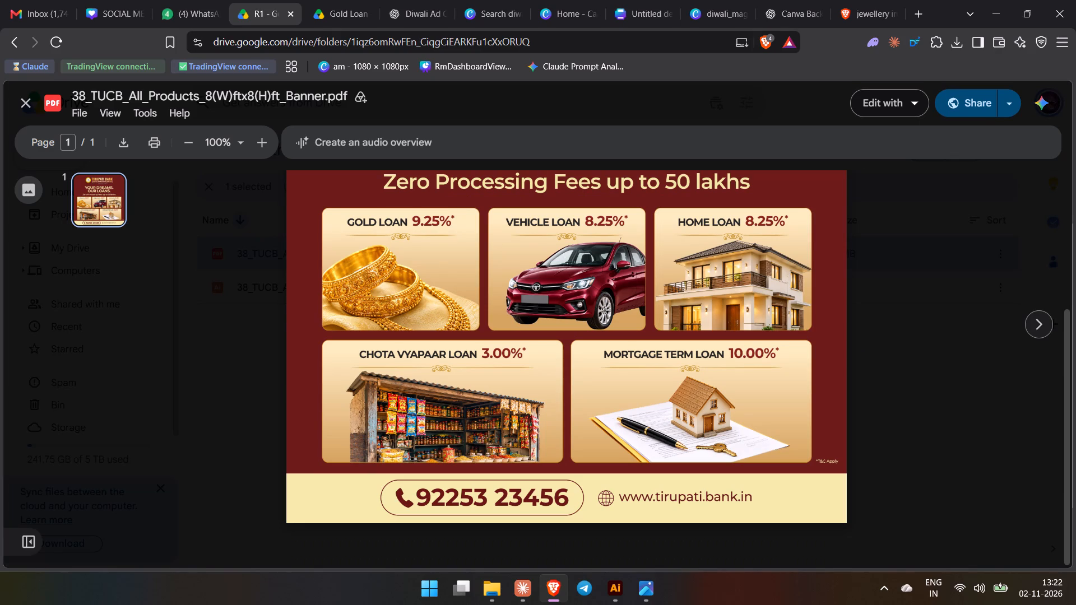
scroll(709, 339, "up", 3)
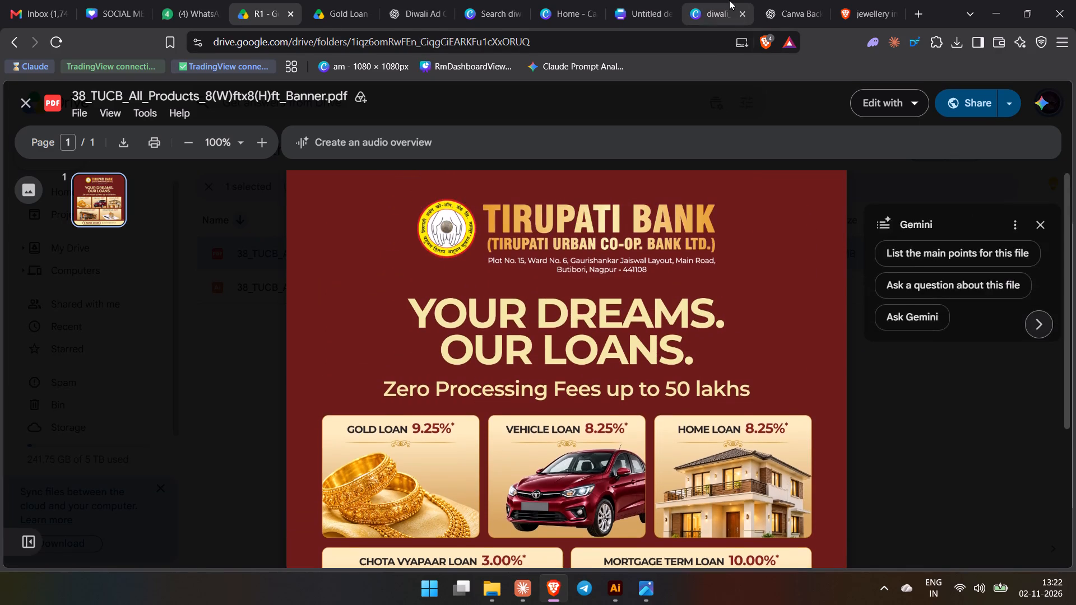
Switch to the diwali_mag design in Canva and examine page 2 up close and as a whole against the banner.
left_click(729, 0)
scroll(618, 287, "down", 6)
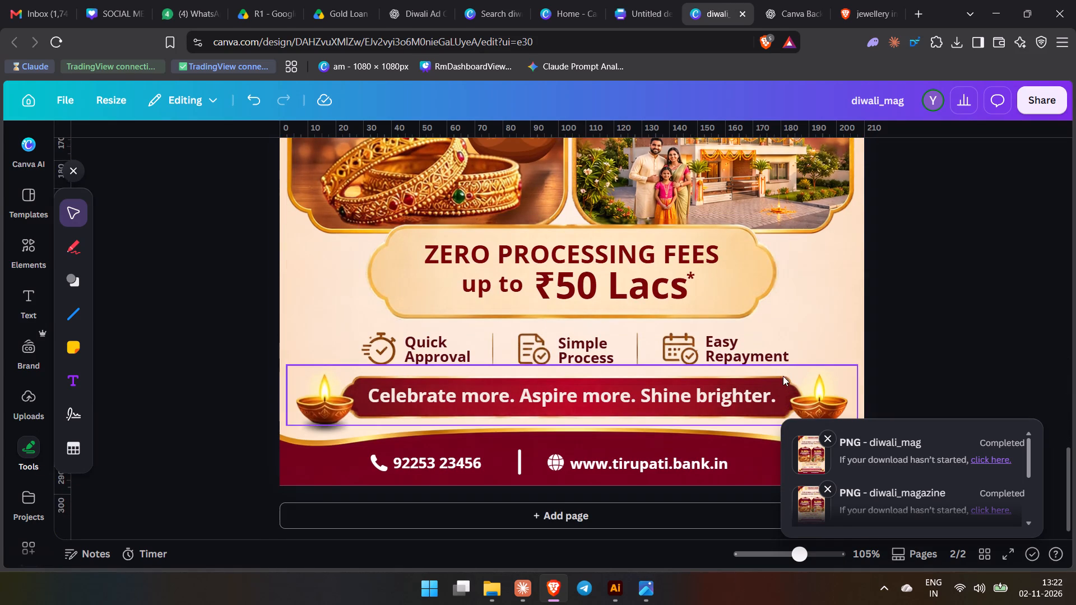
scroll(553, 365, "up", 3, "ctrl")
scroll(562, 373, "down", 2, "ctrl")
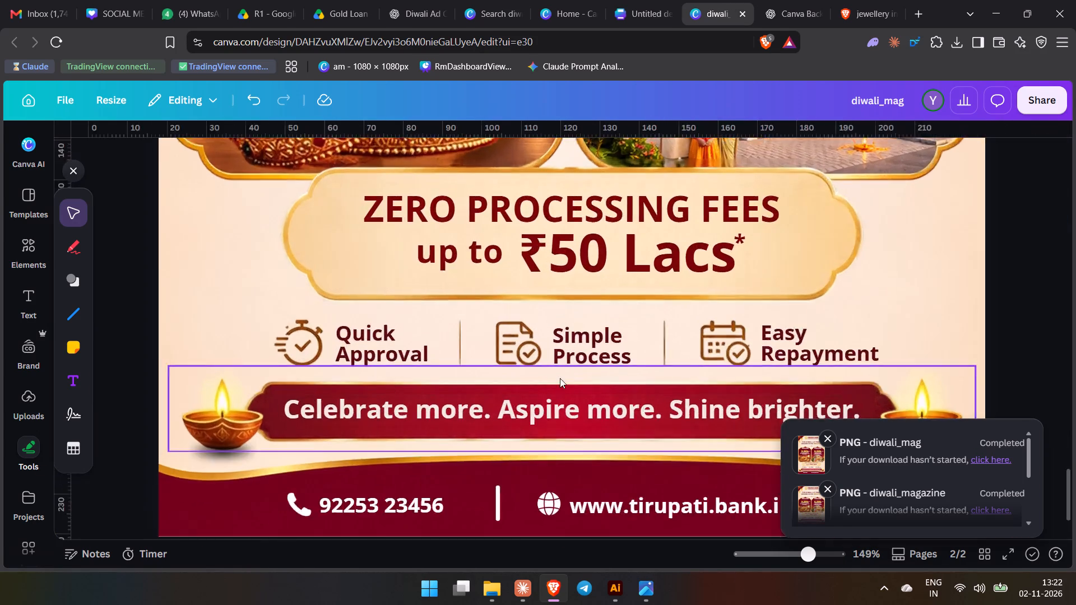
scroll(560, 378, "down", 7, "ctrl")
left_click(748, 316)
left_click(748, 315)
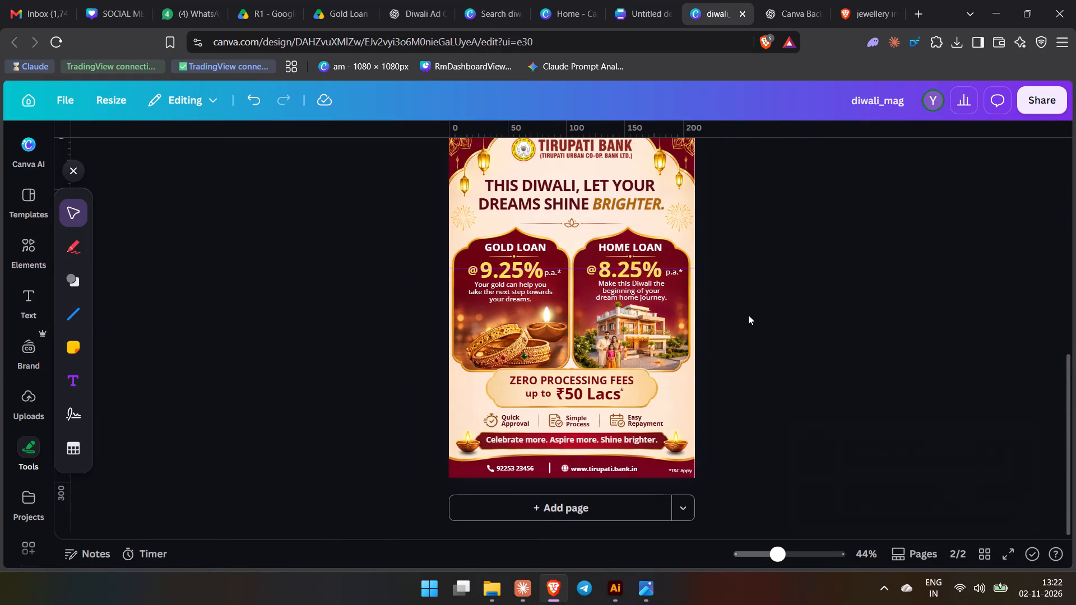
scroll(739, 322, "up", 2)
scroll(736, 324, "down", 2)
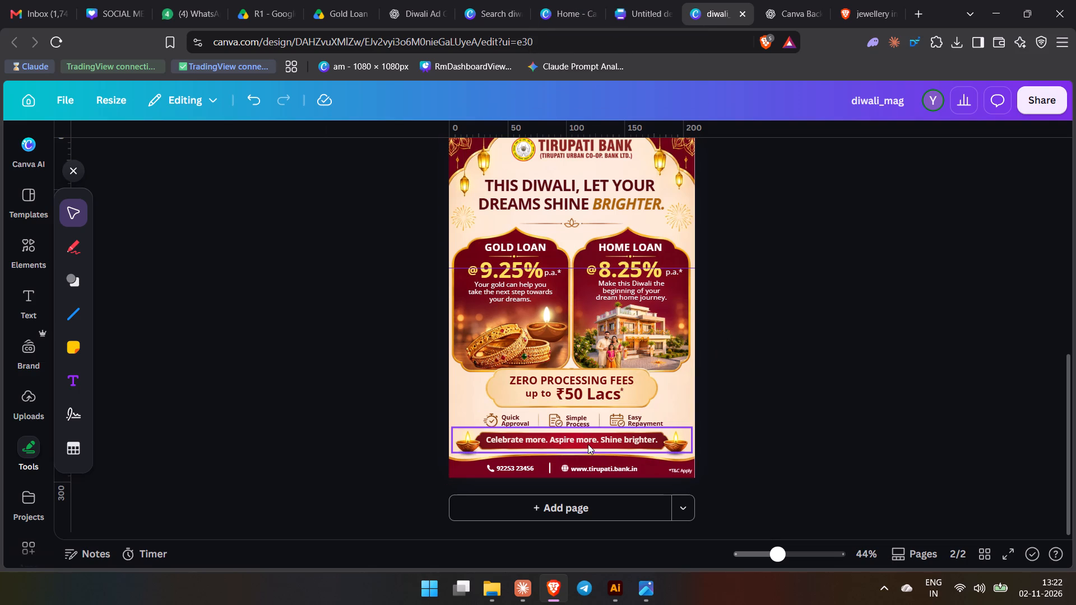
left_click(821, 340)
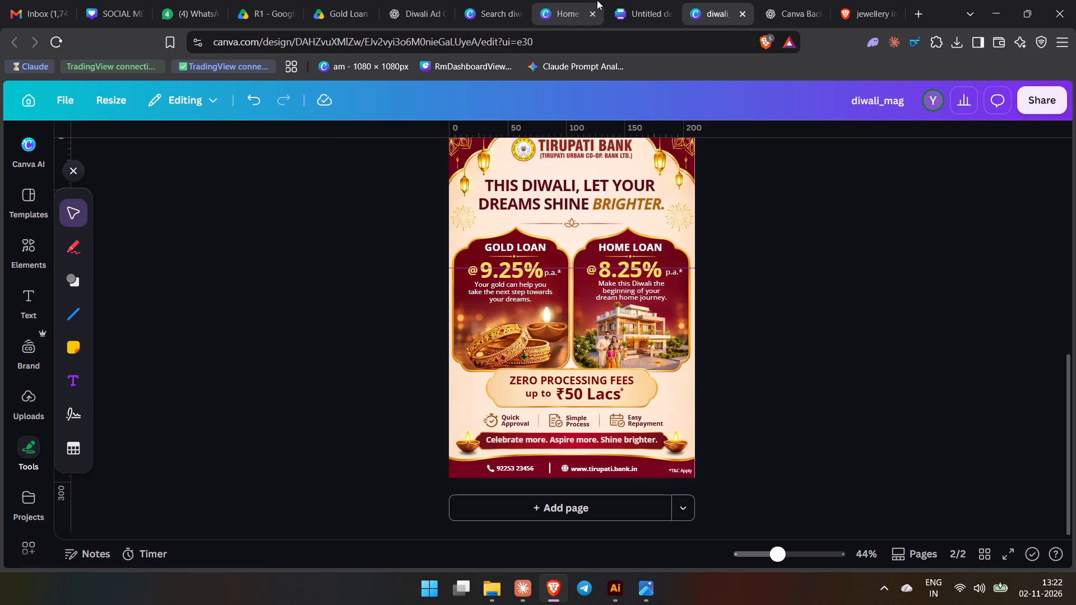
Return to the all-products banner PDF in Drive, review its loan offers, header and contact details again, and close the preview.
left_click(597, 0)
left_click(281, 0)
scroll(645, 432, "down", 3)
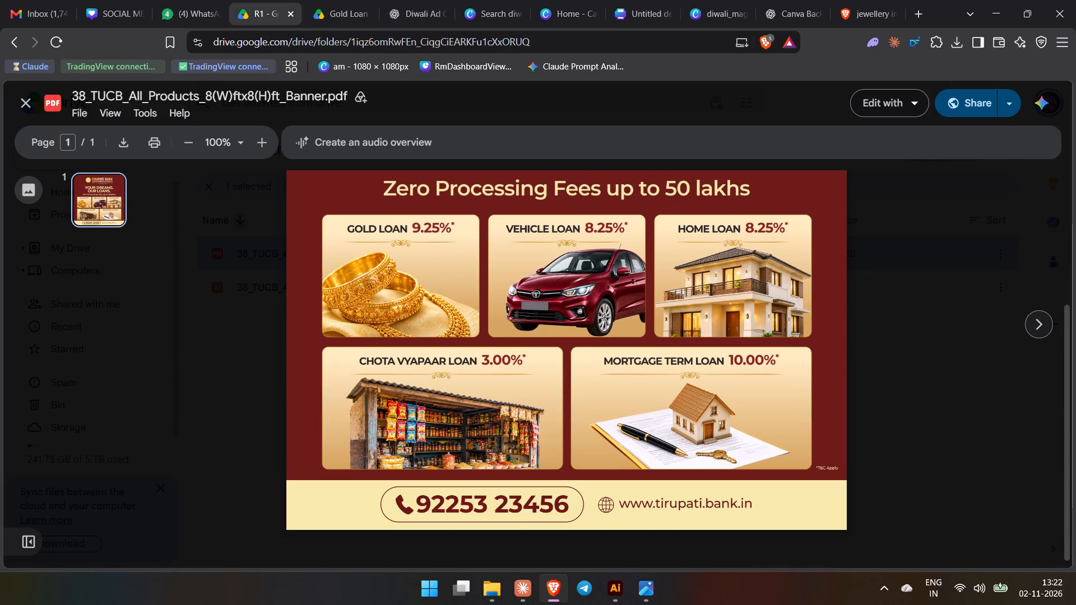
scroll(628, 433, "down", 2)
scroll(622, 442, "up", 1)
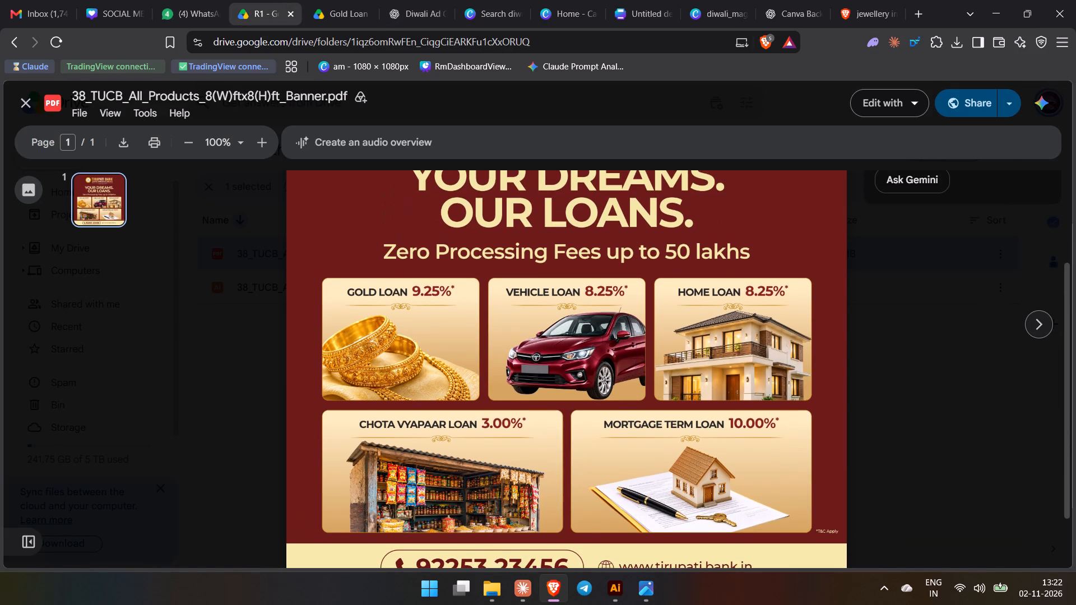
scroll(621, 441, "up", 3)
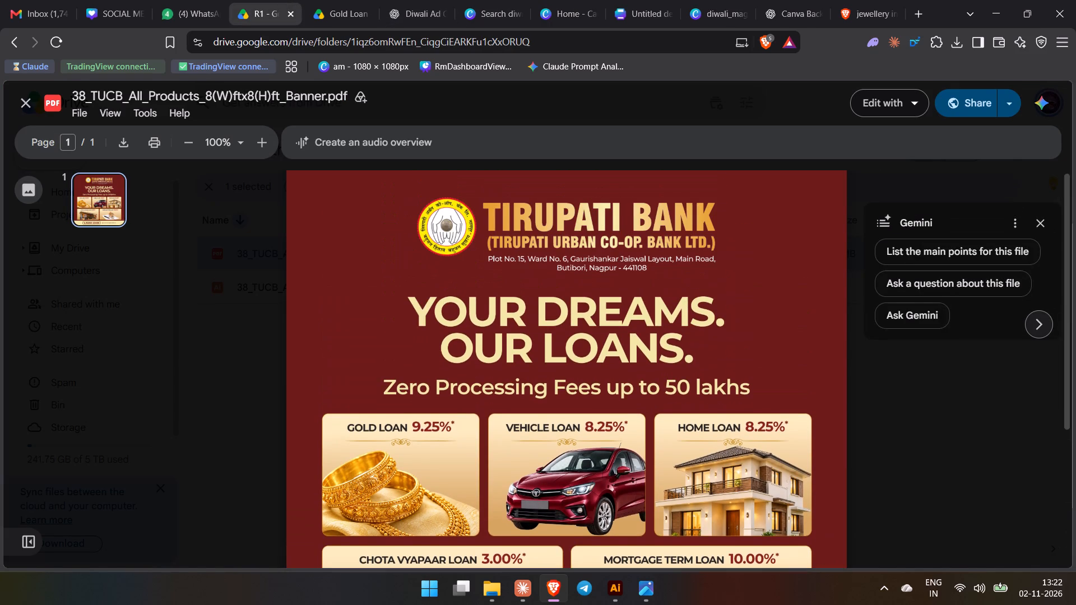
scroll(620, 443, "down", 2)
left_click(921, 438)
Reopen 38_TUCB_All_Products_8(W)ftx8(H)ft_Banner.pdf from the R1 folder.
double_click(354, 242)
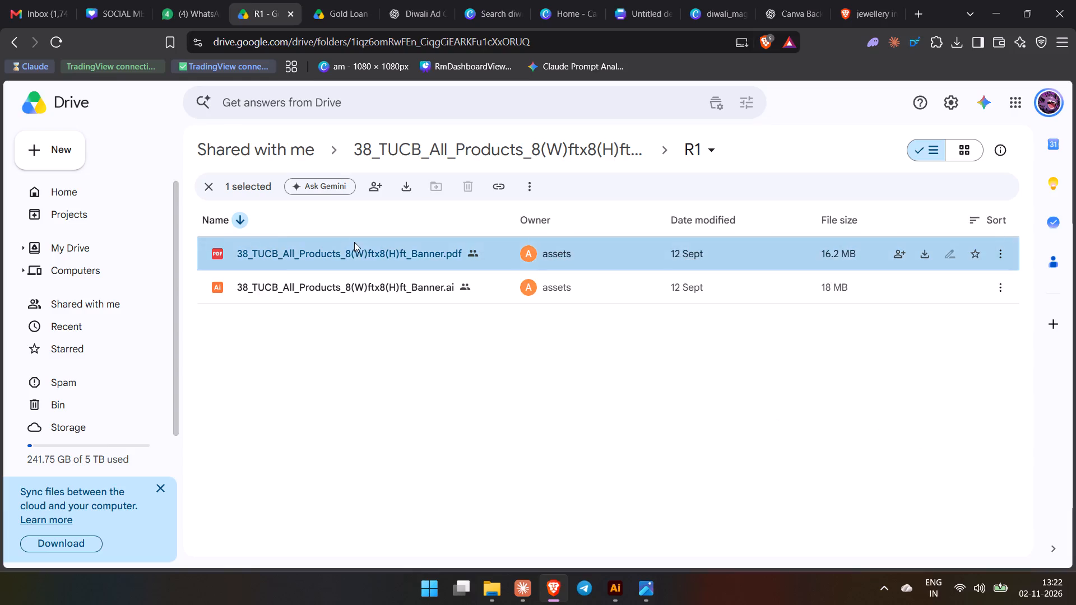
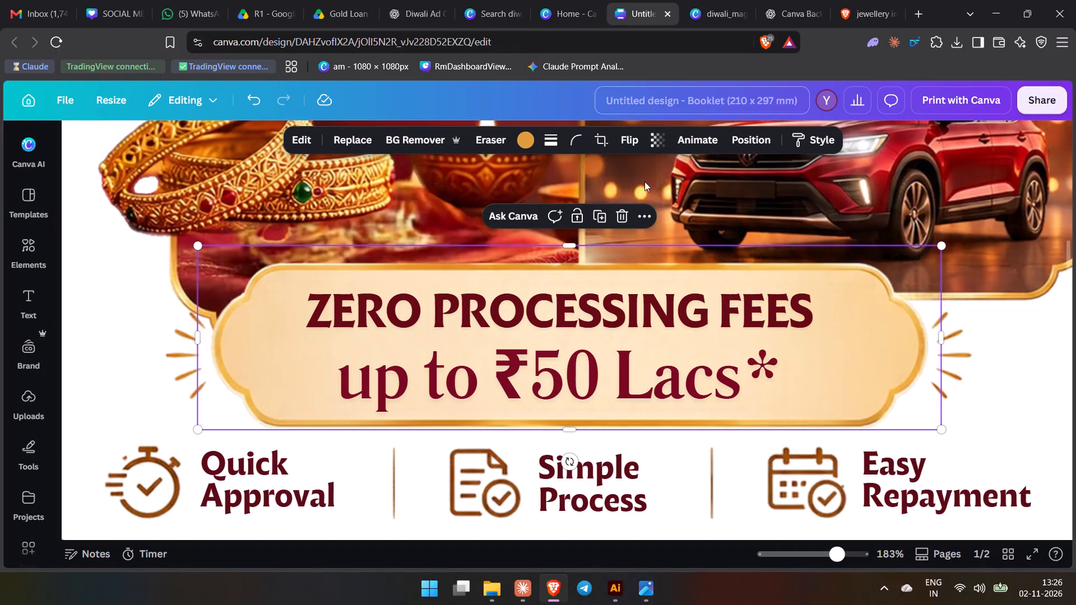
Examine the gold and vehicle loan panels in the untitled booklet design against page 2 of the diwali_mag design.
scroll(653, 236, "up", 9)
scroll(661, 276, "down", 6)
scroll(661, 271, "up", 2)
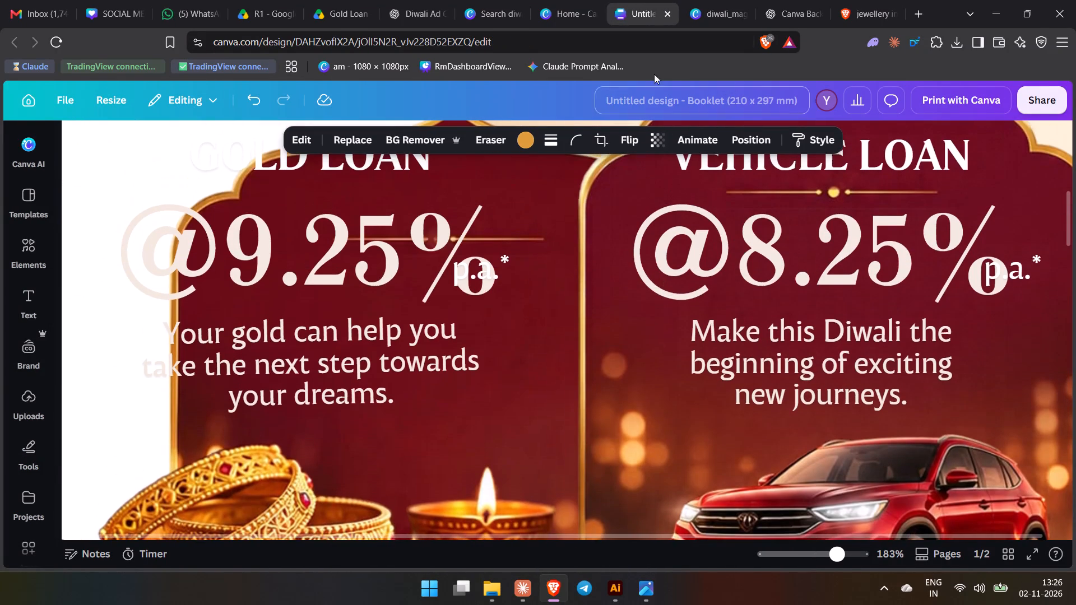
left_click(564, 3)
left_click(644, 0)
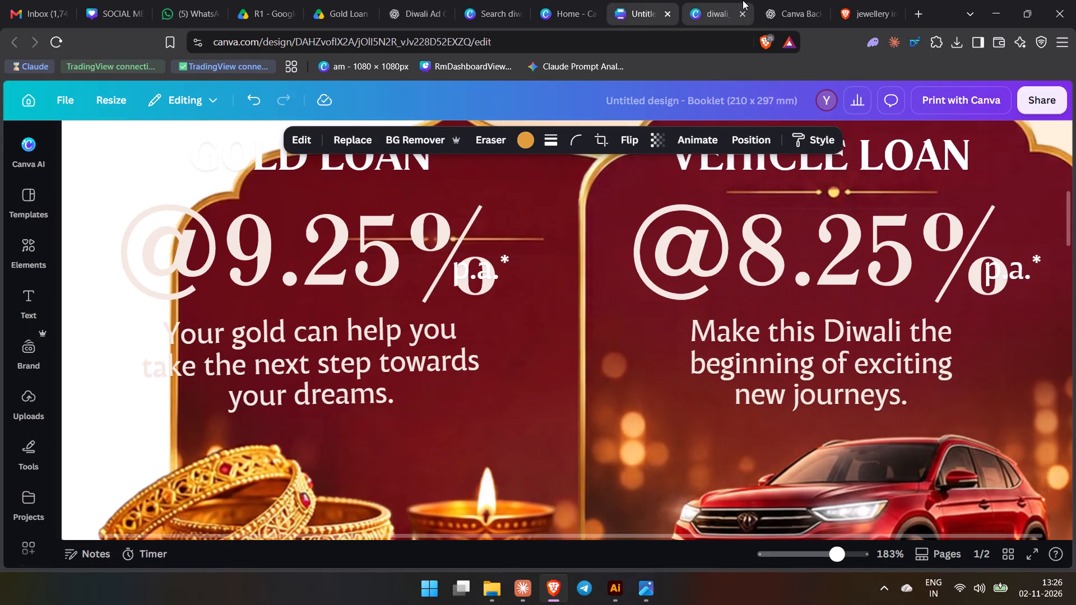
left_click(743, 0)
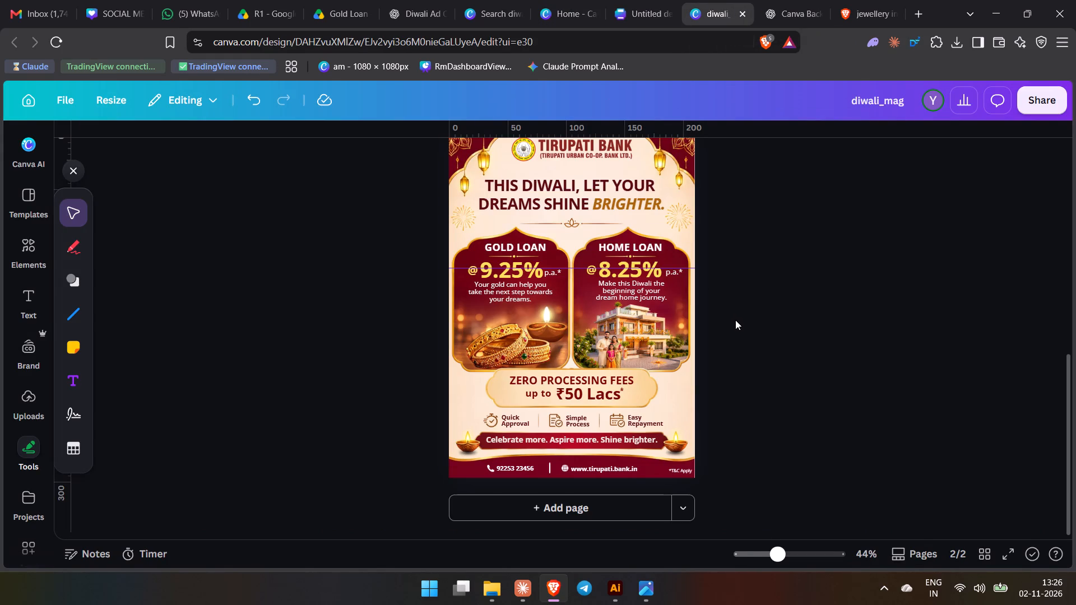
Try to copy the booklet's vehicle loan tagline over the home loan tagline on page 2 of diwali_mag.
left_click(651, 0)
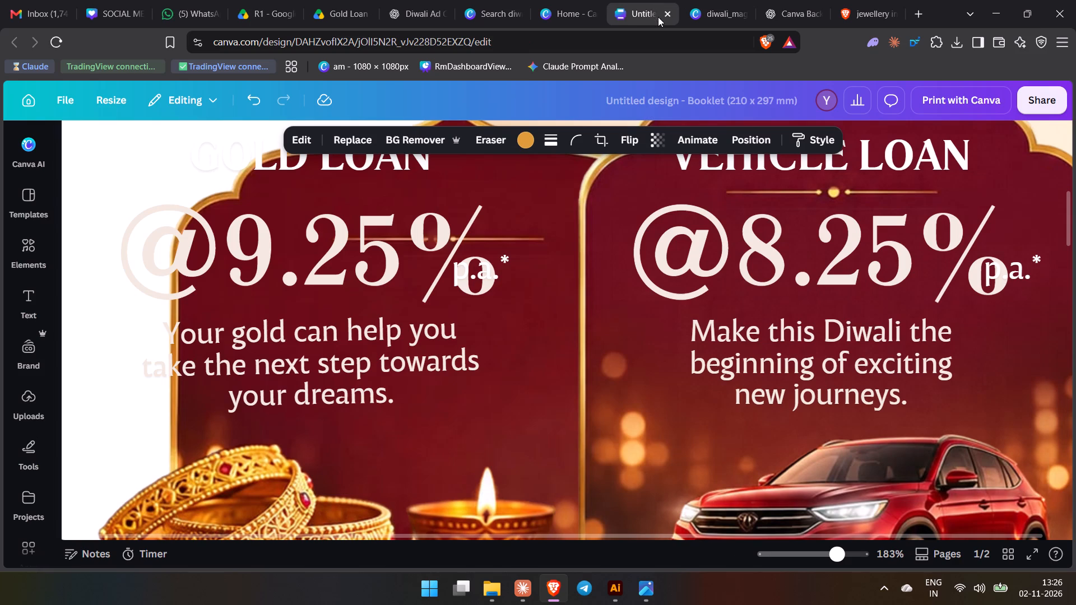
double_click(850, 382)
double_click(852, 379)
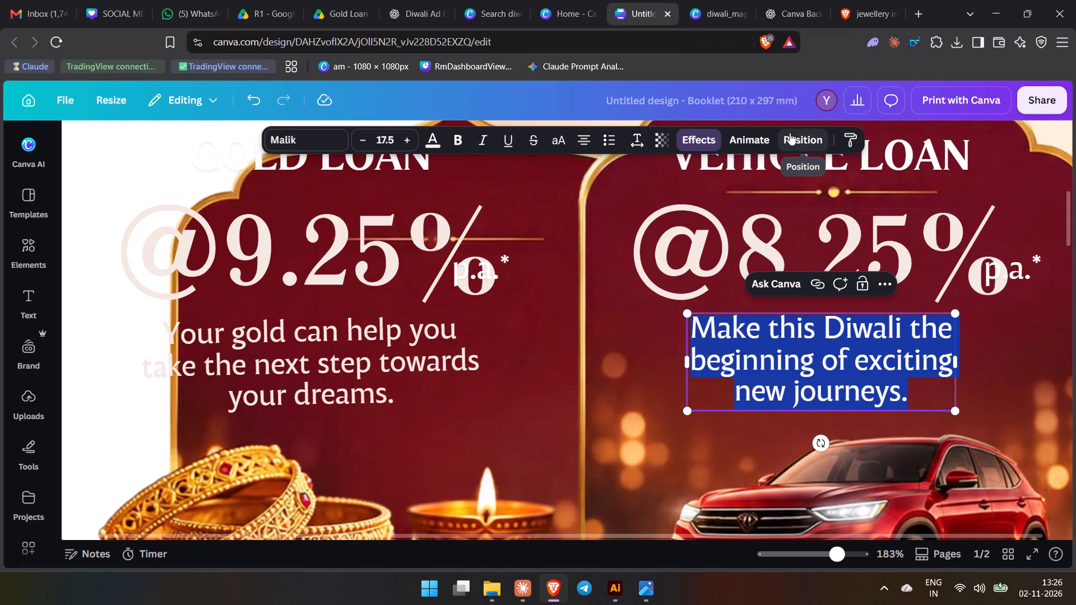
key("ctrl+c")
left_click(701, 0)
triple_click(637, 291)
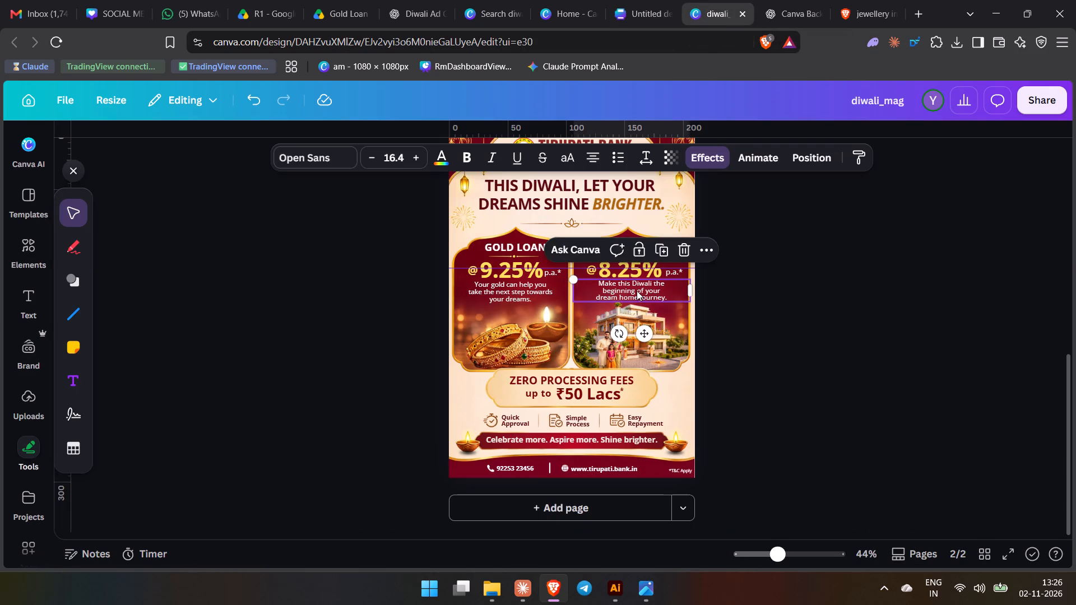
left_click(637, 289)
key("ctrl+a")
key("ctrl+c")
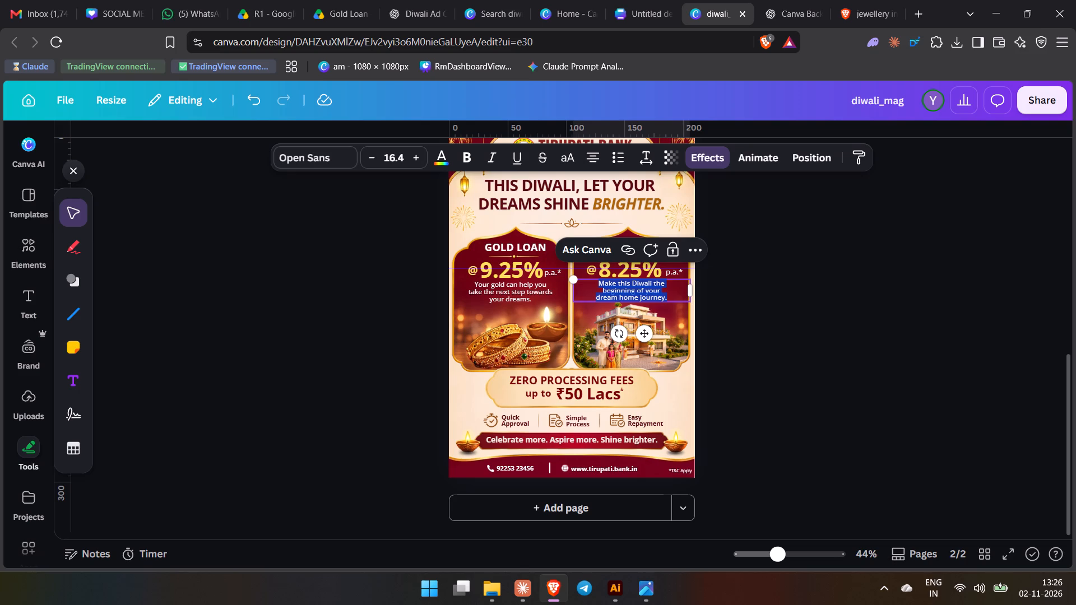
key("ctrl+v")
Replace the home loan tagline in diwali_mag with the booklet's "Make this Diwali the beginning of exciting new journeys.".
left_click(616, 0)
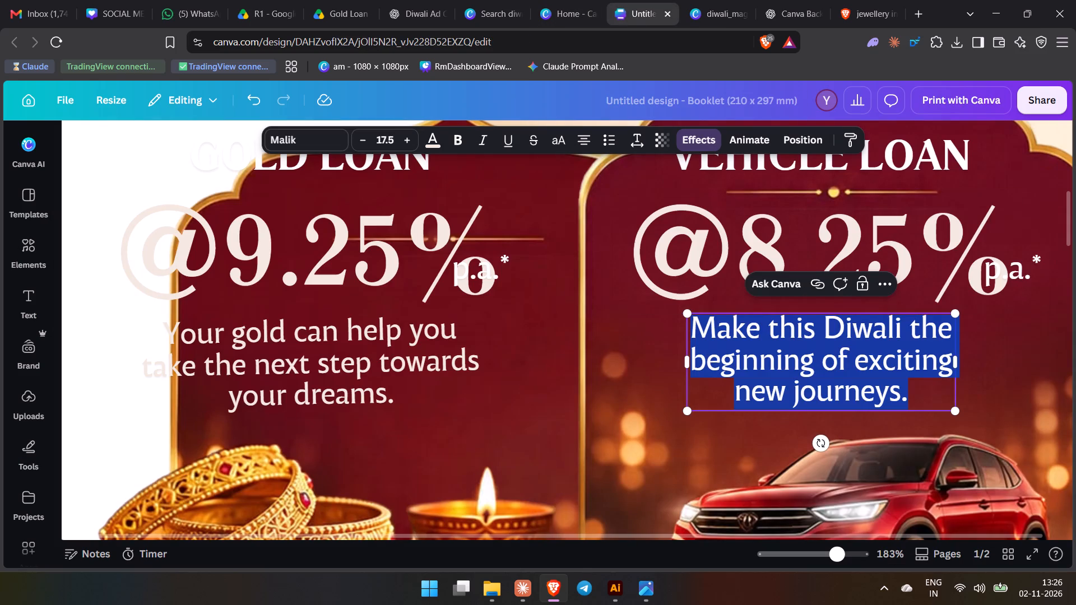
triple_click(850, 381)
left_click(850, 381)
key("ctrl+a")
key("ctrl+c")
left_click(716, 0)
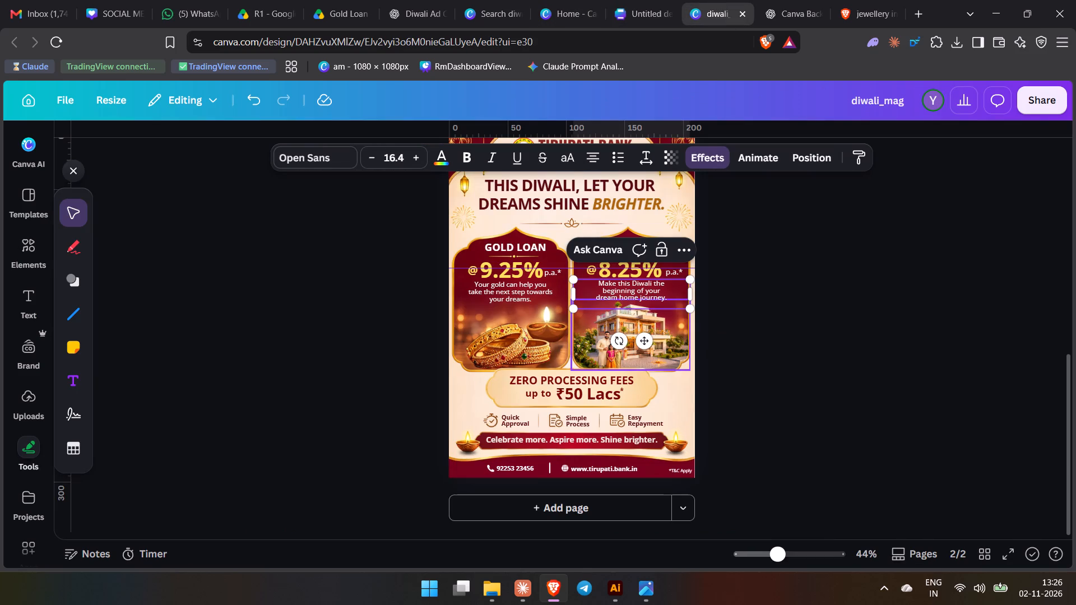
triple_click(637, 297)
key("ctrl+a")
key("ctrl+v")
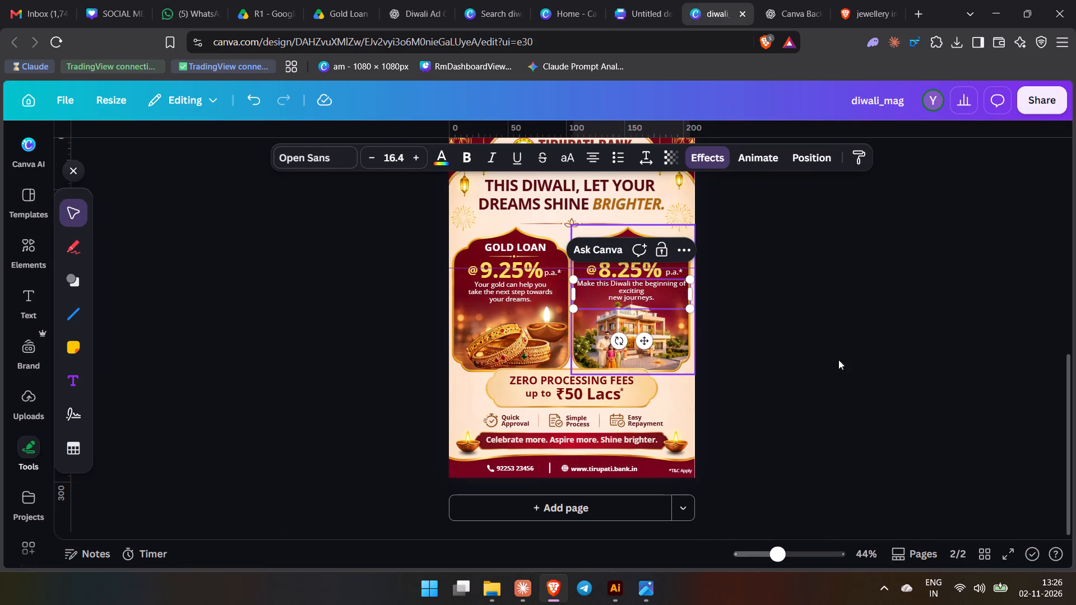
Break the replaced tagline's line after "Make this Diwali the" so "beginning of exciting" starts a new line.
left_click(679, 287)
key("Return")
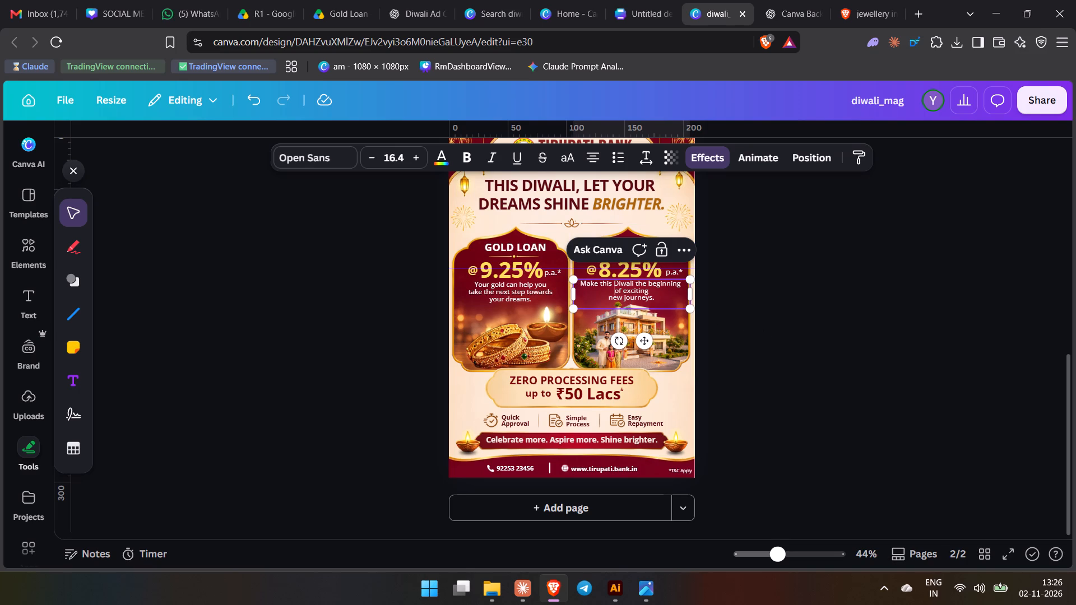
key("BackSpace")
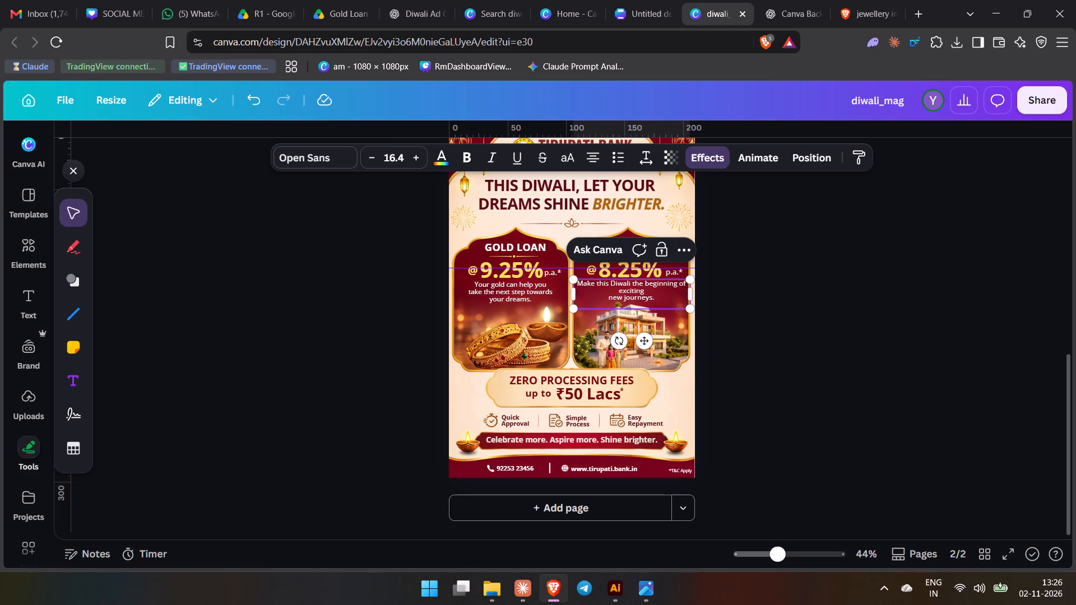
key("Left")
key("Left")
key("Left")
key("Left")
key("Left")
key("Left")
key("Left")
key("Left")
key("Left")
key("Left")
key("Left")
key("Left")
key("Right")
key("Right")
key("Return")
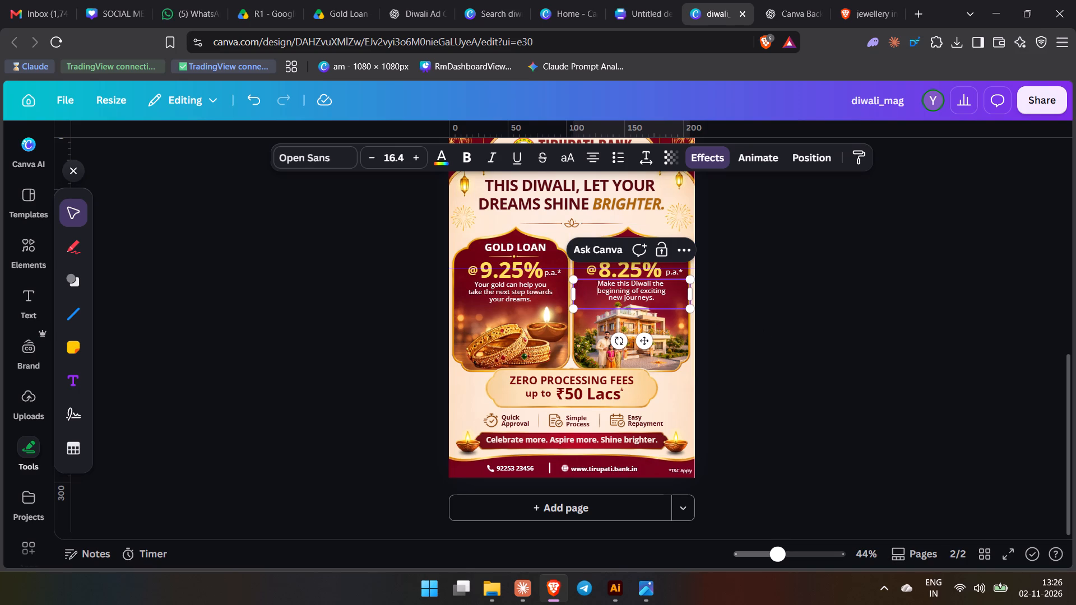
Replace the "HOME LOAN" heading on page 2's second loan card with "vehicle loan".
left_click(777, 344)
left_click(777, 343)
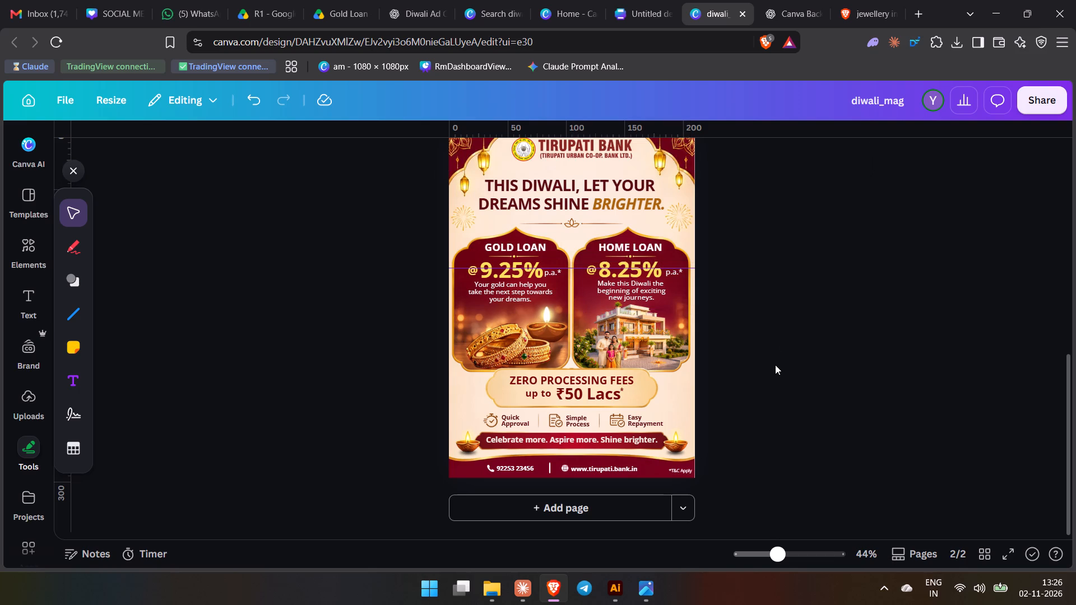
triple_click(637, 246)
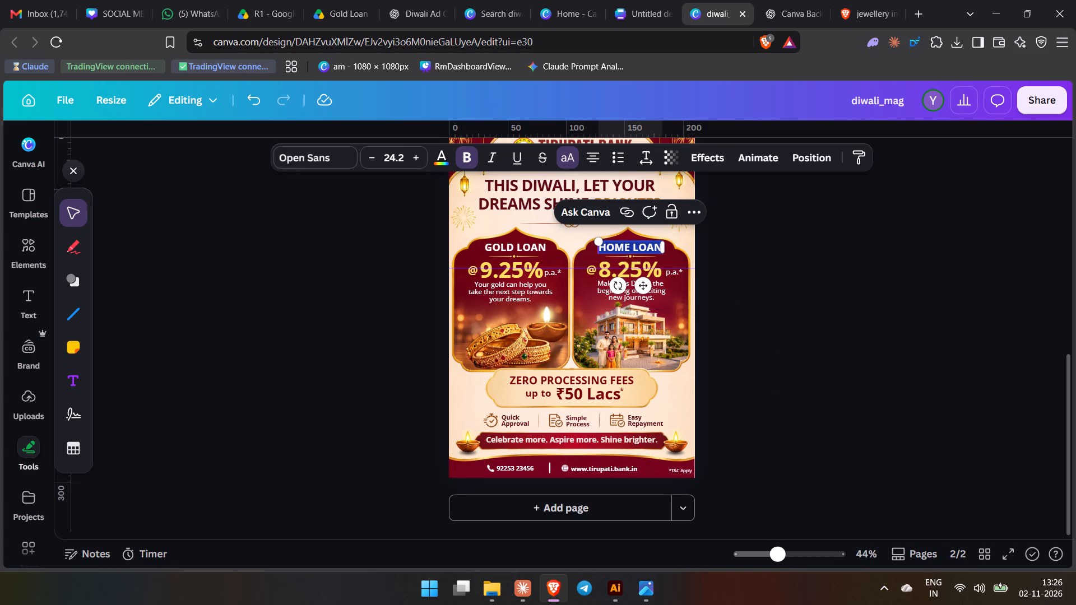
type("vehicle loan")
left_click(804, 280)
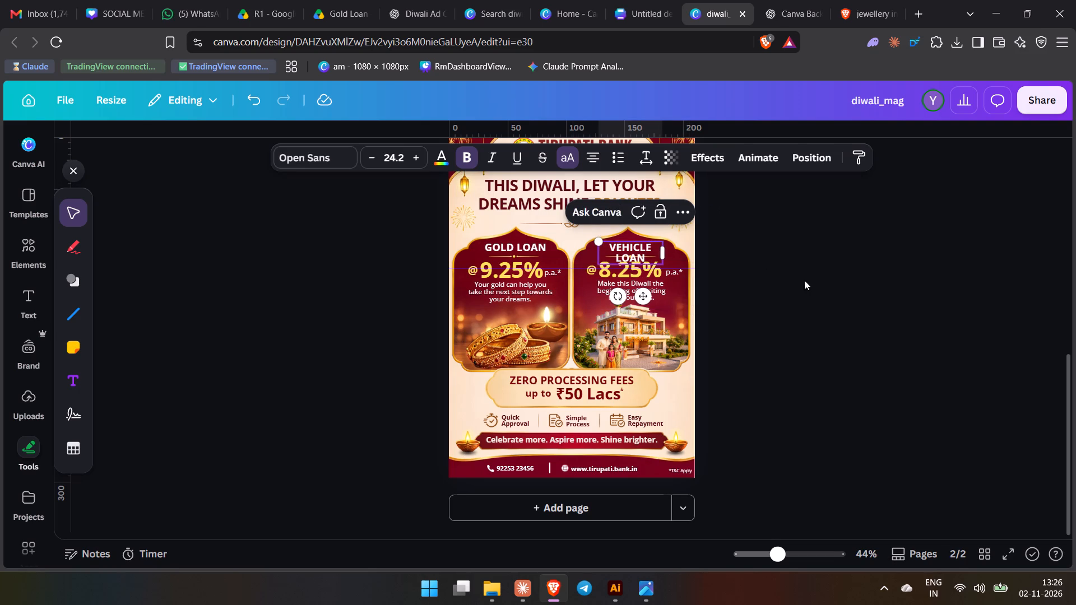
Widen the vehicle loan heading's text box so the heading fits on one line.
left_click(616, 235)
left_click(620, 247)
left_click_drag(596, 249, 590, 251)
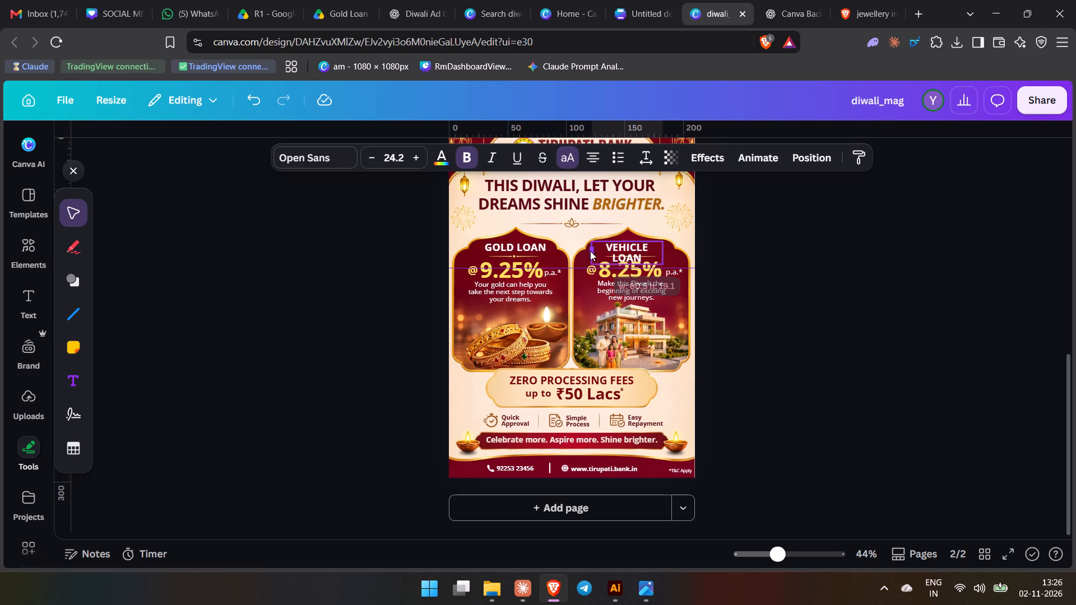
left_click_drag(590, 251, 578, 253)
left_click(773, 257)
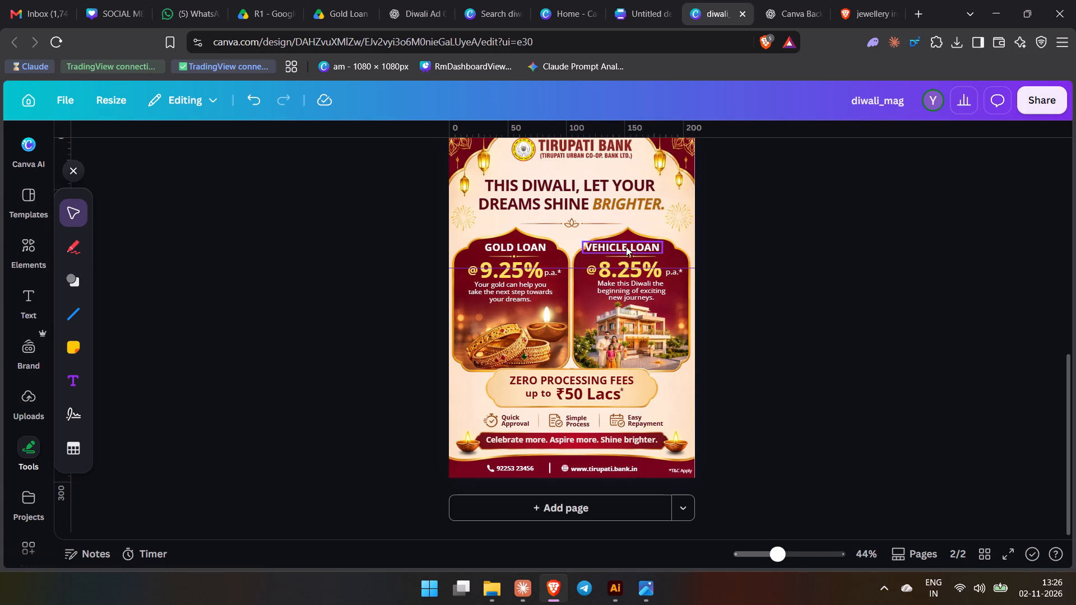
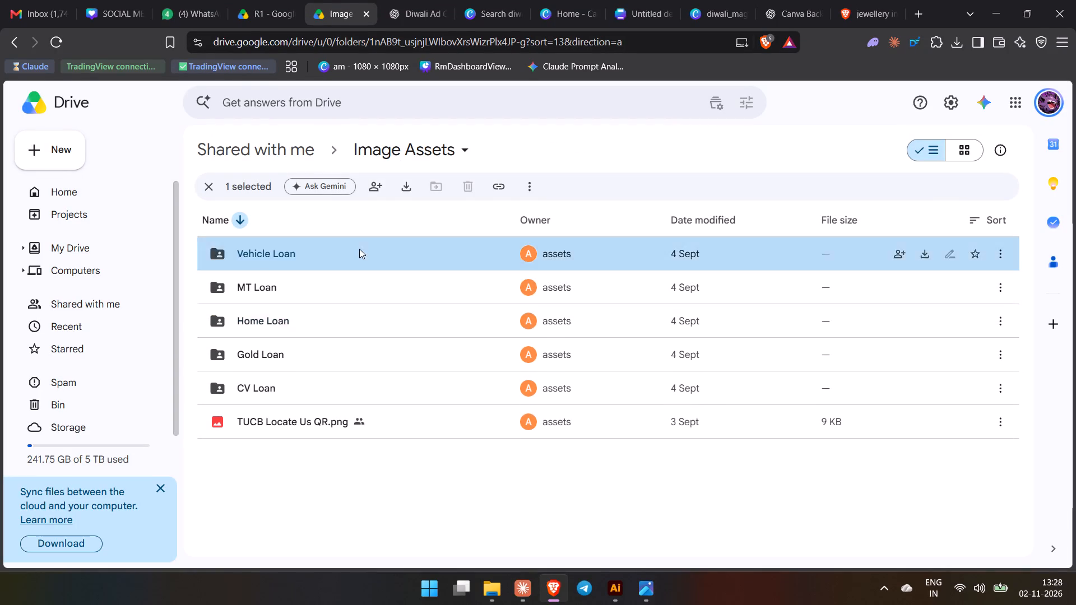
double_click(363, 276)
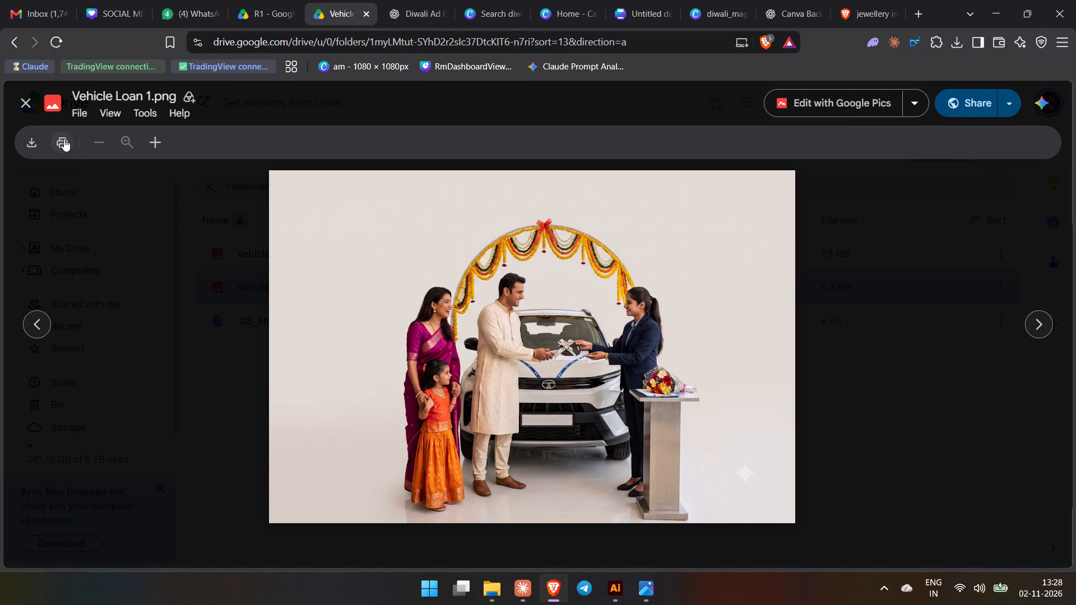
left_click(34, 141)
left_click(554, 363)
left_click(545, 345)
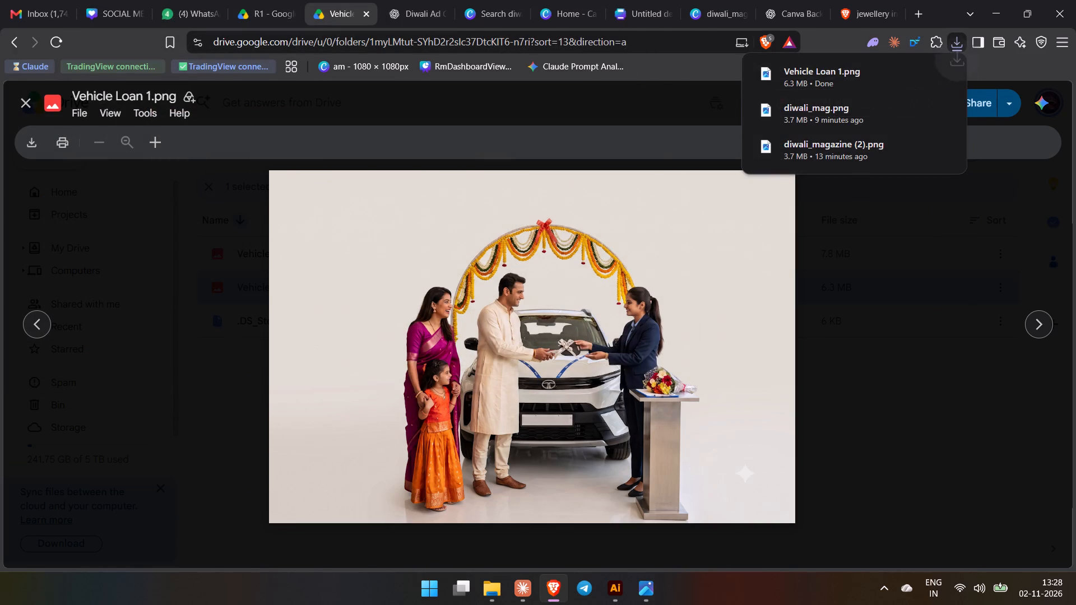
Add the downloaded Vehicle Loan 1.png to page 2 of diwali_mag, placing it over the Gold Loan card's upper area.
left_click(726, 0)
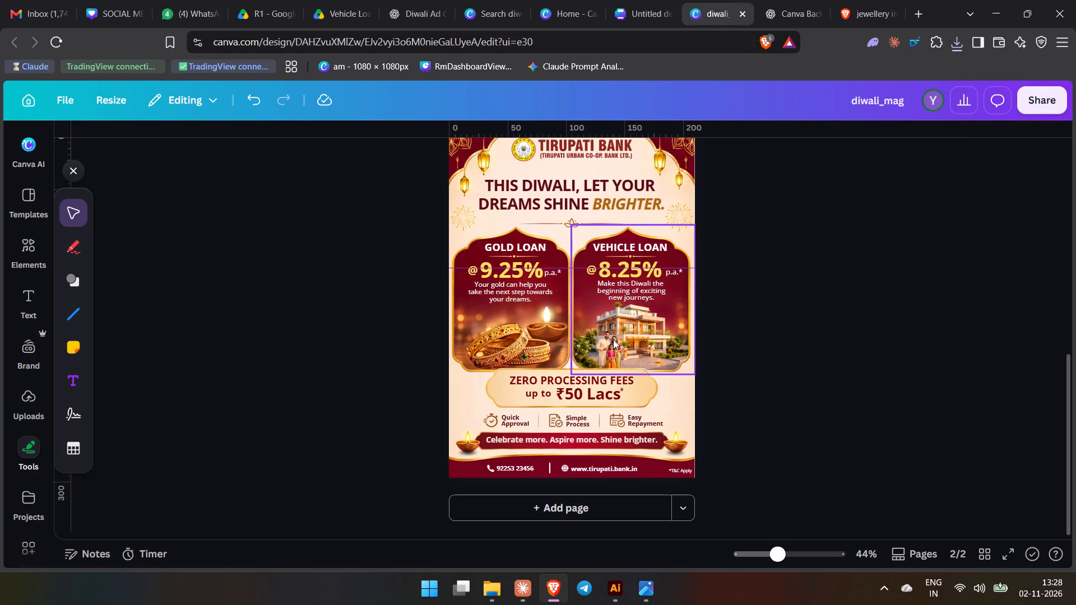
key("ctrl+v")
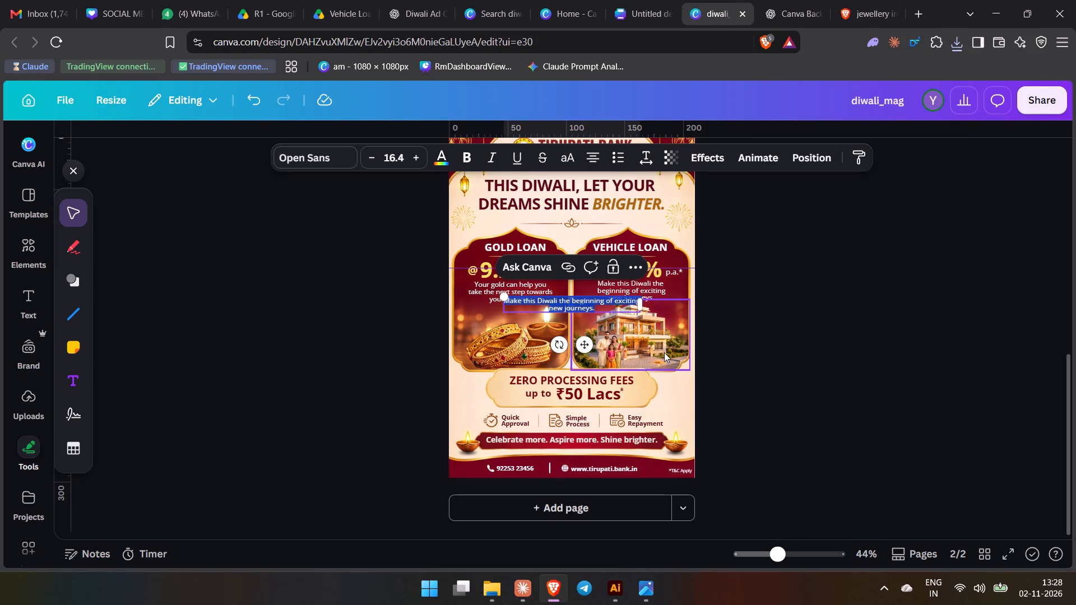
key("ctrl+z")
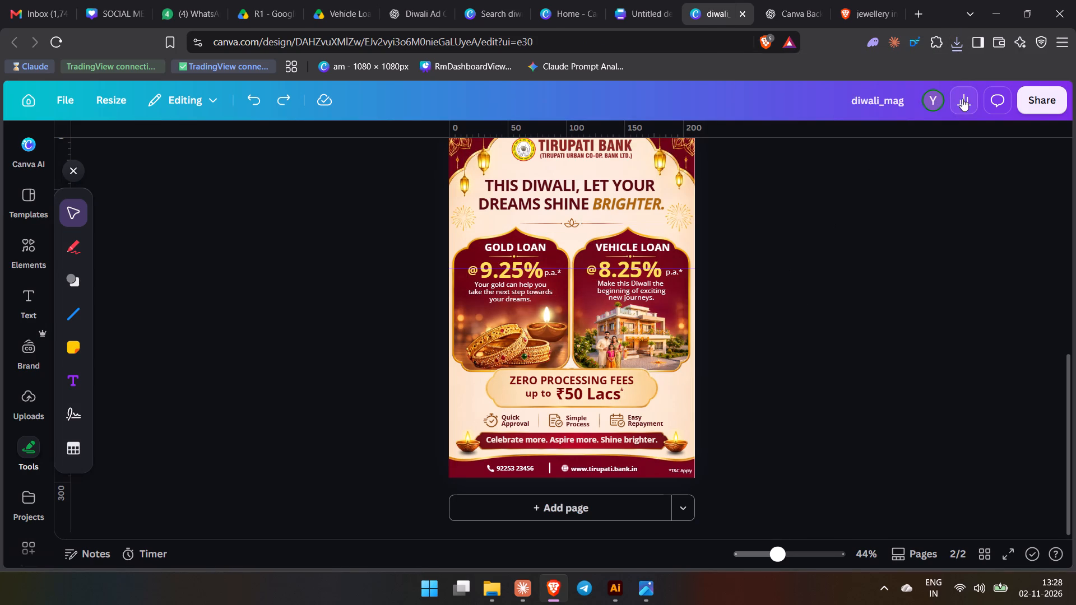
left_click(947, 46)
left_click_drag(814, 99, 628, 137)
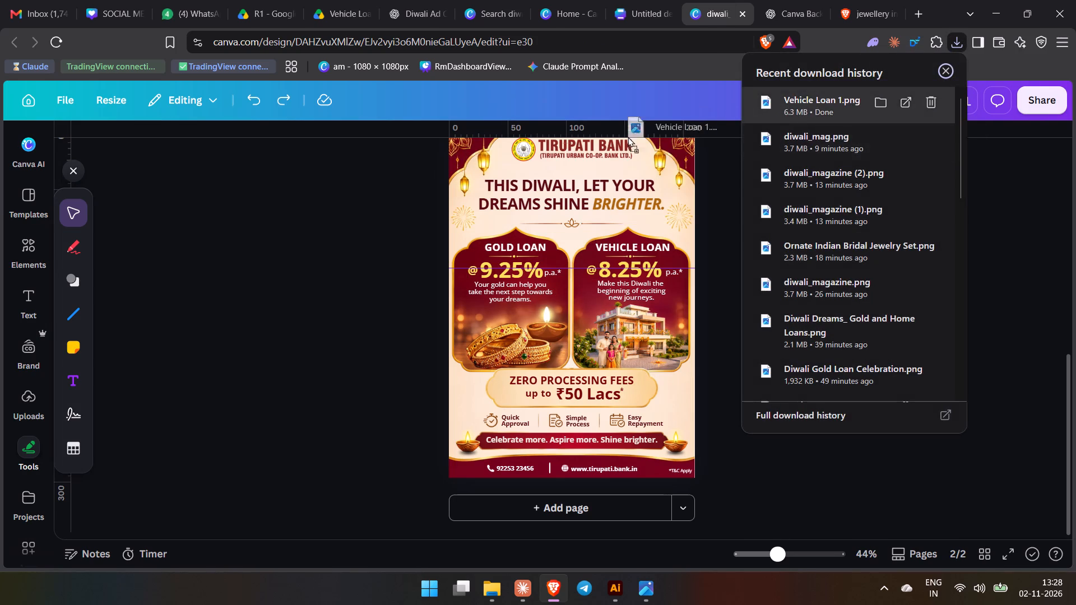
left_click_drag(628, 137, 518, 229)
left_click_drag(591, 311, 510, 244)
Delete the house and family picture from the Vehicle Loan card on page 2.
scroll(690, 380, "up", 5, "ctrl")
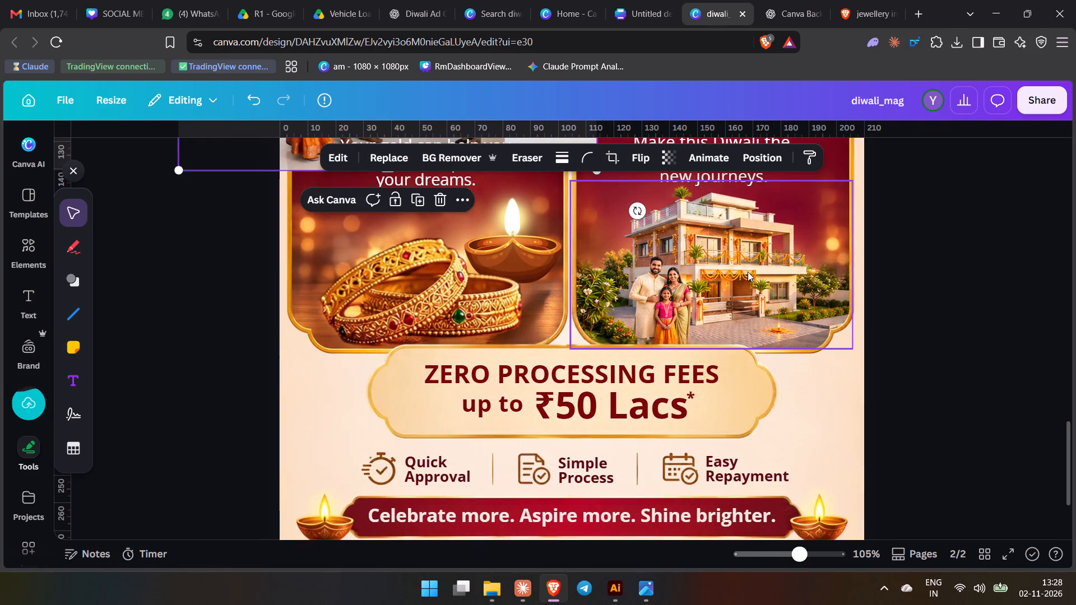
scroll(758, 296, "up", 1)
left_click(743, 339)
key("Delete")
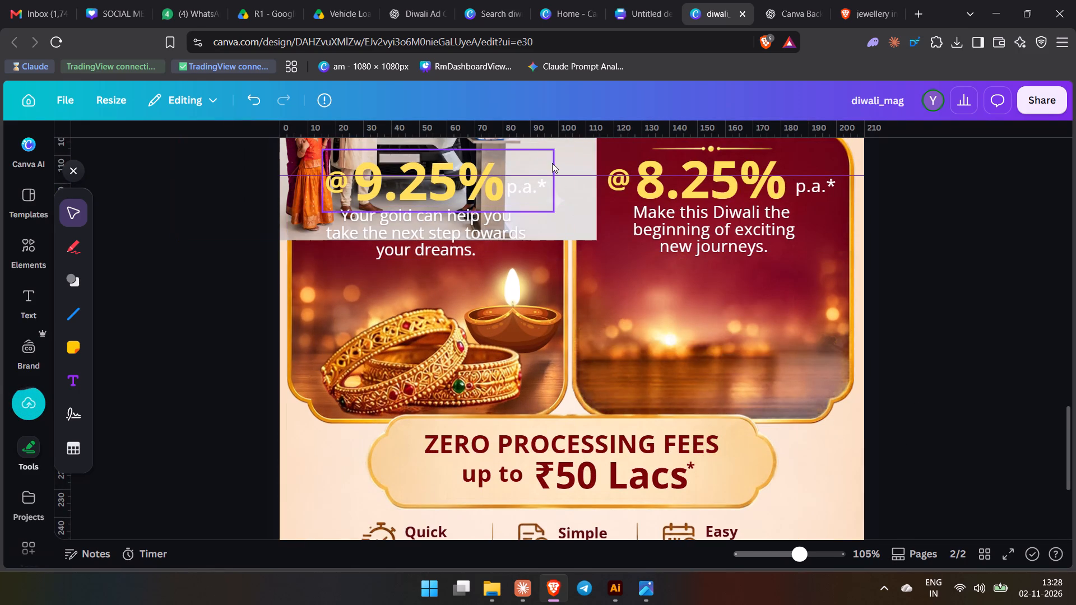
Move the car handover picture from the Gold Loan card onto the Vehicle Loan card's lower area.
left_click_drag(564, 162, 852, 398)
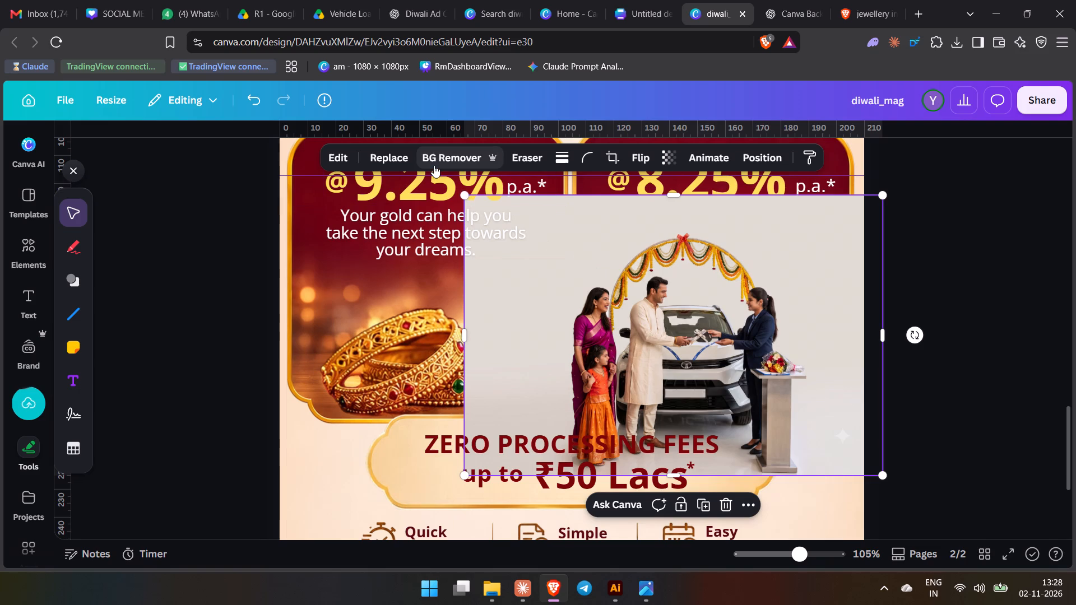
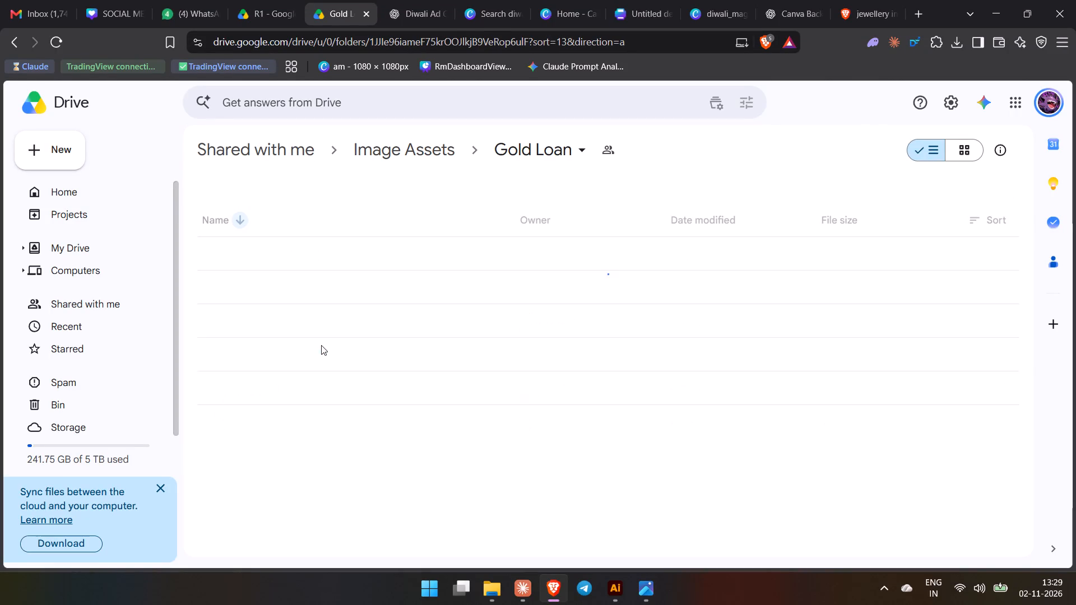
Go back from the Gold Loan folder to the shared Image Assets folder listing the loan image folders.
left_click(385, 154)
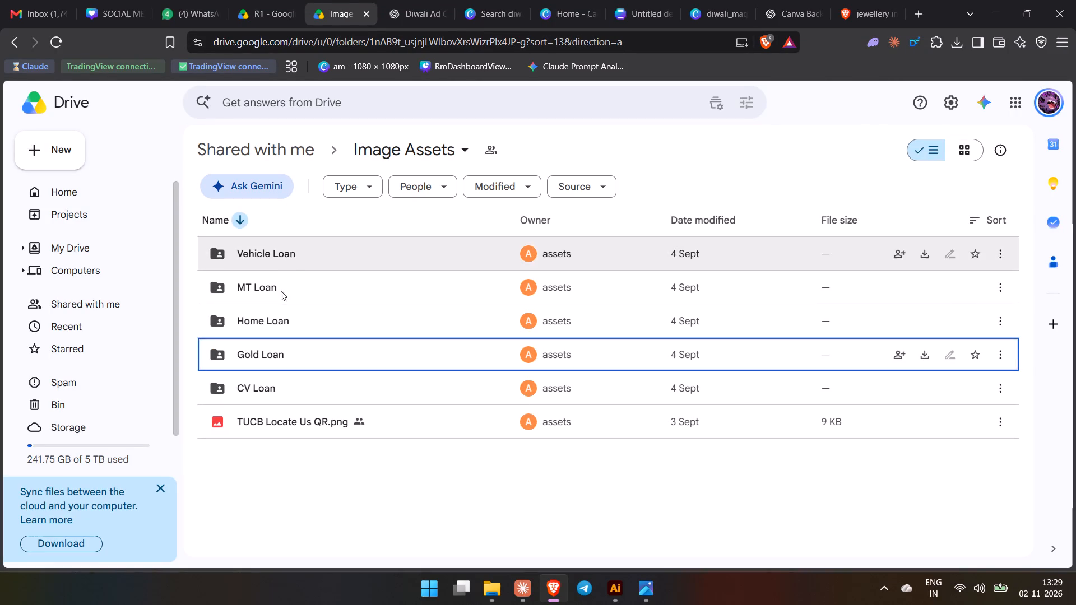
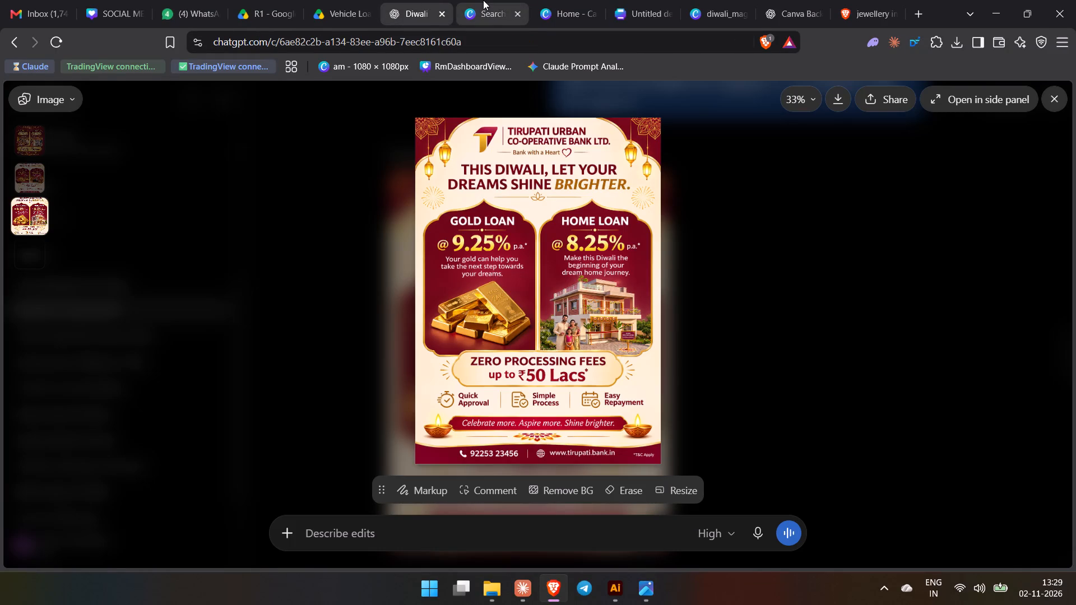
Review the earlier creatives in the ChatGPT Diwali ad chat, checking the version with the gold and vehicle loan panels.
left_click(745, 306)
scroll(547, 379, "up", 3)
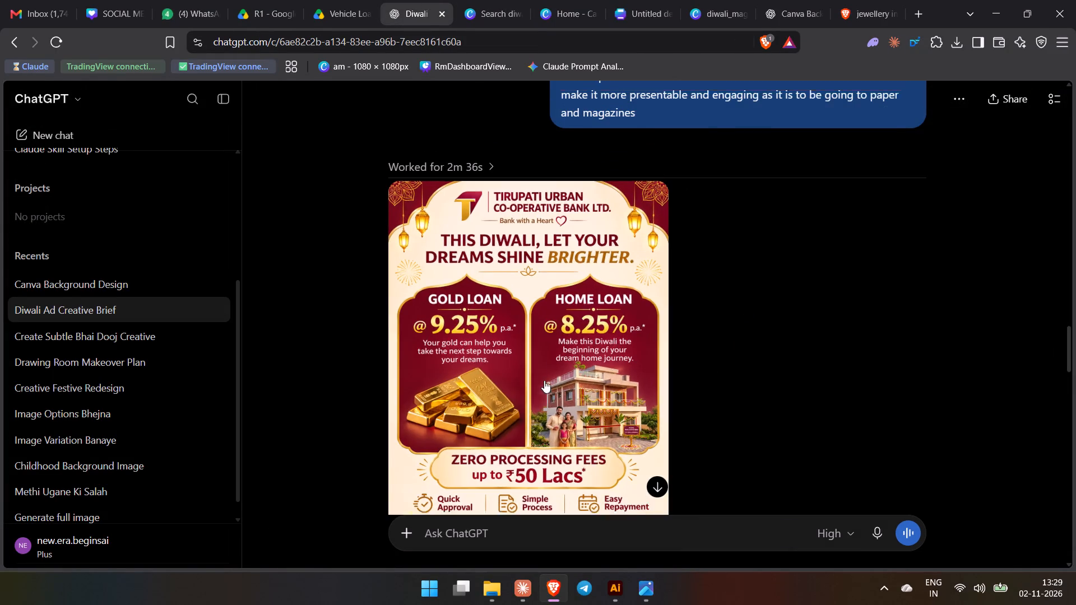
scroll(544, 380, "up", 15)
scroll(542, 394, "down", 6)
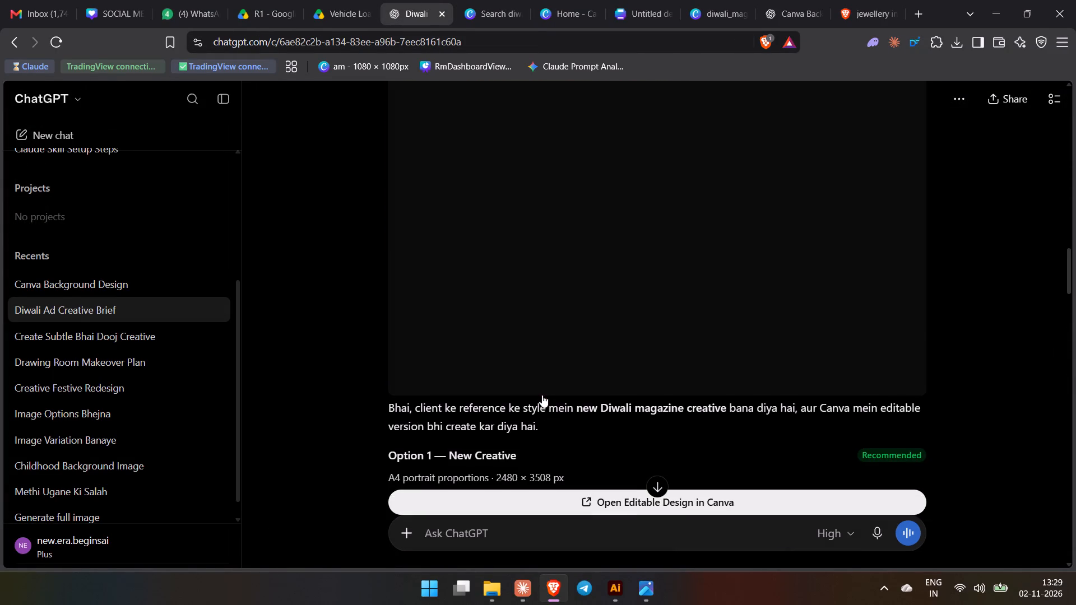
scroll(541, 397, "down", 6)
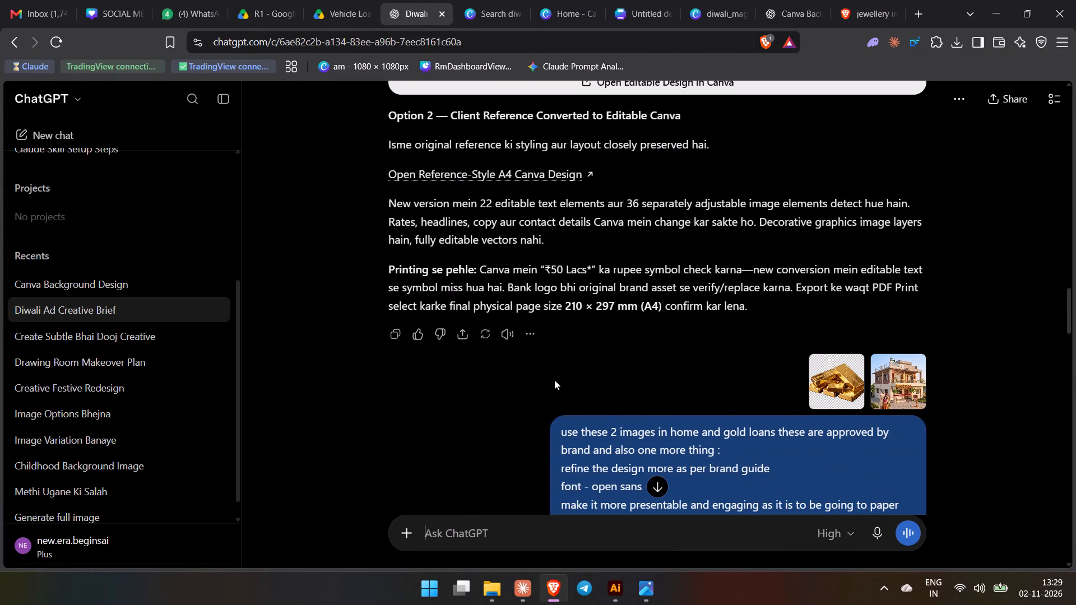
scroll(554, 380, "up", 12)
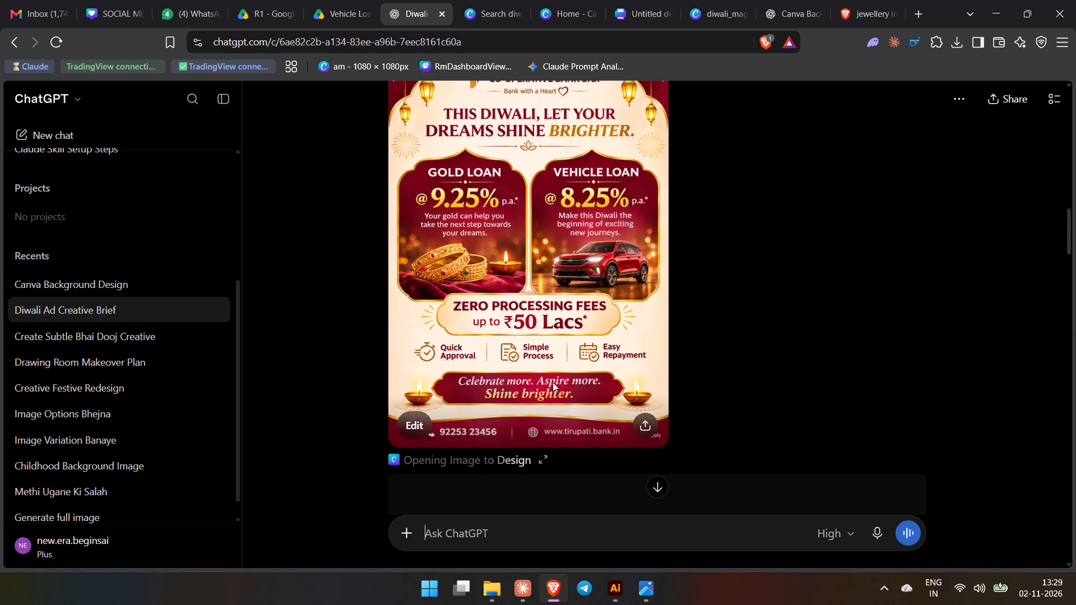
Copy the red car picture from the Canva design with the gold bangles and vehicle loan panels for page 2 of diwali_mag.
left_click(624, 0)
scroll(747, 295, "down", 3)
left_click(857, 304)
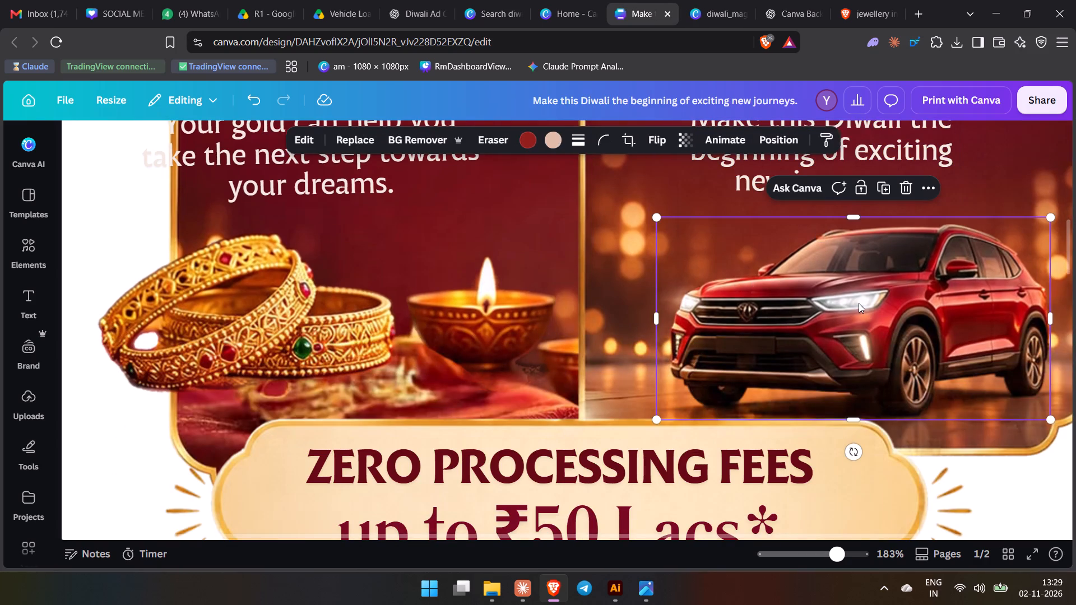
key("ctrl+c")
left_click(721, 0)
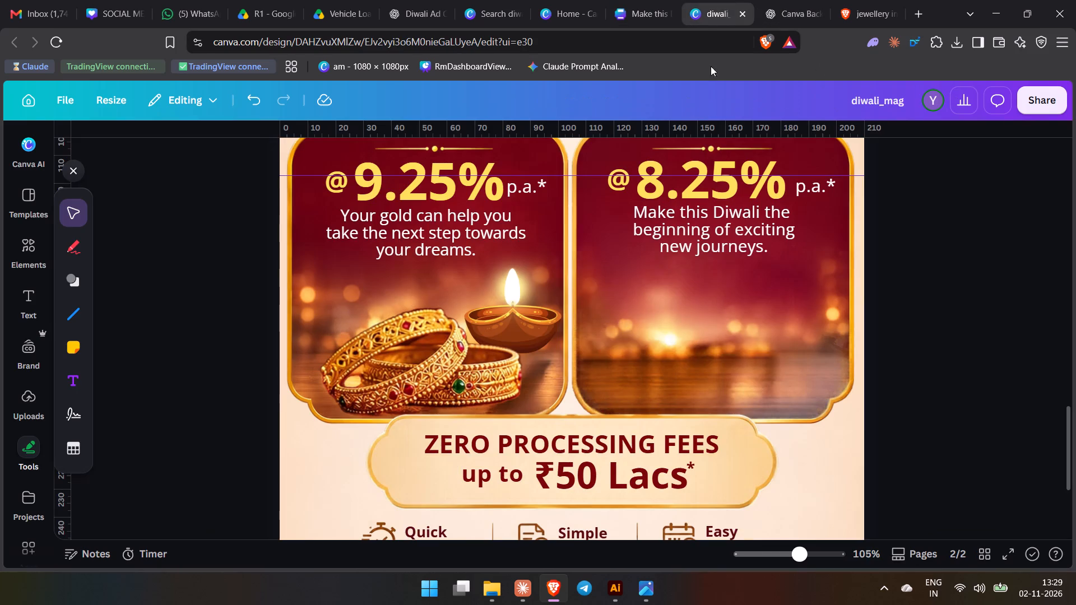
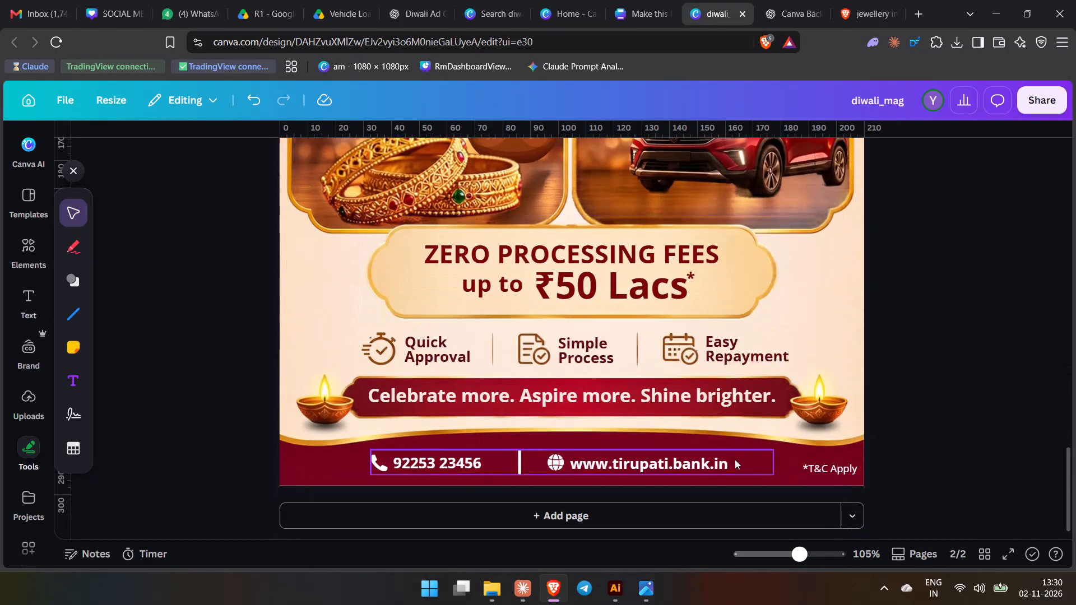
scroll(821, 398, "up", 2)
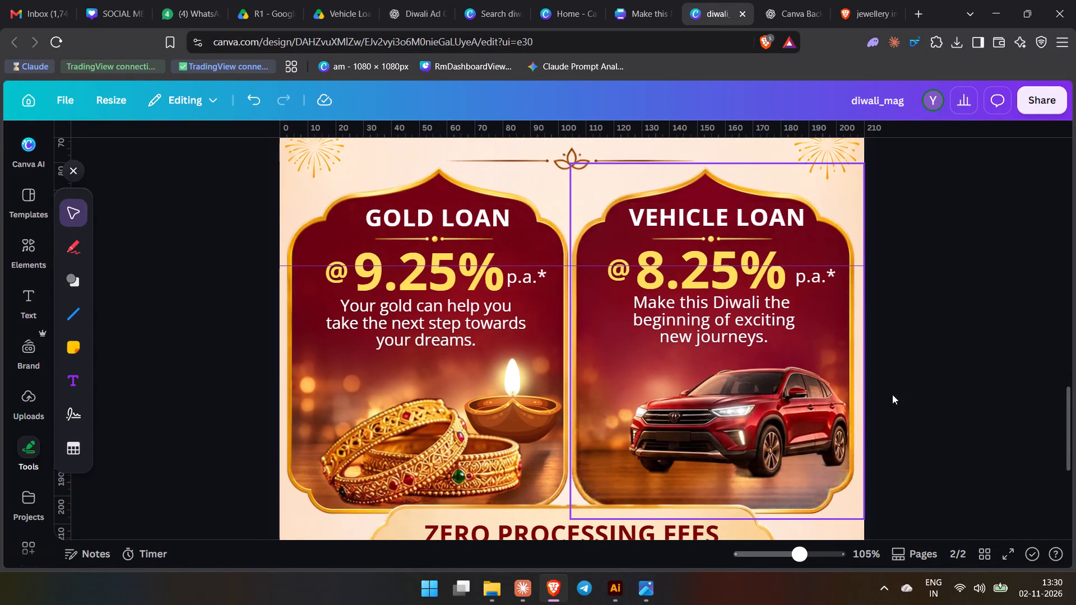
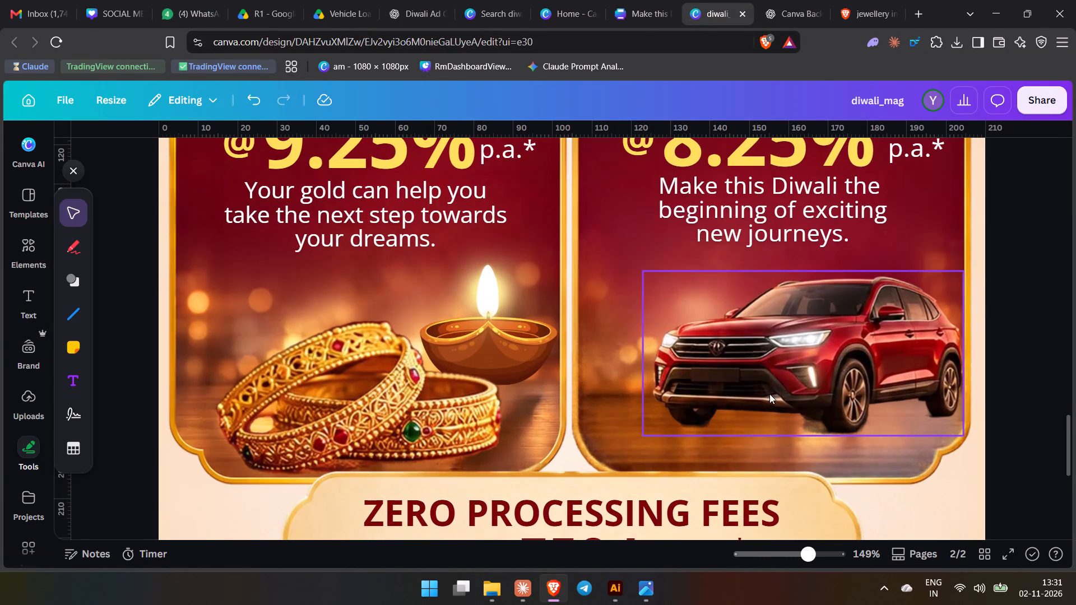
Move the red car image lower in the vehicle loan panel on page 2 and enlarge it to span most of the panel's width.
left_click_drag(791, 384, 781, 404)
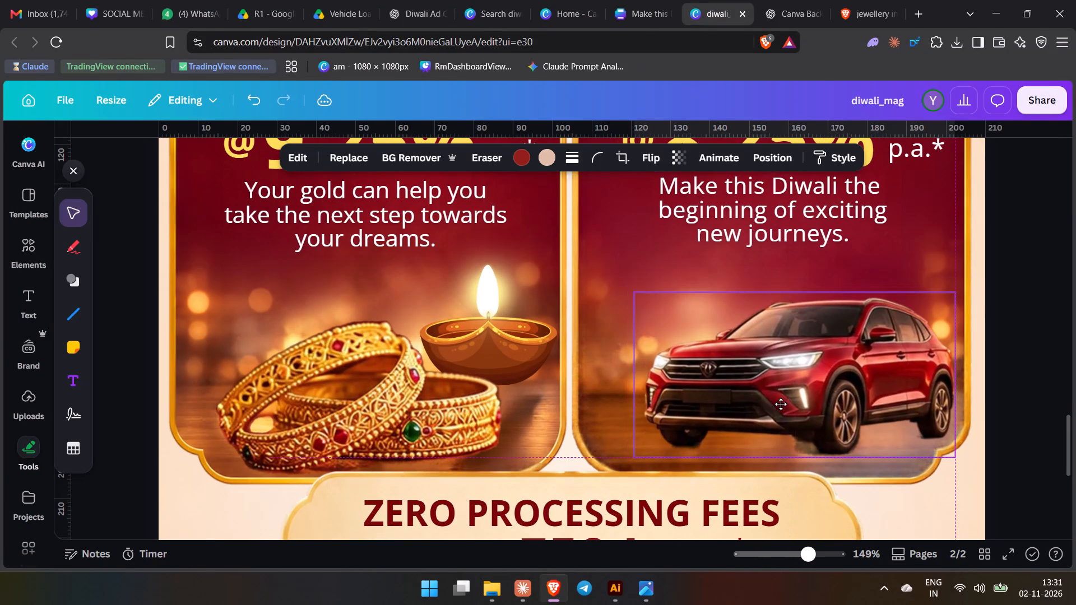
left_click_drag(781, 404, 782, 406)
left_click_drag(632, 457, 600, 499)
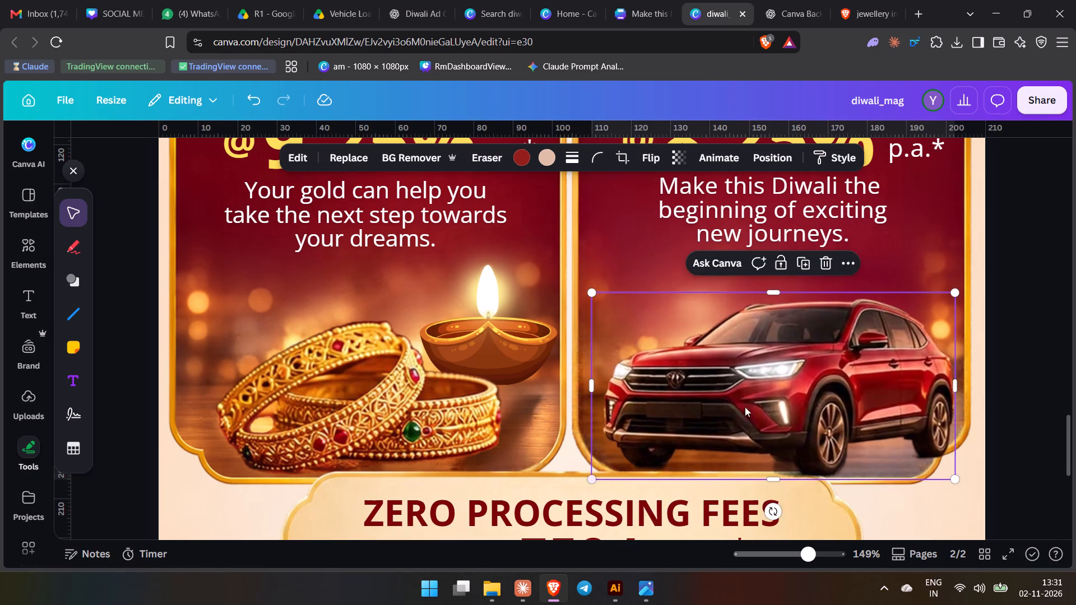
Shrink the red car image in the Vehicle Loan panel on page 2 and settle it near the panel's lower edge.
left_click_drag(768, 399, 764, 381)
left_click(1019, 416)
scroll(1015, 418, "down", 5, "ctrl")
scroll(829, 428, "down", 2, "ctrl")
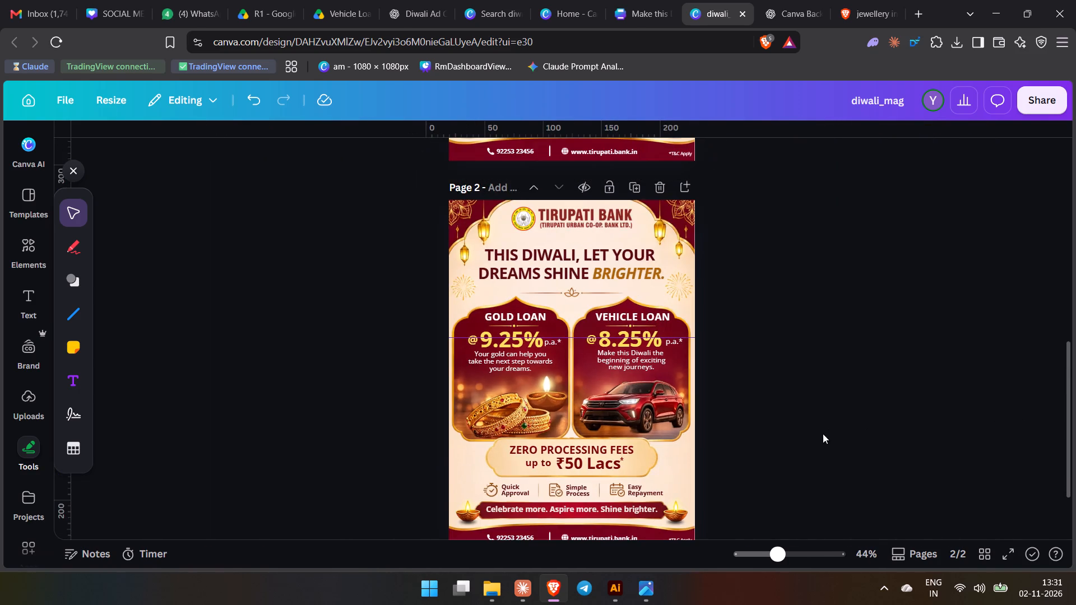
scroll(736, 434, "up", 5, "ctrl")
left_click(722, 390, "ctrl")
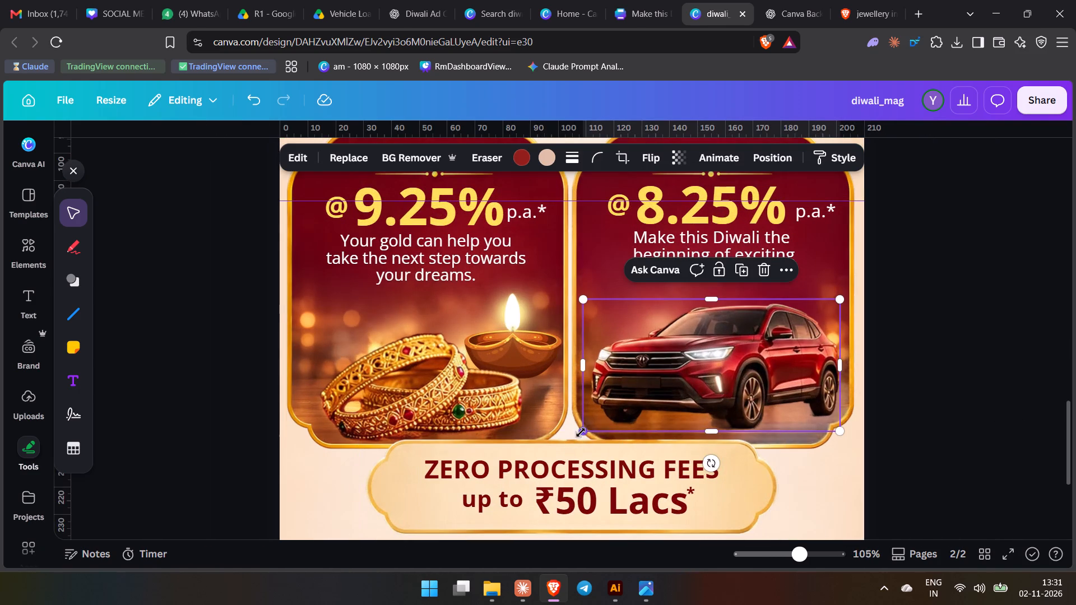
left_click_drag(581, 432, 613, 420)
left_click_drag(803, 368, 802, 379)
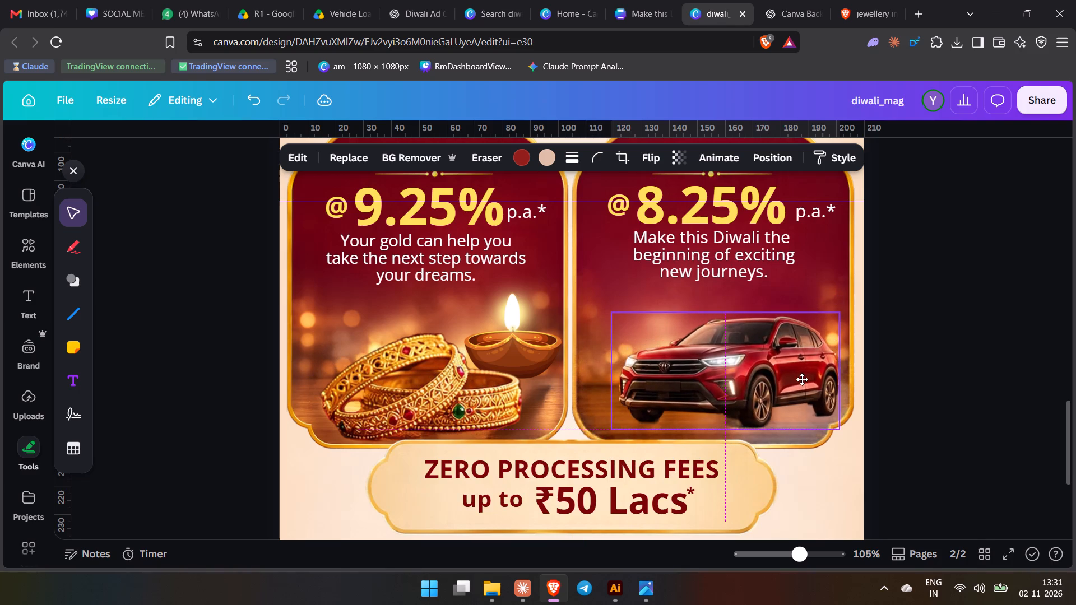
left_click_drag(802, 379, 803, 379)
left_click(1003, 415)
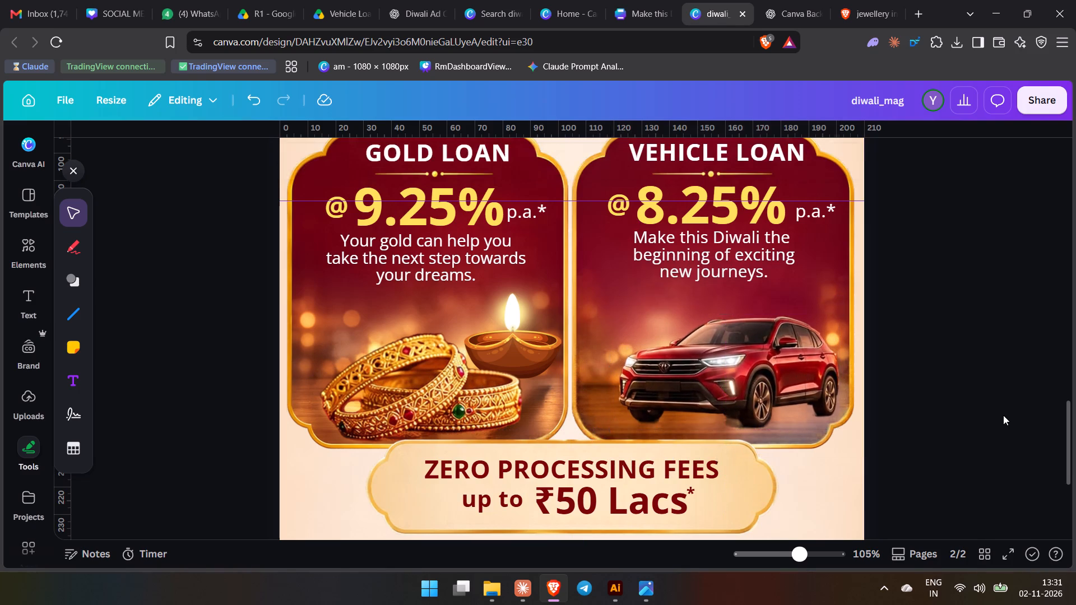
On page 1, move the blank gold plaque aside and delete the old plaque behind the ZERO PROCESSING FEES text.
scroll(943, 405, "down", 5, "ctrl")
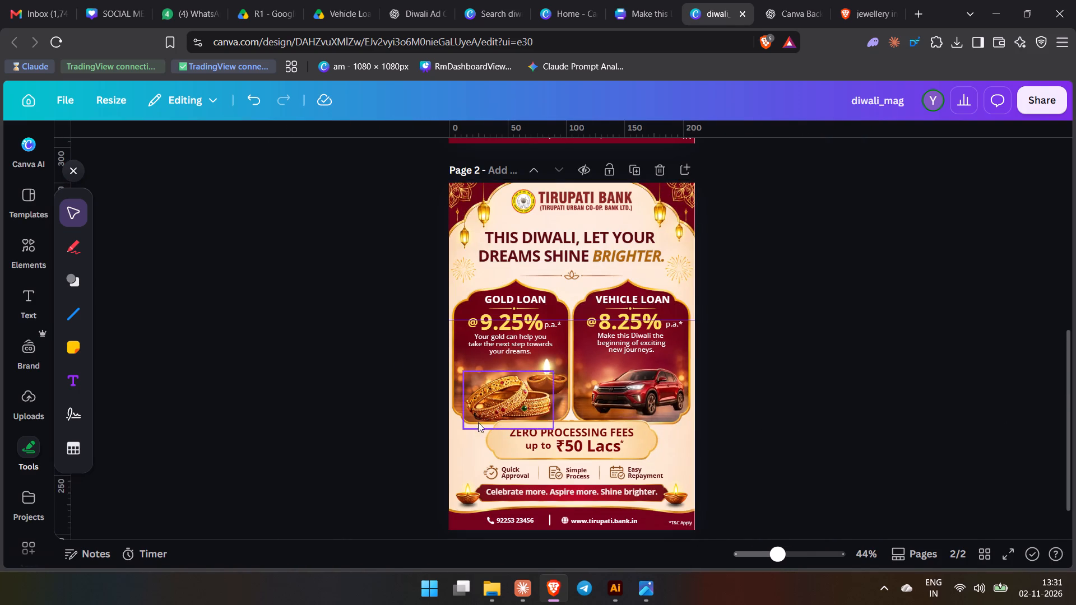
scroll(476, 421, "up", 3, "ctrl")
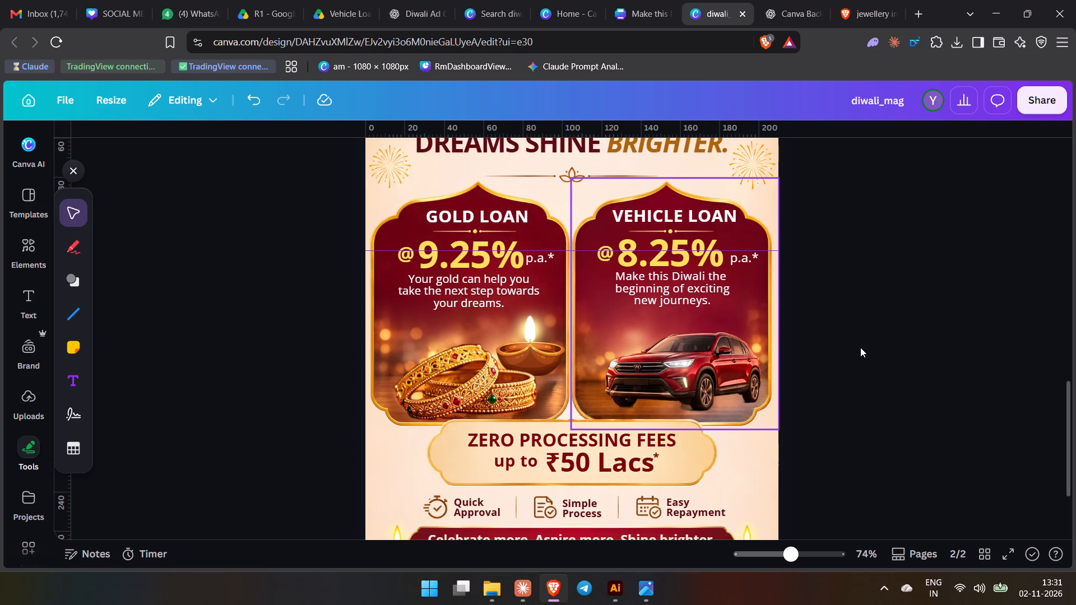
scroll(860, 347, "up", 11)
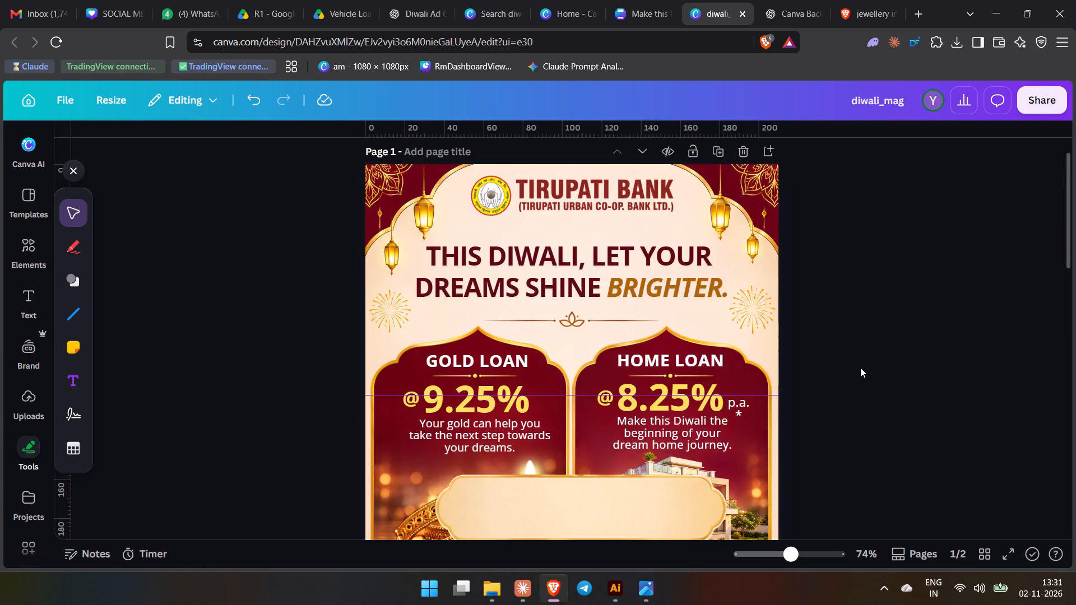
scroll(860, 367, "down", 6)
scroll(859, 375, "up", 3)
left_click_drag(670, 311, 678, 367)
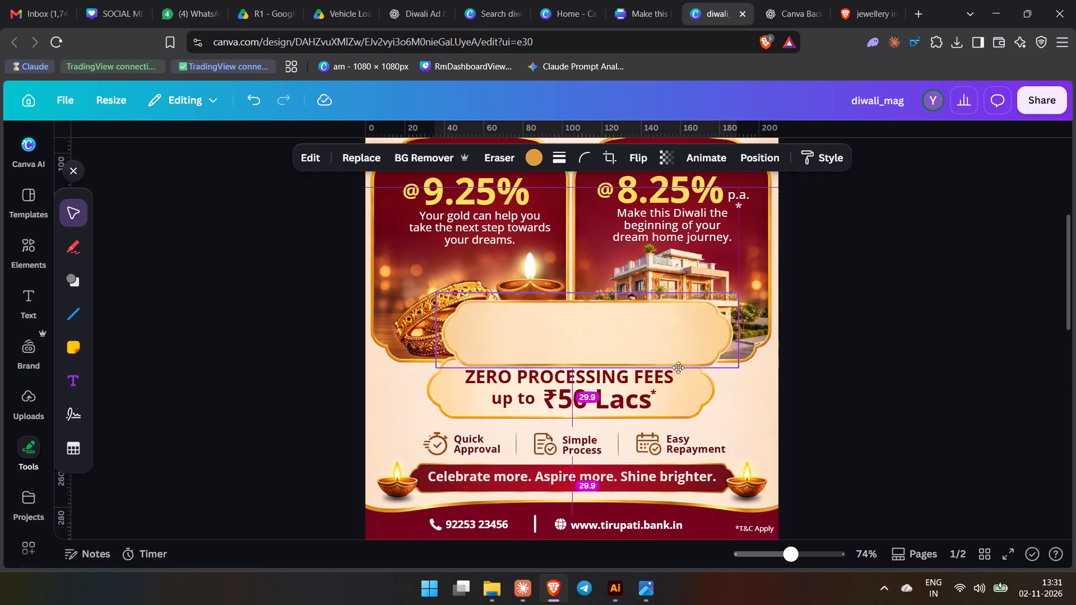
left_click_drag(678, 367, 660, 399)
left_click_drag(660, 400, 530, 394)
left_click(708, 404)
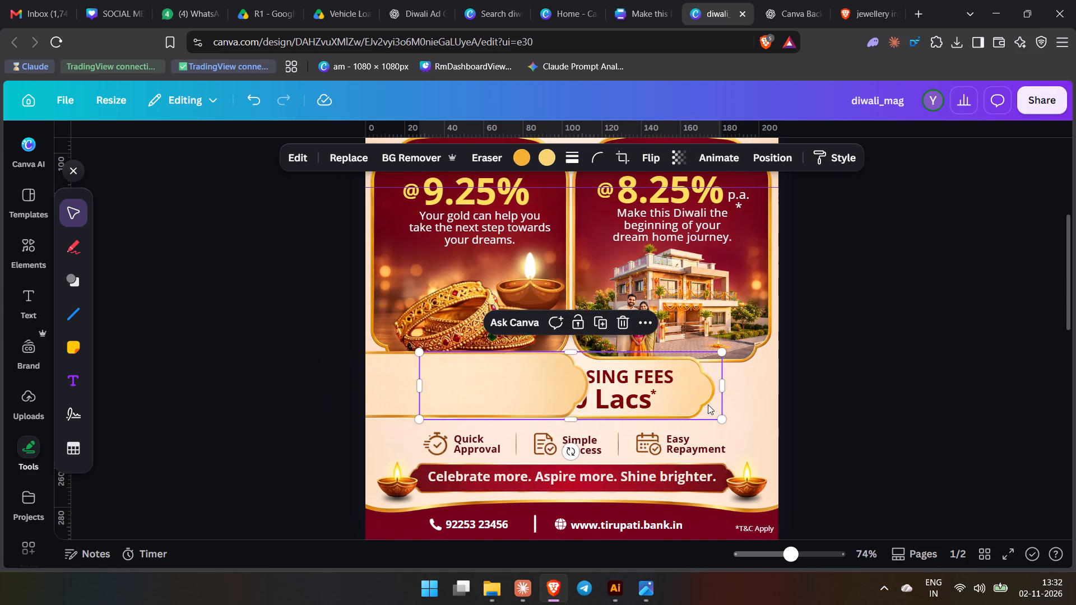
key("Delete")
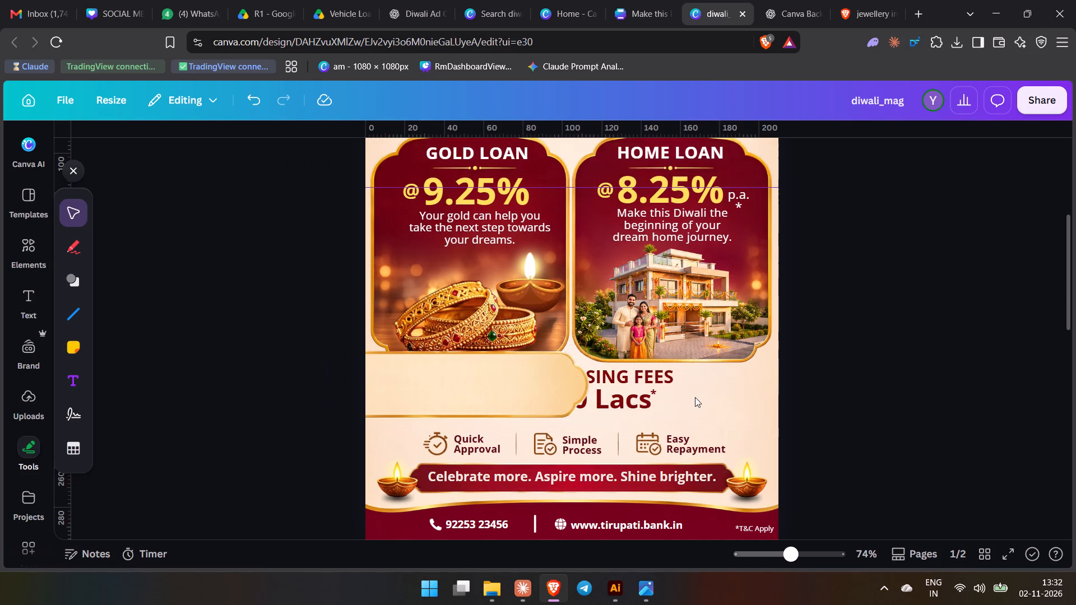
Move the blank gold plaque over the ZERO PROCESSING FEES area on page 1 and centre it horizontally on the page.
left_click_drag(475, 384, 610, 389)
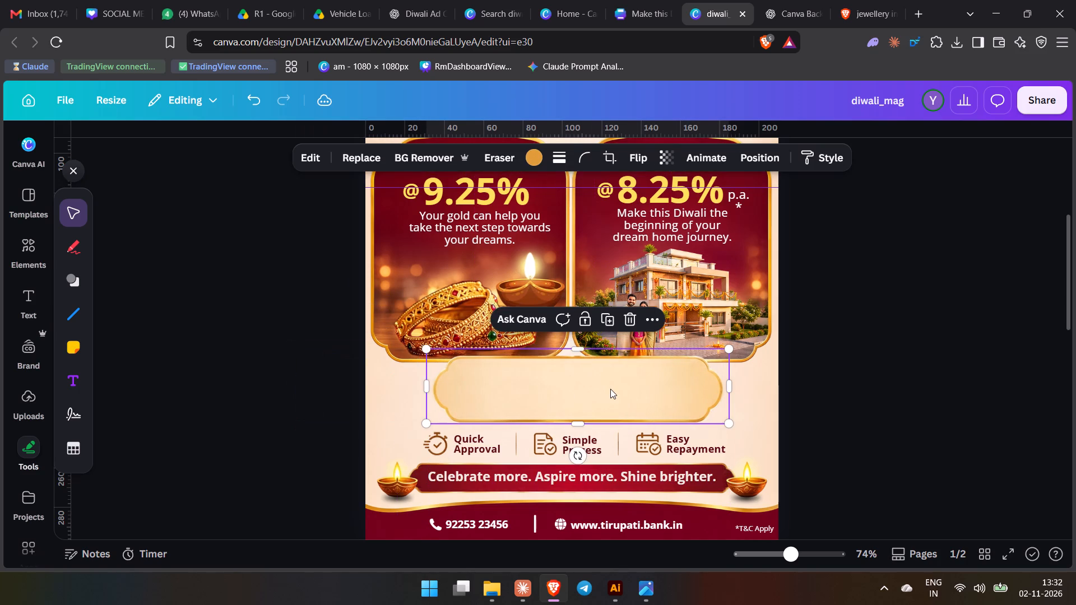
key("alt+1")
left_click(124, 178)
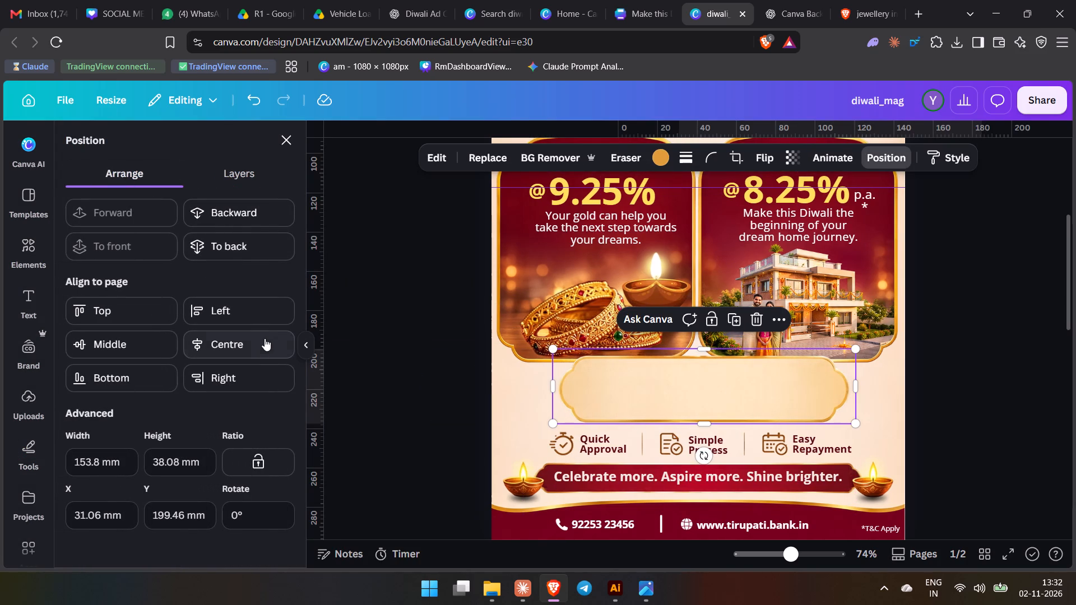
left_click(254, 345)
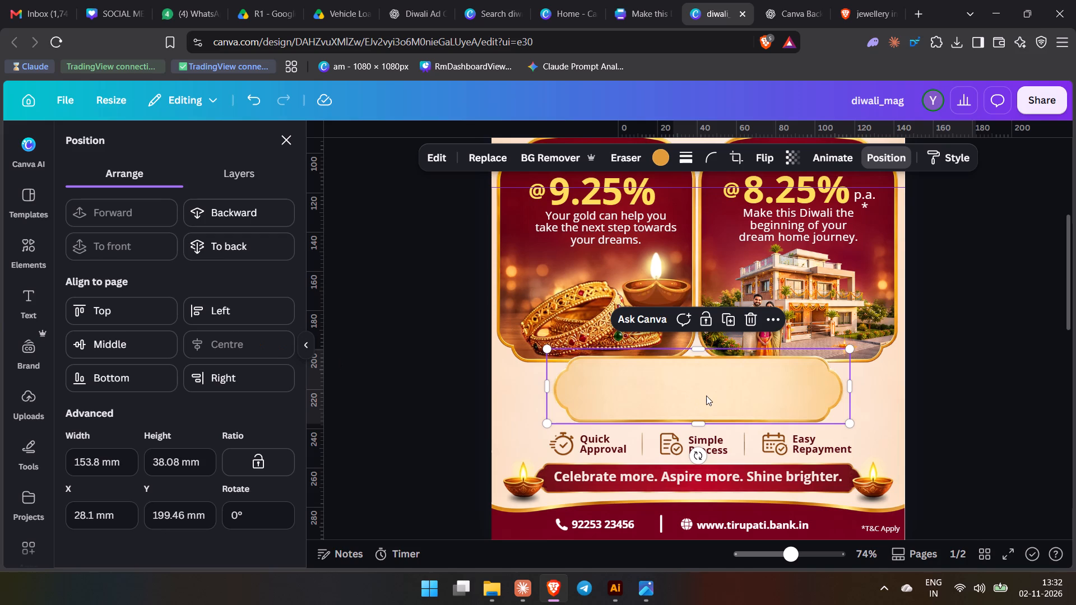
Send the gold plaque backward until it sits behind the ZERO PROCESSING FEES text on page 1.
key("ctrl+bracketleft")
key("ctrl+bracketleft")
key("ctrl+bracketleft")
key("ctrl+bracketleft")
key("ctrl+bracketleft")
key("ctrl+bracketleft")
key("ctrl+bracketleft")
key("ctrl+bracketleft")
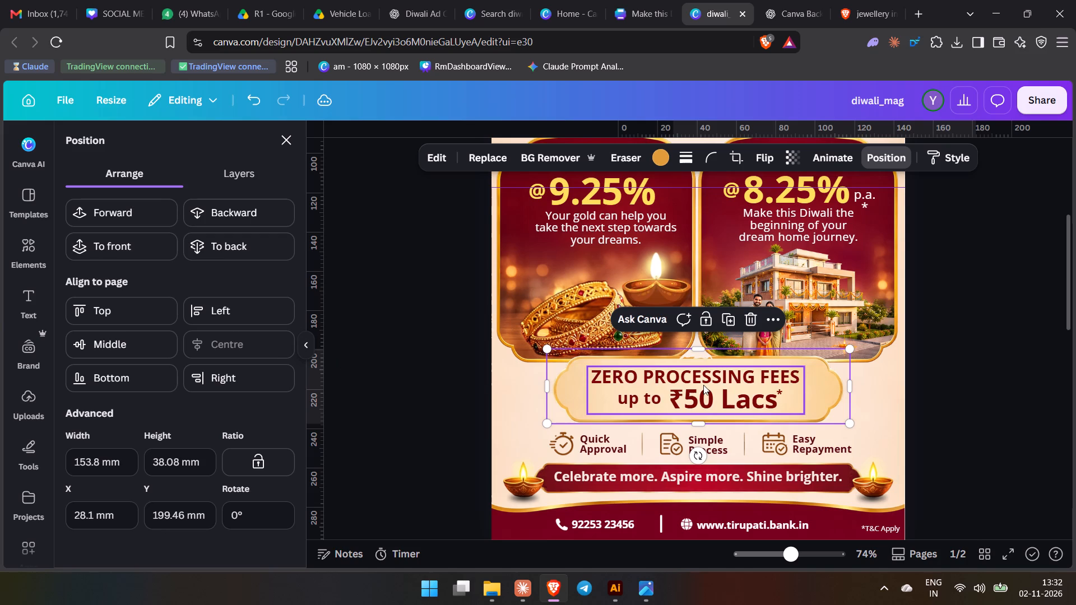
key("ctrl+bracketleft")
left_click(926, 418)
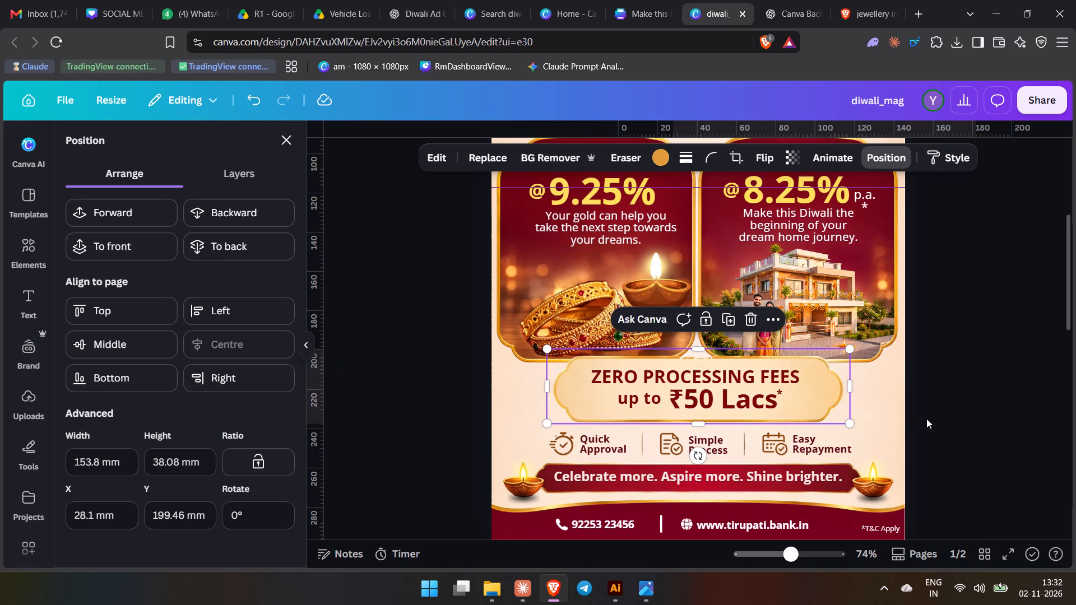
left_click(850, 420)
Delete the small leftover elements at the plaque's top edge, between the Gold Loan and Home Loan panels on page 1.
left_click(565, 352)
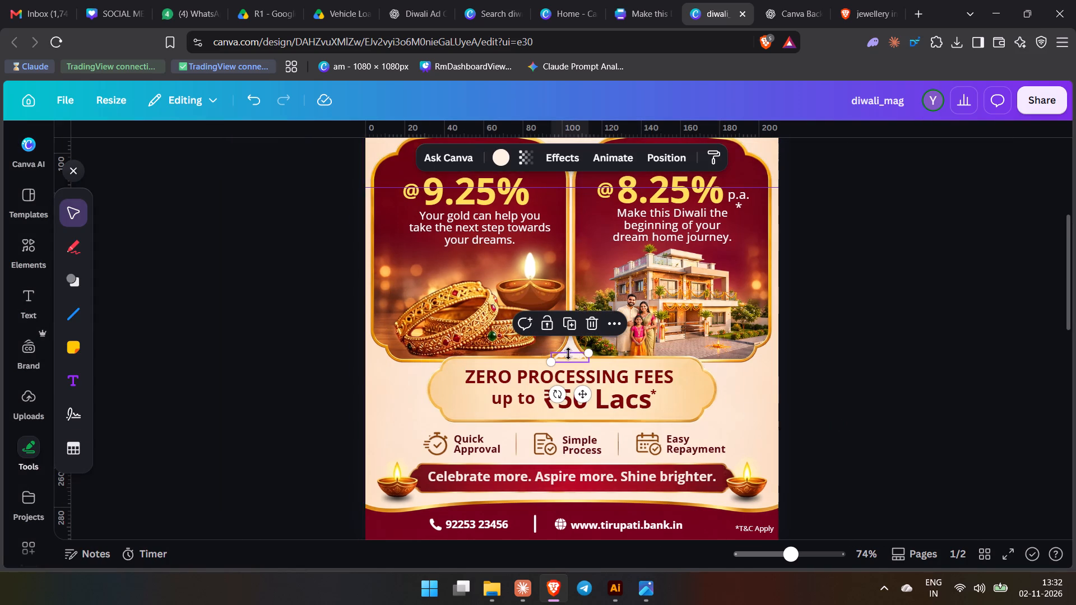
key("Delete")
left_click(576, 359)
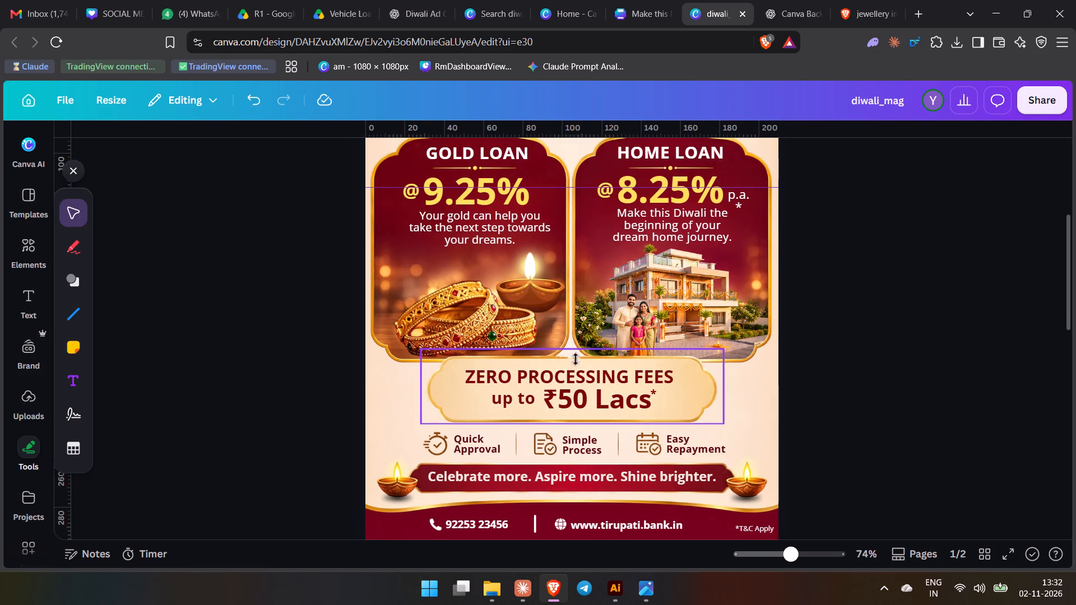
key("Delete")
left_click(564, 357)
key("Delete")
left_click(558, 357)
key("Delete")
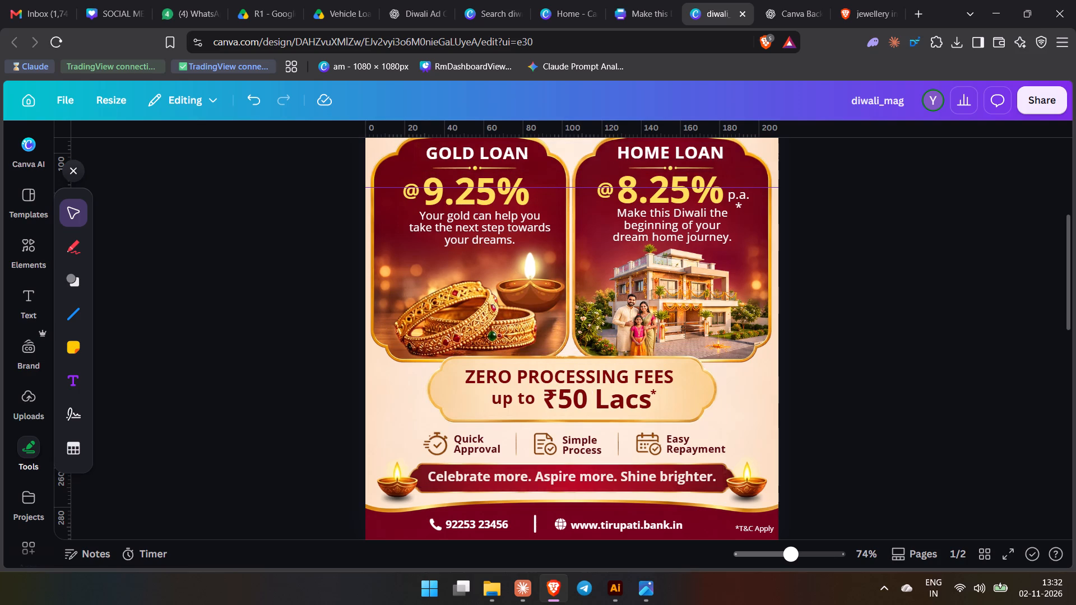
left_click(562, 359)
key("Delete")
left_click(560, 359)
key("Delete")
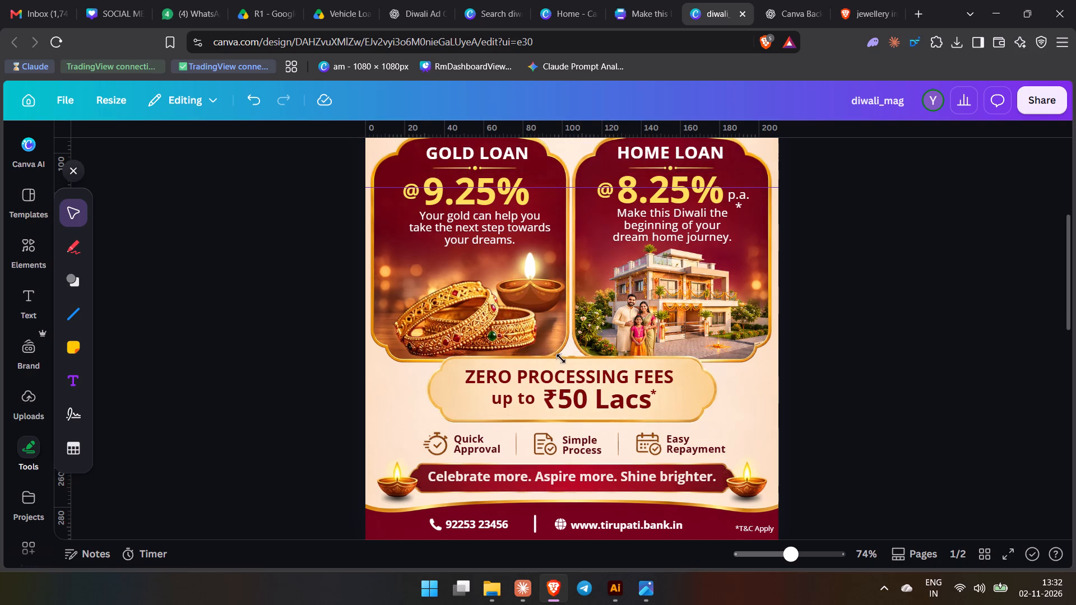
left_click(556, 357)
key("Delete")
Review the layout of the finished Vehicle Loan ad on page 2, comparing it with page 1.
scroll(825, 386, "down", 10)
left_click(850, 403)
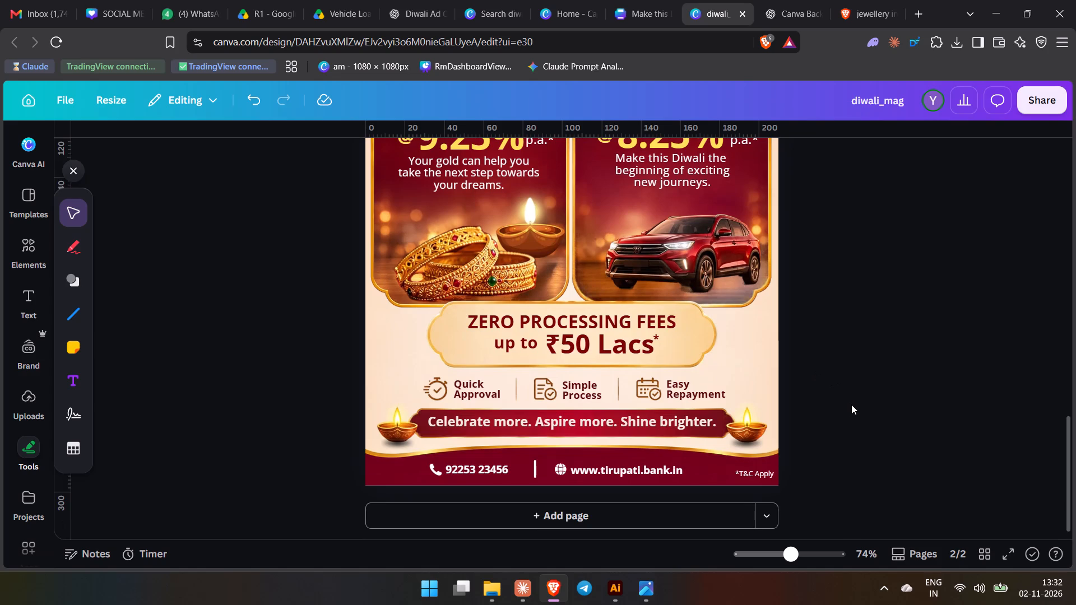
scroll(853, 406, "up", 2)
scroll(850, 408, "down", 3)
scroll(832, 400, "up", 3)
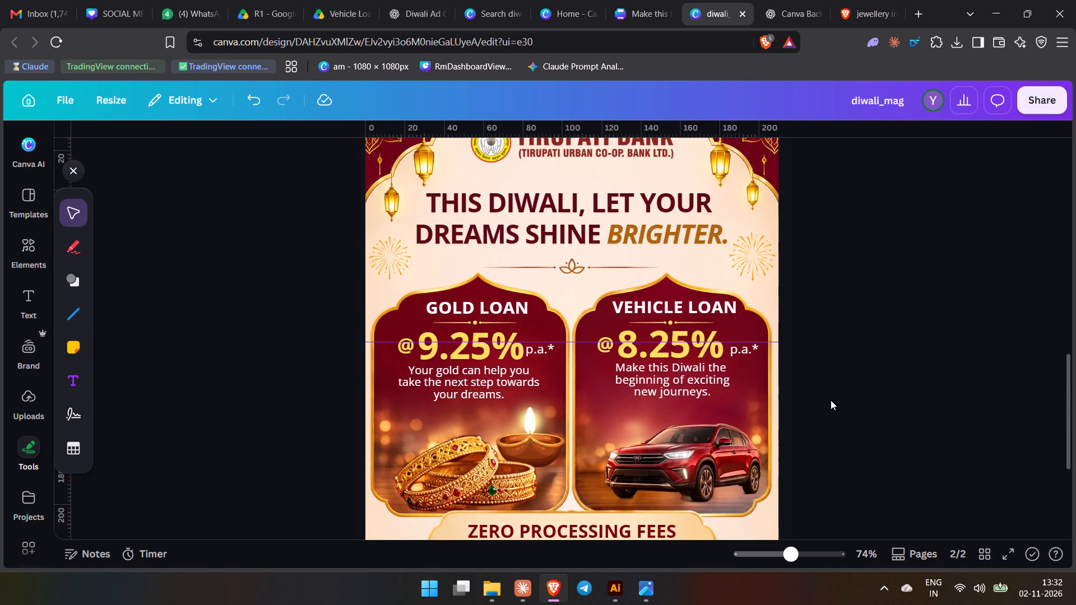
scroll(816, 393, "up", 3)
scroll(815, 398, "down", 5)
scroll(814, 399, "up", 4)
scroll(813, 402, "down", 3)
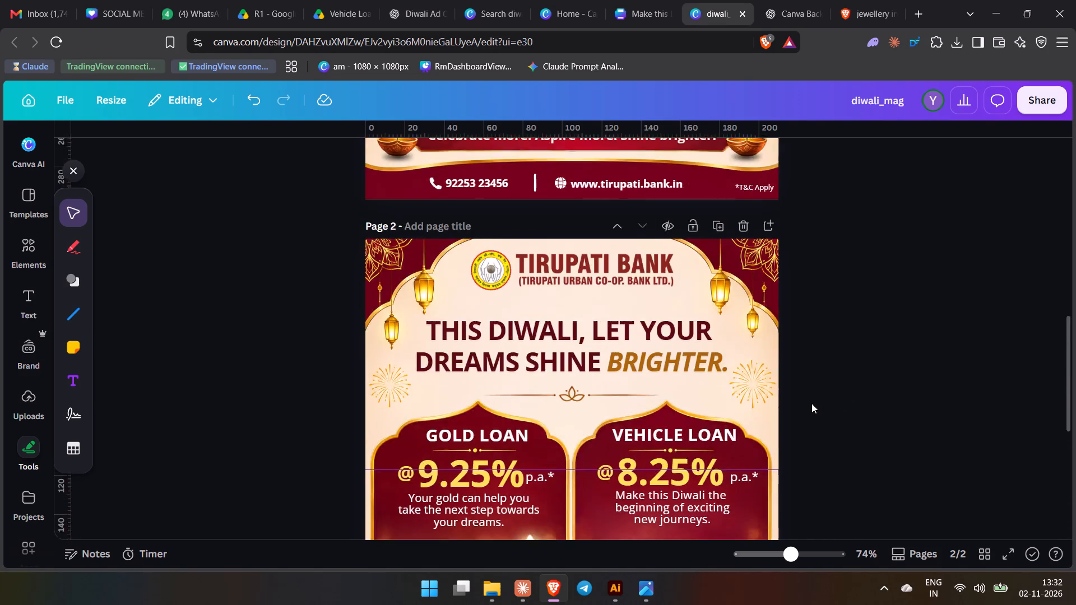
scroll(811, 403, "down", 2)
scroll(810, 403, "up", 6)
scroll(810, 403, "down", 7)
scroll(806, 407, "up", 4)
scroll(929, 276, "down", 4)
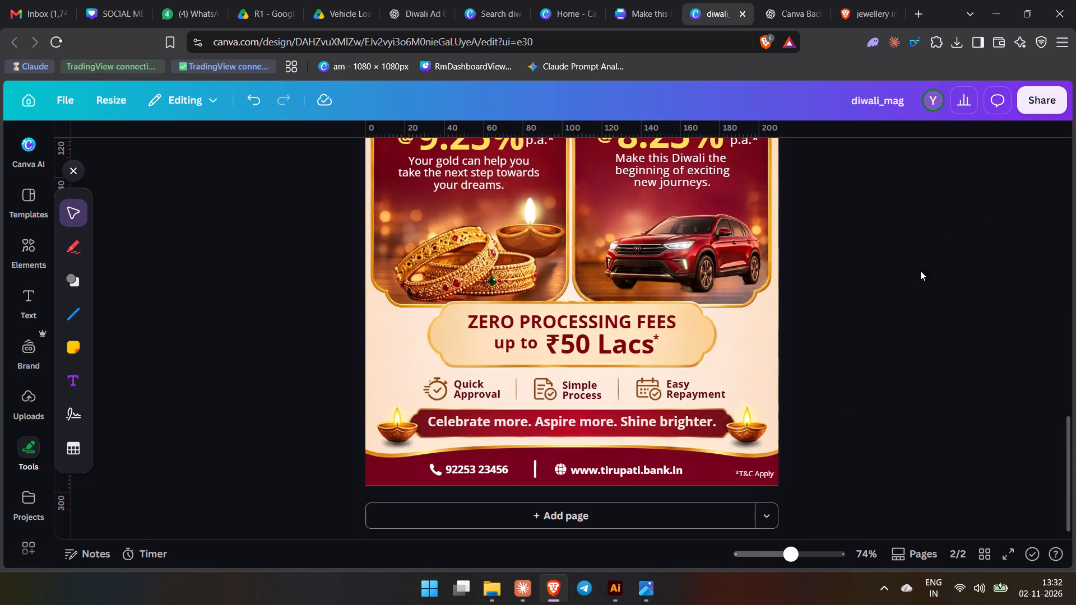
Open the download settings for exporting page 2 of the ad as a PNG.
left_click(1049, 96)
left_click(820, 439)
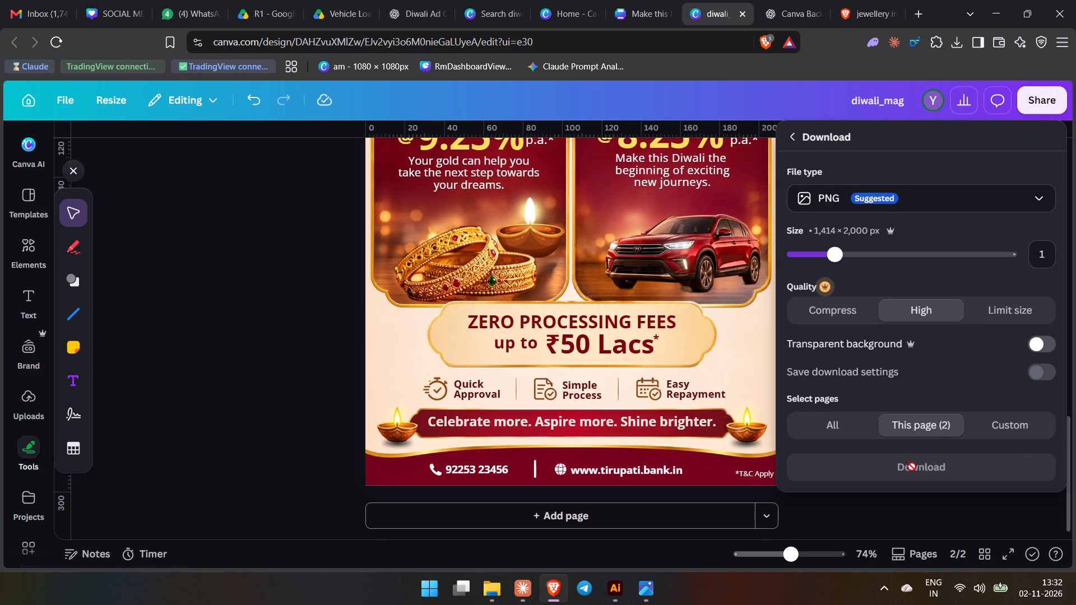
Download page 2 as a PNG to Downloads, named TUCB Combo loan diwali creative Set 1 (Gold + Vehicle).
left_click(917, 464)
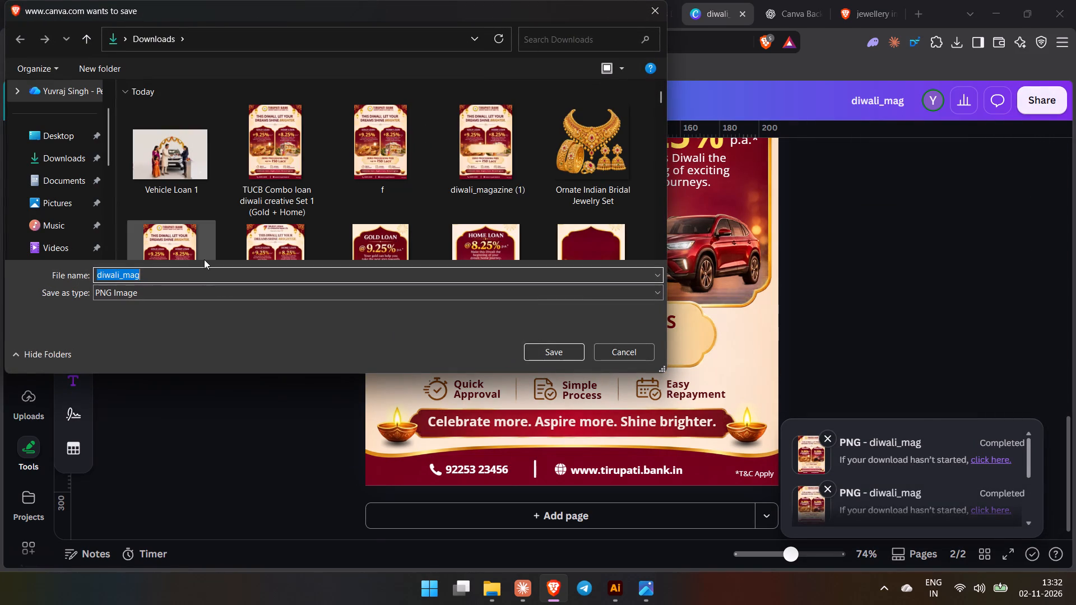
key("super+v")
key("Down")
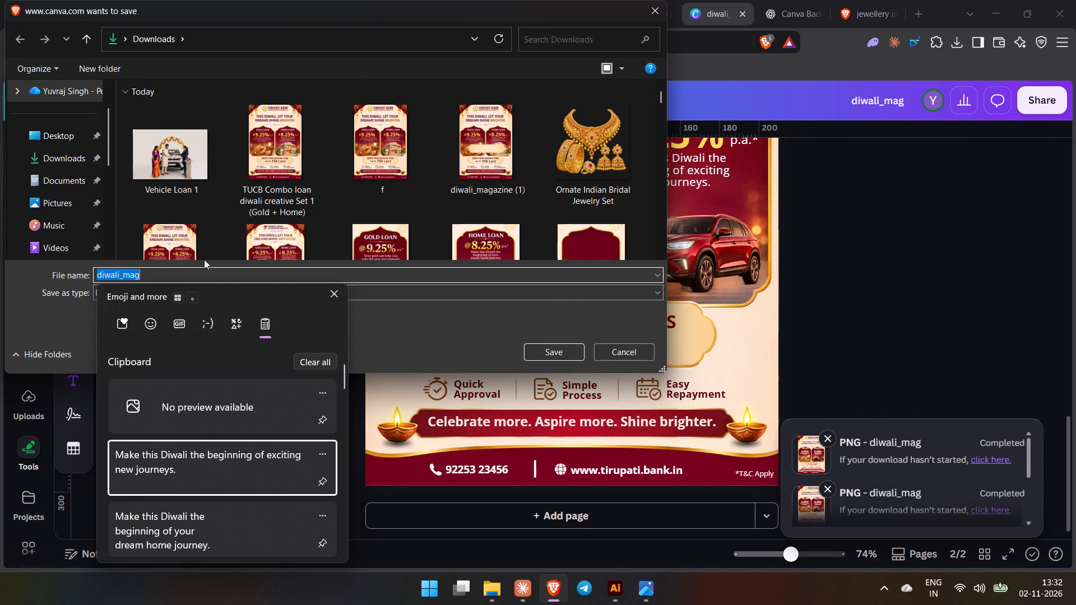
key("Down")
key("Down")
key("Down")
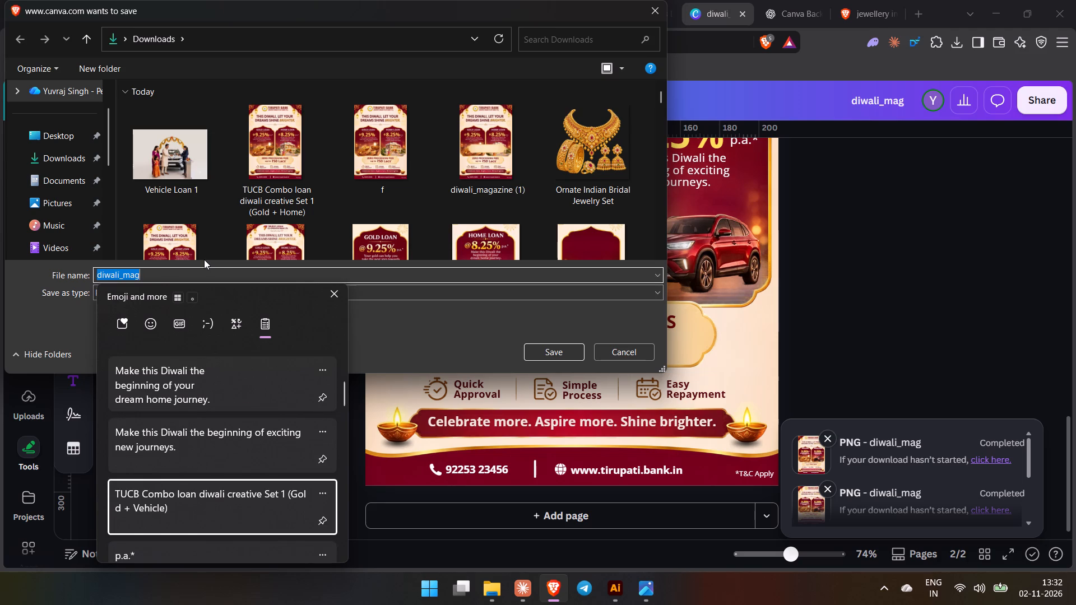
key("Return")
key("ctrl+v")
key("Left")
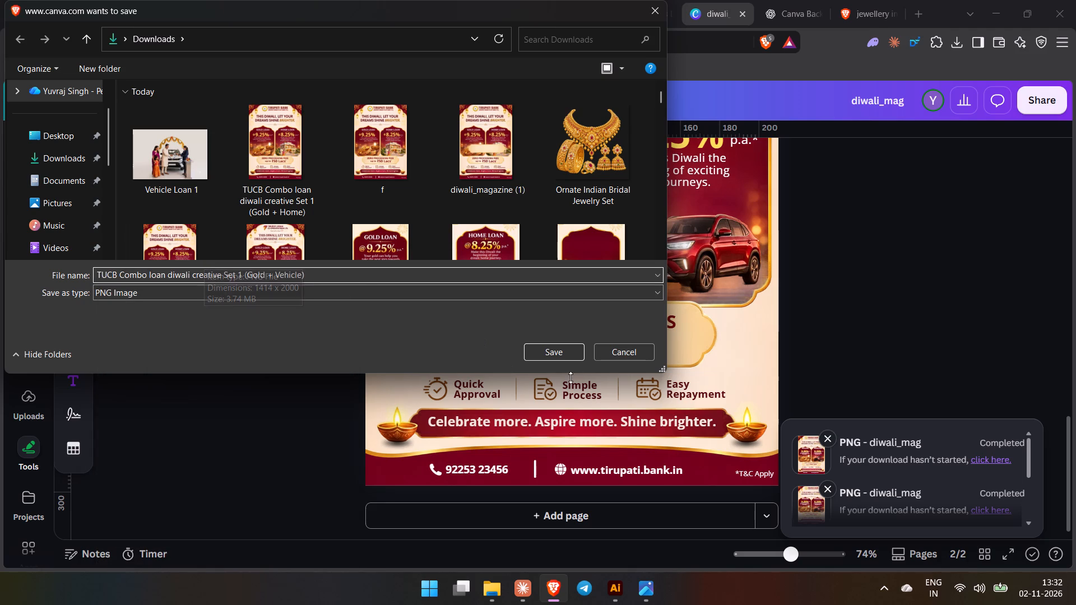
left_click(571, 360)
Select the "Make this Diwali the beginning of exciting new journeys." text in page 2's Vehicle Loan panel.
scroll(841, 403, "up", 2)
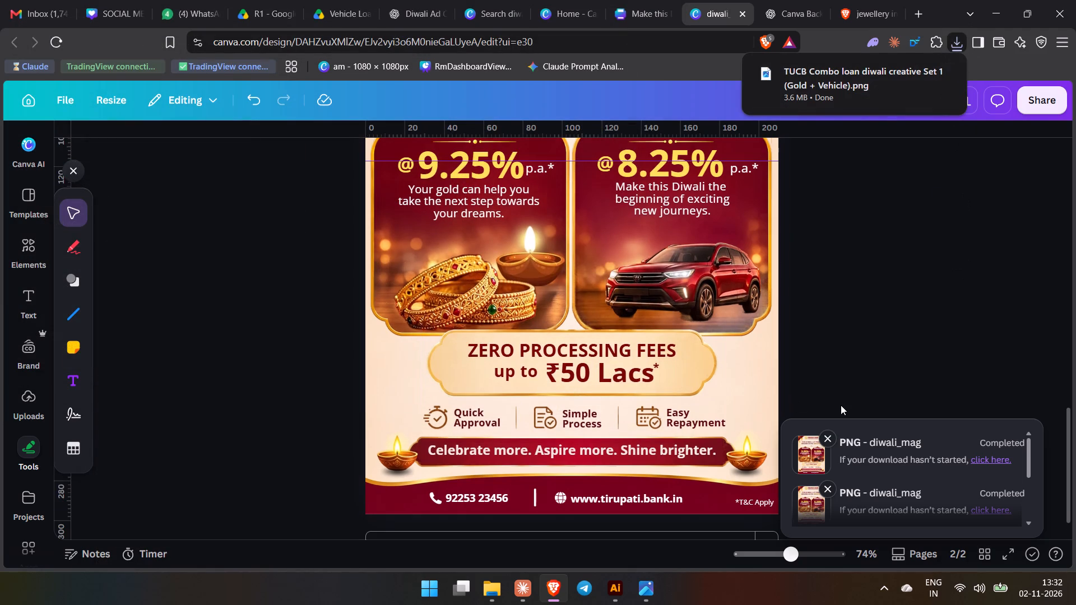
left_click(691, 310)
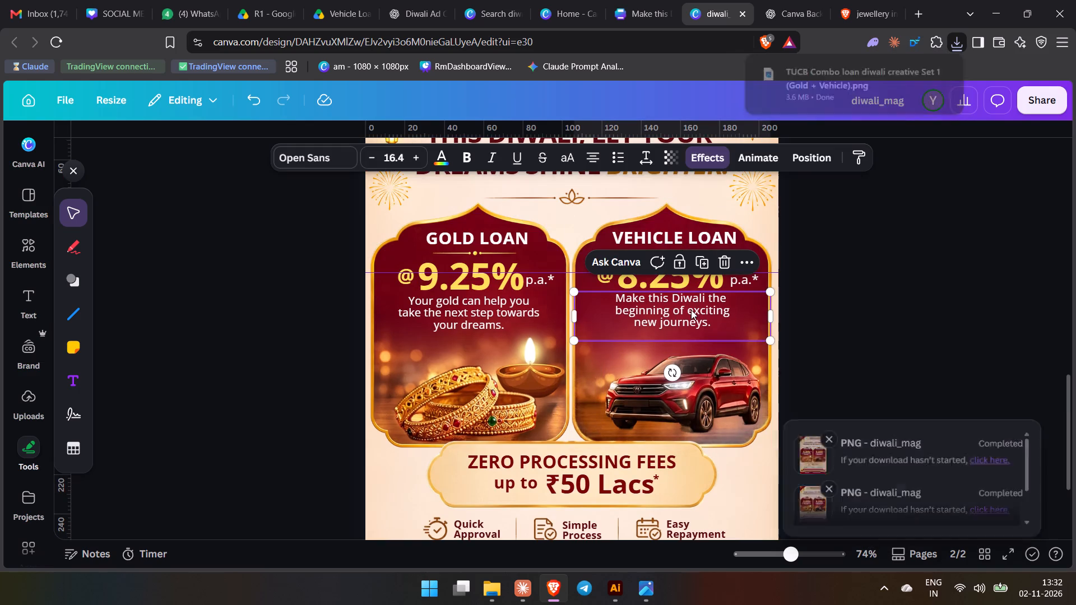
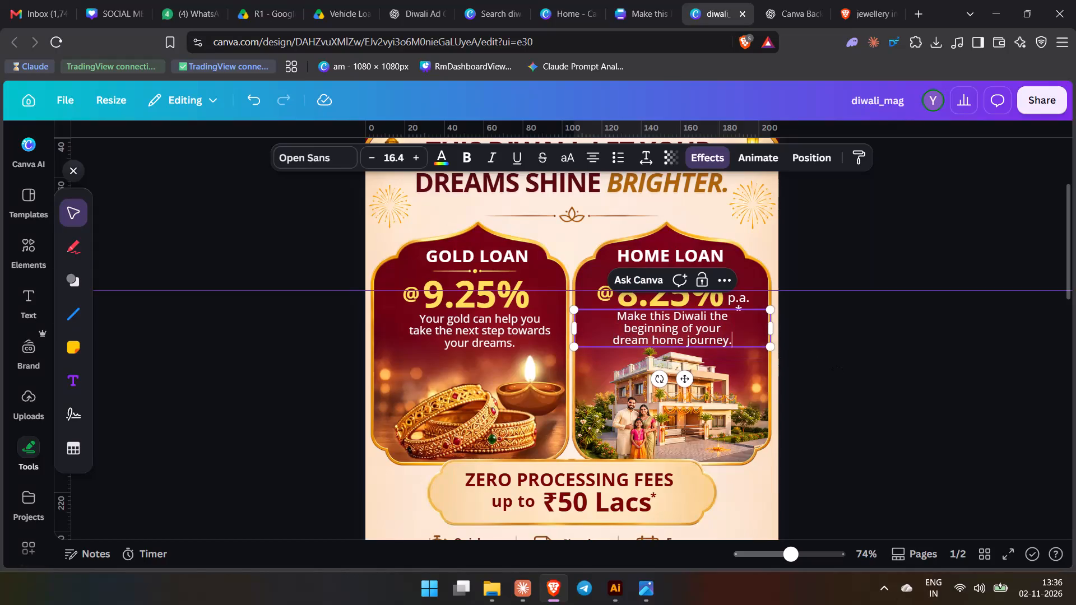
Export the Gold Loan and Home Loan ad on page 1 as a PNG image.
left_click(856, 385)
scroll(859, 394, "up", 2)
left_click(1055, 102)
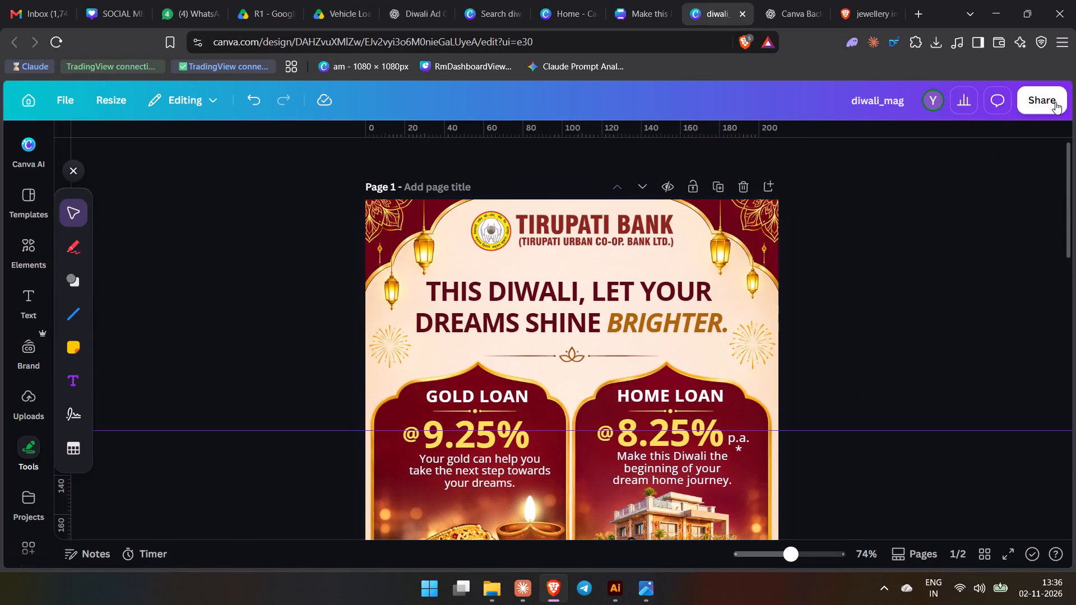
left_click(819, 443)
left_click(900, 431)
left_click(922, 469)
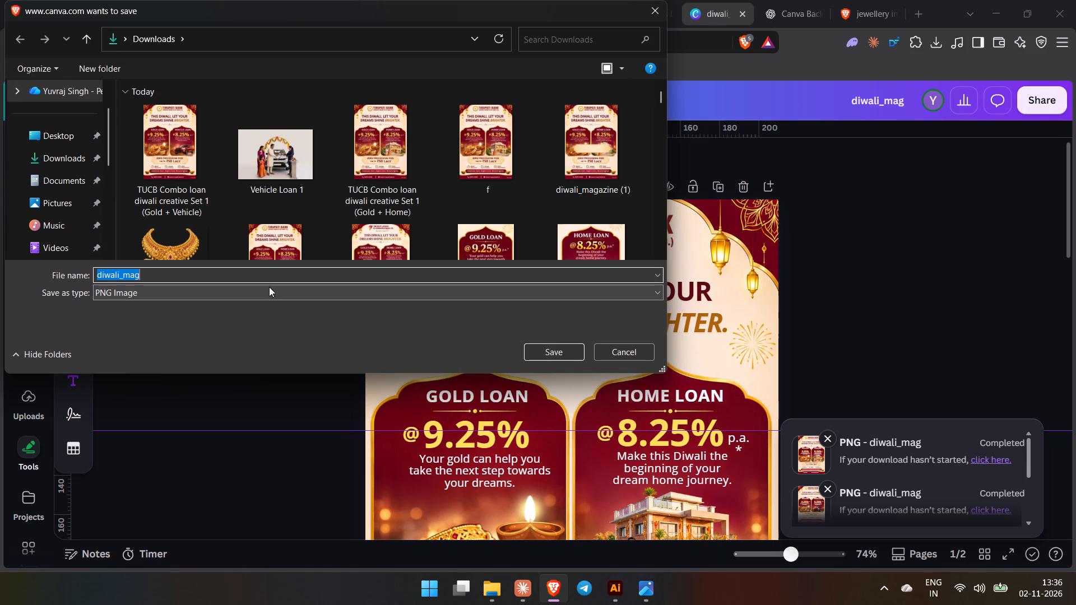
Save the exported PNG in Downloads under the name TUCB Combo loan diwali creative Set 1 (Gold + Home).
key("super+v")
key("Down")
key("Down")
key("Down")
key("Down")
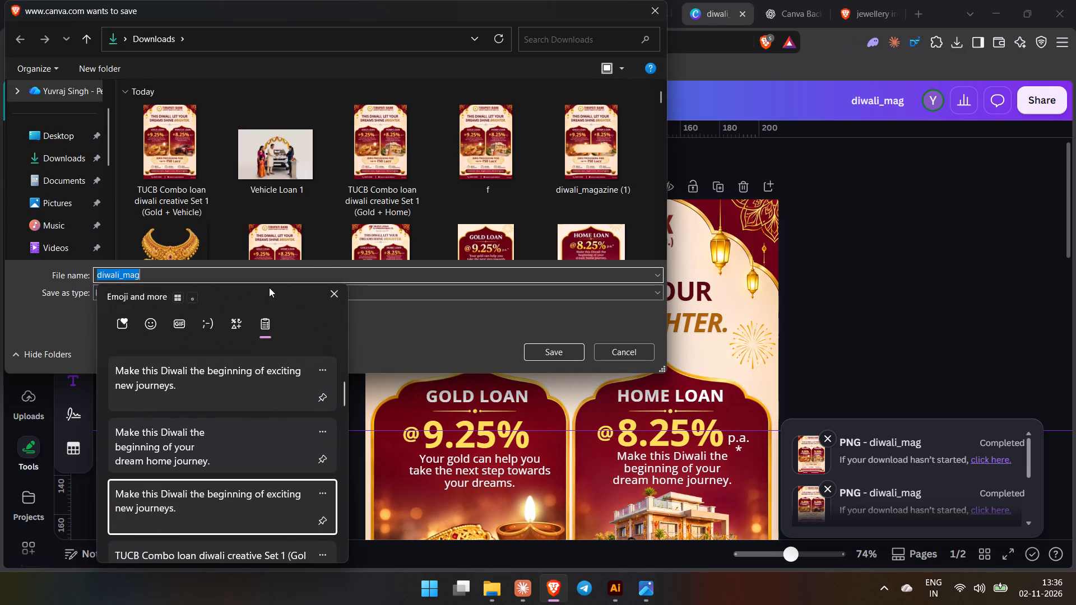
key("Down")
key("Return")
key("ctrl+v")
key("Left")
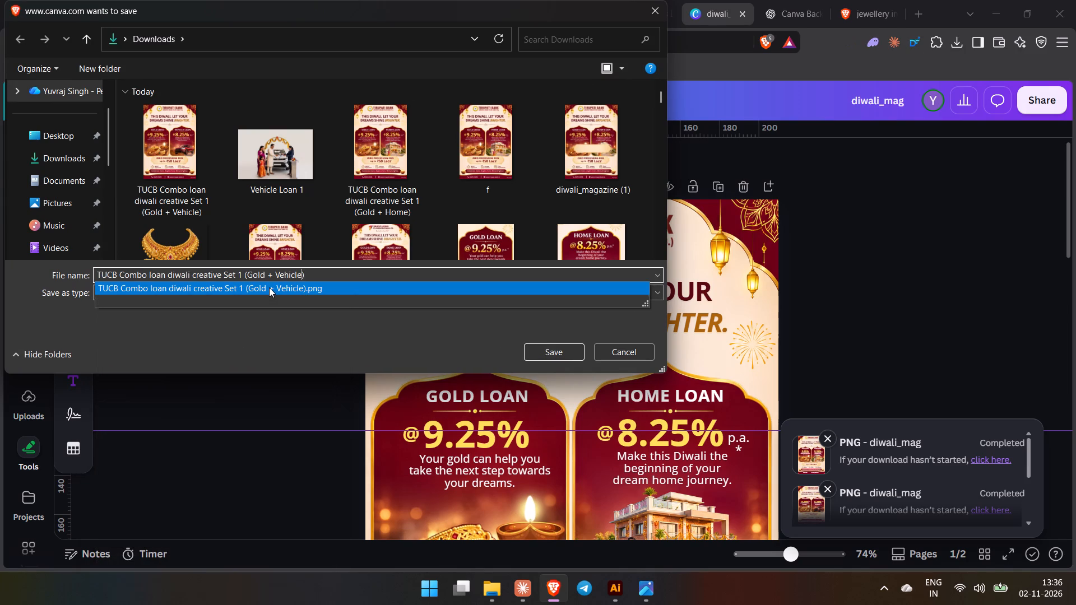
key("Left")
key("Right")
key("BackSpace")
key("BackSpace")
key("BackSpace")
key("BackSpace")
key("BackSpace")
key("BackSpace")
key("BackSpace")
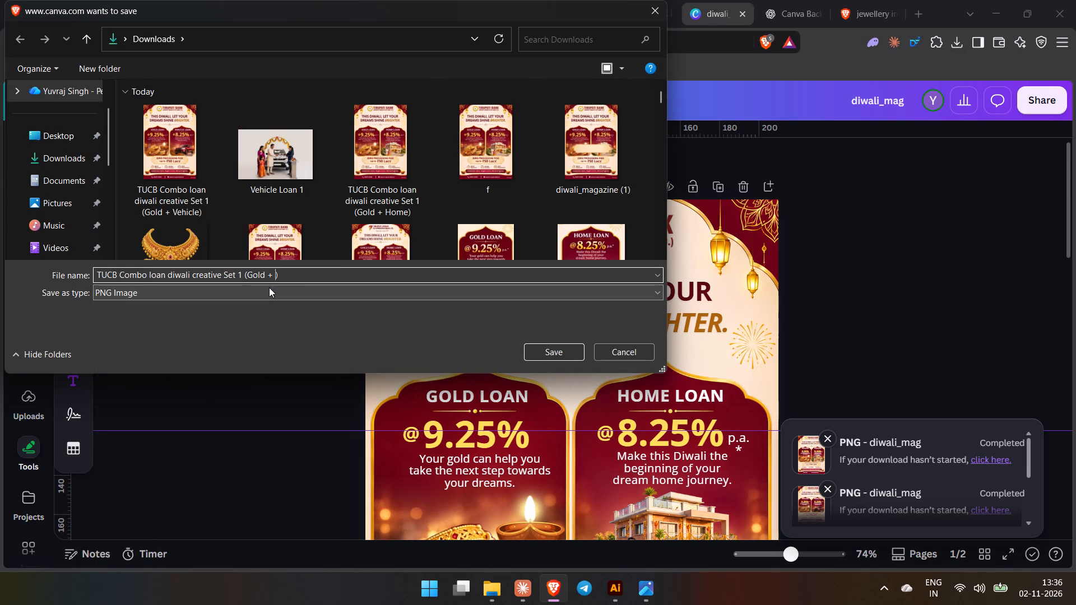
type("Home")
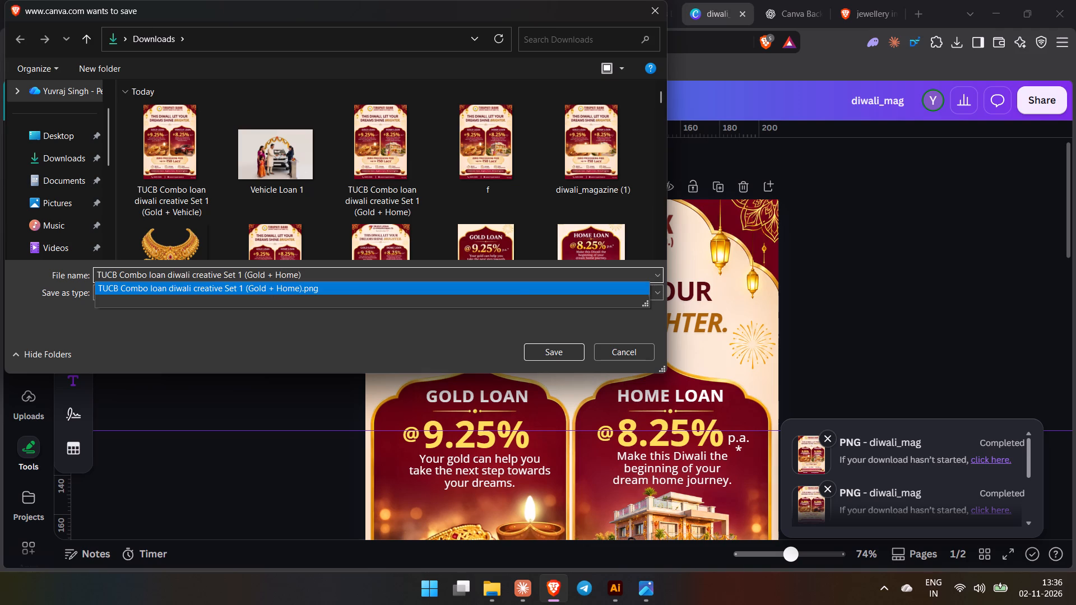
left_click(515, 287)
left_click(568, 348)
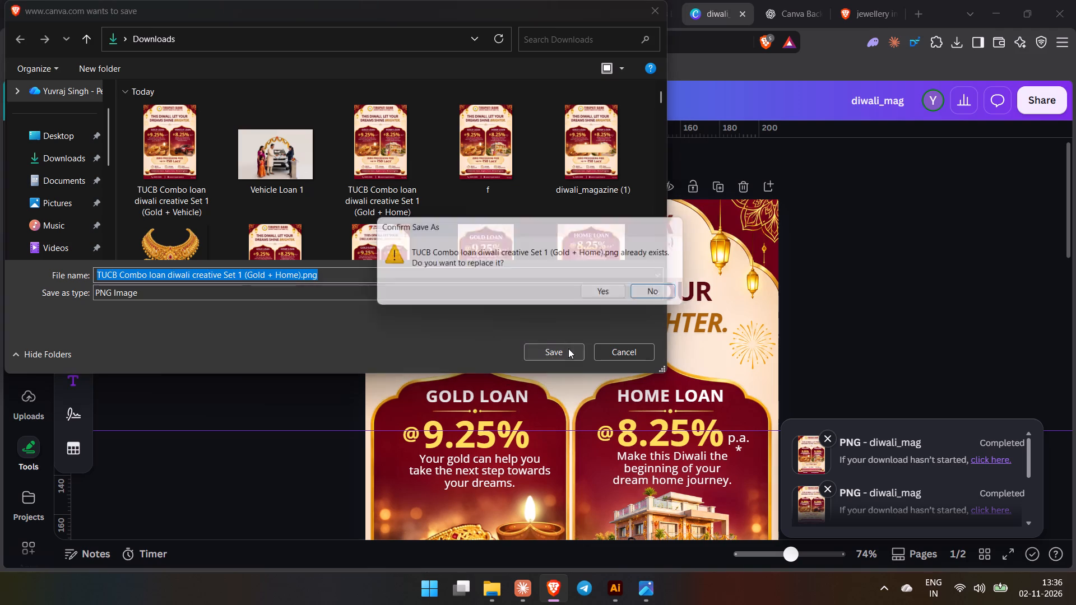
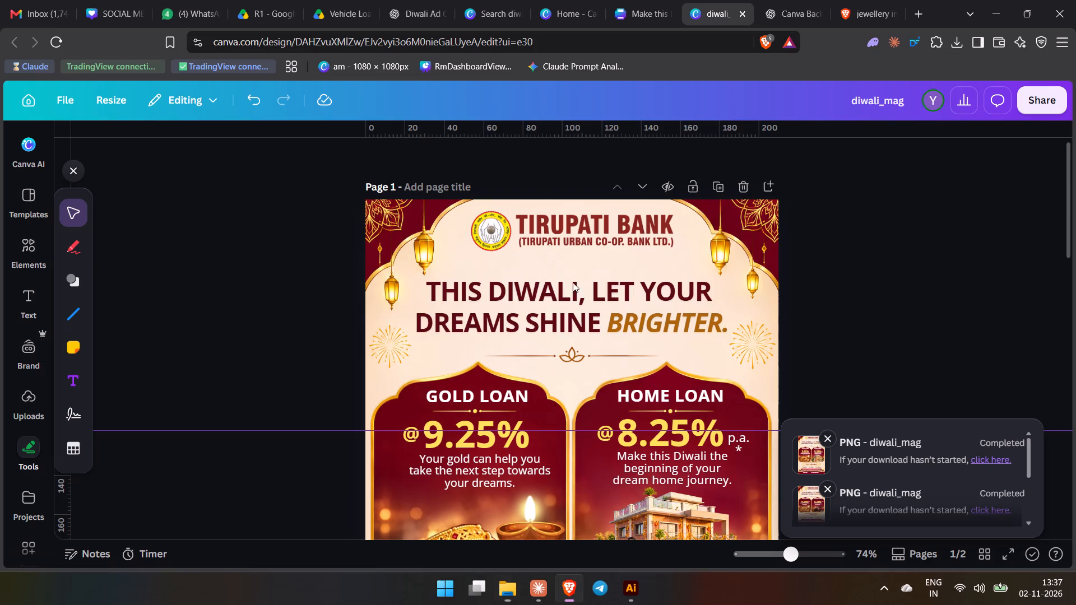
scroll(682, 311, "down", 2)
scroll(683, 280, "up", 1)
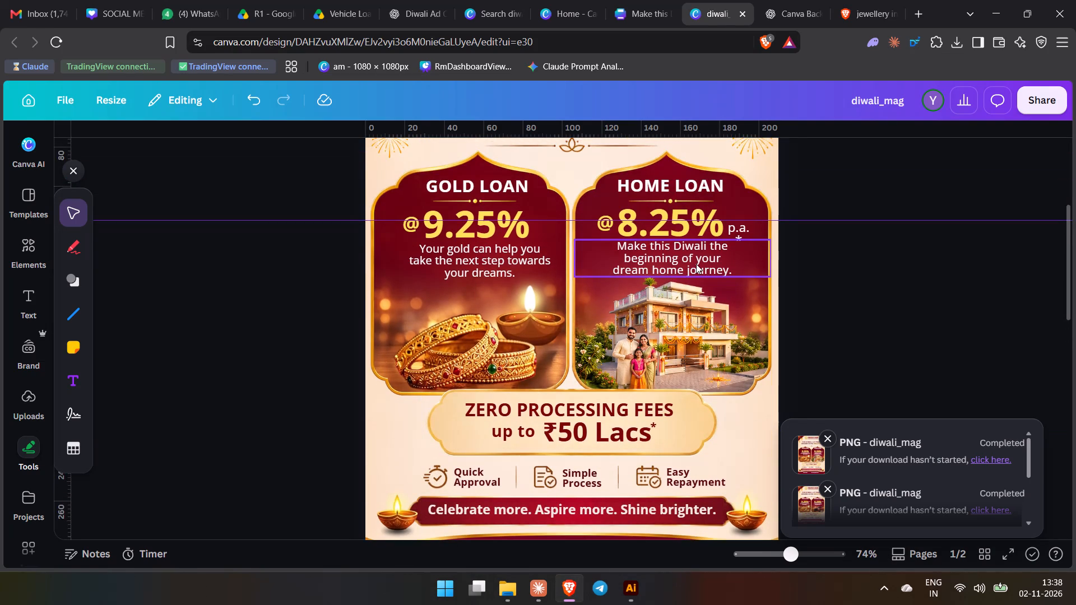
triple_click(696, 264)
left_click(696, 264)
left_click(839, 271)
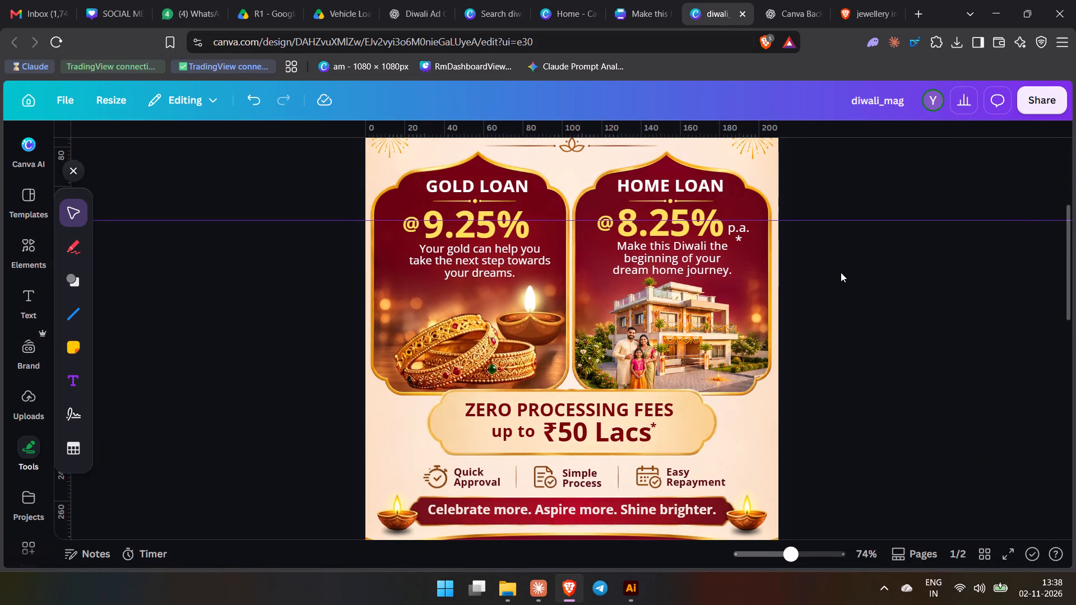
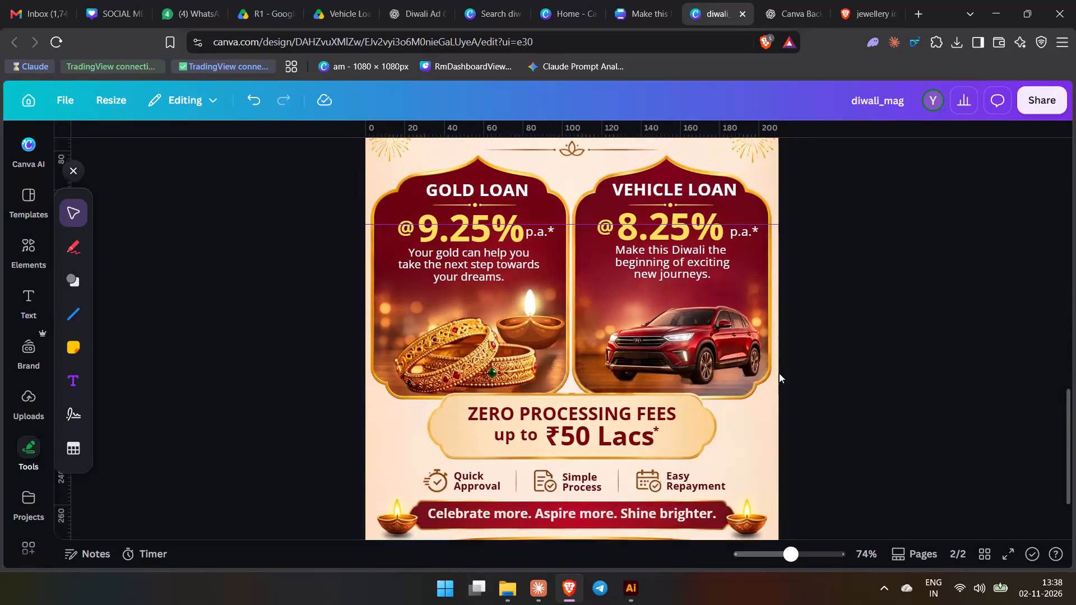
Go back to the Gold Loan and Home Loan version on page 1 and examine its offer panels.
scroll(779, 373, "up", 9)
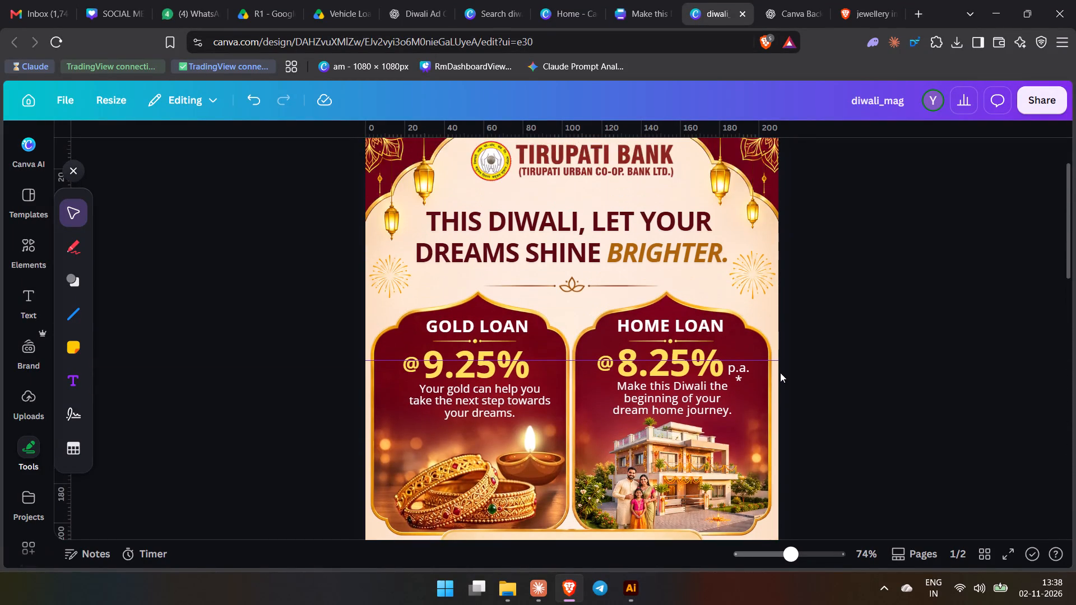
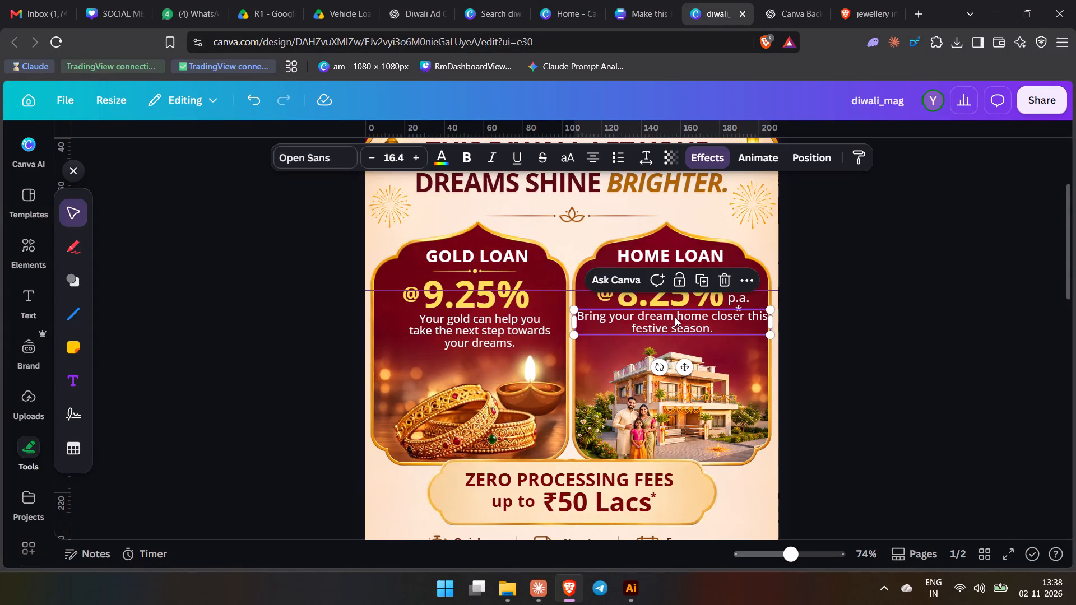
Break the Home Loan tagline on page 1 into three lines: "Bring your dream home", "closer this" and "festive season.".
double_click(712, 314)
left_click(713, 314)
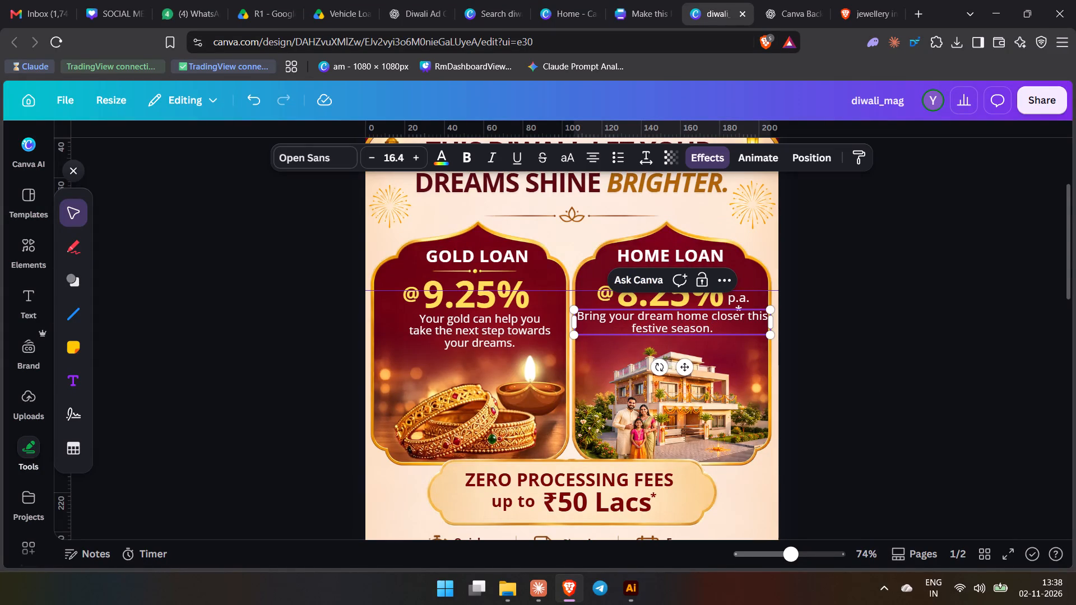
left_click(678, 314)
key("Return")
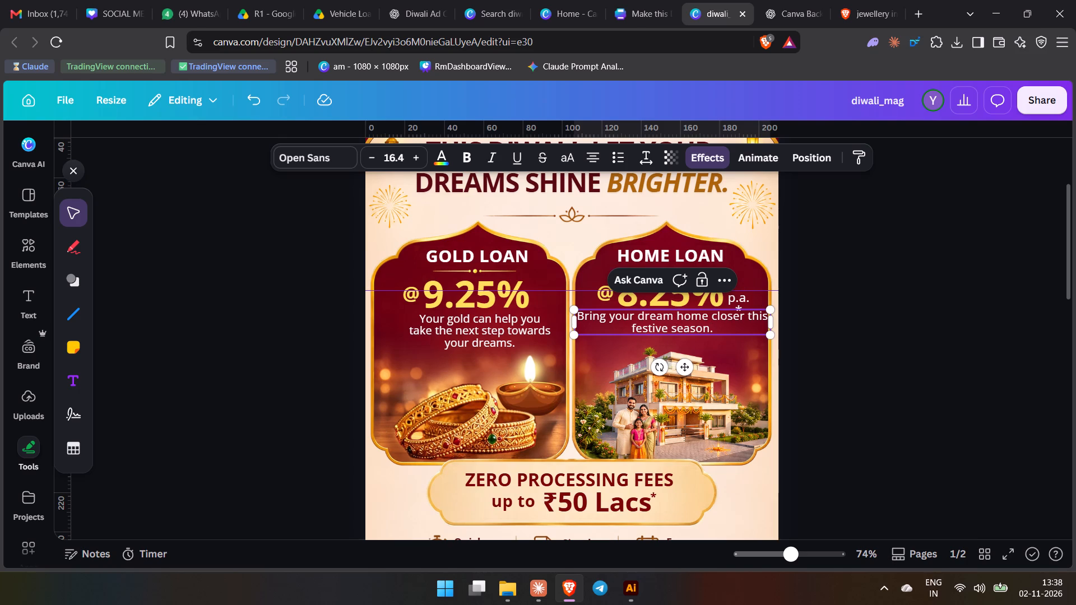
left_click(680, 332)
key("Return")
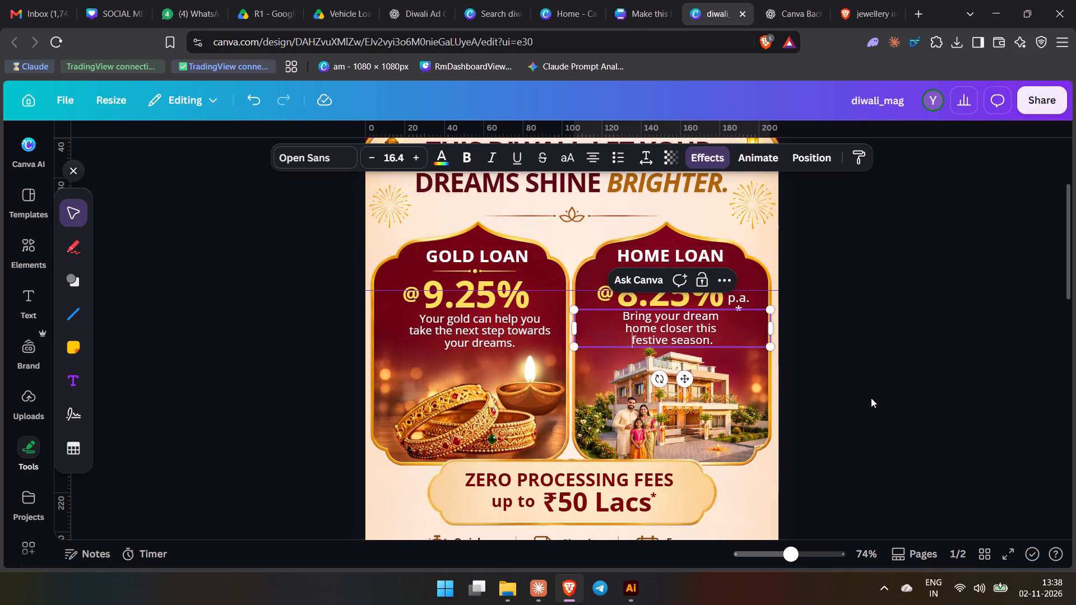
left_click(871, 398)
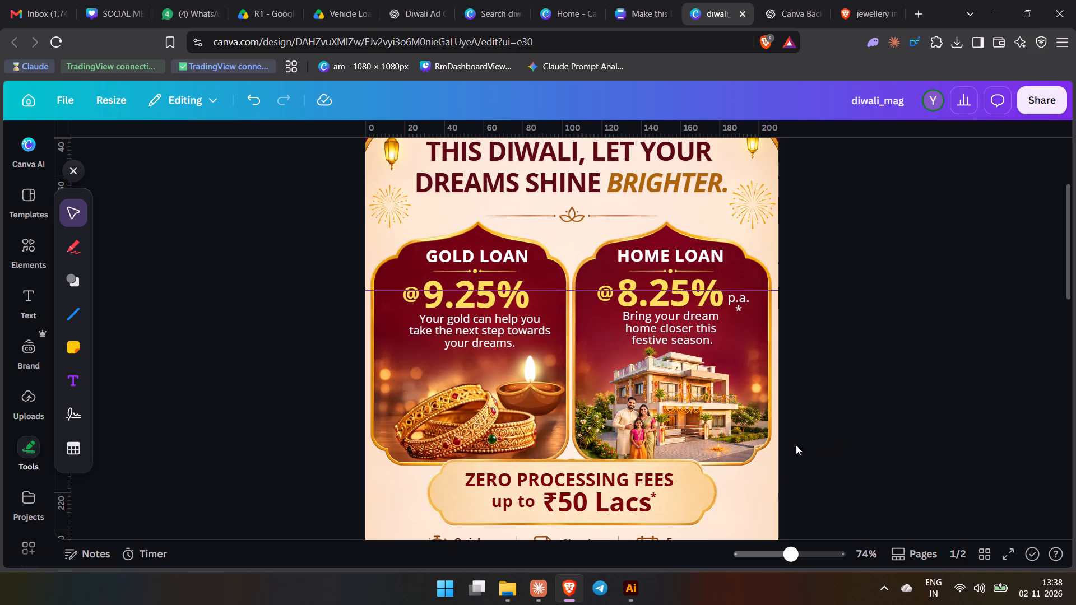
double_click(620, 325)
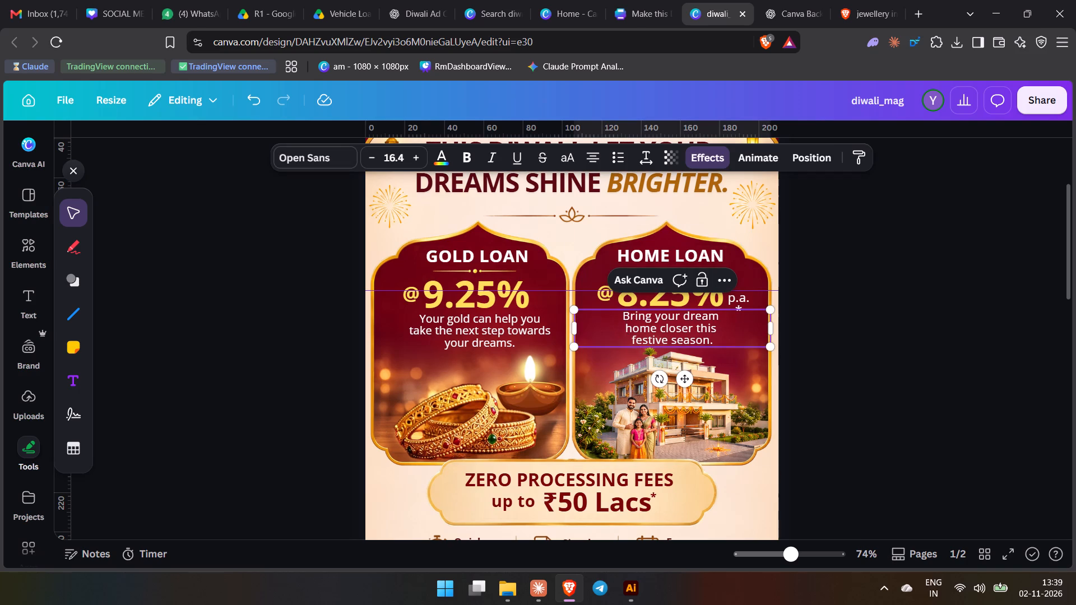
key("BackSpace")
left_click(709, 312)
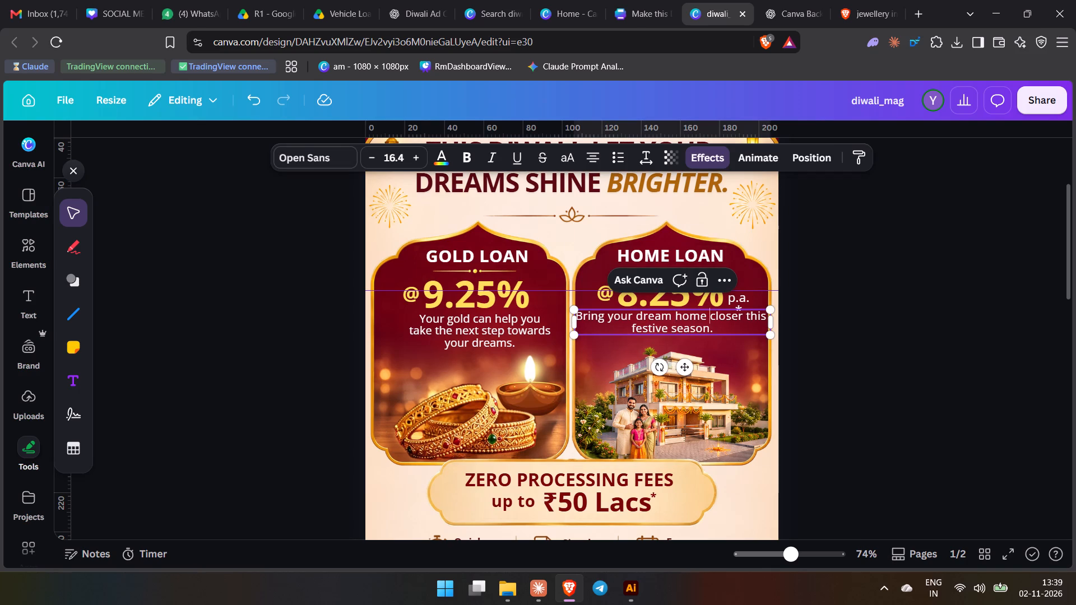
key("Return")
left_click(830, 387)
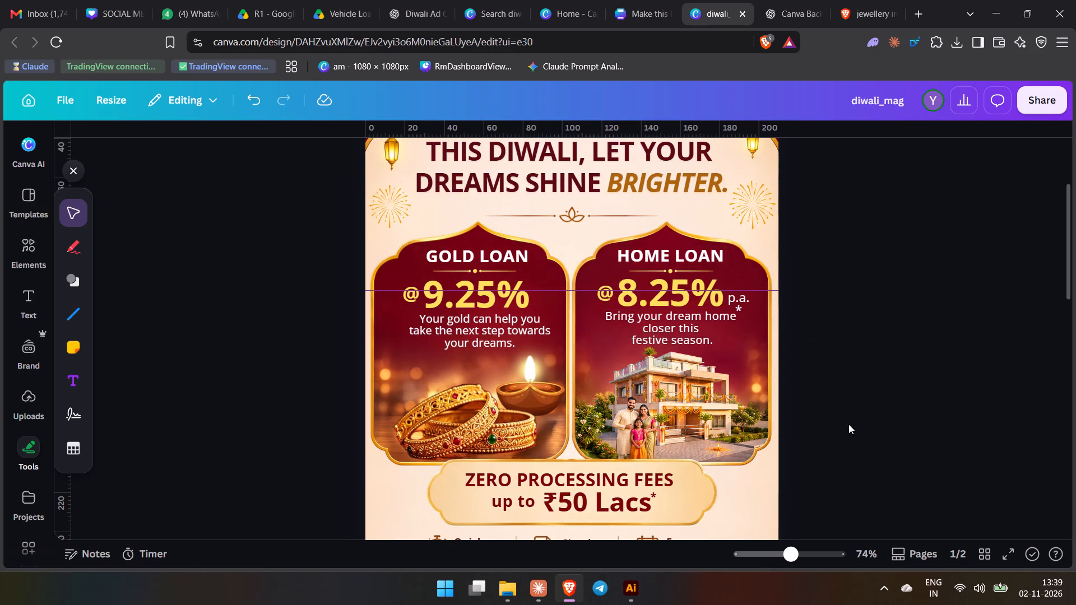
Replace the Home Loan panel's "p.a.*" text on page 1 with a copy of page 2's Vehicle Loan "p.a.*" text.
scroll(693, 458, "down", 4)
scroll(692, 459, "up", 2)
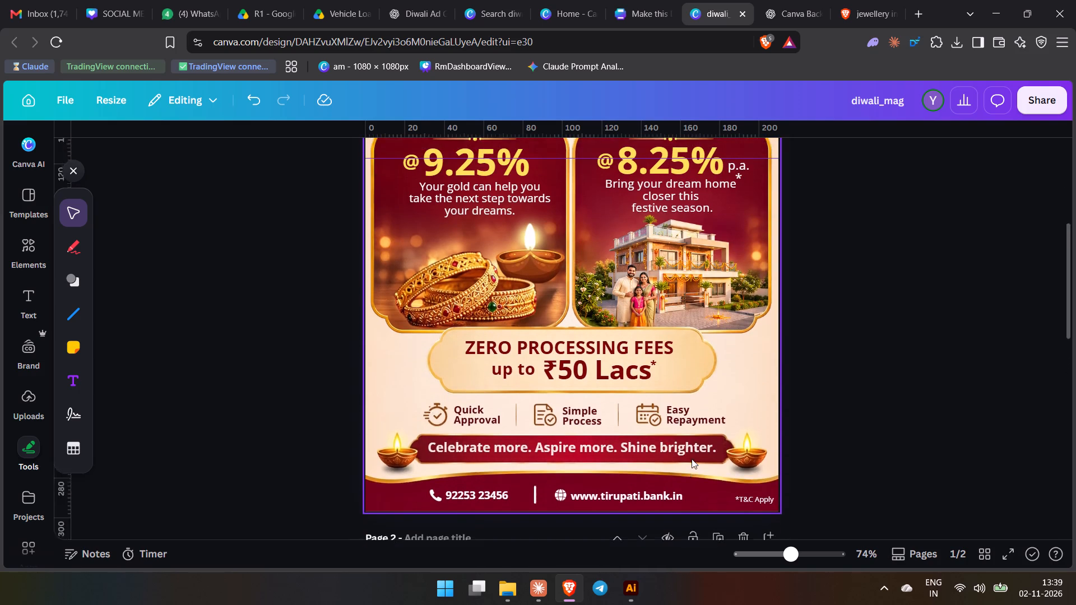
scroll(692, 459, "up", 2)
left_click(737, 302)
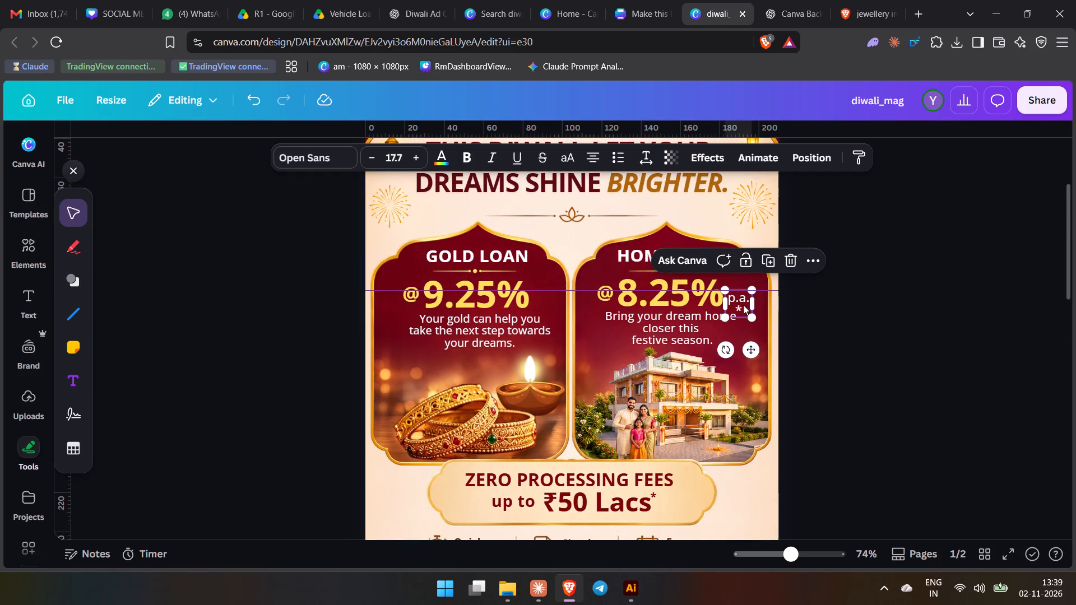
left_click_drag(753, 306, 762, 306)
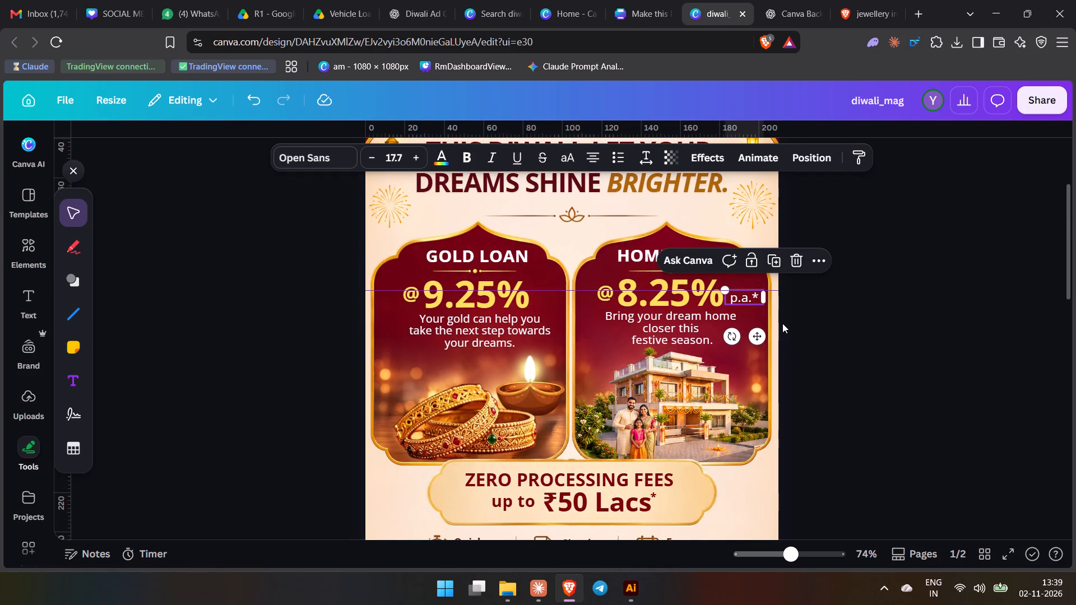
key("Delete")
scroll(790, 390, "down", 5)
scroll(724, 449, "down", 2)
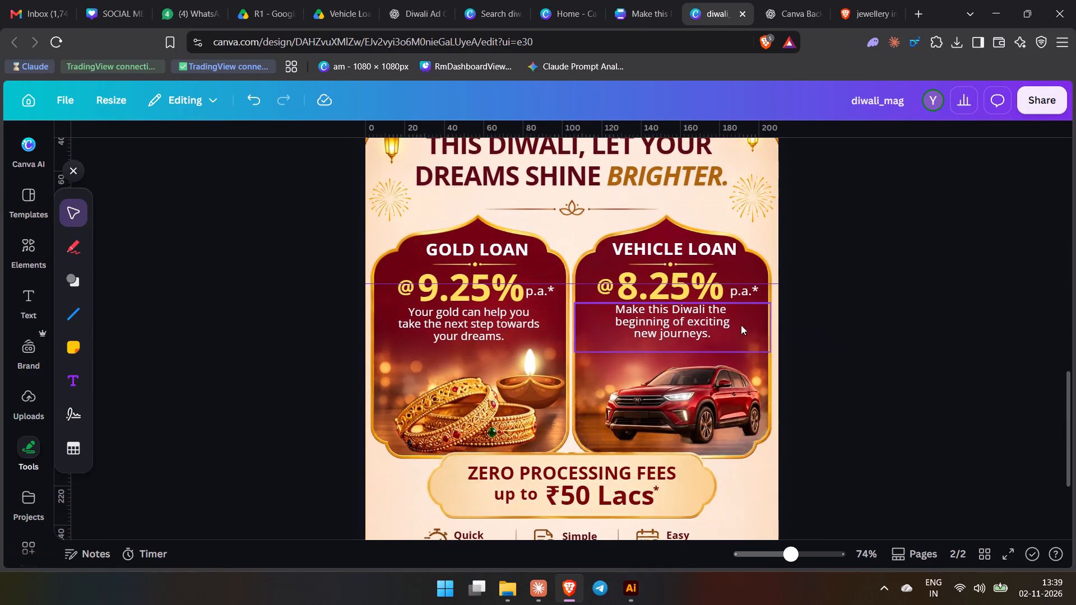
left_click(749, 287)
key("ctrl+c")
scroll(839, 376, "up", 8)
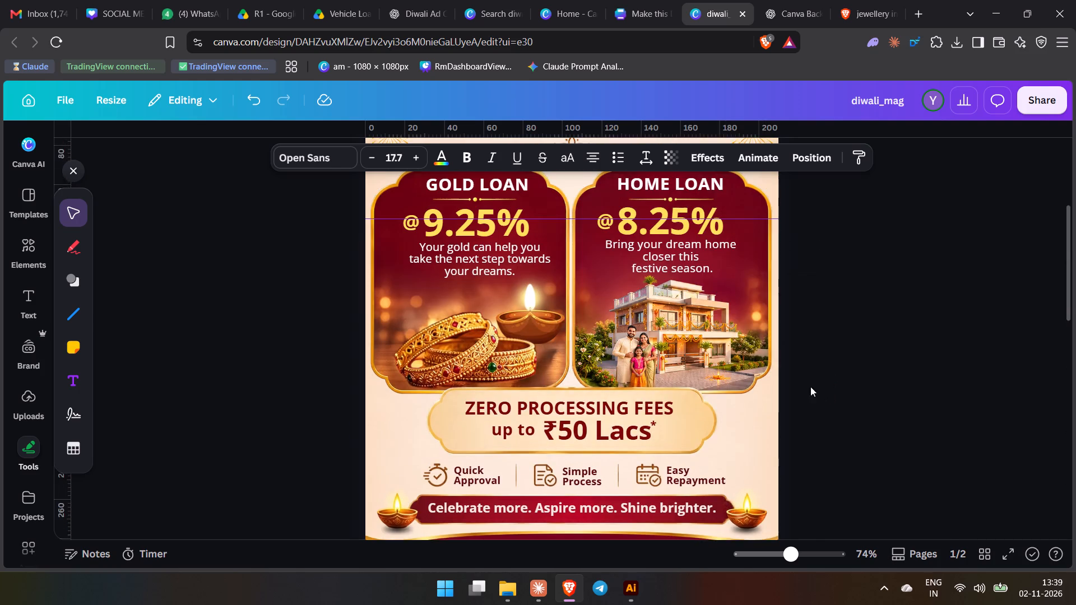
left_click(717, 298)
key("ctrl+v")
left_click(839, 323)
Ungroup page 2's Gold Loan rate and regroup its "@", "9.25%" and "p.a.*" texts.
scroll(819, 390, "down", 3)
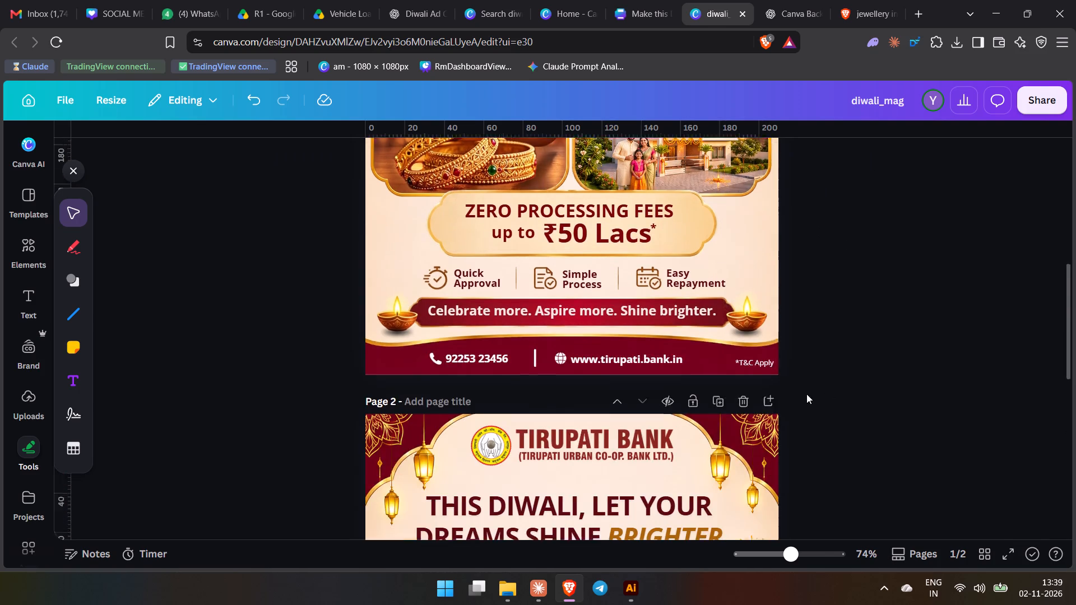
scroll(806, 394, "down", 4)
left_click(537, 361)
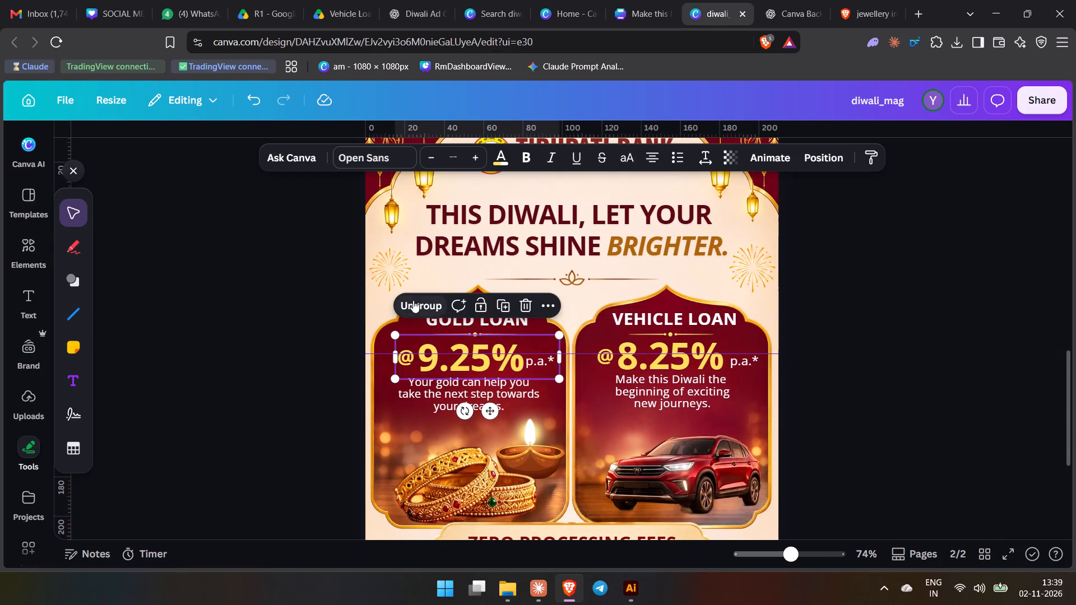
left_click(411, 296)
left_click(289, 324)
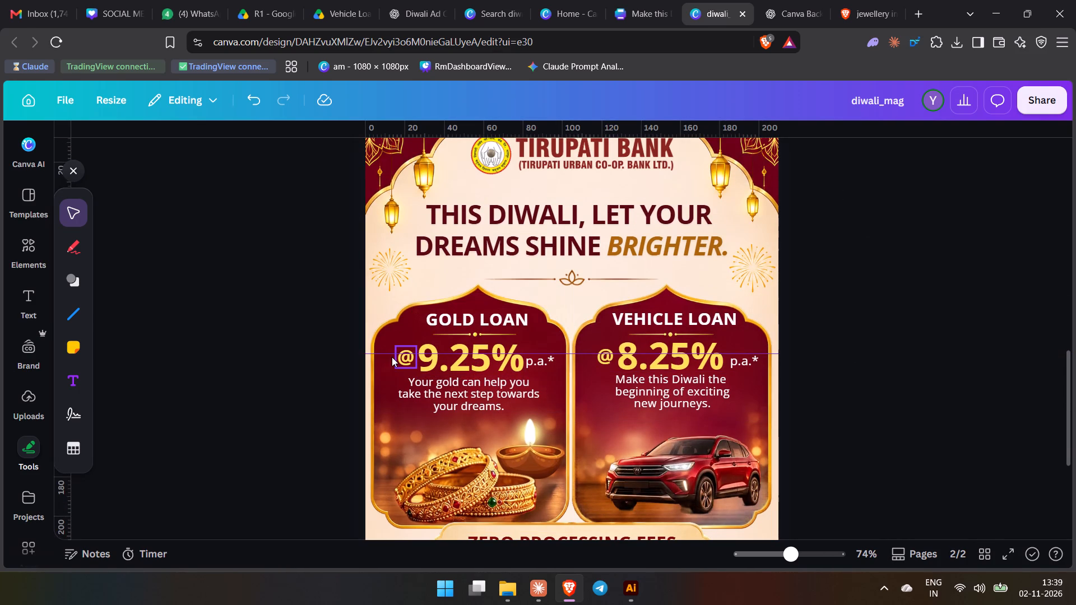
left_click(401, 360)
left_click(474, 364, "shift")
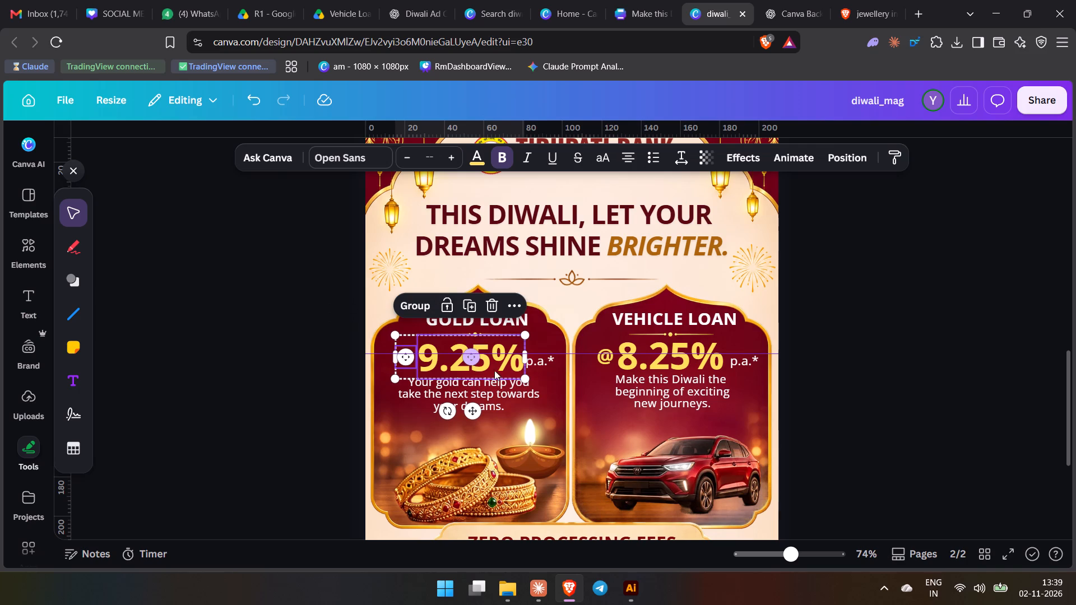
left_click(537, 364, "shift")
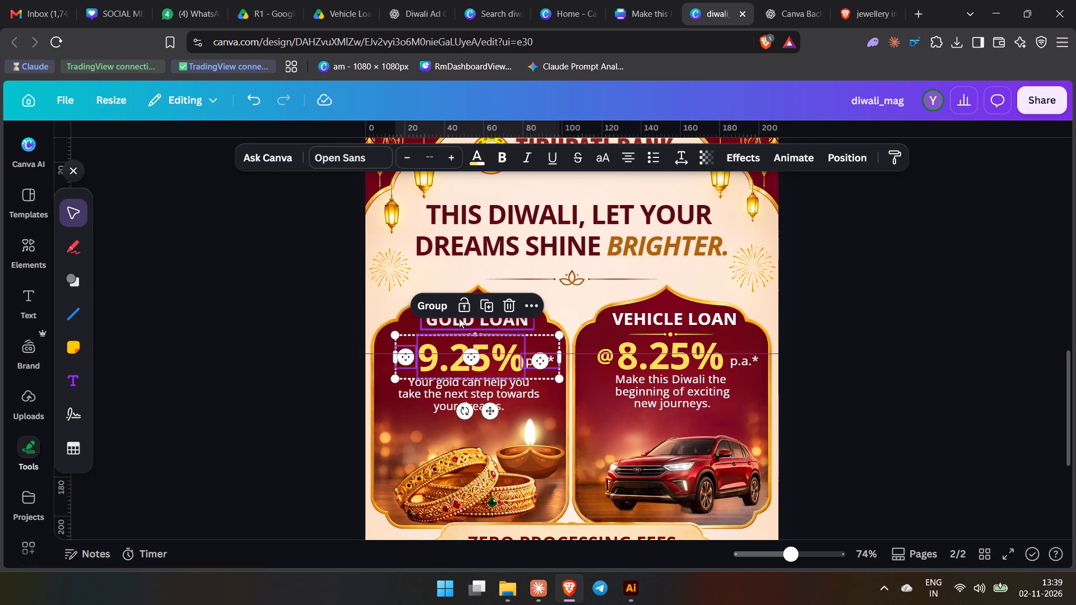
left_click(449, 308)
Replace the Gold Loan panel's "@" and "9.25%" texts on page 1 with a copy of page 2's grouped "@ 9.25% p.a.*".
key("ctrl+c")
scroll(443, 402, "up", 5)
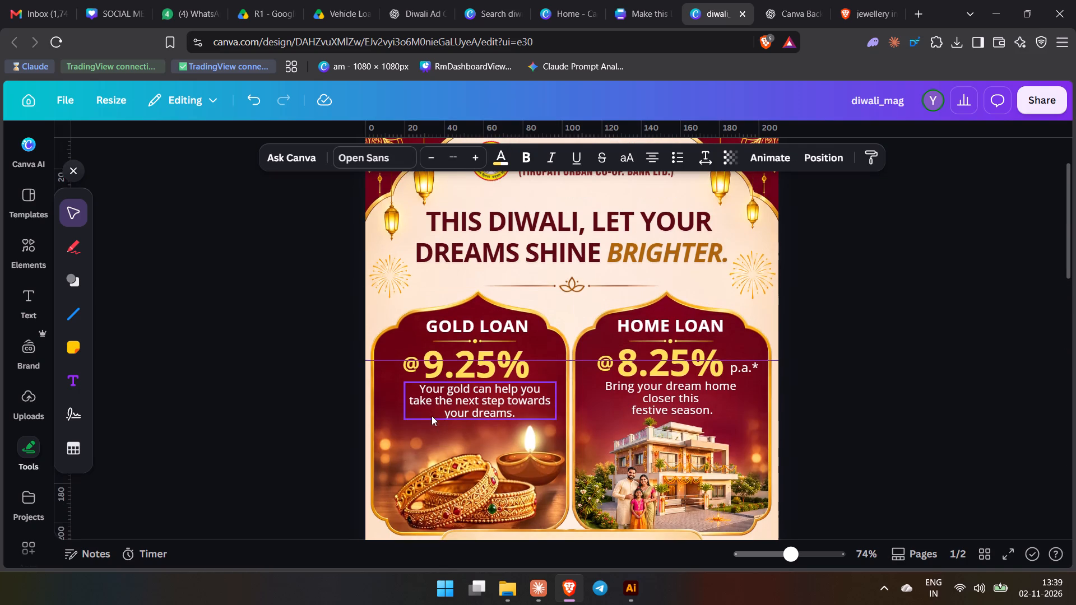
left_click(469, 362)
left_click(472, 372)
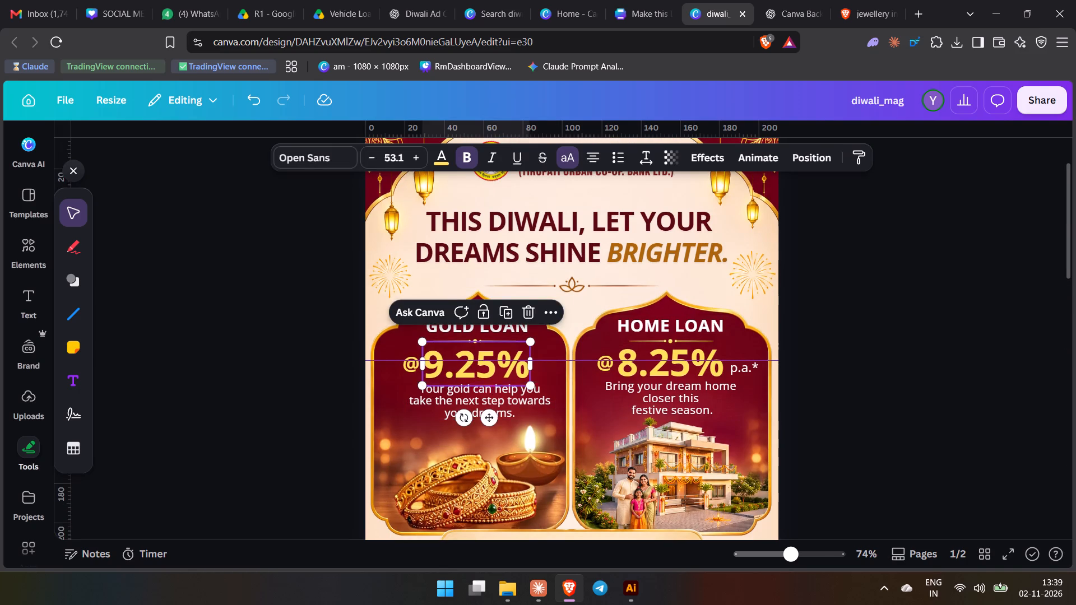
key("Delete")
left_click(411, 370)
key("Delete")
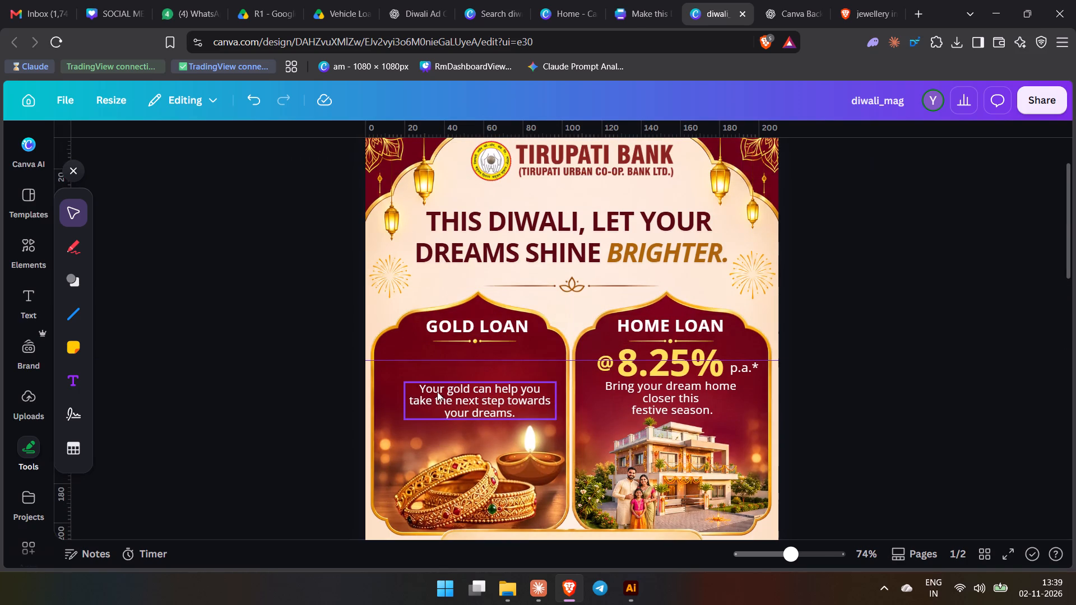
key("ctrl+v")
left_click(256, 425)
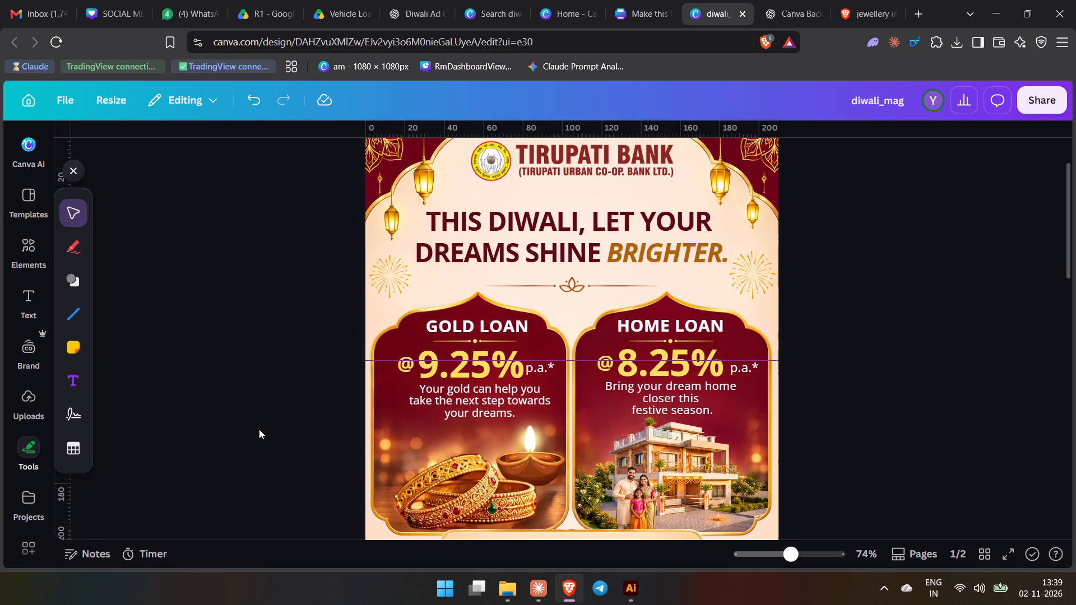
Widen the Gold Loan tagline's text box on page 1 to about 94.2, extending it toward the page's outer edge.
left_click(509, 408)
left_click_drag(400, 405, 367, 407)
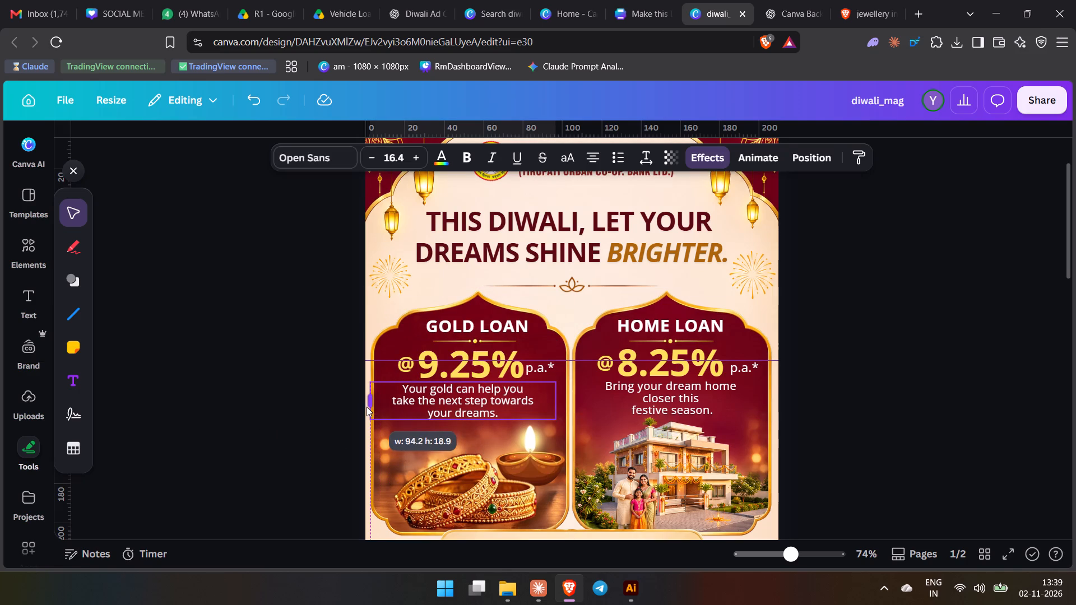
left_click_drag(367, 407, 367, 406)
Replace the Gold Loan tagline on page 1 with a copy of the Gold Loan tagline from page 2.
scroll(364, 406, "down", 9)
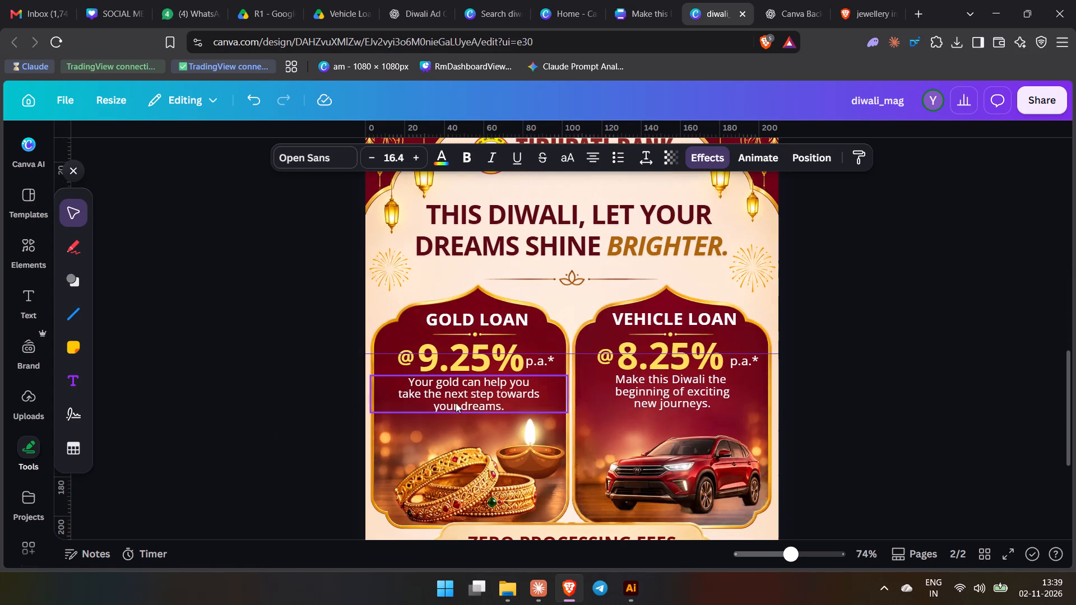
left_click(458, 397)
key("ctrl+c")
scroll(467, 394, "up", 5)
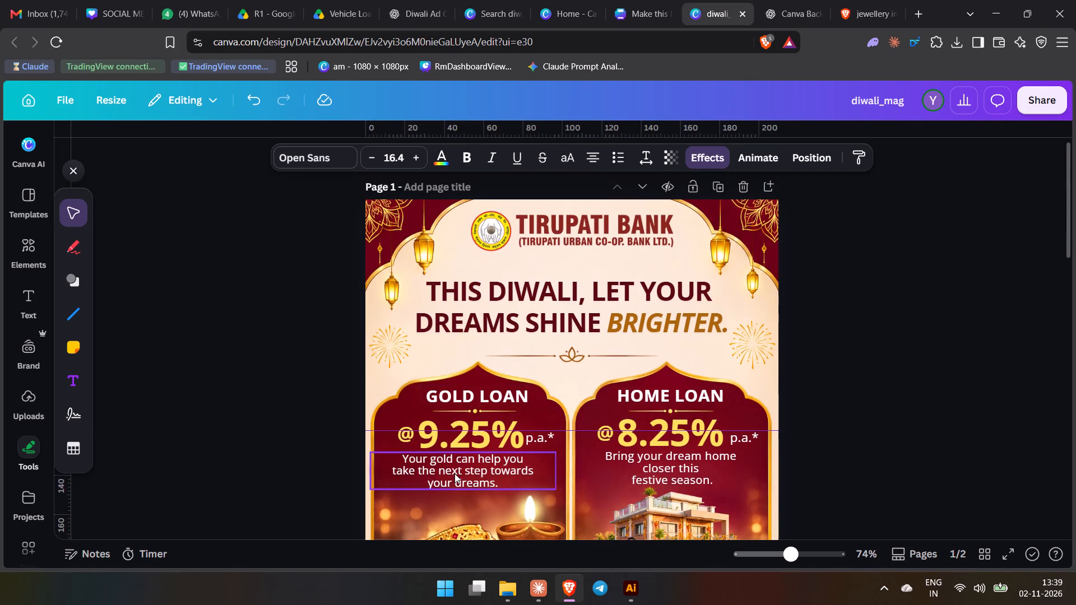
left_click(454, 473)
key("Delete")
key("ctrl+v")
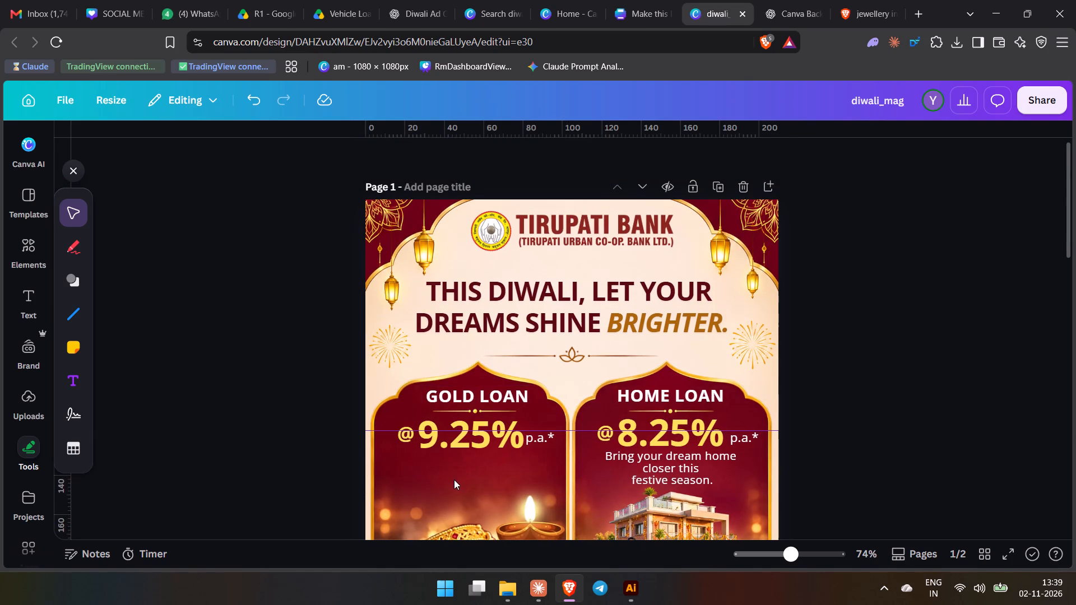
left_click(307, 399)
Check over page 1 with its Gold Loan and Home Loan panels, and download that page alone as a PNG.
scroll(310, 402, "down", 2)
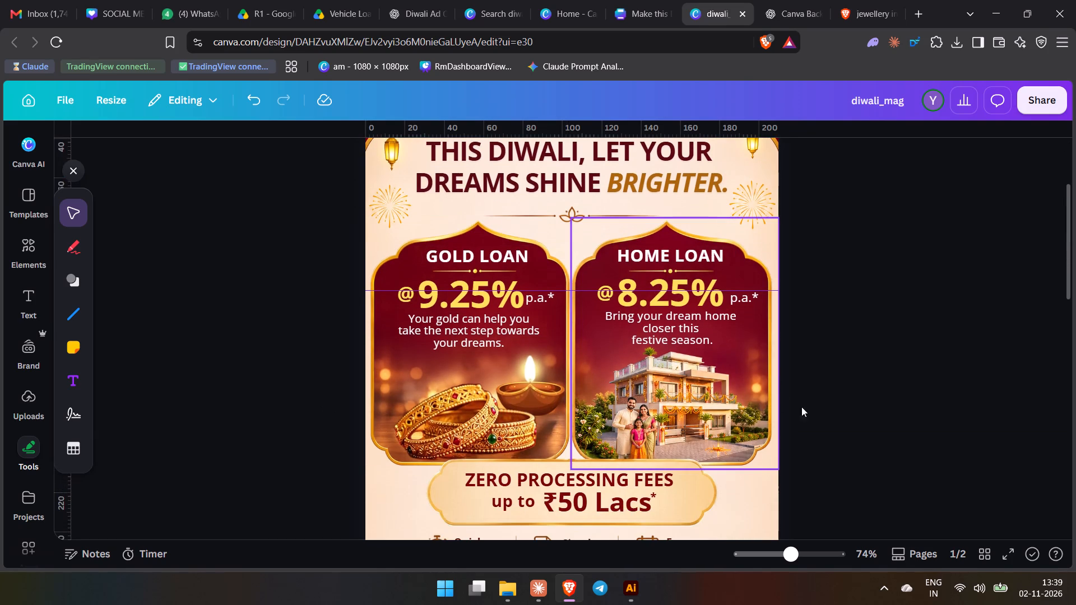
scroll(855, 408, "down", 1)
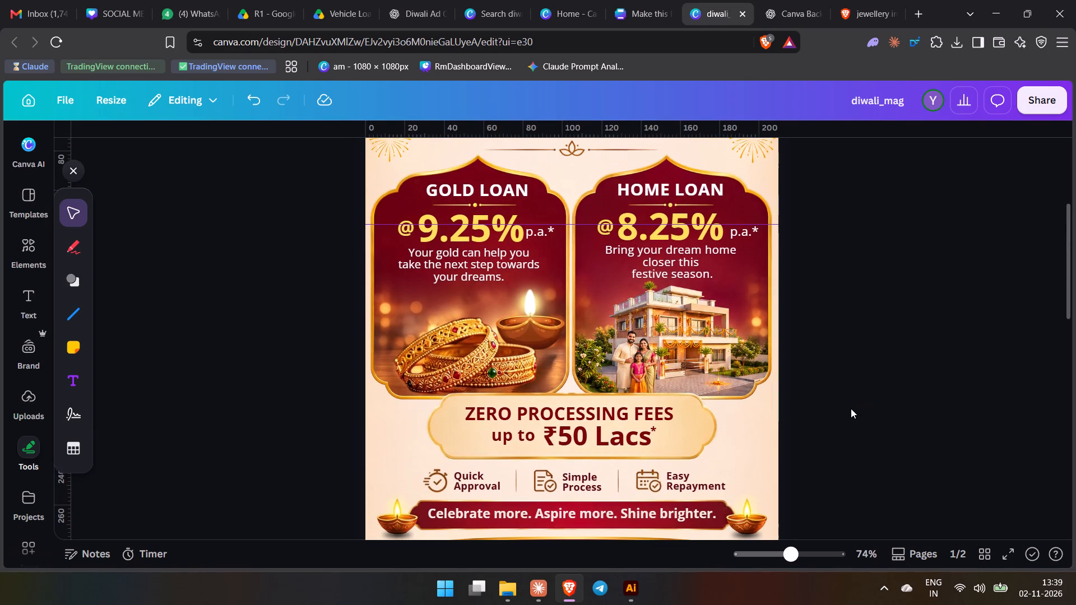
scroll(838, 405, "up", 2)
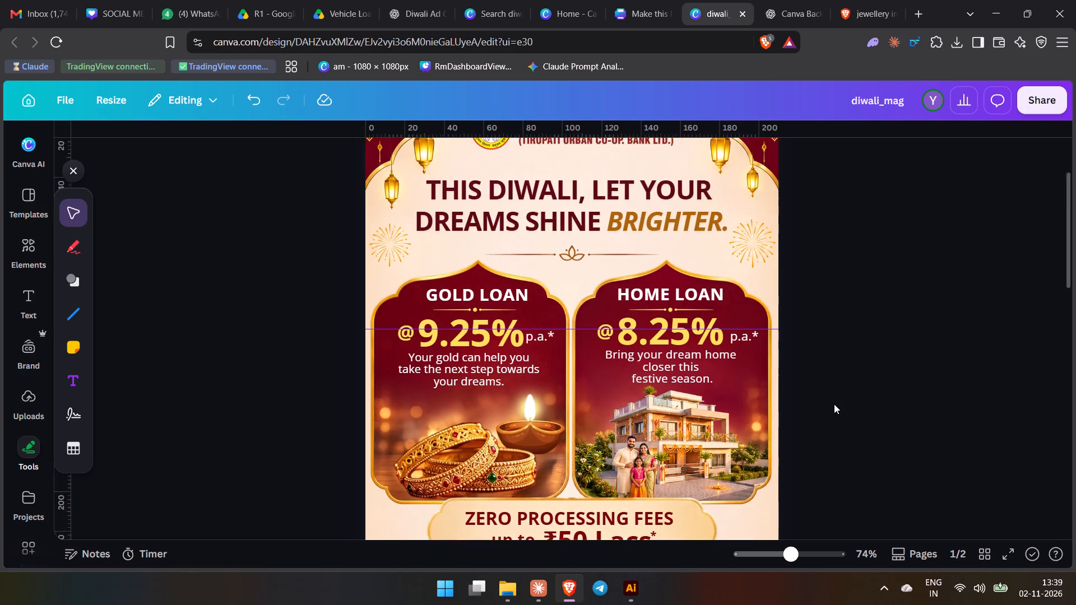
scroll(834, 404, "up", 2)
scroll(830, 404, "down", 4)
left_click(1041, 110)
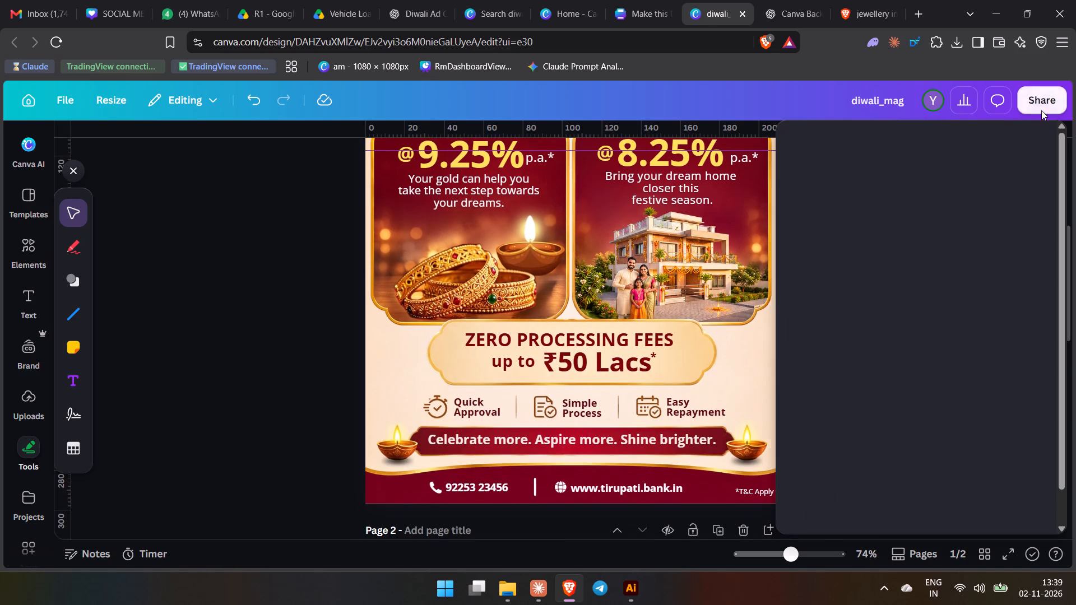
left_click(823, 426)
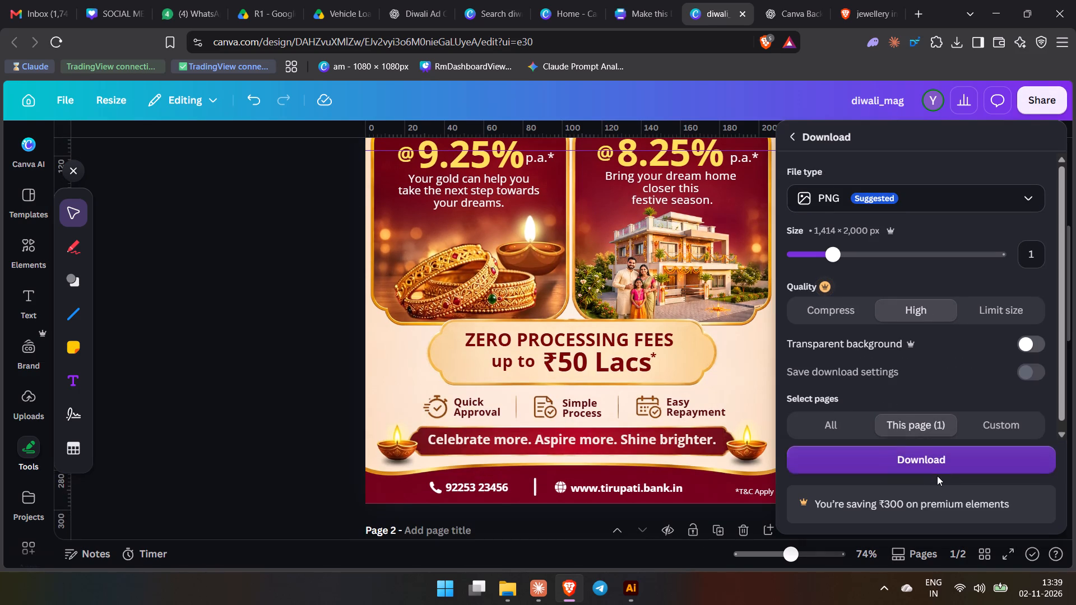
left_click(937, 476)
left_click(932, 460)
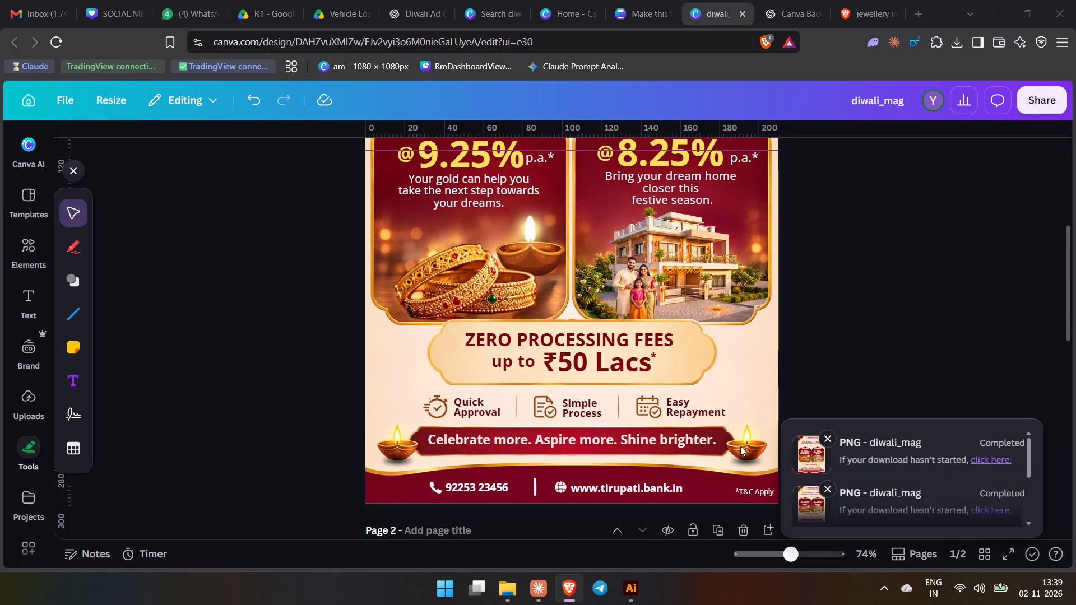
Save the page 1 PNG in Downloads as "TUCB Combo loan diwali creative Set 1 (Gold + Home).png", reusing the copied Gold + Vehicle name and replacing the existing file.
key("super+v")
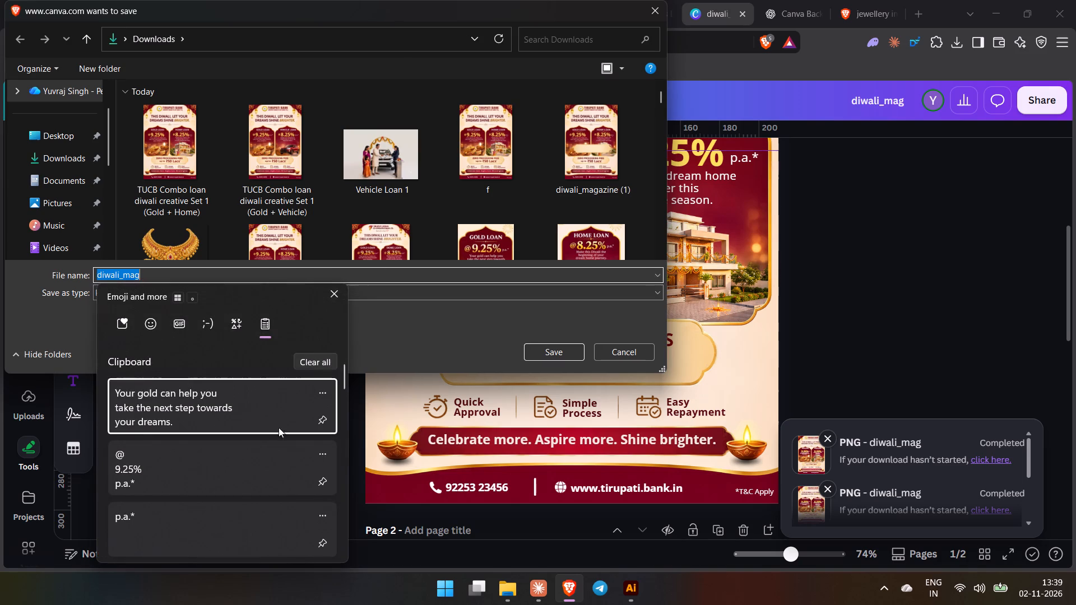
scroll(232, 465, "down", 3)
scroll(242, 513, "down", 1)
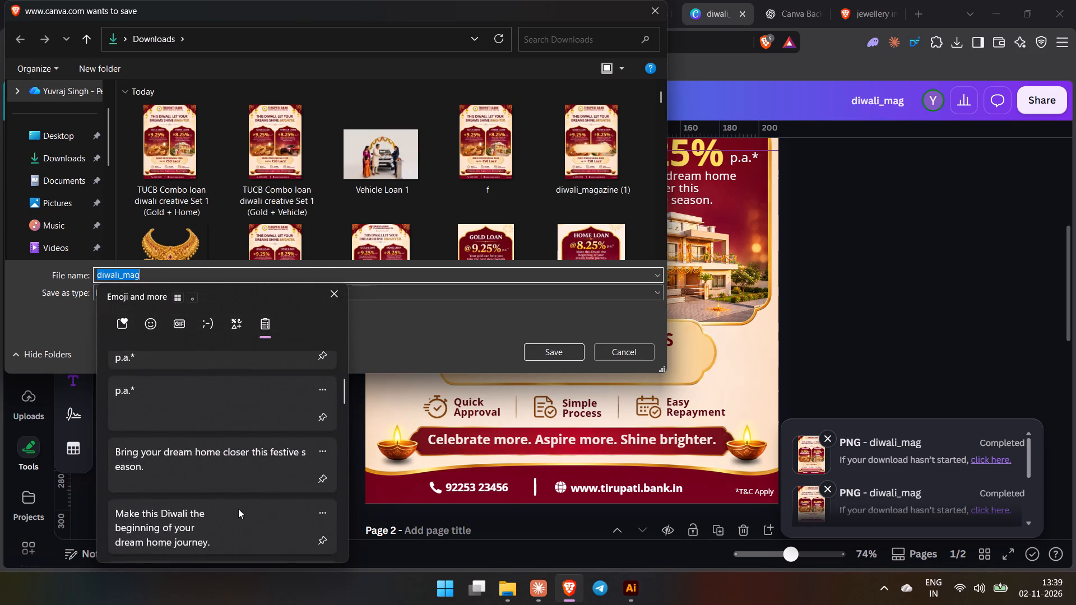
scroll(238, 509, "down", 12)
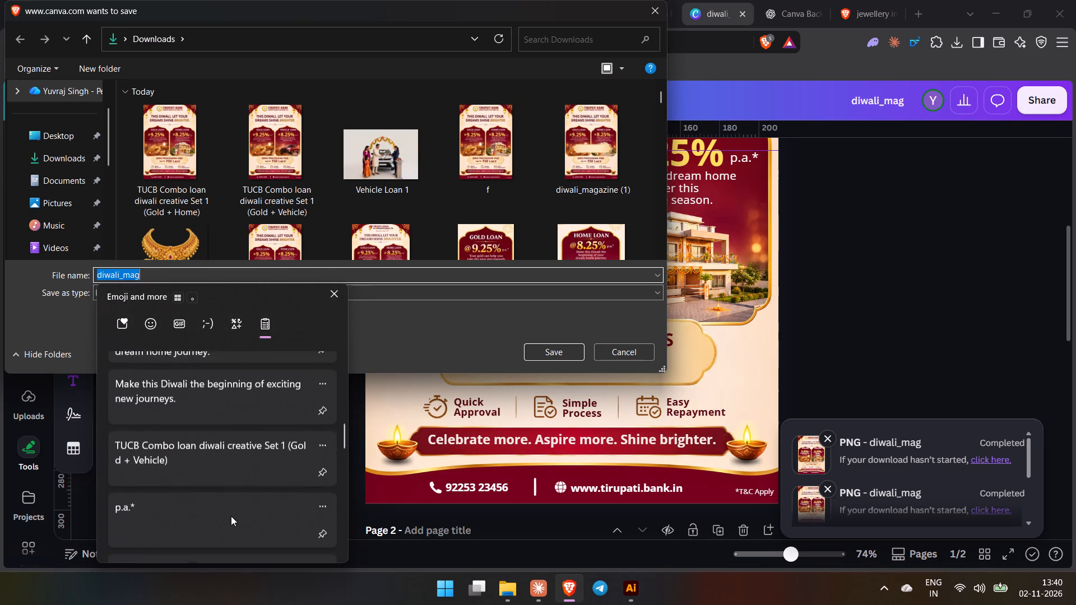
left_click(235, 444)
key("ctrl+v")
left_click(335, 293)
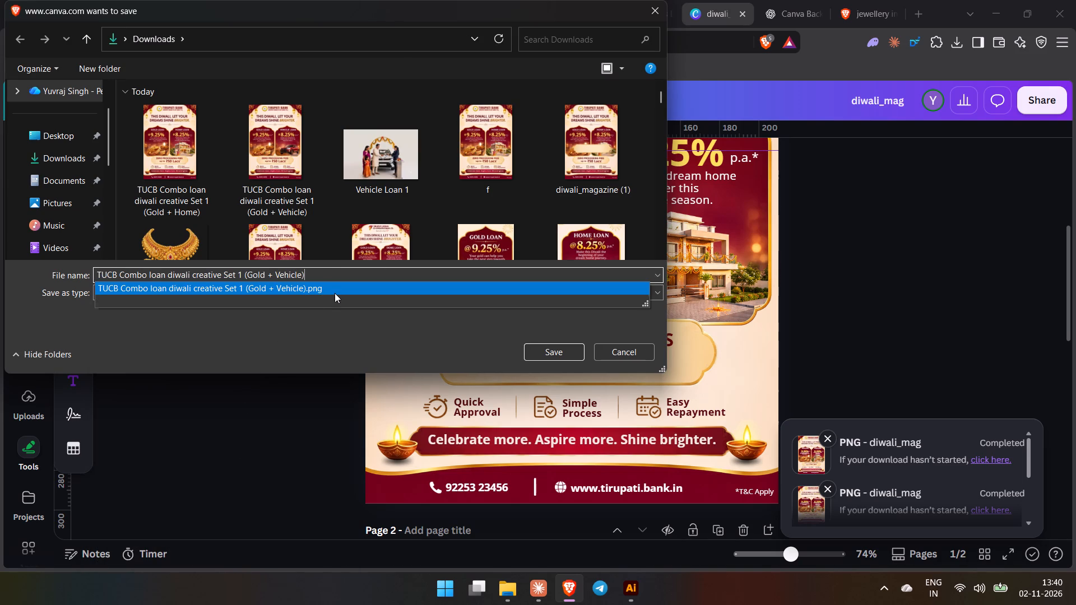
left_click(301, 274)
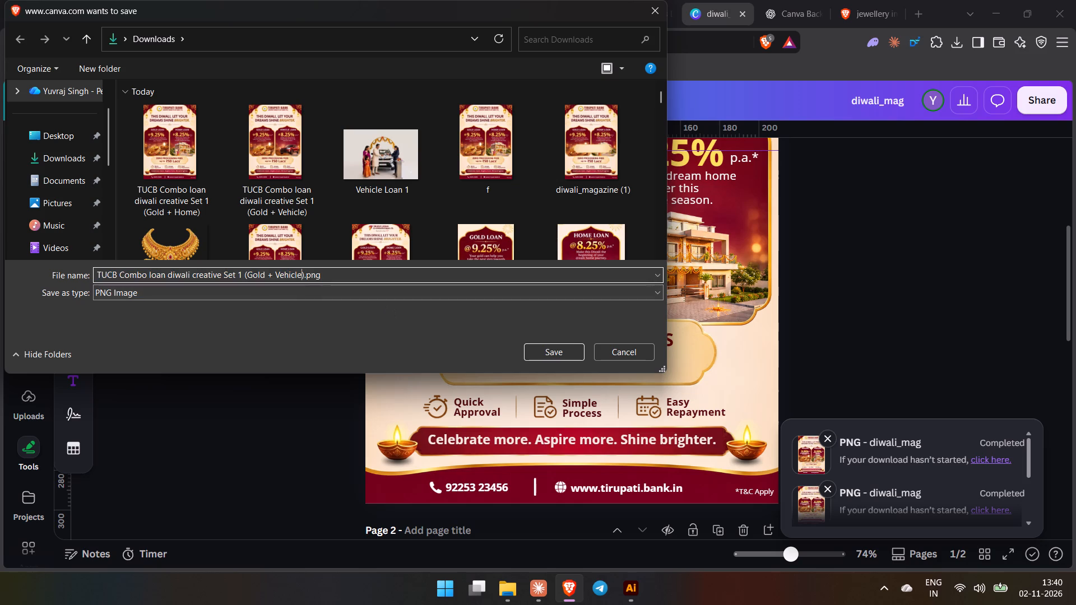
key("BackSpace")
key("BackSpace")
key("BackSpace")
key("BackSpace")
key("BackSpace")
key("BackSpace")
key("BackSpace")
type("Home")
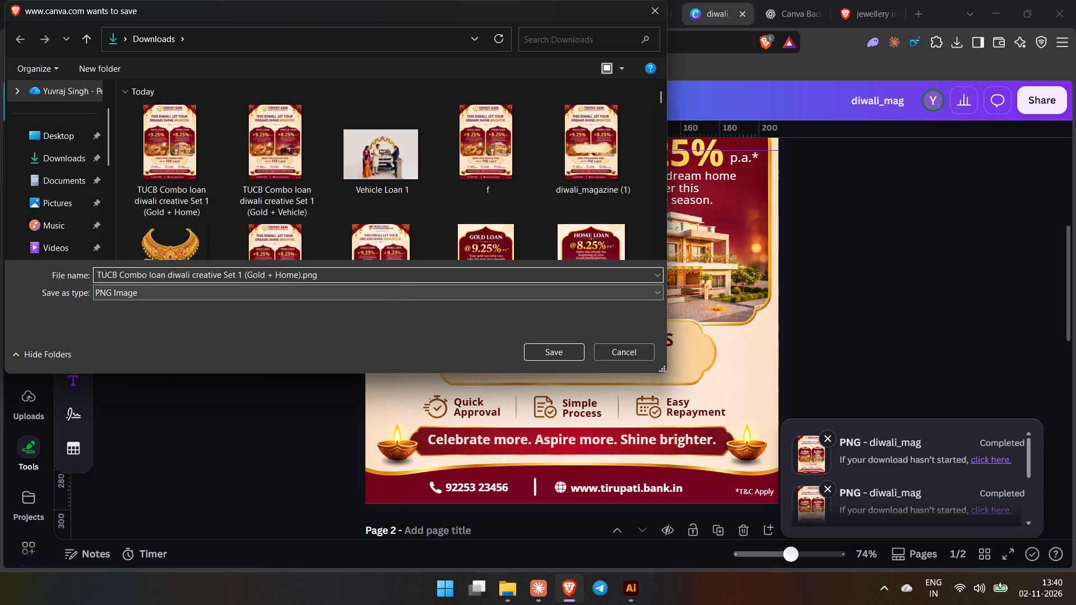
left_click(532, 351)
left_click(604, 296)
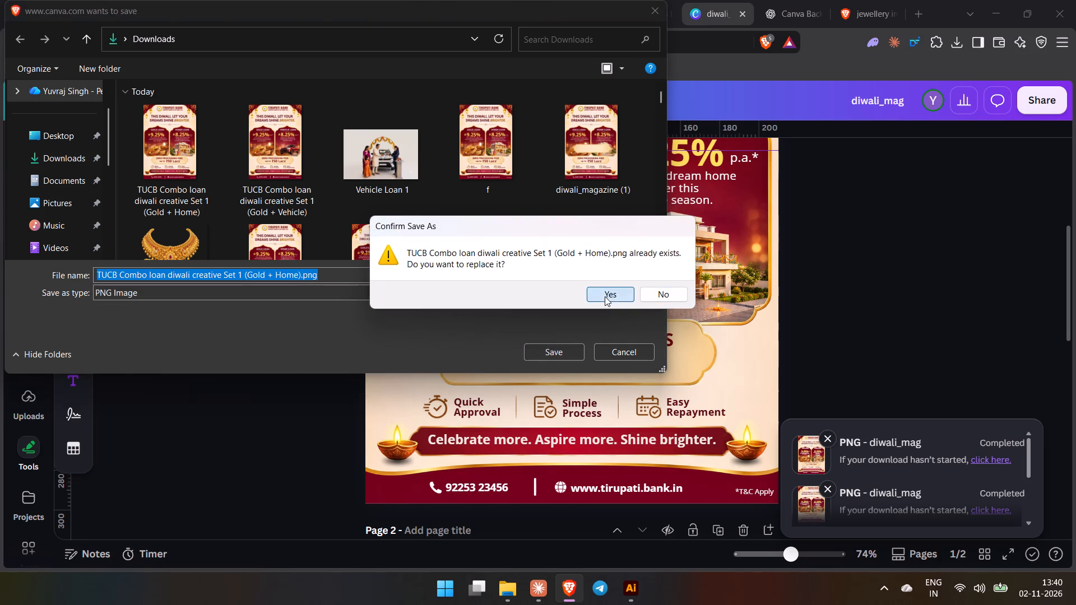
Open the saved Gold + Home PNG in Photos and check the exported ad.
left_click(824, 72)
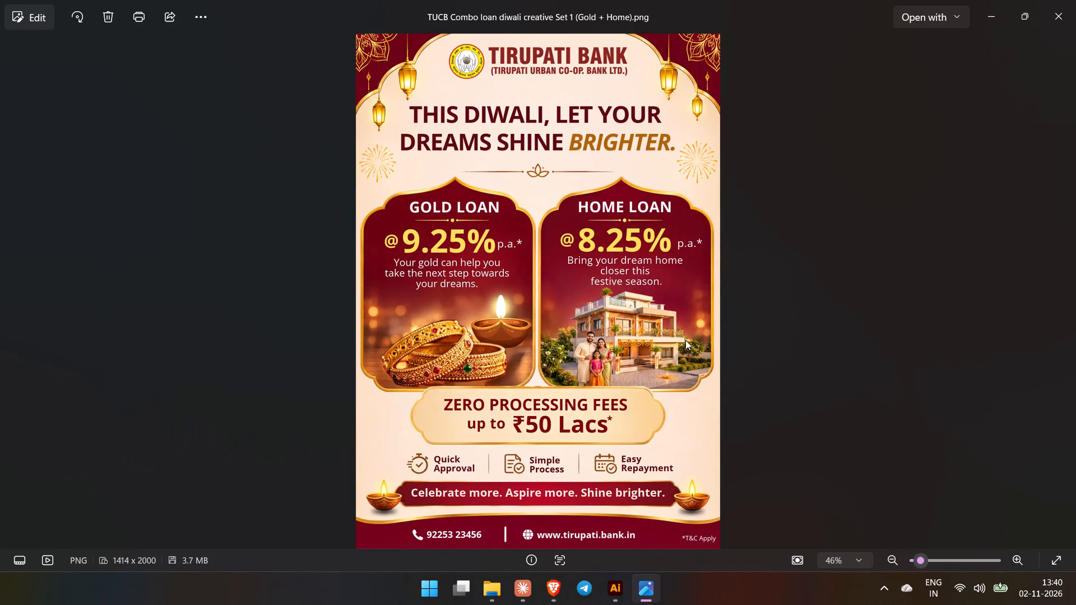
scroll(686, 356, "down", 1)
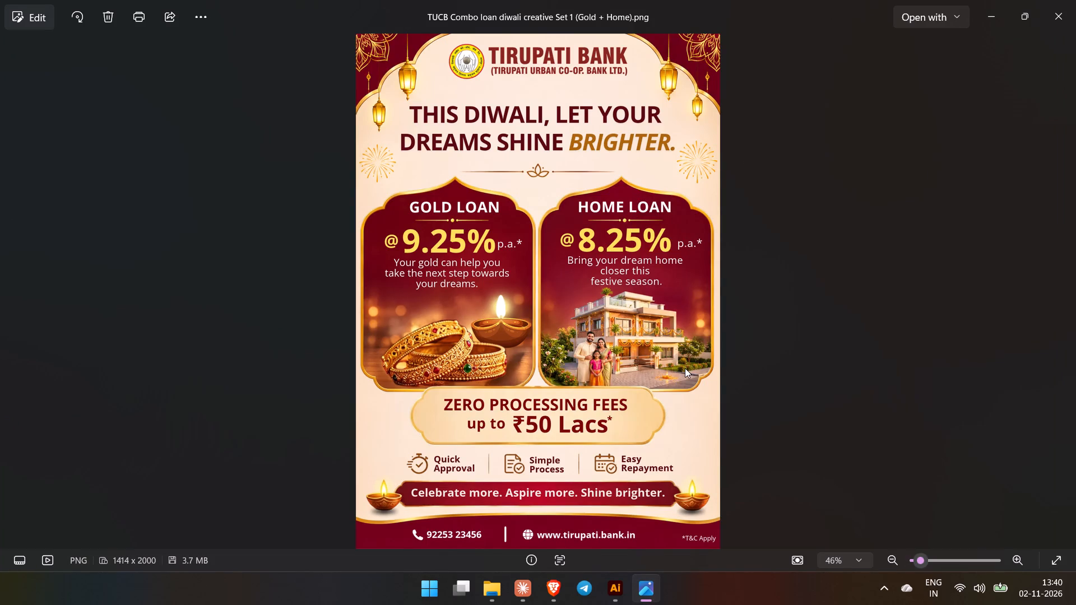